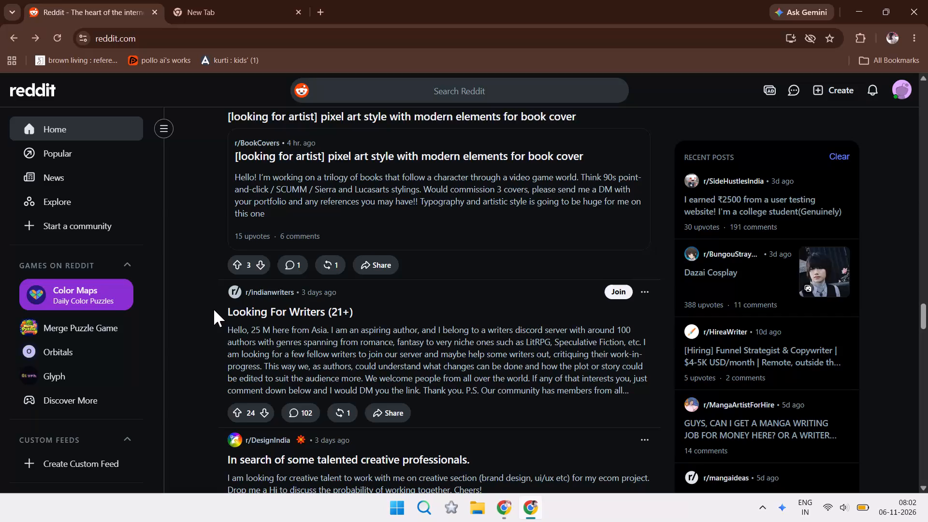
Read the r/indianwriters "Looking For Writers (21+)" and r/DesignIndia creative professionals posts in the home feed.
{"action": "key", "text": "Down"}
{"action": "key", "text": "Down"}
{"action": "key", "text": "Down"}
{"action": "key", "text": "Down"}
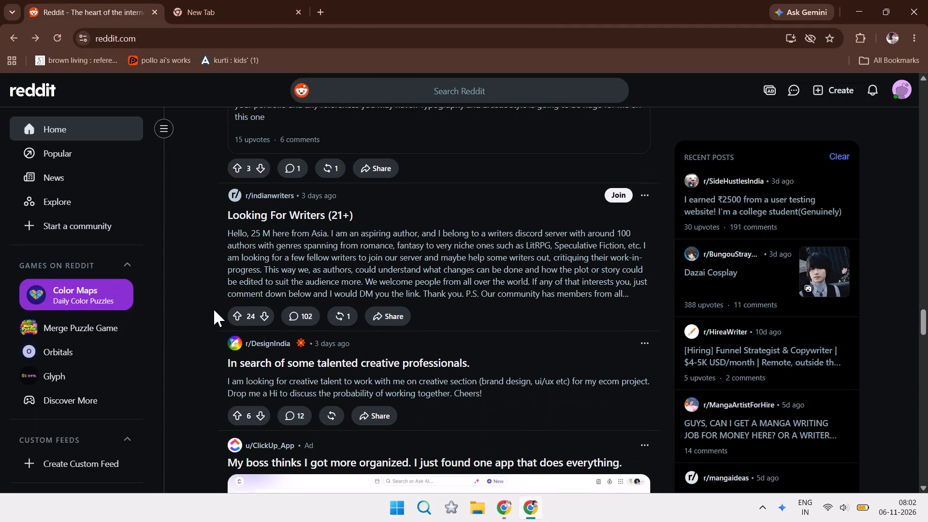
{"action": "key", "text": "Down"}
{"action": "key", "text": "Down"}
{"action": "key", "text": "Down"}
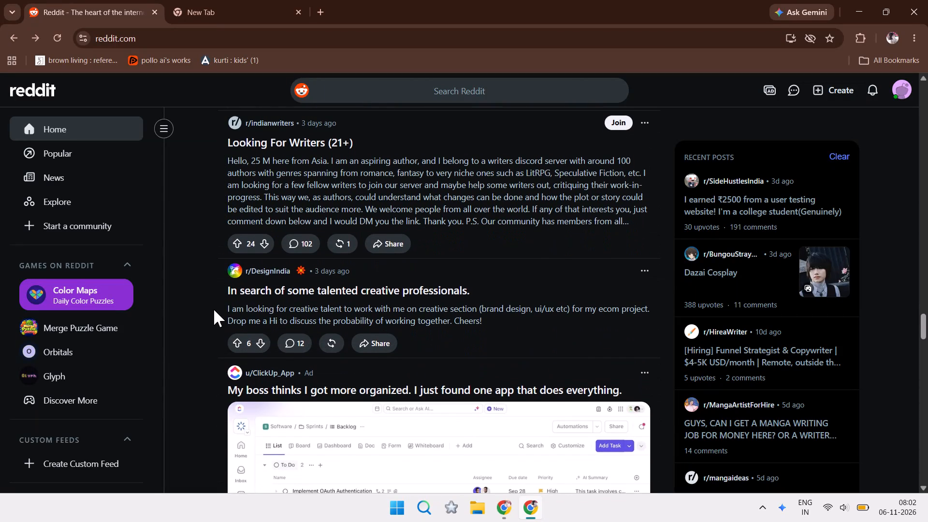
{"action": "key", "text": "Down"}
{"action": "key", "text": "Down"}
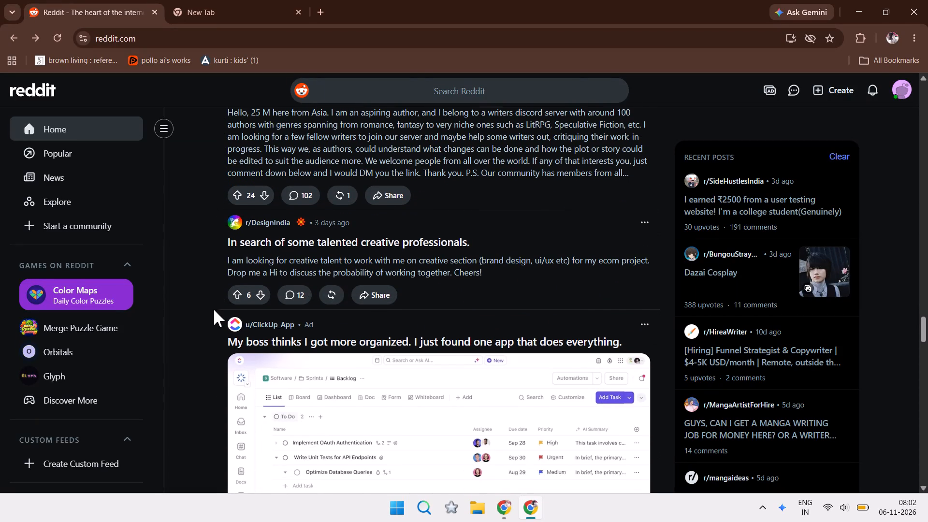
{"action": "key", "text": "Down"}
{"action": "key", "text": "Down"}
{"action": "key", "text": "Up"}
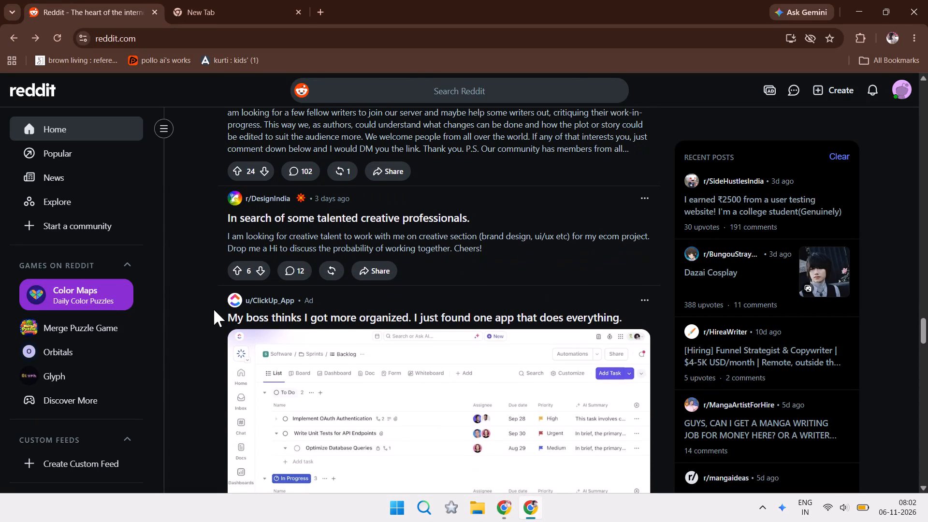
{"action": "key", "text": "Down"}
{"action": "key", "text": "Down"}
{"action": "key", "text": "Down"}
{"action": "key", "text": "Down"}
{"action": "key", "text": "Down"}
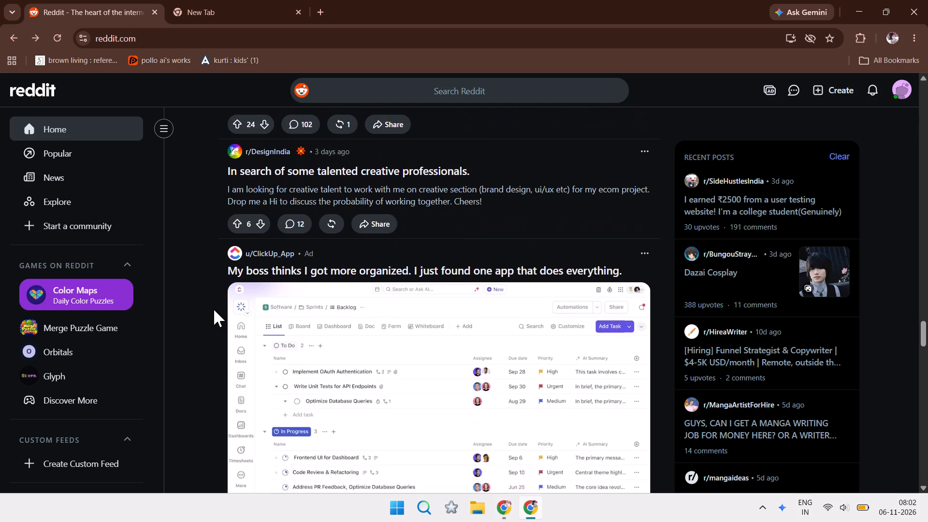
Read the "Need script writer (Hindi)" post and the r/StartupIndiaJobs social media and sales intern hiring post further down the feed.
{"action": "key", "text": "Down"}
{"action": "key", "text": "Down"}
{"action": "key", "text": "Down"}
{"action": "key", "text": "Down"}
{"action": "key", "text": "Down"}
{"action": "key", "text": "Down"}
{"action": "key", "text": "Down"}
{"action": "key", "text": "Down"}
{"action": "key", "text": "Down"}
{"action": "key", "text": "Down"}
{"action": "key", "text": "Down"}
{"action": "key", "text": "Down"}
{"action": "key", "text": "Down"}
{"action": "key", "text": "Down"}
{"action": "key", "text": "Down"}
{"action": "key", "text": "Down"}
{"action": "key", "text": "Down"}
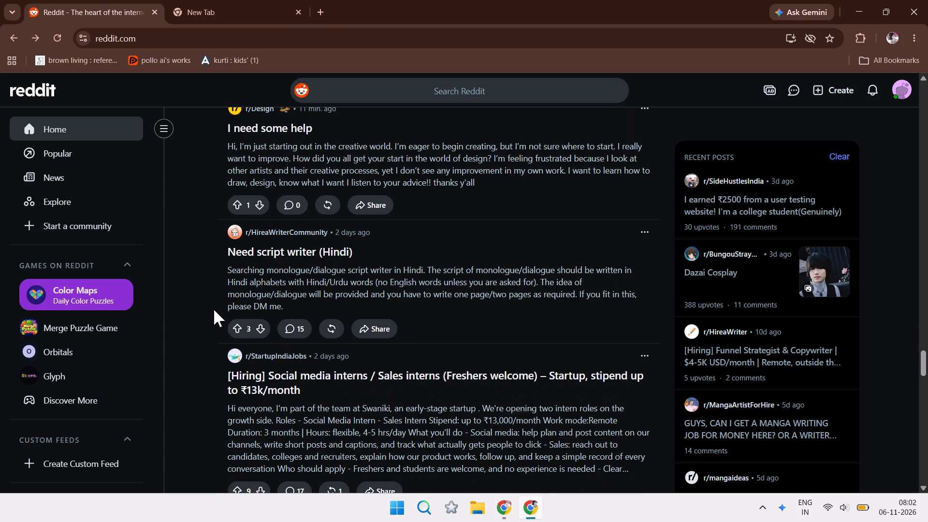
{"action": "key", "text": "Up"}
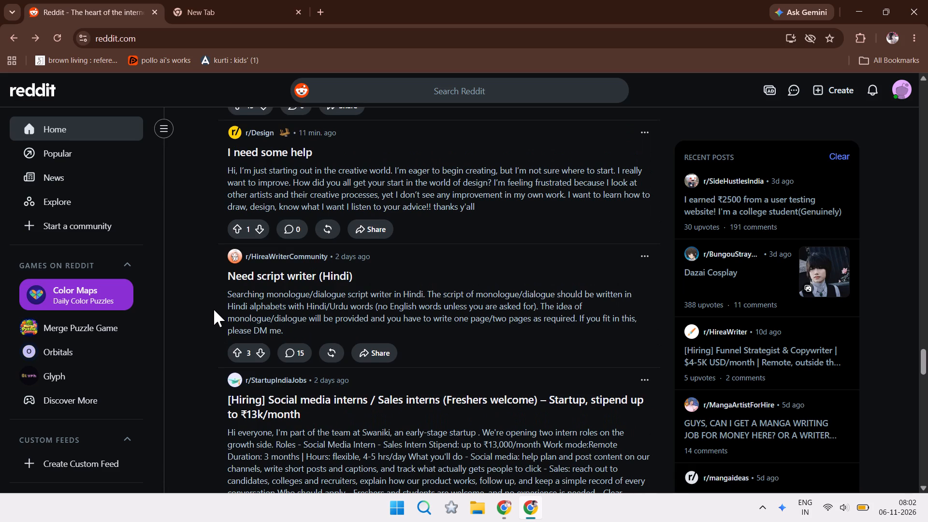
{"action": "key", "text": "Down"}
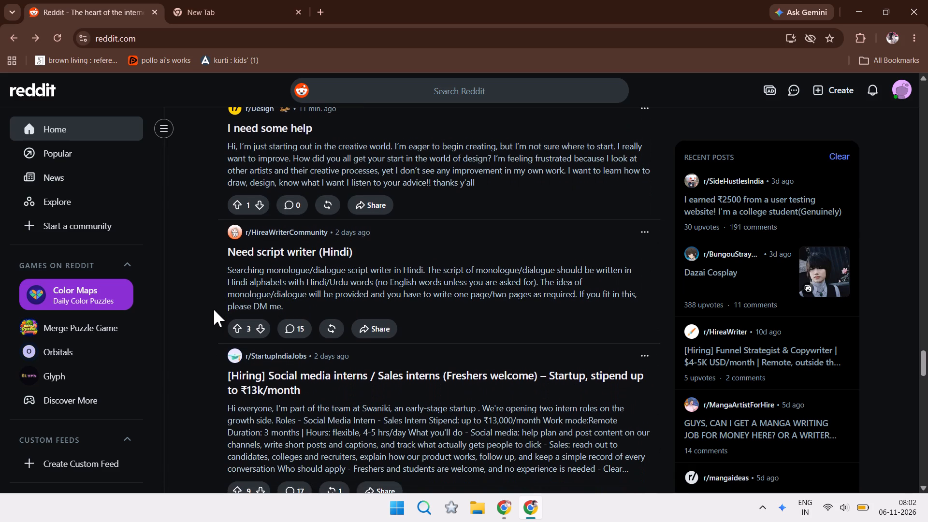
{"action": "key", "text": "Down"}
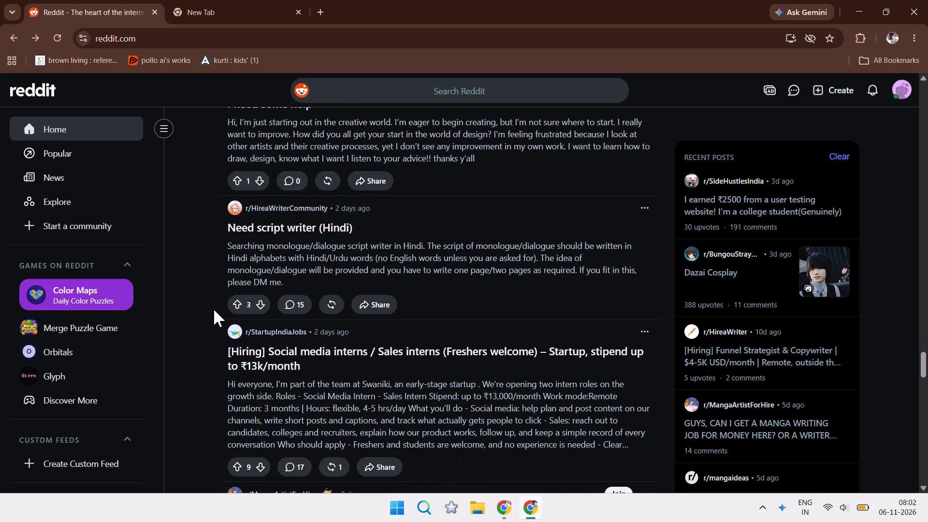
{"action": "key", "text": "Down"}
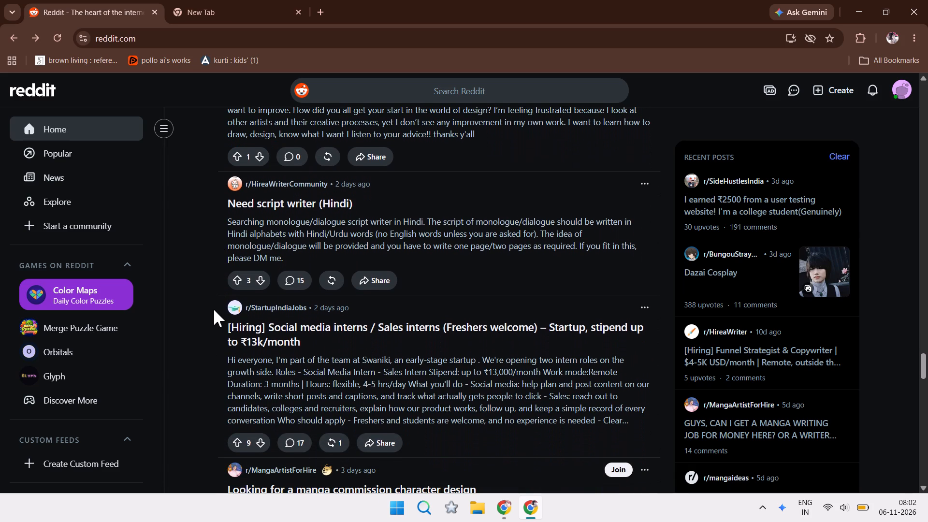
{"action": "key", "text": "Down"}
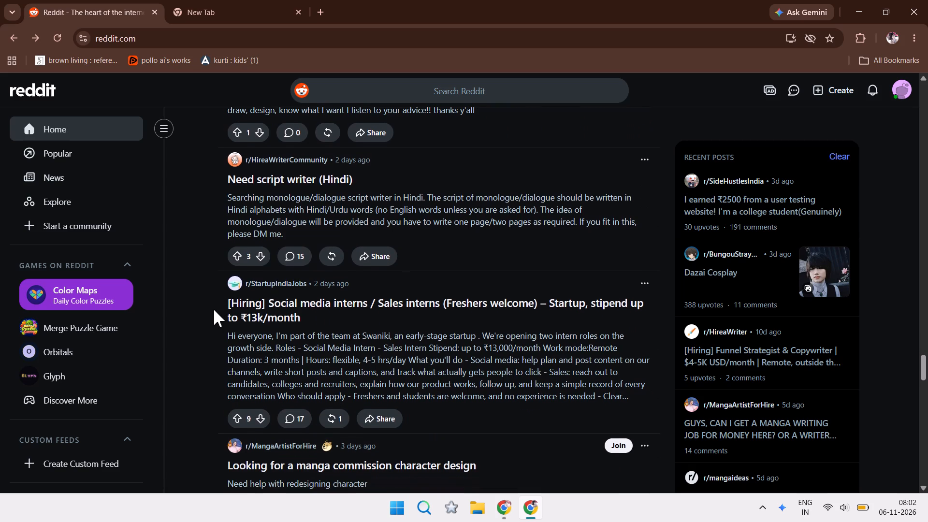
{"action": "key", "text": "Up"}
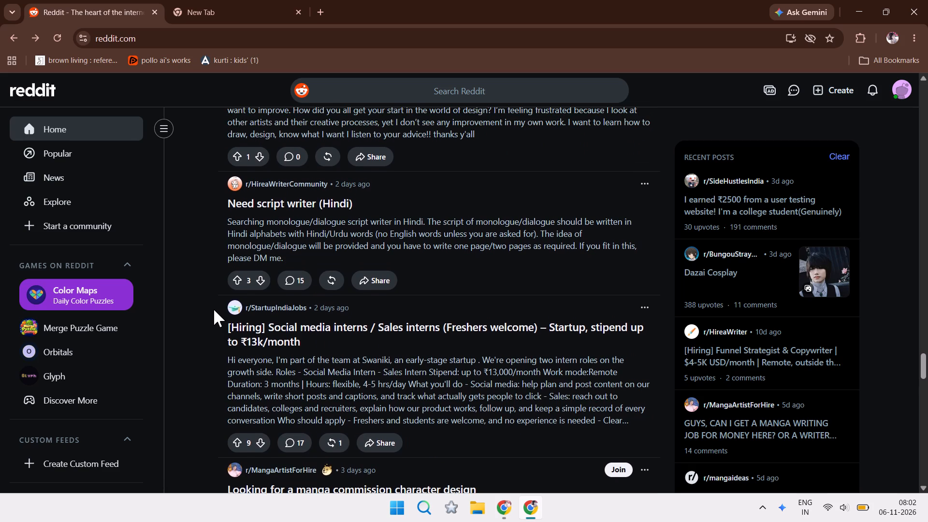
{"action": "key", "text": "Down"}
{"action": "key", "text": "Down"}
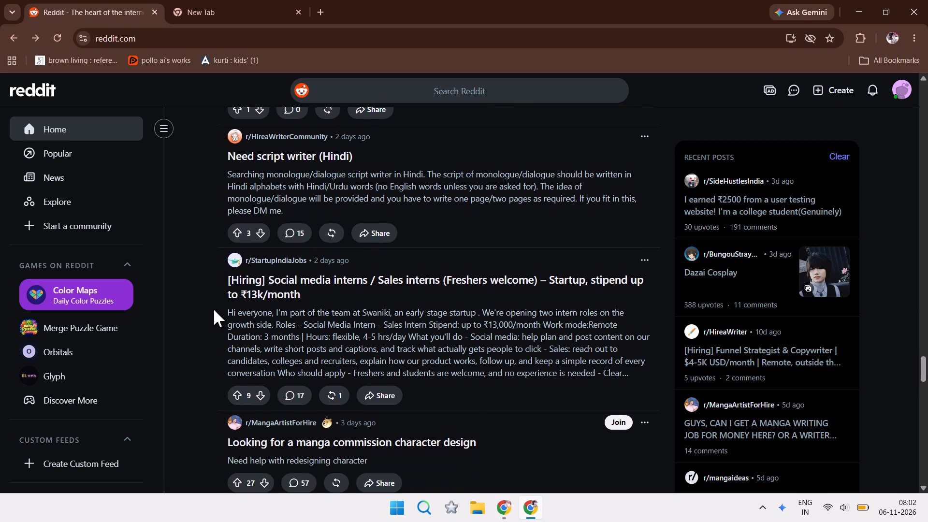
{"action": "key", "text": "Down"}
{"action": "key", "text": "Up"}
{"action": "key", "text": "Up"}
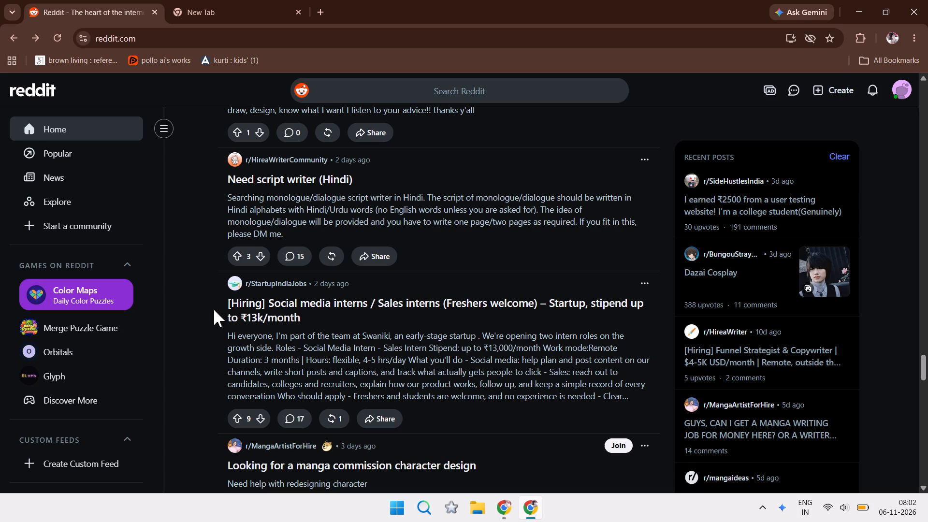
{"action": "key", "text": "Down"}
{"action": "key", "text": "Down"}
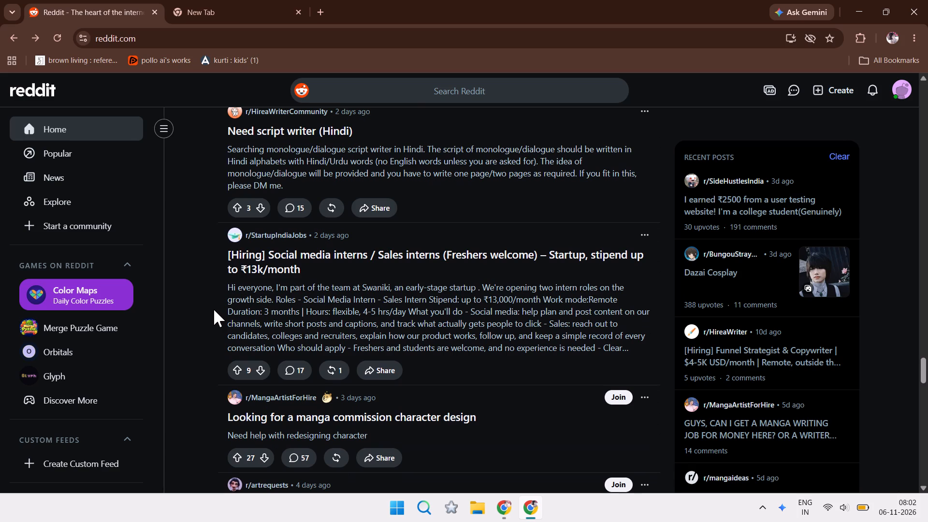
Check the r/MangaArtistForHire character design commission post and the r/artrequests post offering to sketch unique ocs.
{"action": "key", "text": "Down"}
{"action": "key", "text": "Down"}
{"action": "key", "text": "Down"}
{"action": "key", "text": "Down"}
{"action": "key", "text": "Down"}
{"action": "key", "text": "Down"}
{"action": "key", "text": "Down"}
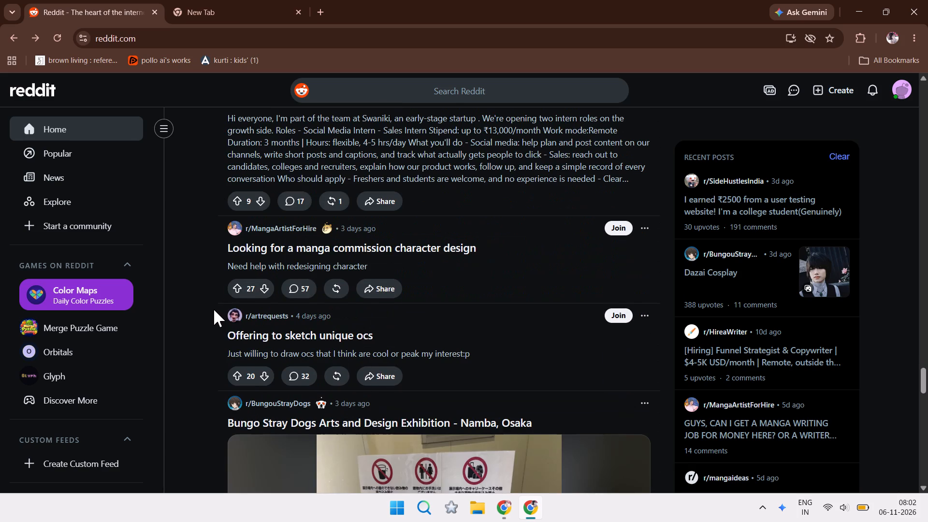
{"action": "key", "text": "Down"}
{"action": "key", "text": "Down"}
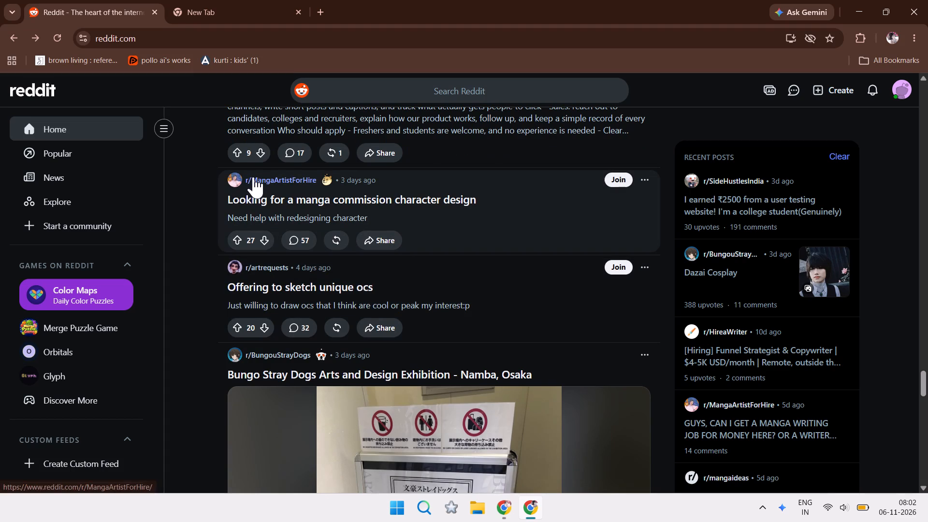
Upvote the r/BungouStrayDogs post "Bungo Stray Dogs Arts and Design Exhibition - Namba, Osaka".
{"action": "key", "text": "Down"}
{"action": "key", "text": "Down"}
{"action": "key", "text": "Down"}
{"action": "key", "text": "Down"}
{"action": "key", "text": "Down"}
{"action": "key", "text": "Down"}
{"action": "key", "text": "Down"}
{"action": "key", "text": "Down"}
{"action": "key", "text": "Down"}
{"action": "key", "text": "Down"}
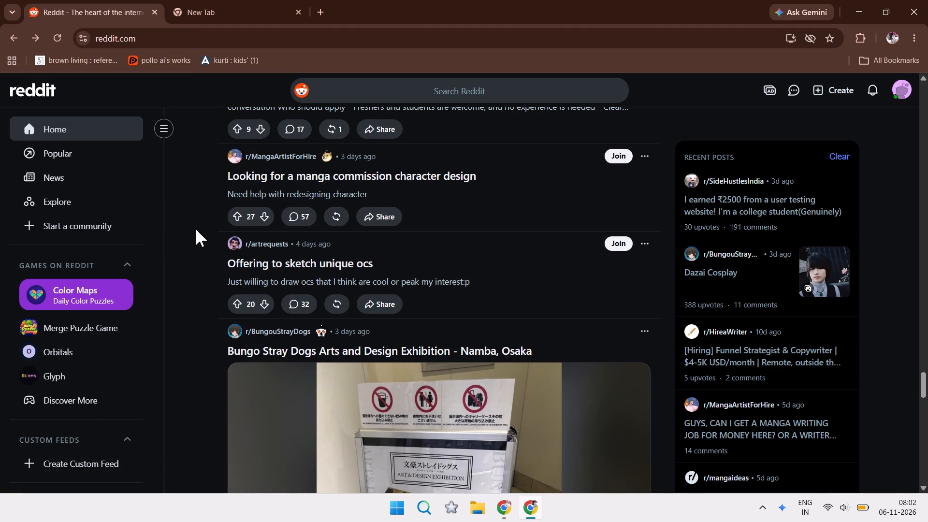
{"action": "key", "text": "Down"}
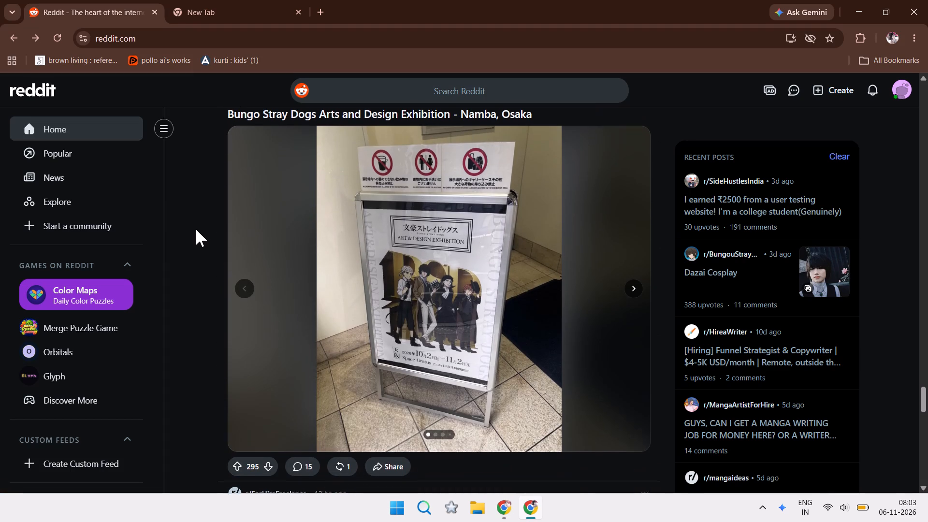
{"action": "key", "text": "Down"}
{"action": "left_click", "coordinate": [240, 435]}
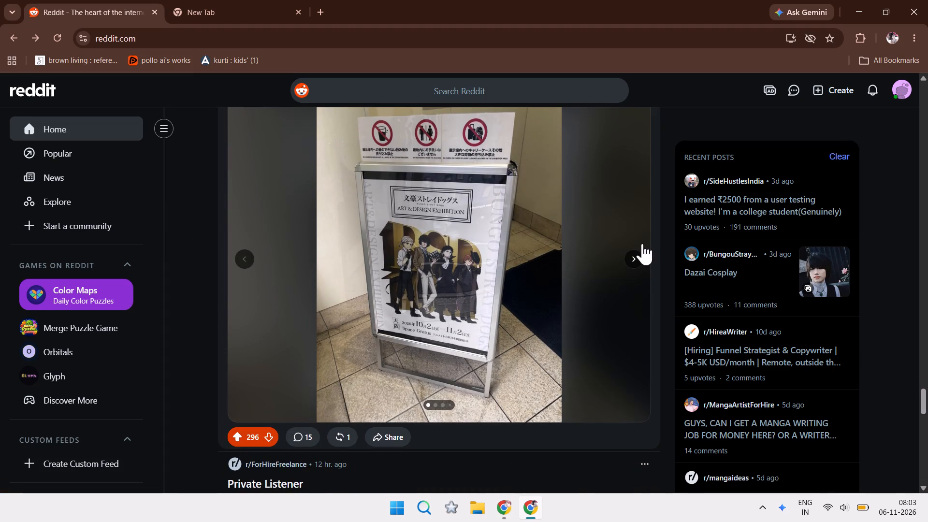
Browse the photo gallery of the Bungo Stray Dogs exhibition post and examine the merchandise photo up close.
{"action": "left_click", "coordinate": [630, 262]}
{"action": "left_click", "coordinate": [630, 262]}
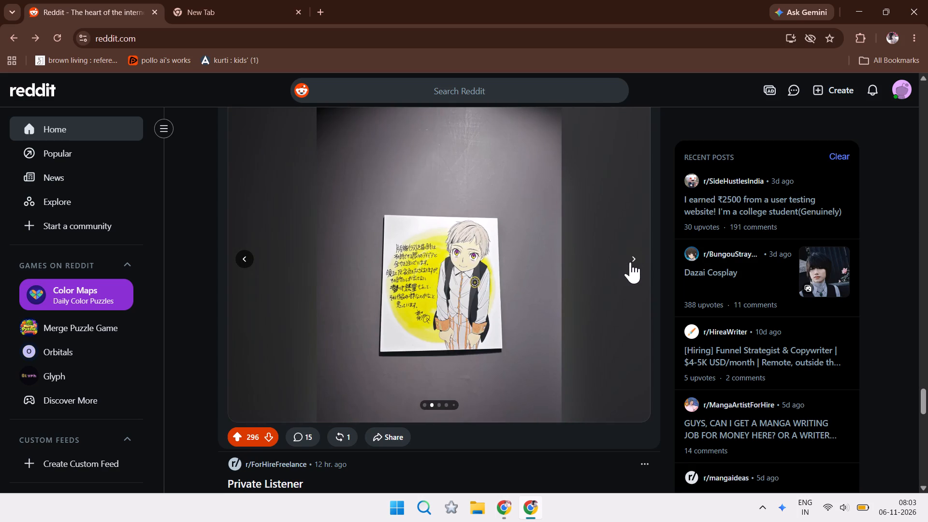
{"action": "left_click", "coordinate": [630, 262]}
{"action": "left_click", "coordinate": [630, 262]}
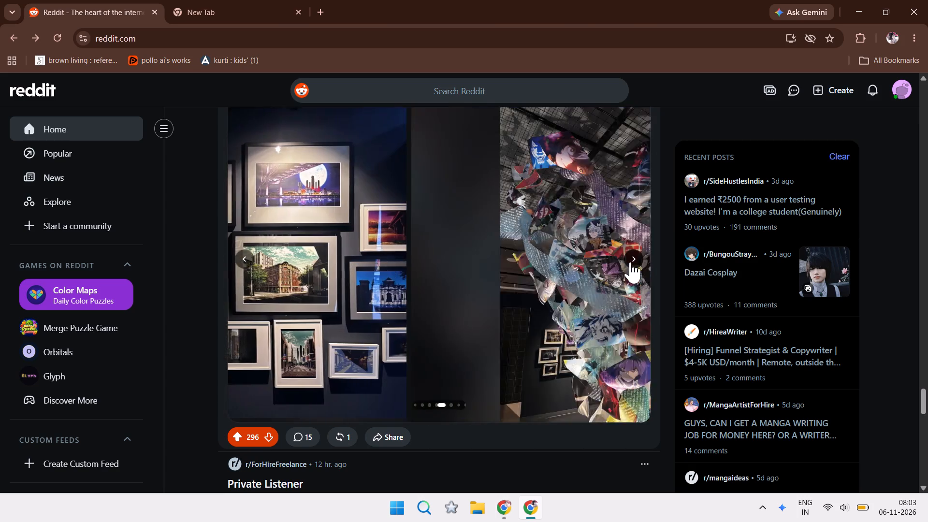
{"action": "left_click", "coordinate": [630, 262]}
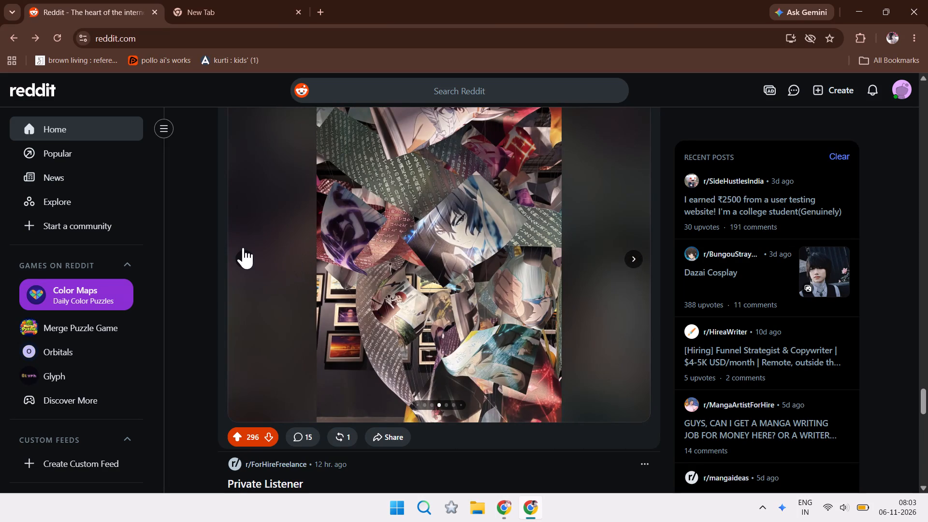
{"action": "left_click", "coordinate": [248, 259]}
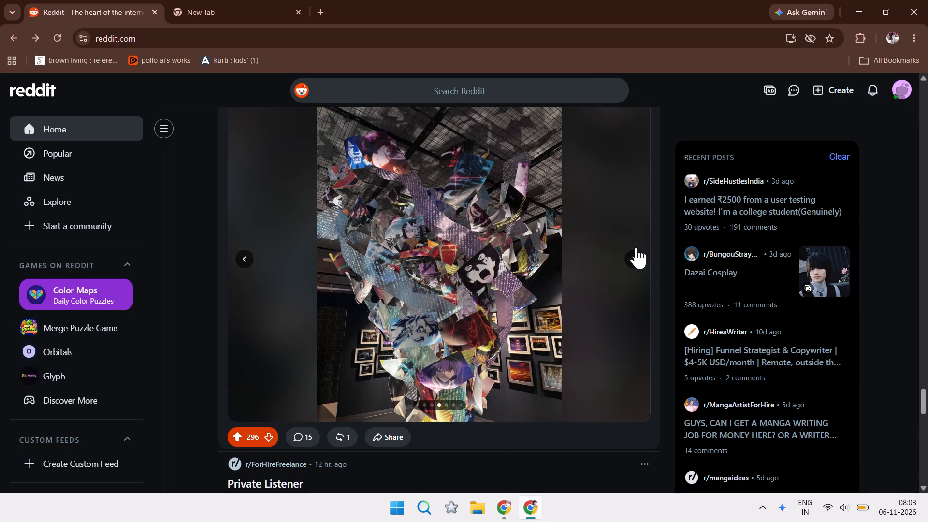
{"action": "left_click", "coordinate": [634, 256]}
{"action": "left_click", "coordinate": [634, 256]}
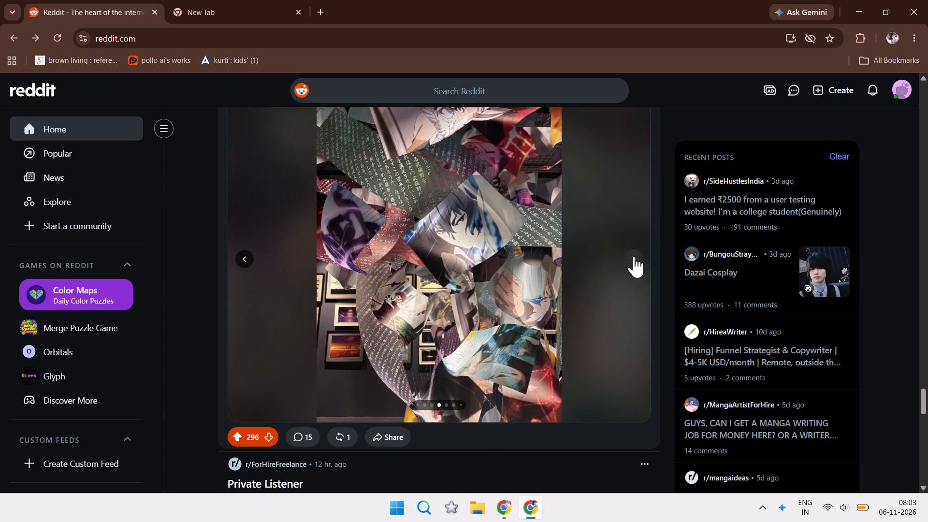
{"action": "left_click", "coordinate": [634, 256]}
{"action": "left_click", "coordinate": [634, 256]}
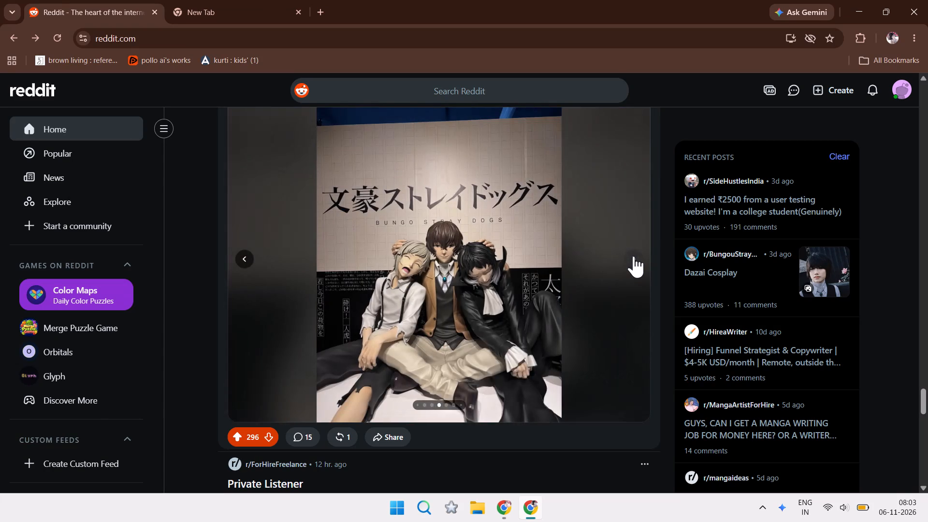
{"action": "left_click", "coordinate": [636, 256]}
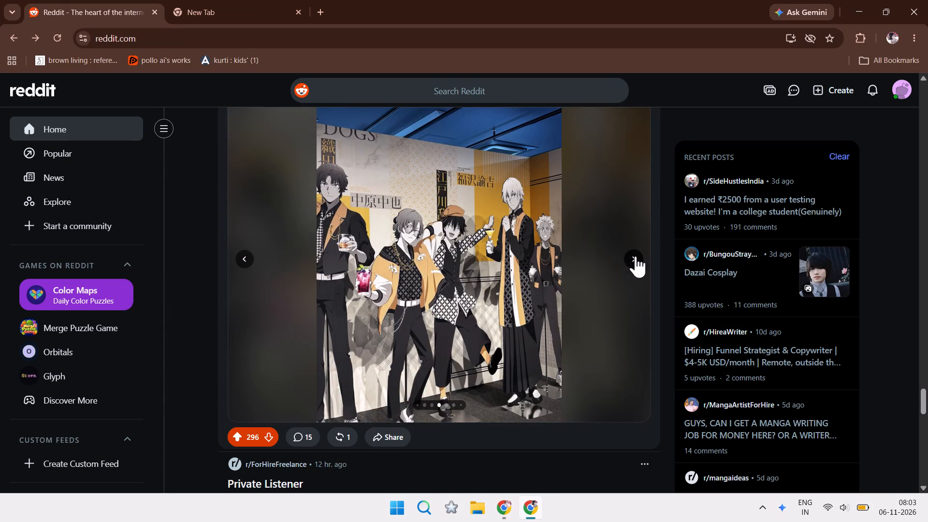
{"action": "left_click", "coordinate": [636, 256]}
{"action": "left_click", "coordinate": [636, 256]}
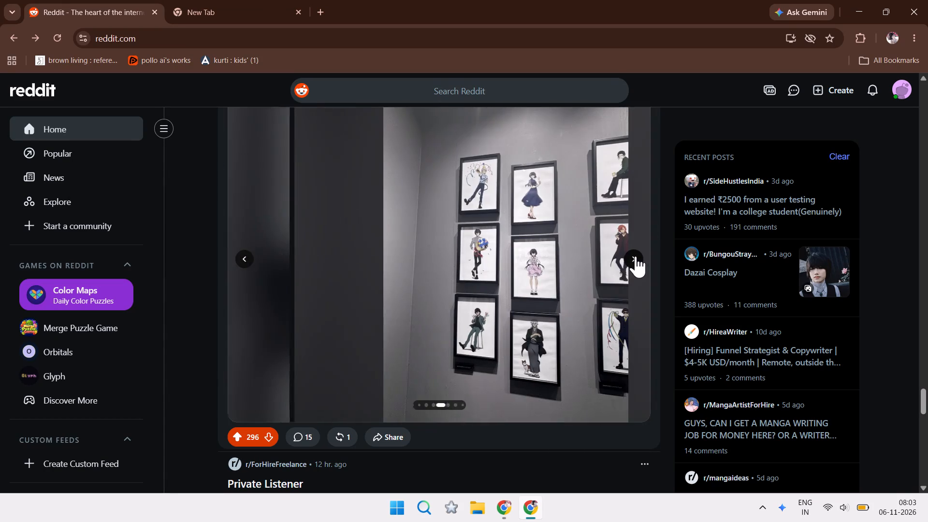
{"action": "left_click", "coordinate": [636, 256]}
{"action": "left_click", "coordinate": [636, 256]}
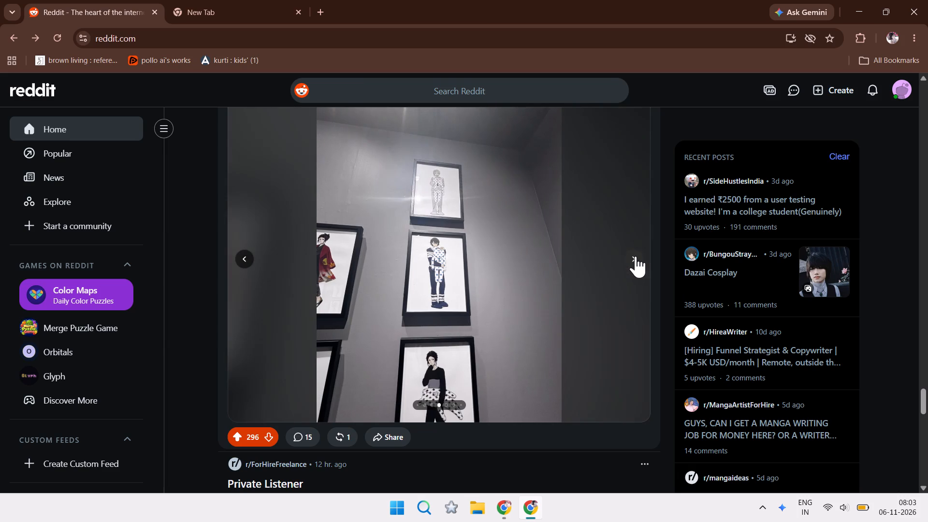
{"action": "left_click", "coordinate": [636, 256]}
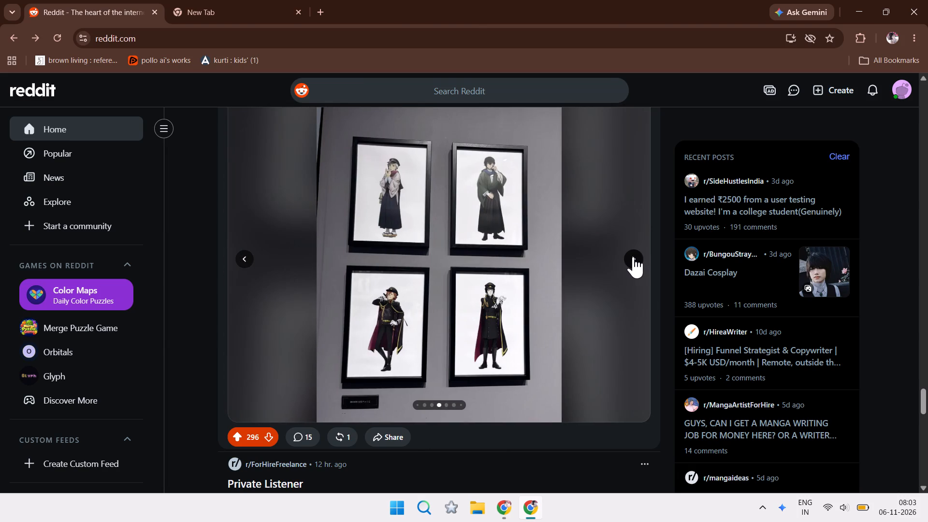
{"action": "left_click", "coordinate": [633, 257]}
{"action": "left_click", "coordinate": [633, 257]}
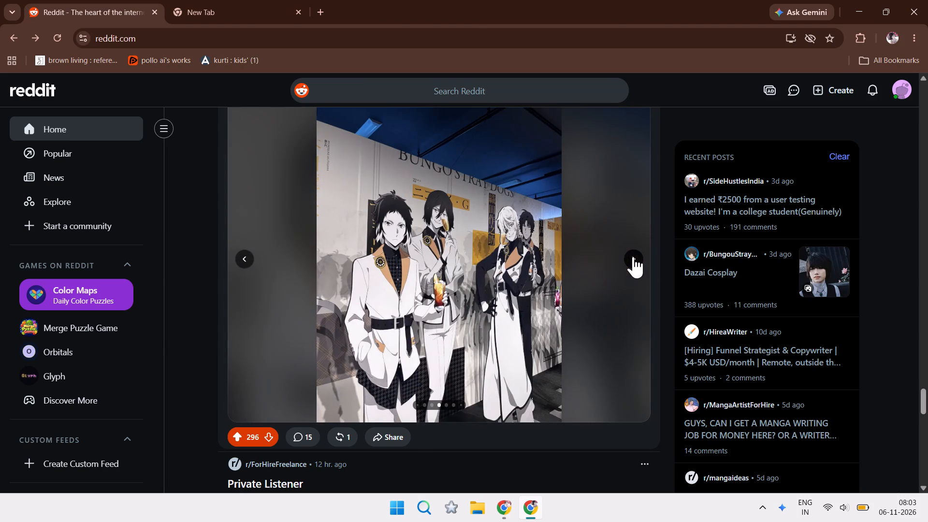
{"action": "left_click", "coordinate": [633, 257]}
{"action": "left_click", "coordinate": [633, 257]}
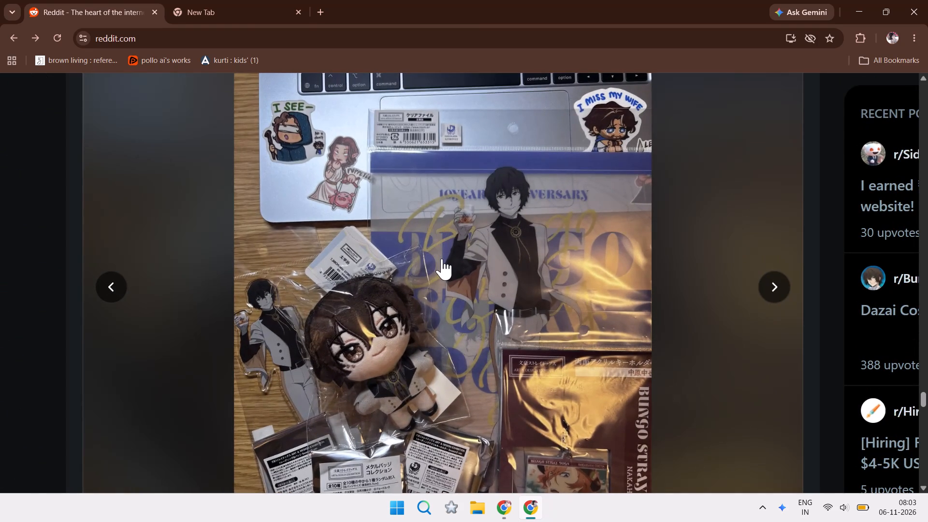
{"action": "key", "text": "Down"}
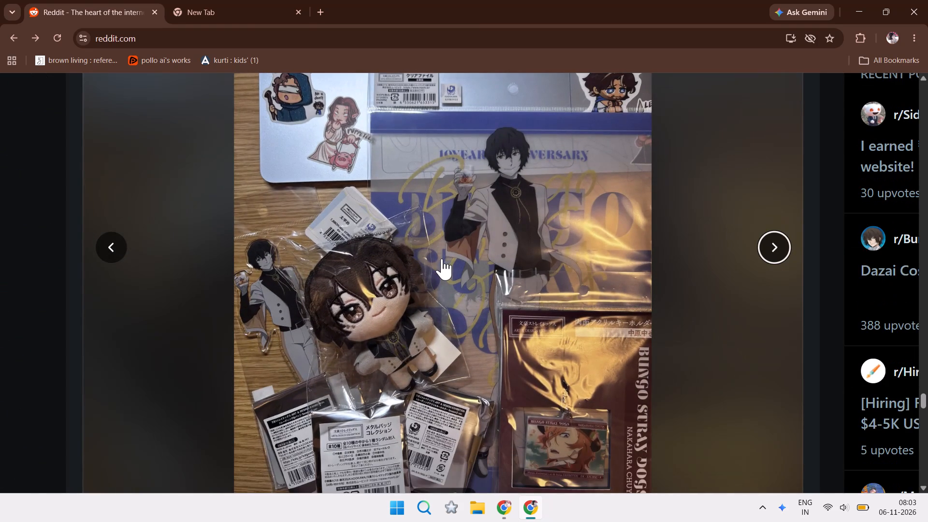
{"action": "key", "text": "Up"}
{"action": "key", "text": "Down"}
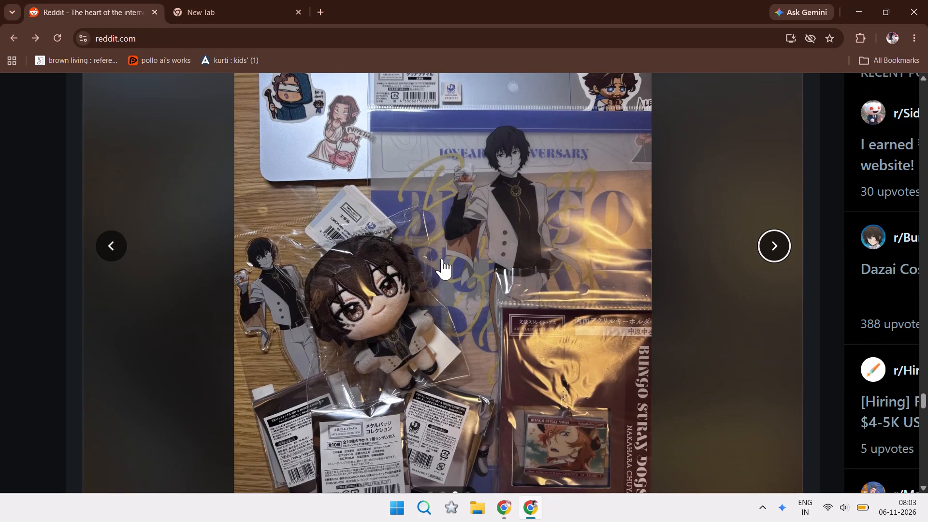
{"action": "key", "text": "Down"}
Examine the last photo in the Bungo Stray Dogs exhibition post's gallery up close, and return to the normal feed view.
{"action": "key", "text": "Down"}
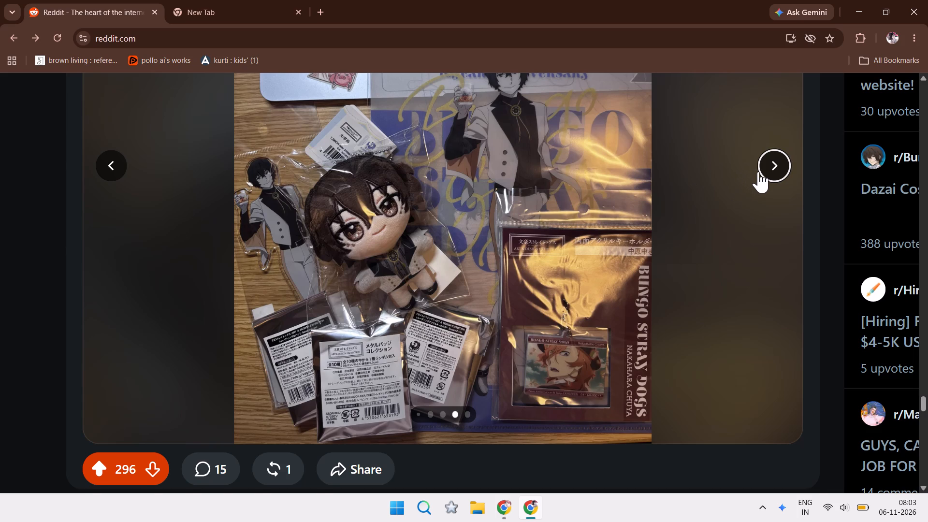
{"action": "left_click", "coordinate": [768, 162]}
{"action": "key", "text": "Up"}
{"action": "key", "text": "Up"}
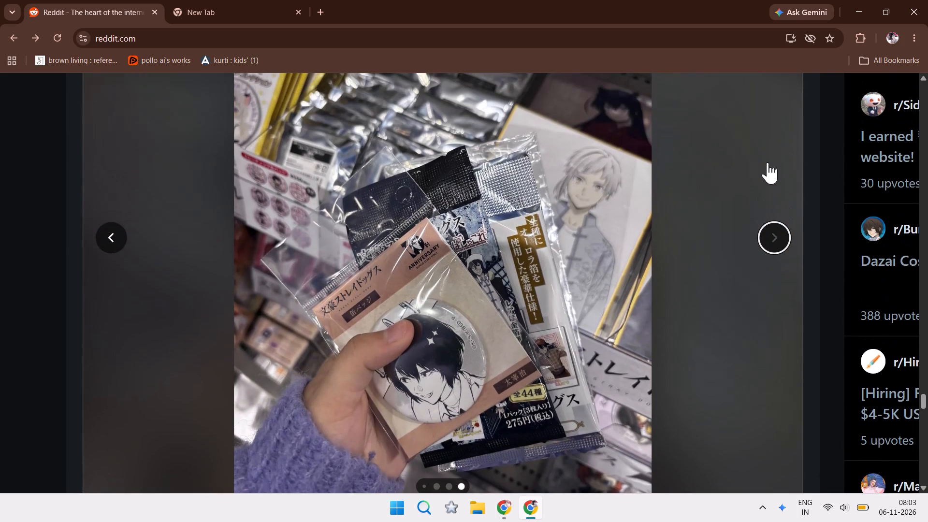
{"action": "key", "text": "Up"}
{"action": "key", "text": "Up"}
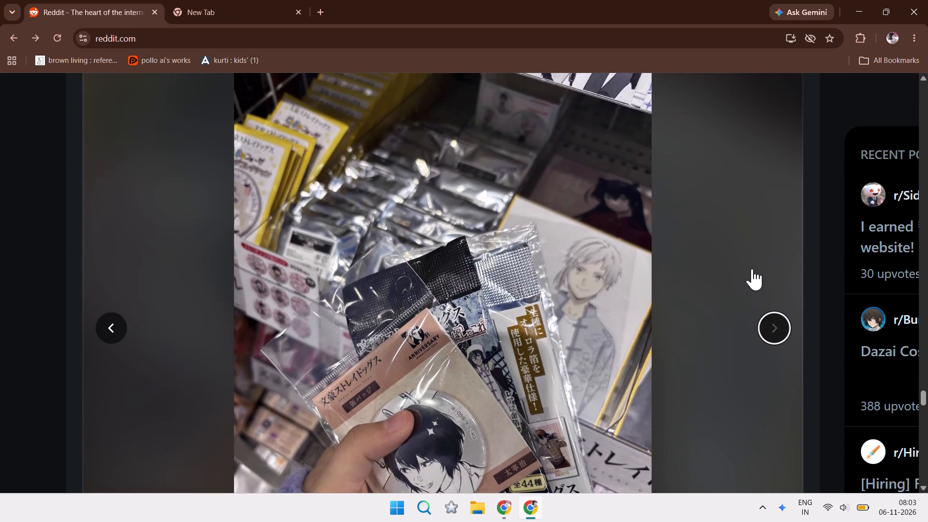
{"action": "key", "text": "Up"}
{"action": "key", "text": "Down"}
{"action": "key", "text": "Down"}
{"action": "key", "text": "Down"}
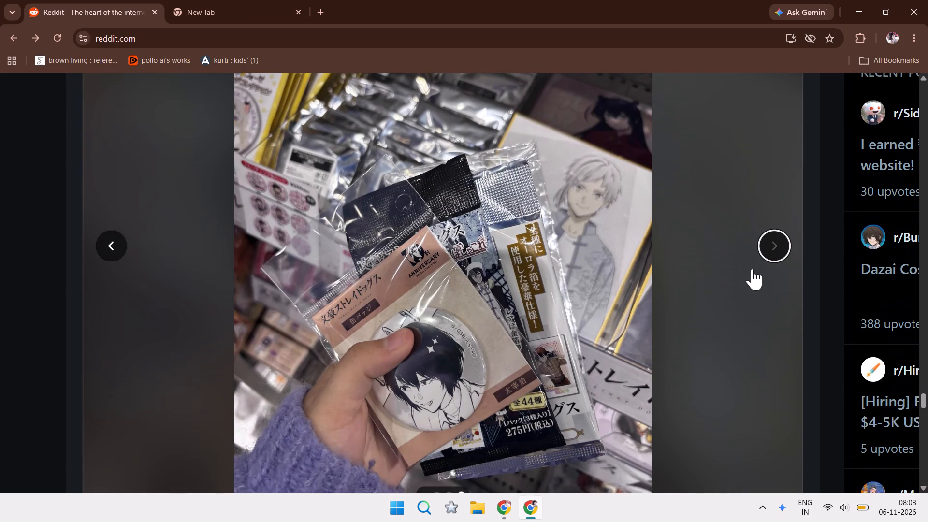
{"action": "key", "text": "Down"}
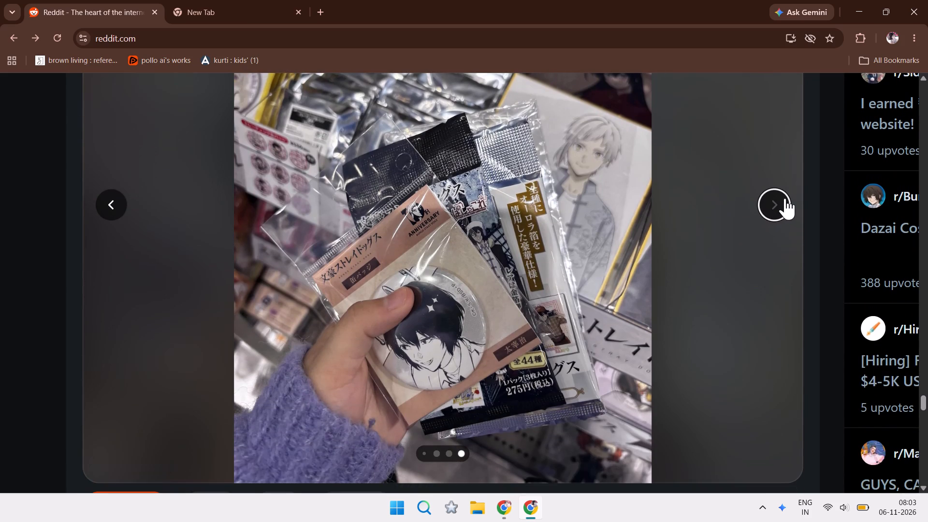
{"action": "left_click", "coordinate": [785, 198]}
{"action": "left_click", "coordinate": [770, 204]}
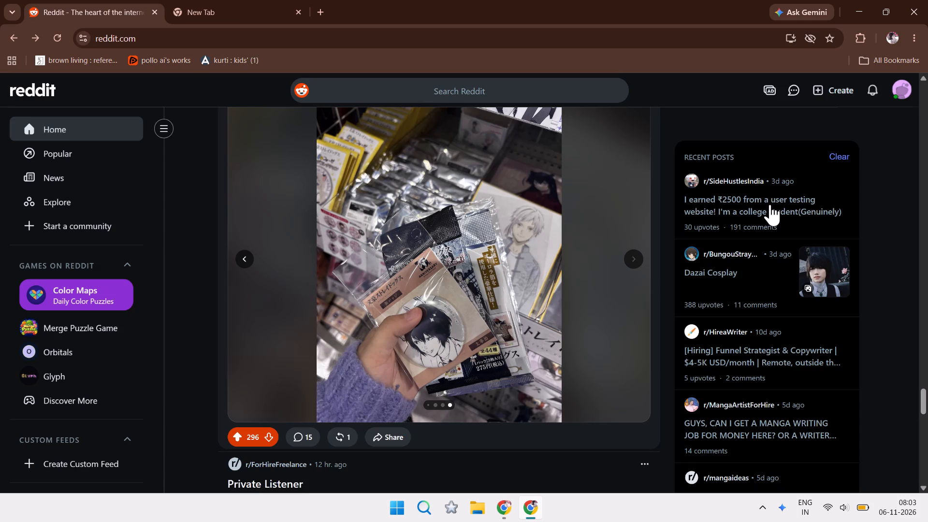
Read the r/ForHireFreelance "Private Listener" post and skim the Bluehost VPS Hosting ad below it.
{"action": "key", "text": "Down"}
{"action": "key", "text": "Down"}
{"action": "key", "text": "Down"}
{"action": "key", "text": "Down"}
{"action": "key", "text": "Down"}
{"action": "key", "text": "Down"}
{"action": "key", "text": "Down"}
{"action": "key", "text": "Down"}
{"action": "key", "text": "Down"}
{"action": "key", "text": "Down"}
{"action": "key", "text": "Down"}
{"action": "key", "text": "Down"}
{"action": "key", "text": "Down"}
{"action": "key", "text": "Down"}
{"action": "key", "text": "Down"}
{"action": "key", "text": "Down"}
{"action": "key", "text": "Down"}
{"action": "key", "text": "Down"}
{"action": "key", "text": "Down"}
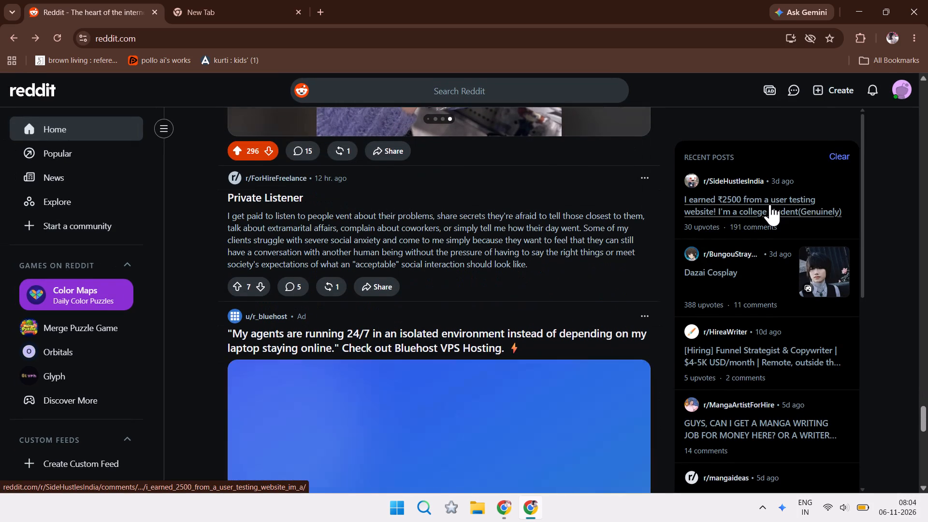
{"action": "left_click", "coordinate": [713, 78]}
{"action": "key", "text": "Down"}
{"action": "key", "text": "Down"}
{"action": "key", "text": "Down"}
{"action": "key", "text": "Down"}
{"action": "key", "text": "Down"}
{"action": "key", "text": "Down"}
{"action": "key", "text": "Down"}
{"action": "key", "text": "Down"}
{"action": "key", "text": "Down"}
{"action": "key", "text": "Down"}
{"action": "key", "text": "Down"}
{"action": "key", "text": "Down"}
{"action": "key", "text": "Down"}
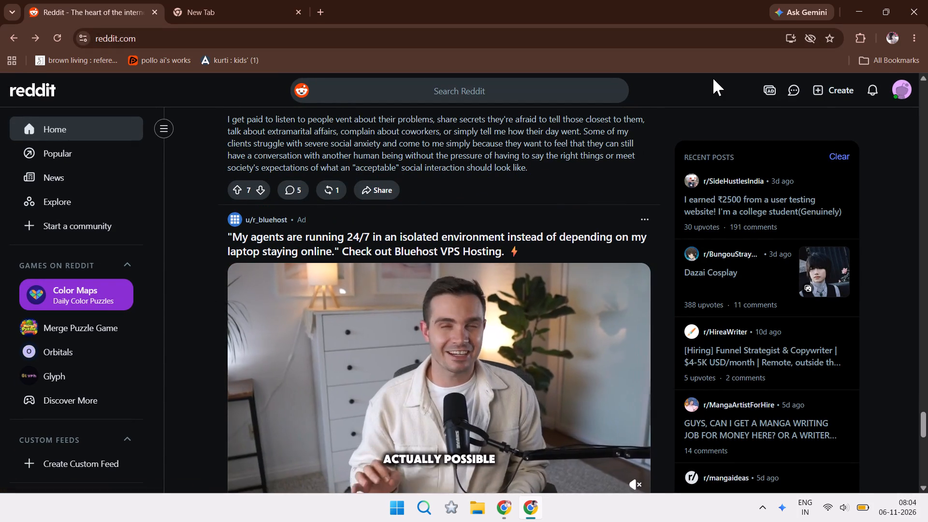
{"action": "key", "text": "Down"}
{"action": "key", "text": "Down"}
Skim the feed past the r/MicroBusinessIndia "Mystery jewellery jar" post and read the UI UX designer's request for extra work.
{"action": "left_click", "coordinate": [888, 201]}
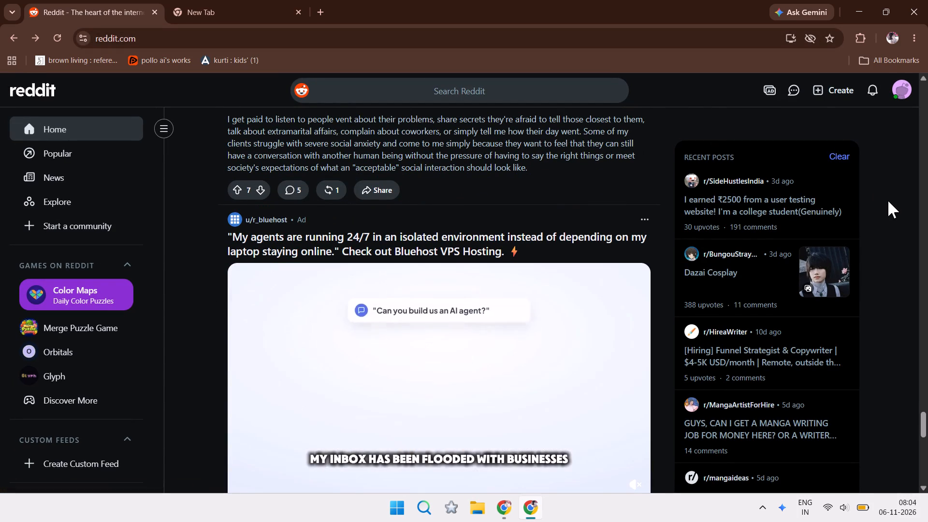
{"action": "key", "text": "Down"}
{"action": "key", "text": "Down"}
{"action": "left_click", "coordinate": [888, 201]}
{"action": "key", "text": "Down"}
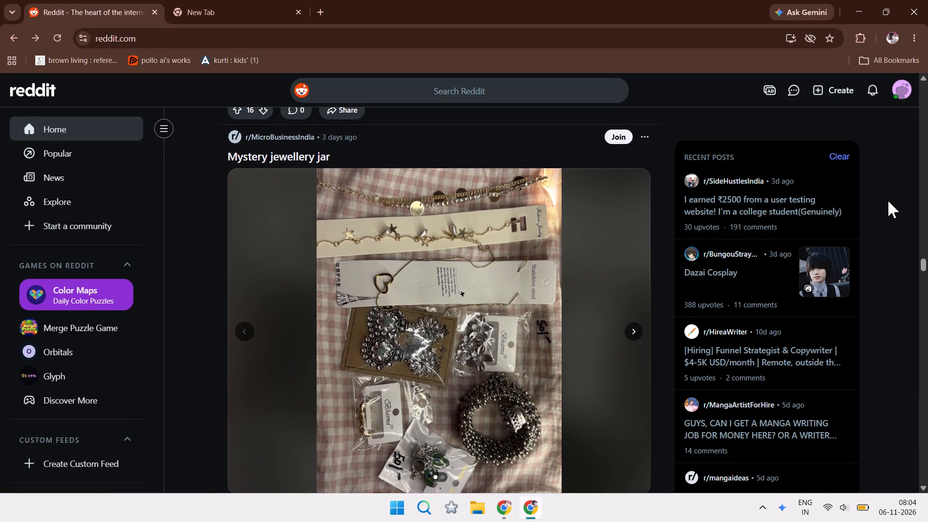
{"action": "key", "text": "Down"}
{"action": "key", "text": "Down"}
{"action": "key", "text": "Down"}
{"action": "key", "text": "Down"}
{"action": "key", "text": "Down"}
{"action": "key", "text": "Down"}
{"action": "key", "text": "Down"}
{"action": "key", "text": "Down"}
{"action": "key", "text": "Down"}
{"action": "key", "text": "Down"}
{"action": "key", "text": "Down"}
{"action": "key", "text": "Down"}
{"action": "key", "text": "Down"}
{"action": "key", "text": "Down"}
{"action": "key", "text": "Down"}
{"action": "key", "text": "Down"}
{"action": "key", "text": "Down"}
{"action": "key", "text": "Down"}
{"action": "key", "text": "Down"}
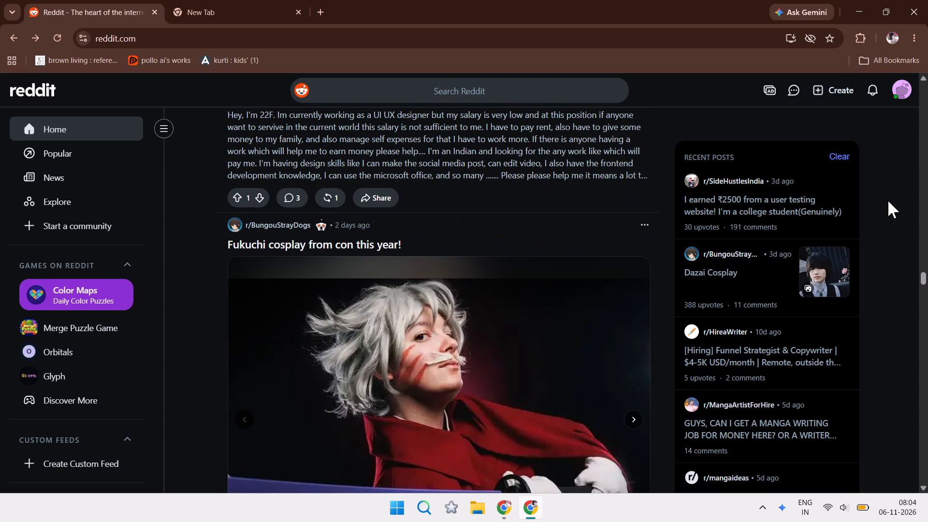
{"action": "key", "text": "Up"}
{"action": "key", "text": "Up"}
Upvote the r/BungouStrayDogs post "Fukuchi cosplay from con this year!".
{"action": "key", "text": "Down"}
{"action": "key", "text": "Down"}
{"action": "key", "text": "Down"}
{"action": "key", "text": "Down"}
{"action": "key", "text": "Down"}
{"action": "key", "text": "Down"}
{"action": "key", "text": "Down"}
{"action": "key", "text": "Down"}
{"action": "key", "text": "Down"}
{"action": "key", "text": "Down"}
{"action": "key", "text": "Down"}
{"action": "key", "text": "Down"}
{"action": "key", "text": "Down"}
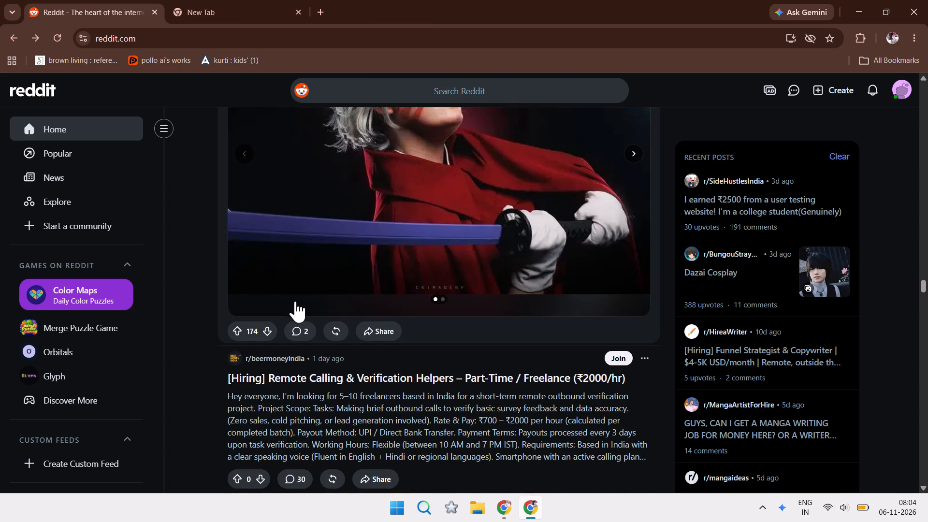
{"action": "left_click", "coordinate": [237, 336]}
Upvote the r/beermoneyindia hiring post for remote calling and verification helpers.
{"action": "key", "text": "Down"}
{"action": "key", "text": "Down"}
{"action": "key", "text": "Down"}
{"action": "key", "text": "Down"}
{"action": "key", "text": "Down"}
{"action": "key", "text": "Down"}
{"action": "key", "text": "Down"}
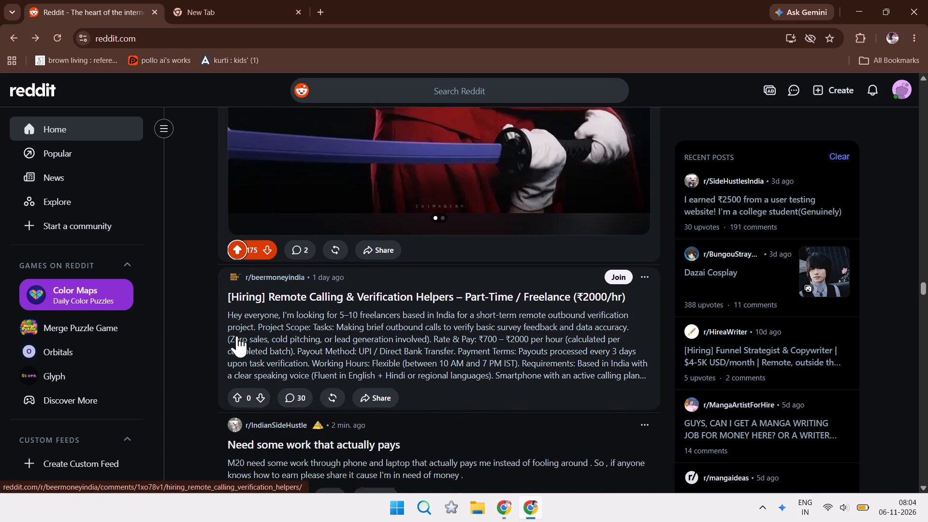
{"action": "left_click", "coordinate": [228, 324]}
{"action": "key", "text": "Down"}
{"action": "key", "text": "Down"}
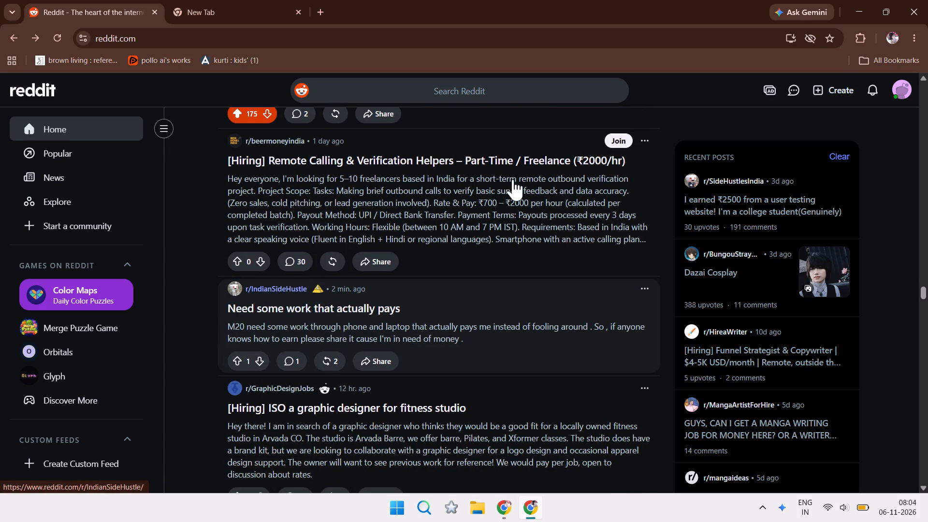
{"action": "left_click", "coordinate": [236, 259]}
{"action": "left_click", "coordinate": [187, 264]}
Read the r/IndianSideHustle "Need some work that actually pays" post and the r/GraphicDesignJobs hiring post for a fitness studio designer.
{"action": "key", "text": "Down"}
{"action": "key", "text": "Down"}
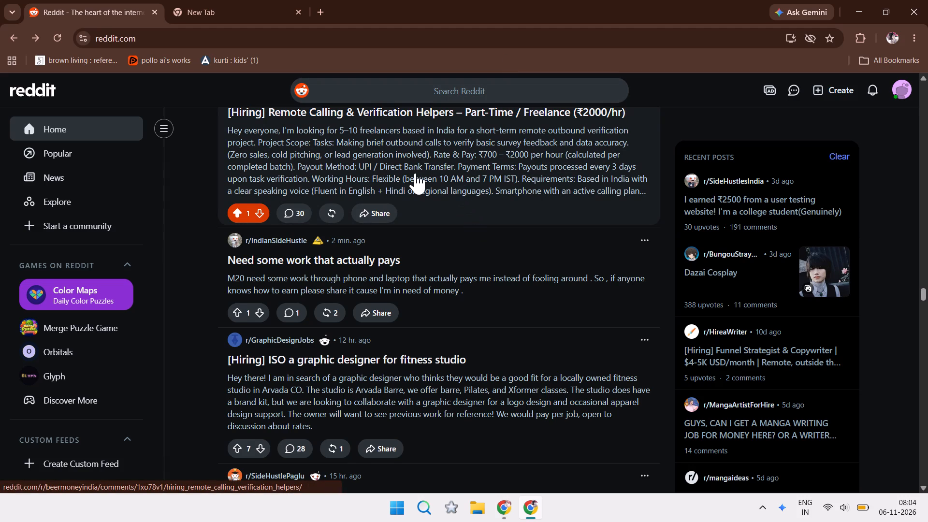
{"action": "key", "text": "Down"}
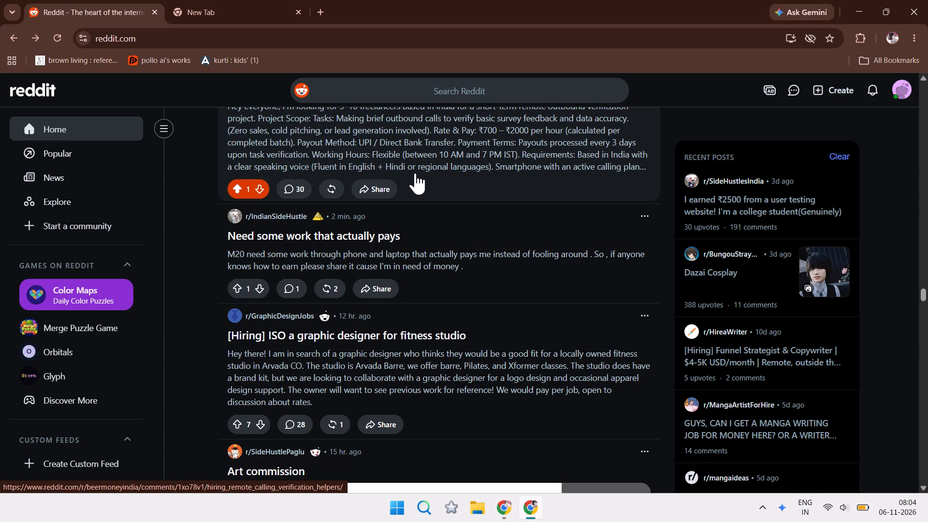
{"action": "key", "text": "Down"}
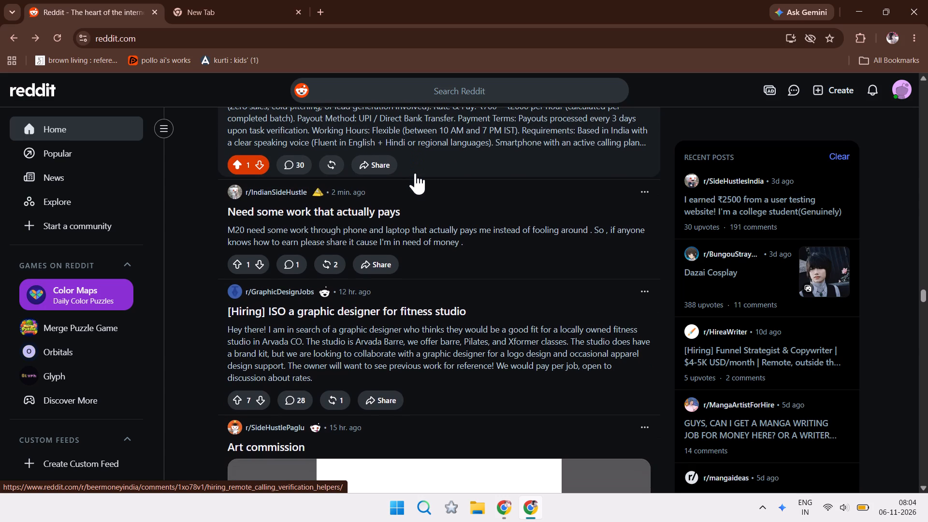
{"action": "key", "text": "Up"}
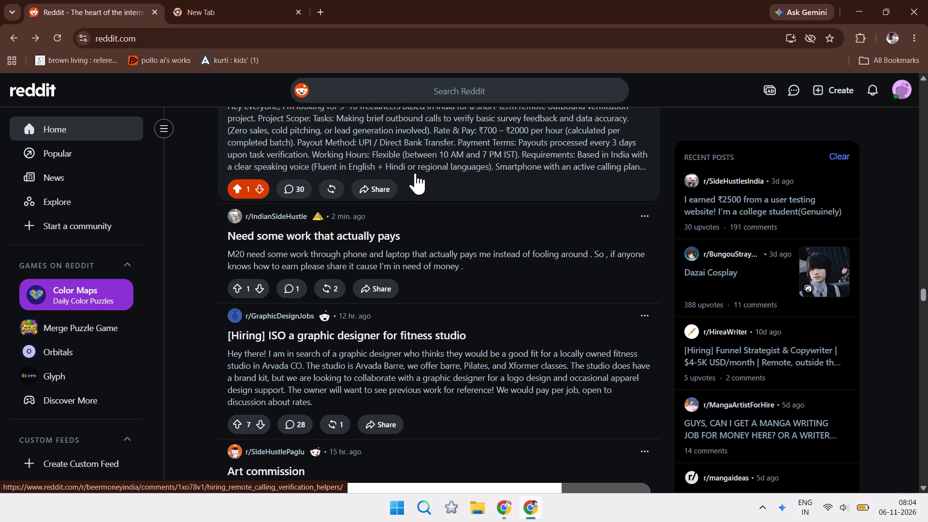
{"action": "key", "text": "Down"}
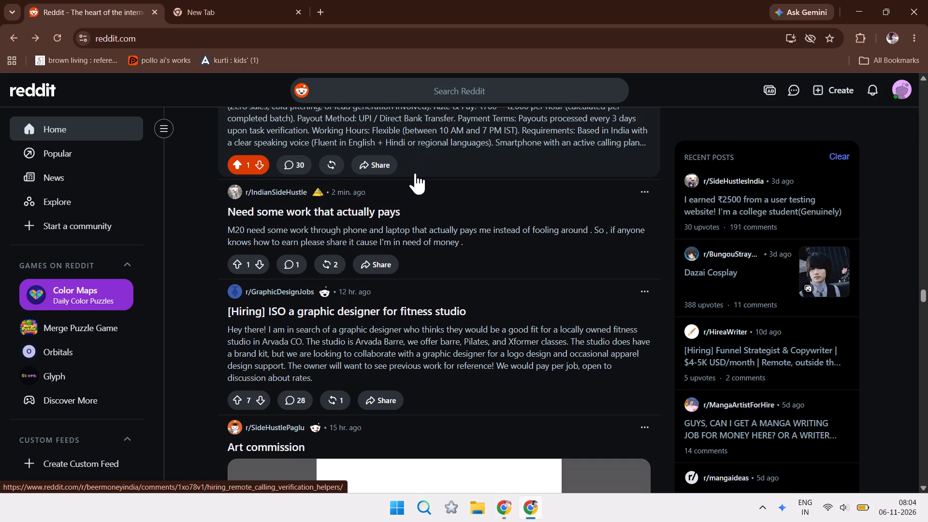
{"action": "key", "text": "Down"}
{"action": "key", "text": "Down"}
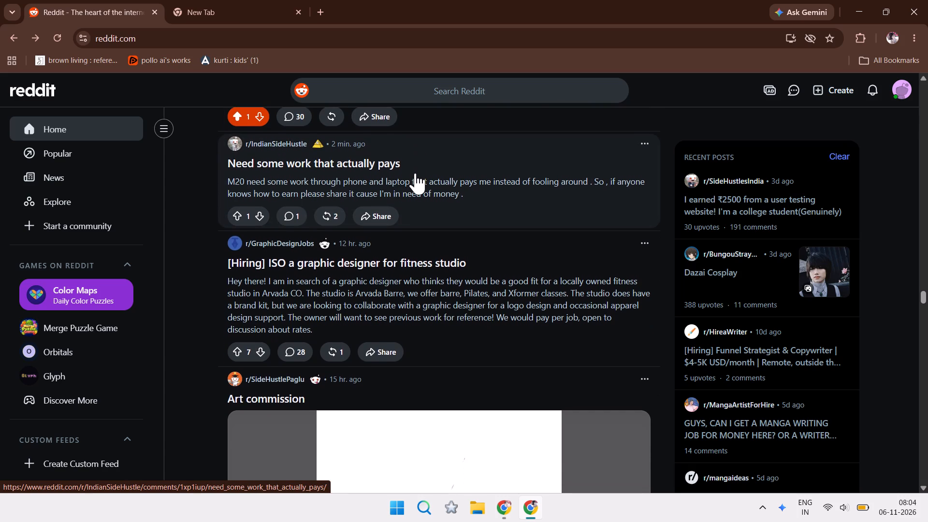
{"action": "key", "text": "Up"}
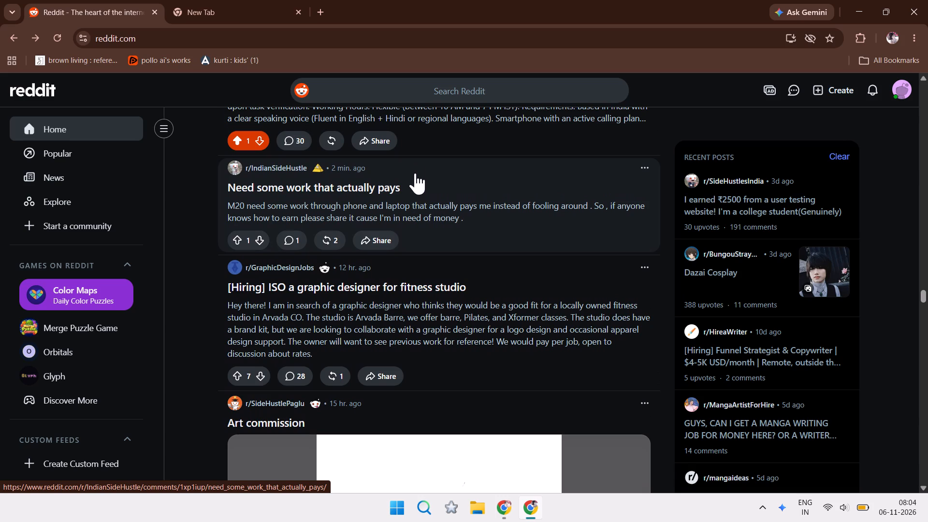
{"action": "left_click", "coordinate": [272, 0]}
{"action": "left_click", "coordinate": [134, 0]}
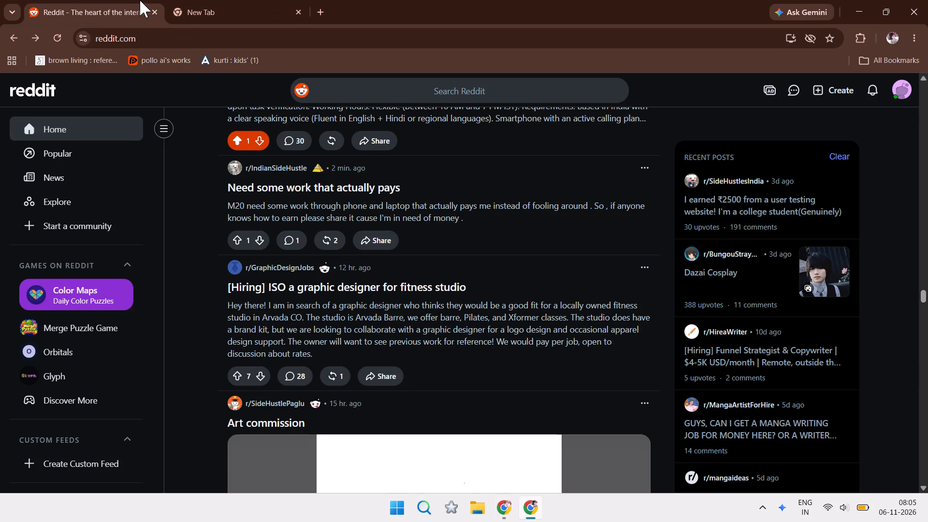
Browse the pet illustrations in the r/SideHustlePaglu "Art commission" post's gallery through to the last image.
{"action": "key", "text": "Down"}
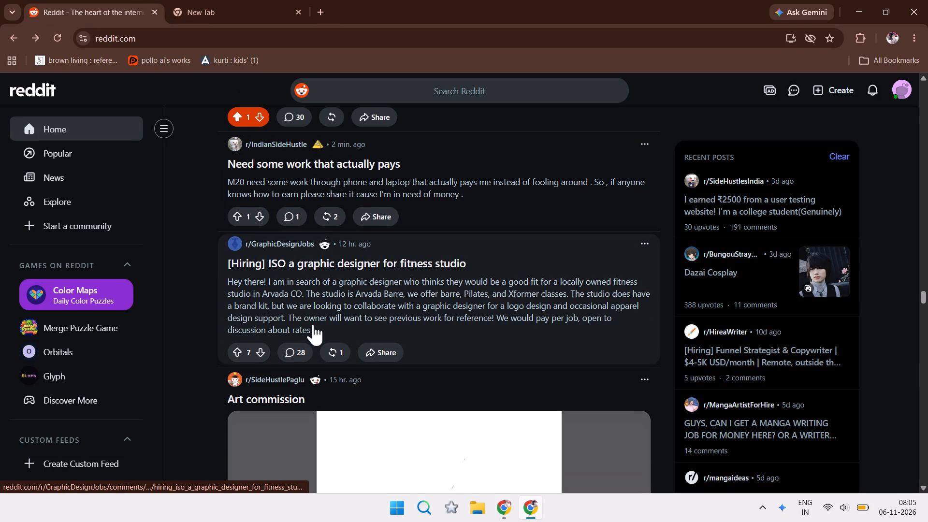
{"action": "key", "text": "Down"}
{"action": "key", "text": "Down"}
{"action": "key", "text": "Down"}
{"action": "key", "text": "Down"}
{"action": "key", "text": "Down"}
{"action": "key", "text": "Down"}
{"action": "key", "text": "Down"}
{"action": "key", "text": "Down"}
{"action": "key", "text": "Down"}
{"action": "key", "text": "Down"}
{"action": "key", "text": "Down"}
{"action": "key", "text": "Down"}
{"action": "key", "text": "Down"}
{"action": "key", "text": "Down"}
{"action": "key", "text": "Down"}
{"action": "key", "text": "Down"}
{"action": "key", "text": "Down"}
{"action": "key", "text": "Down"}
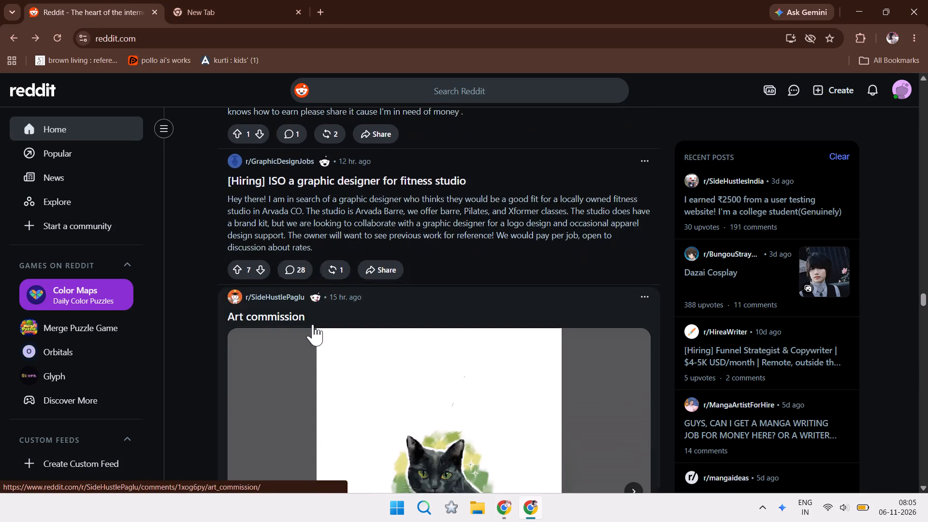
{"action": "key", "text": "Up"}
{"action": "key", "text": "Up"}
{"action": "key", "text": "Up"}
{"action": "key", "text": "Up"}
{"action": "key", "text": "Up"}
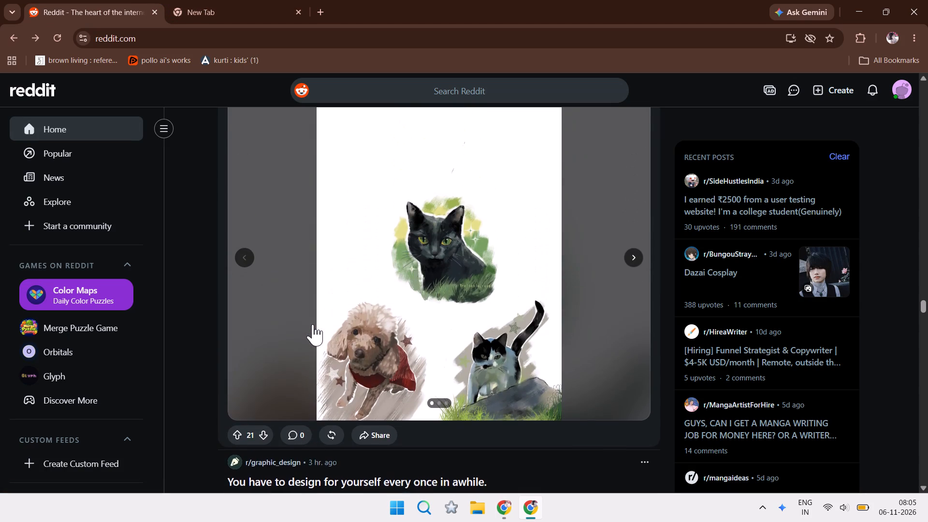
{"action": "key", "text": "Up"}
{"action": "key", "text": "Up"}
{"action": "key", "text": "Down"}
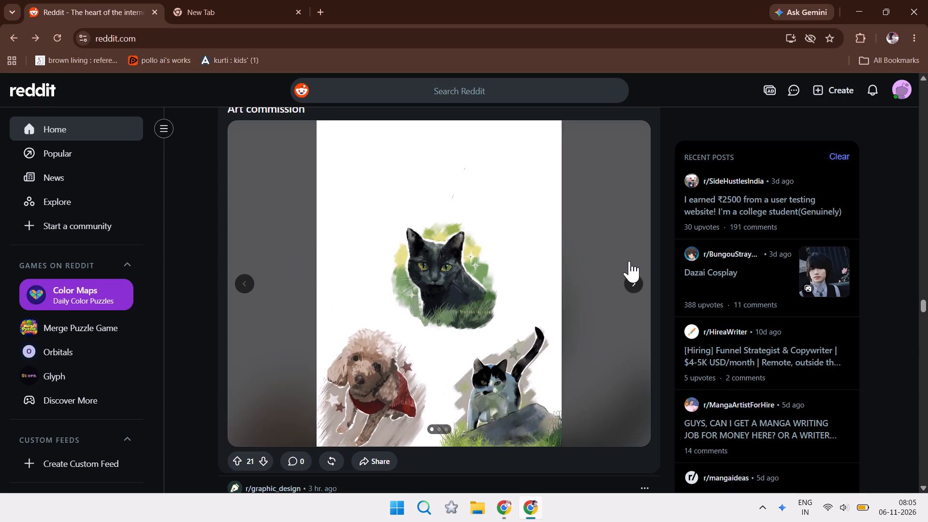
{"action": "left_click", "coordinate": [636, 275]}
{"action": "left_click", "coordinate": [636, 275]}
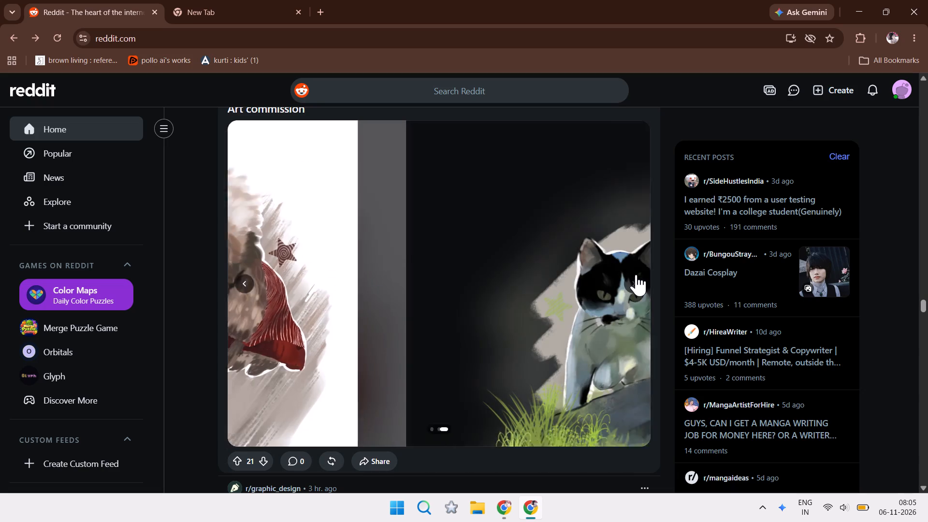
{"action": "left_click", "coordinate": [636, 275]}
View the r/graphic_design post about designing for yourself and check the r/Indiajobs female voiceover artist post below it.
{"action": "key", "text": "Down"}
{"action": "key", "text": "Down"}
{"action": "key", "text": "Down"}
{"action": "key", "text": "Down"}
{"action": "key", "text": "Down"}
{"action": "key", "text": "Down"}
{"action": "key", "text": "Down"}
{"action": "key", "text": "Down"}
{"action": "key", "text": "Down"}
{"action": "key", "text": "Down"}
{"action": "key", "text": "Down"}
{"action": "key", "text": "Down"}
{"action": "key", "text": "Down"}
{"action": "key", "text": "Down"}
{"action": "key", "text": "Down"}
{"action": "key", "text": "Down"}
{"action": "key", "text": "Down"}
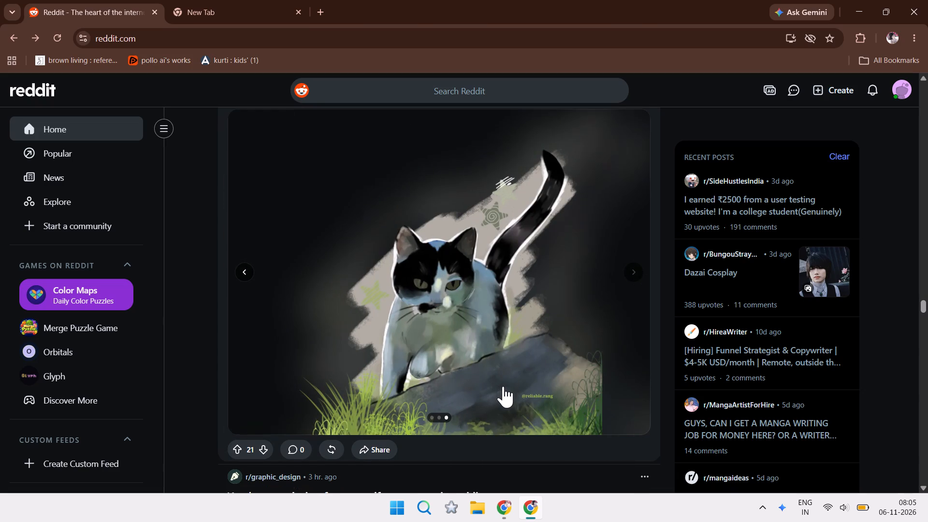
{"action": "key", "text": "Down"}
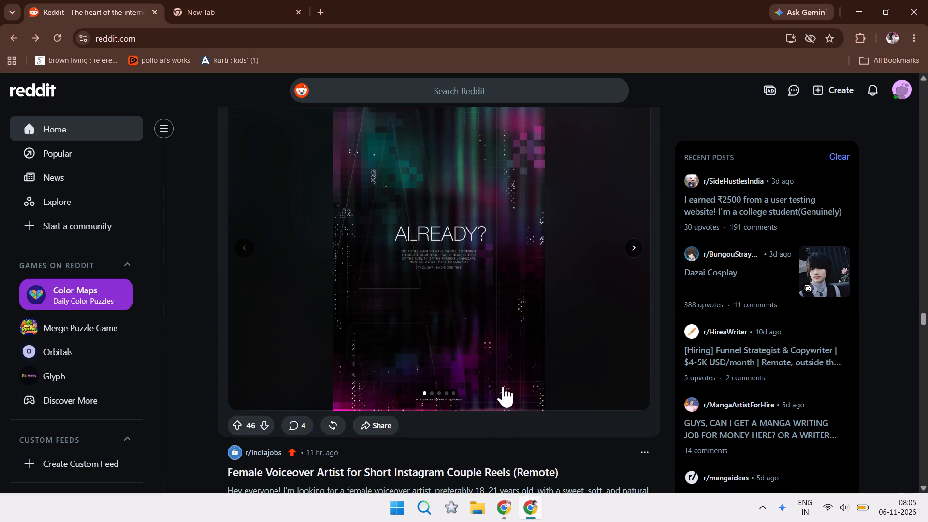
Browse the r/graphic_design "You have to design for yourself every once in awhile" gallery to the last image and back, including full-size view.
{"action": "key", "text": "Up"}
{"action": "key", "text": "Up"}
{"action": "key", "text": "Up"}
{"action": "key", "text": "Down"}
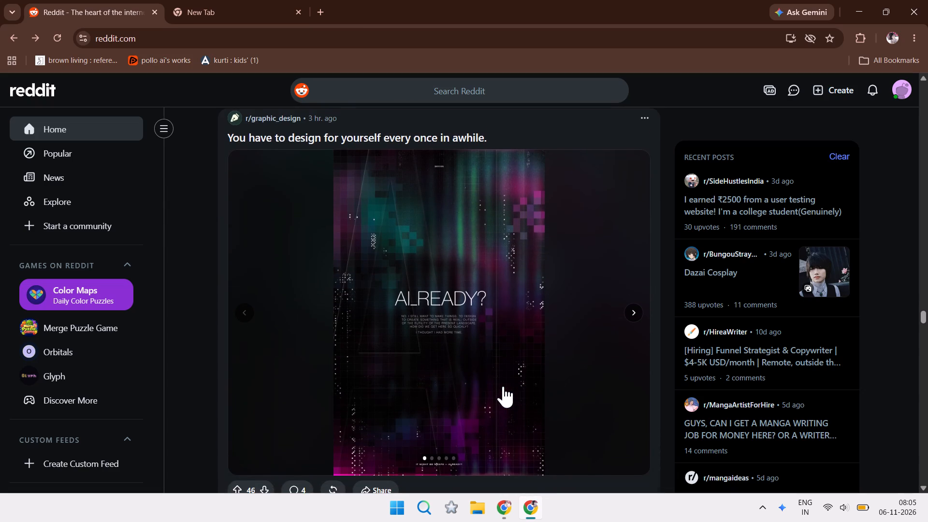
{"action": "key", "text": "Down"}
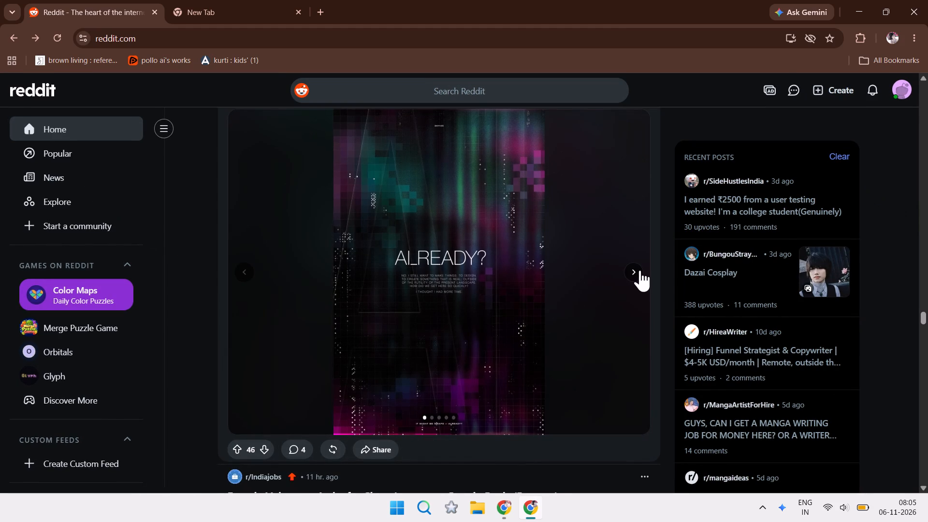
{"action": "left_click", "coordinate": [631, 266]}
{"action": "left_click", "coordinate": [631, 266]}
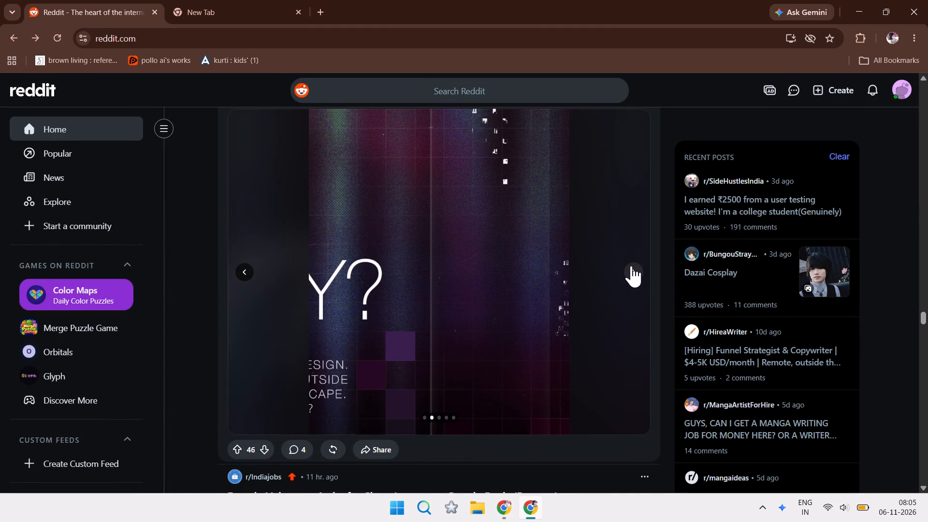
{"action": "left_click", "coordinate": [631, 266]}
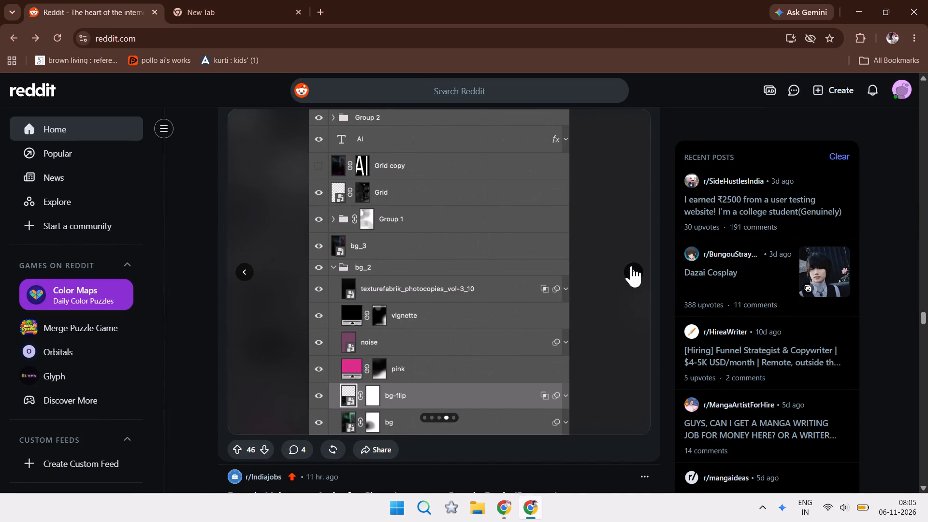
{"action": "left_click", "coordinate": [630, 268]}
{"action": "left_click", "coordinate": [630, 268]}
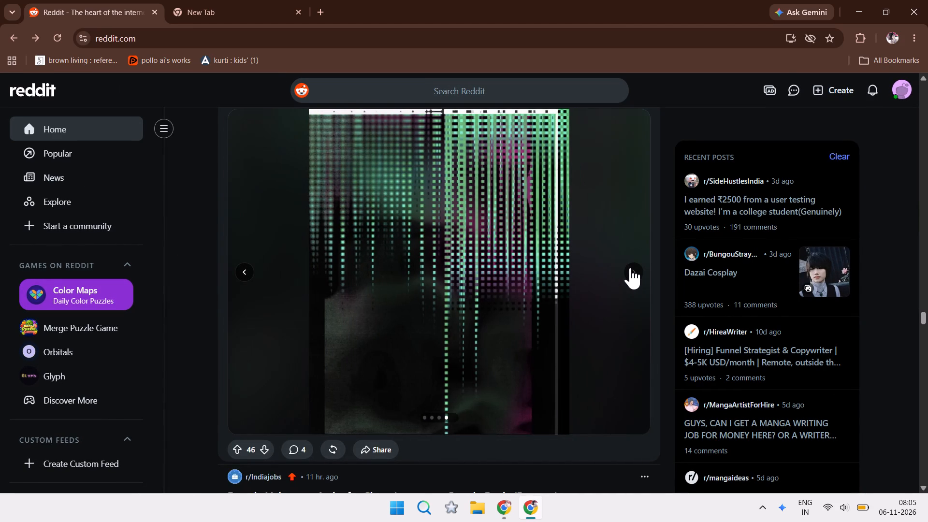
{"action": "left_click", "coordinate": [243, 273]}
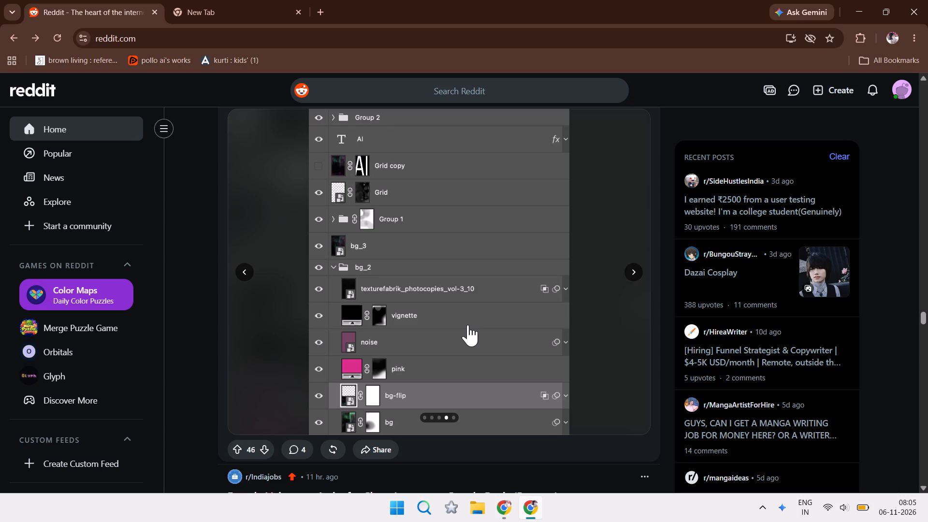
{"action": "left_click", "coordinate": [244, 269]}
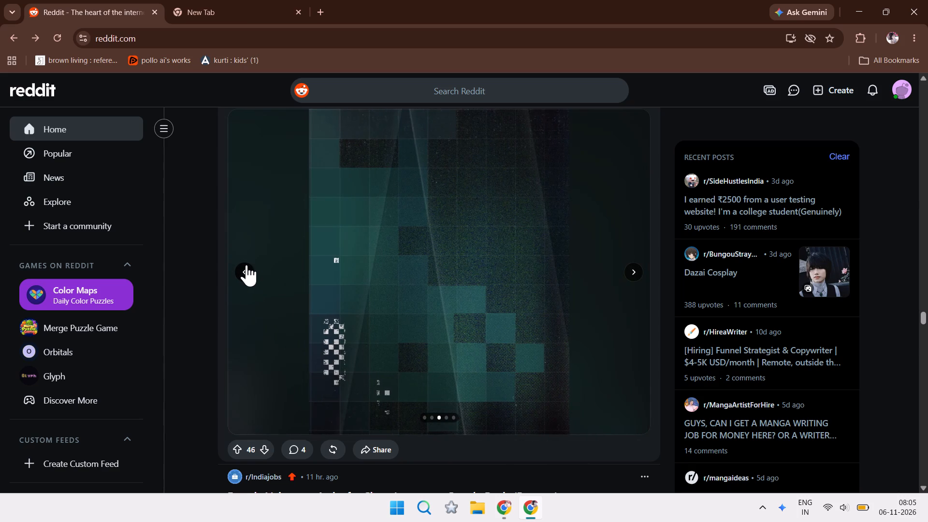
{"action": "left_click", "coordinate": [246, 265]}
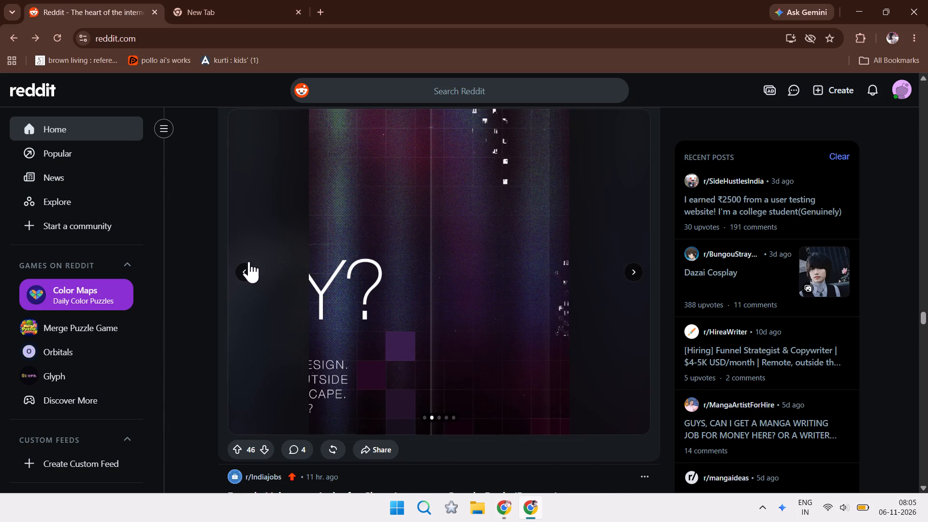
{"action": "left_click", "coordinate": [249, 261]}
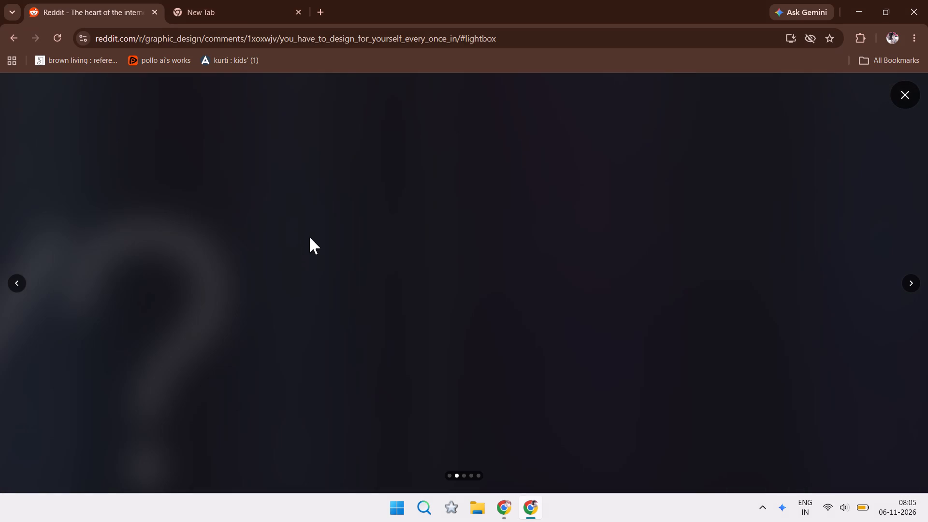
{"action": "left_click", "coordinate": [10, 285]}
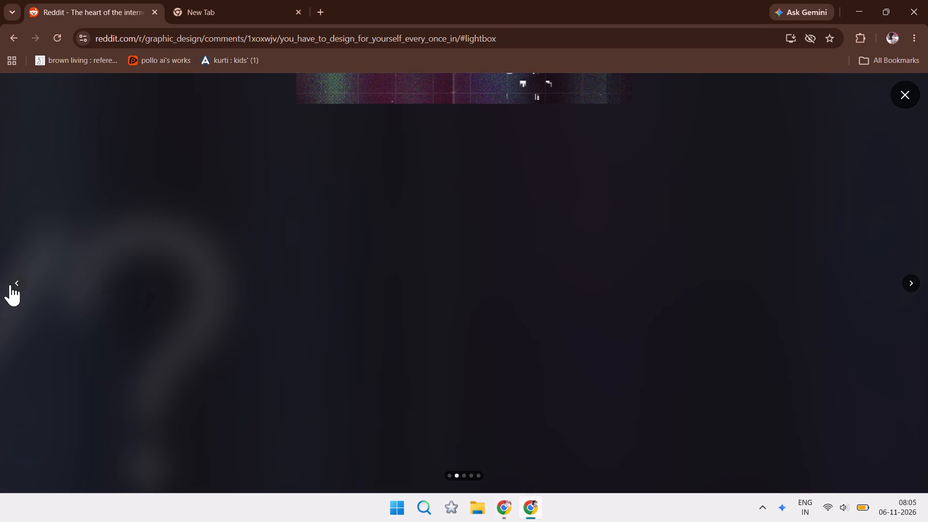
{"action": "left_click", "coordinate": [903, 104]}
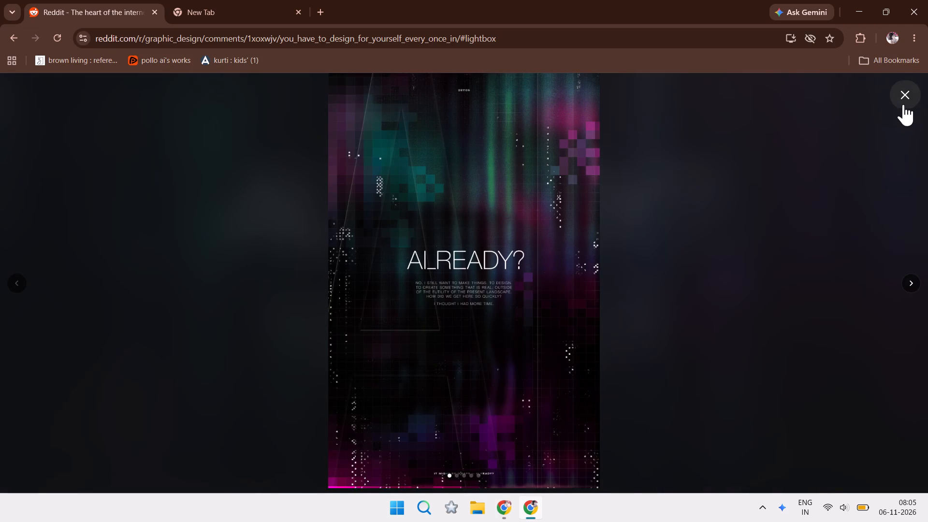
Look over the ad about earning from home by speaking Hindi and the r/PataHaiAajKyaHua post about anxiety issues.
{"action": "key", "text": "Down"}
{"action": "key", "text": "Down"}
{"action": "key", "text": "Down"}
{"action": "key", "text": "Down"}
{"action": "key", "text": "Down"}
{"action": "key", "text": "Down"}
{"action": "key", "text": "Down"}
{"action": "key", "text": "Down"}
{"action": "key", "text": "Down"}
{"action": "key", "text": "Down"}
{"action": "key", "text": "Down"}
{"action": "key", "text": "Down"}
{"action": "key", "text": "Down"}
{"action": "key", "text": "Down"}
{"action": "key", "text": "Down"}
{"action": "key", "text": "Down"}
{"action": "key", "text": "Down"}
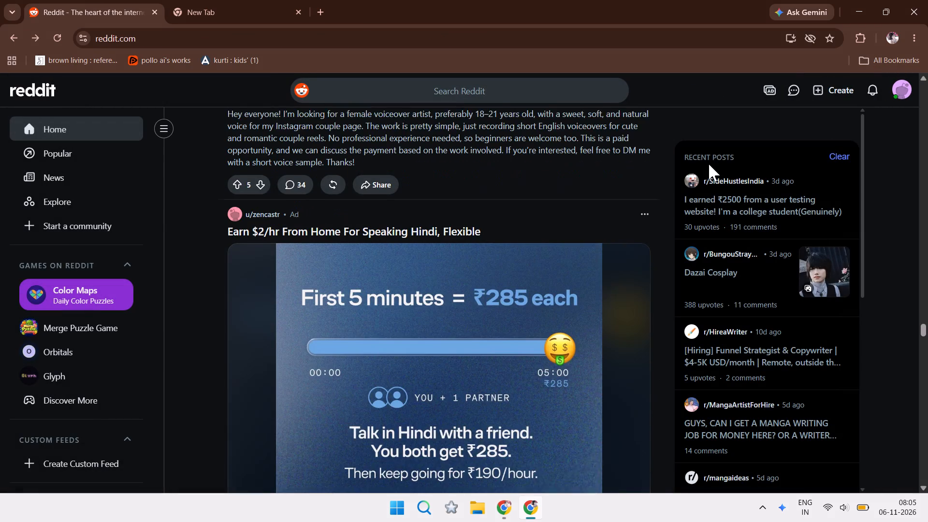
{"action": "key", "text": "Down"}
{"action": "key", "text": "Down"}
{"action": "key", "text": "Down"}
{"action": "key", "text": "Down"}
{"action": "key", "text": "Down"}
{"action": "key", "text": "Down"}
{"action": "key", "text": "Down"}
{"action": "key", "text": "Down"}
{"action": "key", "text": "Down"}
{"action": "key", "text": "Down"}
{"action": "key", "text": "Down"}
{"action": "key", "text": "Down"}
{"action": "key", "text": "Down"}
{"action": "key", "text": "Down"}
{"action": "key", "text": "Down"}
{"action": "key", "text": "Down"}
{"action": "key", "text": "Down"}
{"action": "key", "text": "Down"}
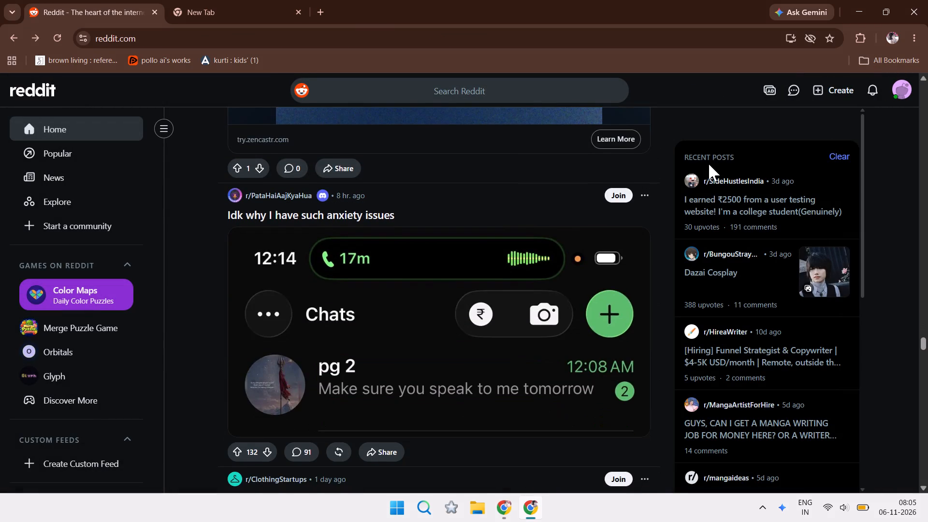
Go back up the feed to the r/Indiajobs post for a remote female voiceover artist and read it again.
{"action": "key", "text": "Up"}
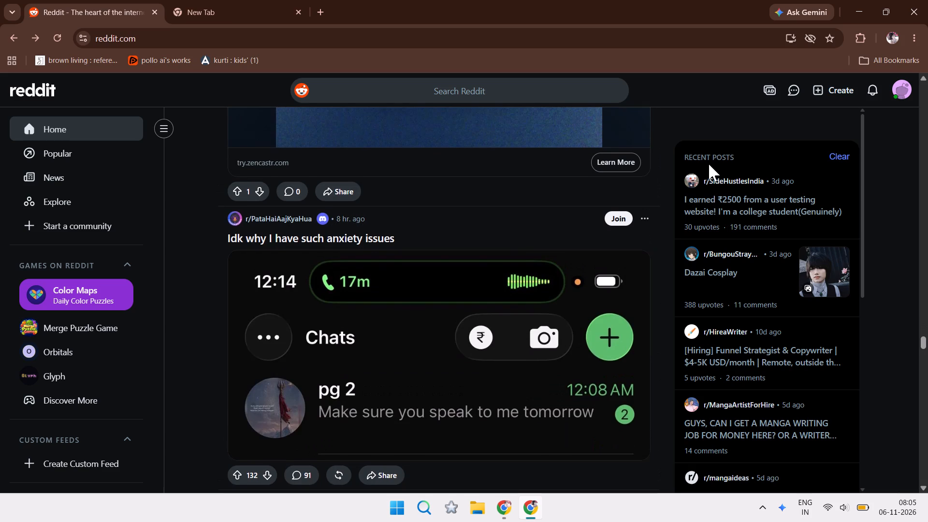
{"action": "key", "text": "Up"}
{"action": "key", "text": "Up"}
{"action": "key", "text": "Up"}
{"action": "key", "text": "Up"}
{"action": "key", "text": "Up"}
{"action": "key", "text": "Up"}
{"action": "key", "text": "Up"}
{"action": "key", "text": "Up"}
{"action": "key", "text": "Up"}
{"action": "key", "text": "Up"}
{"action": "key", "text": "Up"}
{"action": "key", "text": "Up"}
{"action": "key", "text": "Up"}
{"action": "key", "text": "Up"}
{"action": "key", "text": "Up"}
{"action": "key", "text": "Up"}
{"action": "key", "text": "Up"}
{"action": "key", "text": "Up"}
{"action": "key", "text": "Up"}
{"action": "key", "text": "Up"}
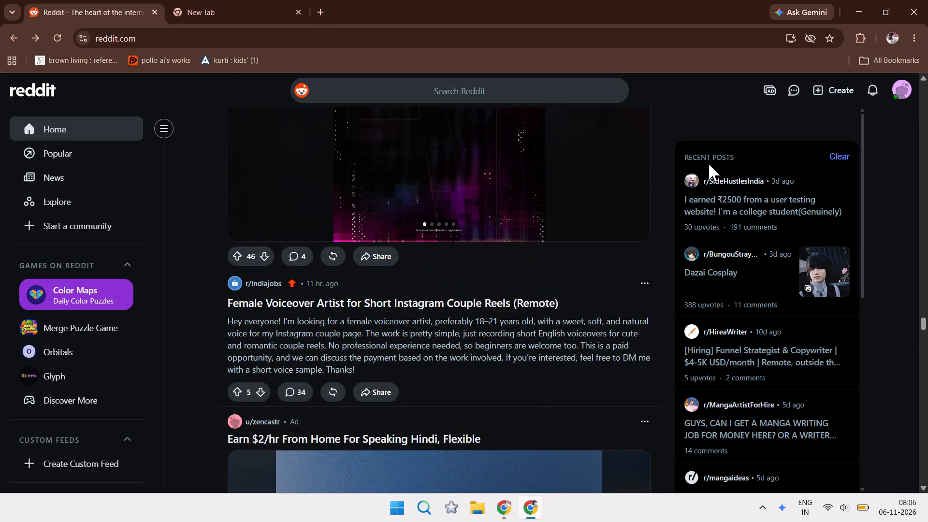
Browse the doll photo gallery in the post above the r/chatterjobs hiring post through to its last image.
{"action": "key", "text": "Down"}
{"action": "key", "text": "Down"}
{"action": "key", "text": "Down"}
{"action": "key", "text": "Down"}
{"action": "key", "text": "Down"}
{"action": "key", "text": "Down"}
{"action": "key", "text": "Down"}
{"action": "key", "text": "Down"}
{"action": "key", "text": "Down"}
{"action": "key", "text": "Down"}
{"action": "key", "text": "Down"}
{"action": "key", "text": "Down"}
{"action": "key", "text": "Down"}
{"action": "key", "text": "Down"}
{"action": "key", "text": "Down"}
{"action": "key", "text": "Down"}
{"action": "key", "text": "Down"}
{"action": "key", "text": "Down"}
{"action": "key", "text": "Down"}
{"action": "key", "text": "Down"}
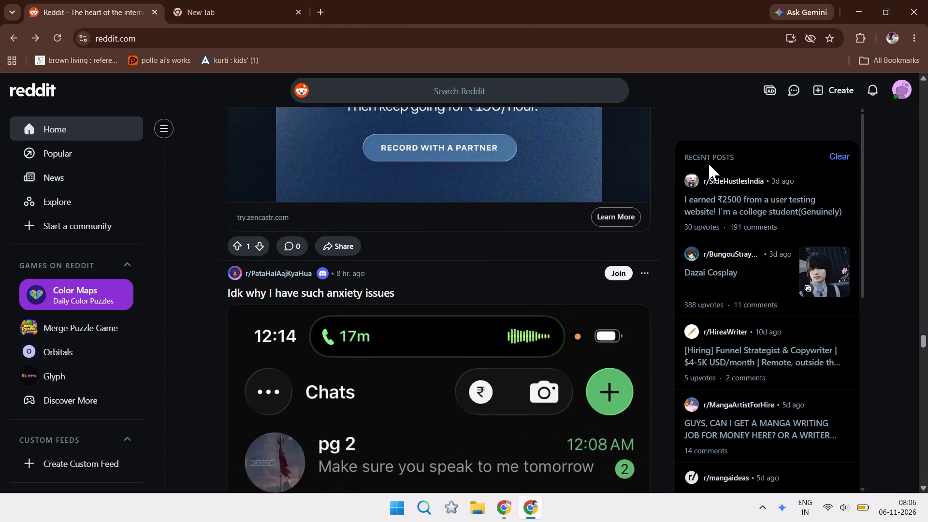
{"action": "key", "text": "Down"}
{"action": "key", "text": "Down"}
{"action": "key", "text": "Down"}
{"action": "key", "text": "Down"}
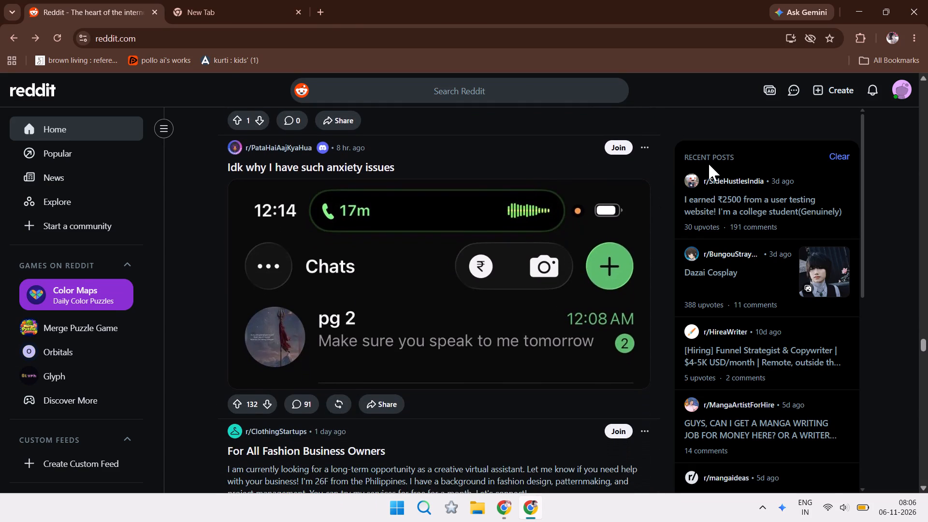
{"action": "key", "text": "Down"}
{"action": "key", "text": "Down"}
{"action": "key", "text": "Down"}
{"action": "key", "text": "Down"}
{"action": "key", "text": "Down"}
{"action": "key", "text": "Down"}
{"action": "key", "text": "Down"}
{"action": "key", "text": "Down"}
{"action": "key", "text": "Down"}
{"action": "key", "text": "Down"}
{"action": "key", "text": "Down"}
{"action": "key", "text": "Down"}
{"action": "key", "text": "Down"}
{"action": "key", "text": "Down"}
{"action": "key", "text": "Down"}
{"action": "key", "text": "Down"}
{"action": "key", "text": "Down"}
{"action": "key", "text": "Down"}
{"action": "key", "text": "Down"}
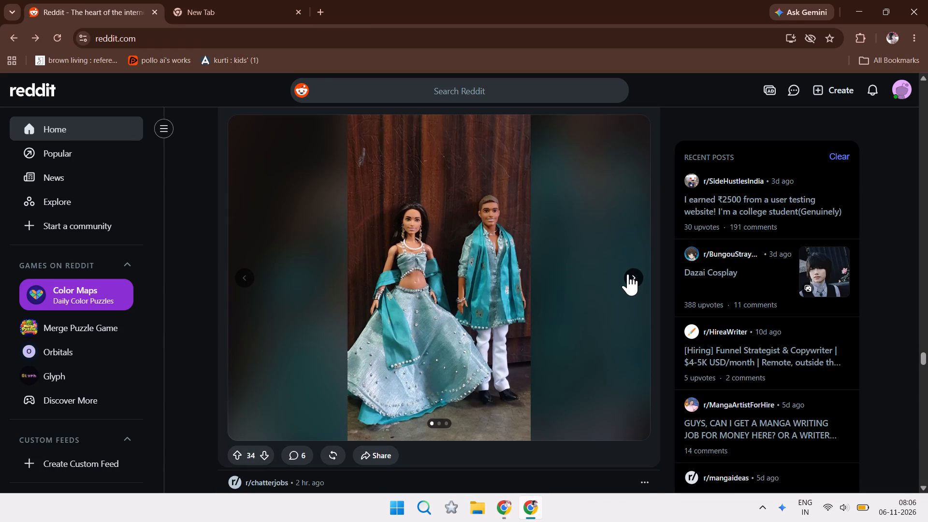
{"action": "left_click", "coordinate": [629, 281]}
{"action": "left_click", "coordinate": [629, 281]}
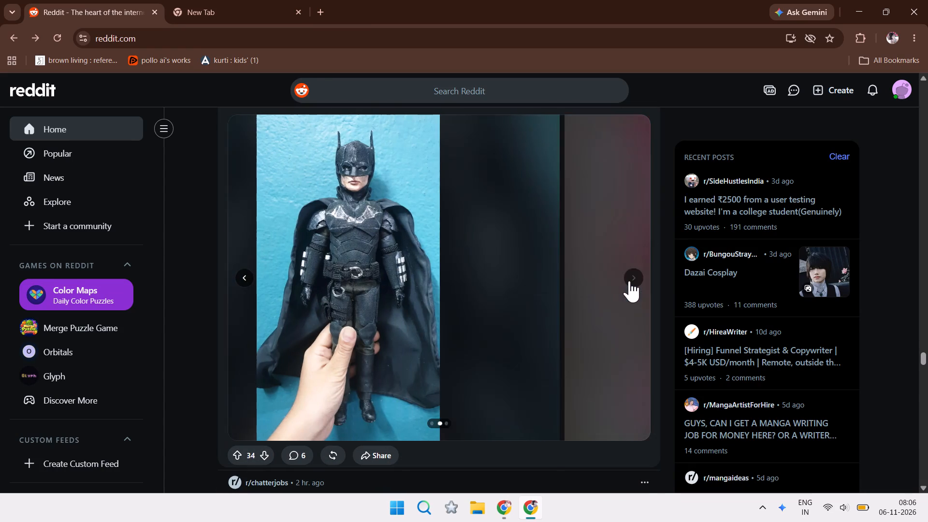
{"action": "left_click", "coordinate": [629, 281]}
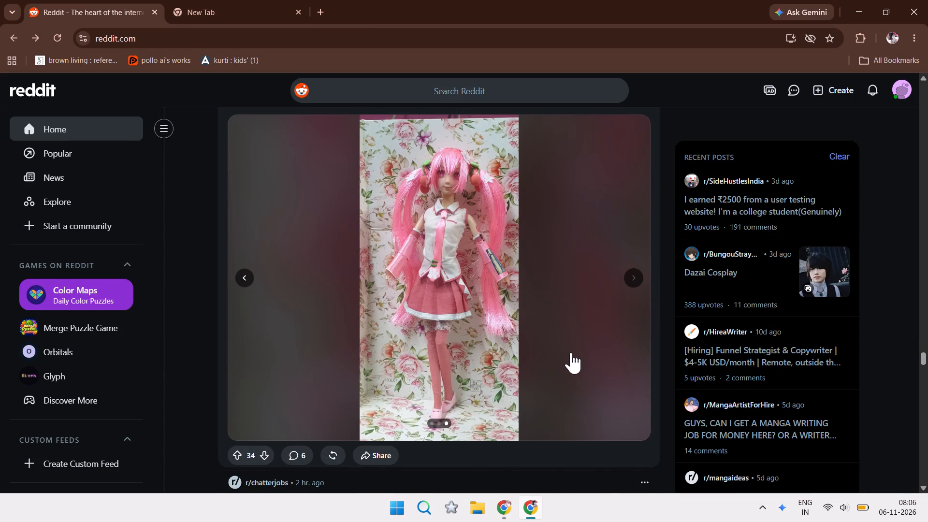
Check the r/chatterjobs hiring post and view all images in the r/GraphicDesignServices "Seeking graphic designer to create 3 logos" gallery.
{"action": "key", "text": "Down"}
{"action": "key", "text": "Down"}
{"action": "key", "text": "Down"}
{"action": "key", "text": "Down"}
{"action": "key", "text": "Down"}
{"action": "key", "text": "Down"}
{"action": "key", "text": "Down"}
{"action": "key", "text": "Down"}
{"action": "key", "text": "Down"}
{"action": "key", "text": "Down"}
{"action": "key", "text": "Down"}
{"action": "key", "text": "Down"}
{"action": "key", "text": "Down"}
{"action": "key", "text": "Down"}
{"action": "key", "text": "Down"}
{"action": "key", "text": "Down"}
{"action": "key", "text": "Down"}
{"action": "key", "text": "Down"}
{"action": "key", "text": "Down"}
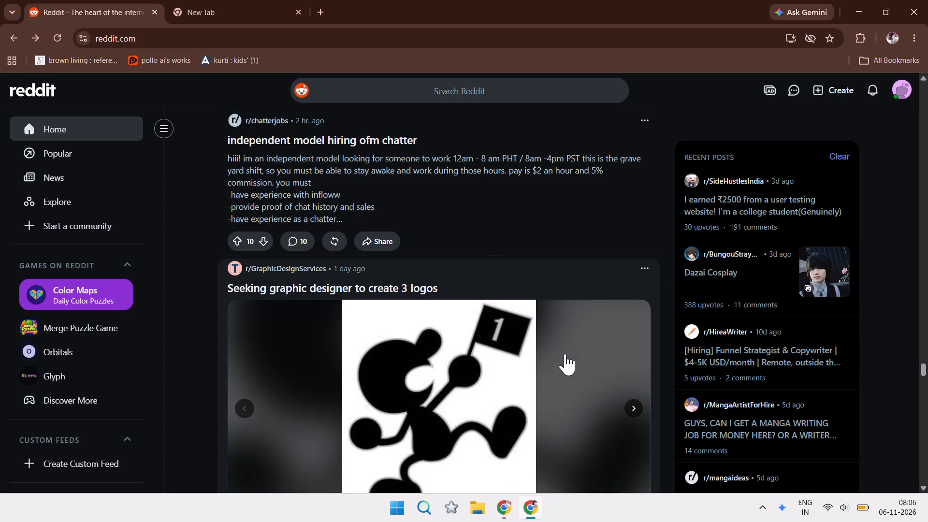
{"action": "left_click", "coordinate": [633, 309]}
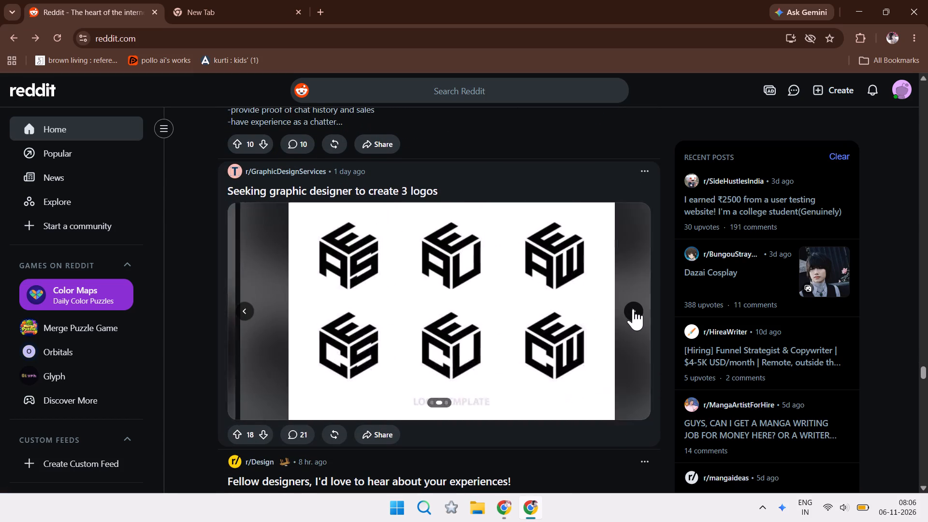
{"action": "left_click", "coordinate": [633, 309]}
{"action": "left_click", "coordinate": [633, 309]}
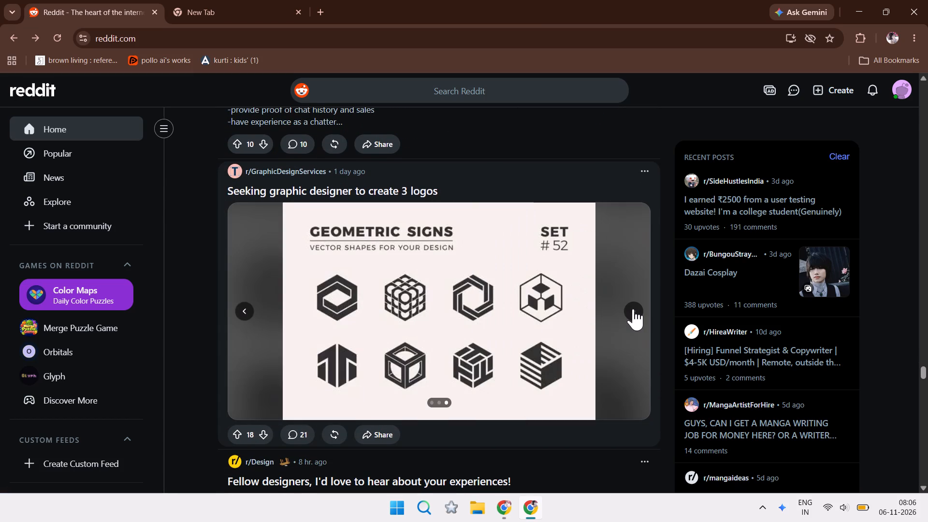
Switch to the empty new tab and close the Reddit tab.
{"action": "left_click", "coordinate": [224, 0]}
{"action": "left_click", "coordinate": [180, 144]}
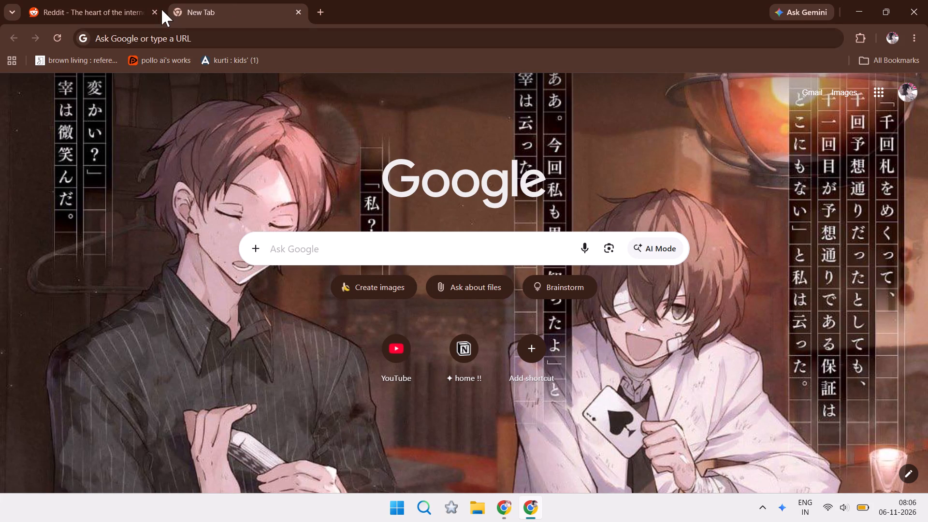
{"action": "left_click", "coordinate": [155, 14]}
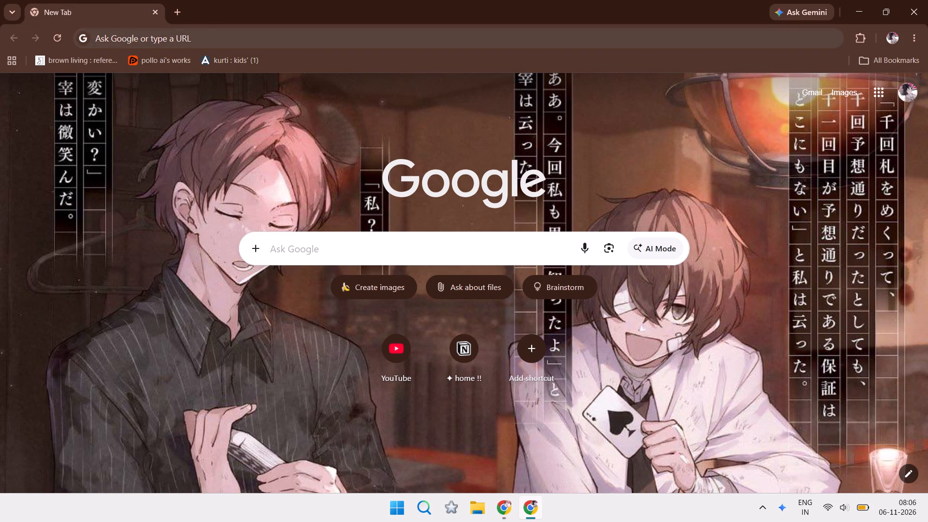
Open the Canva home page at canva.com.
{"action": "left_click", "coordinate": [184, 36]}
{"action": "key", "text": "c"}
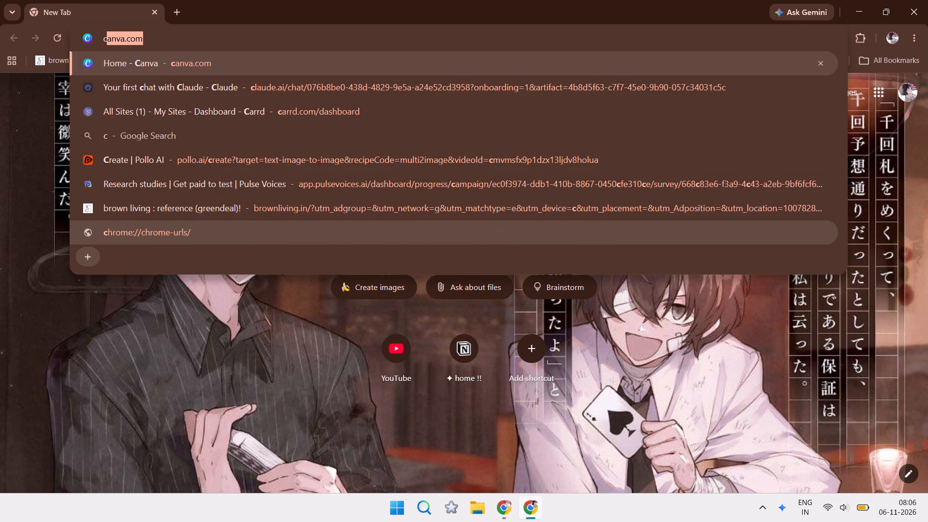
{"action": "left_click", "coordinate": [303, 68]}
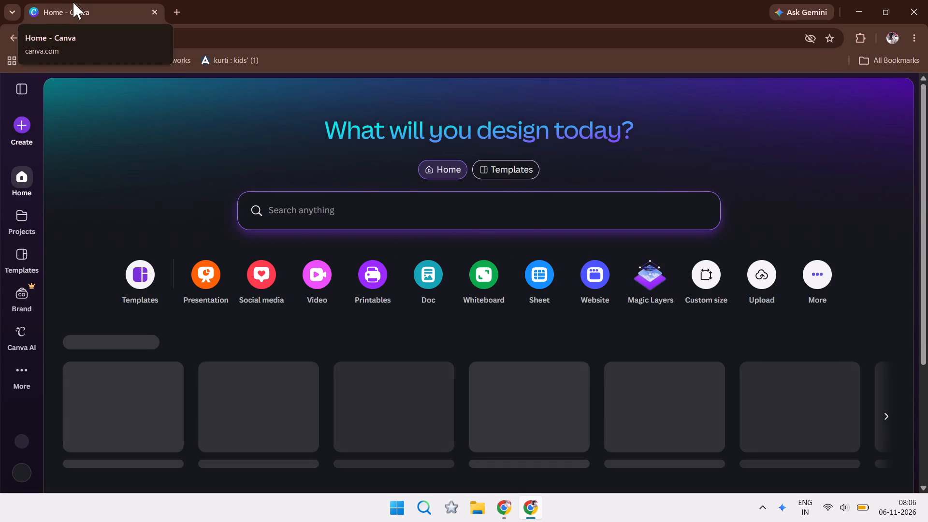
{"action": "left_click", "coordinate": [110, 105]}
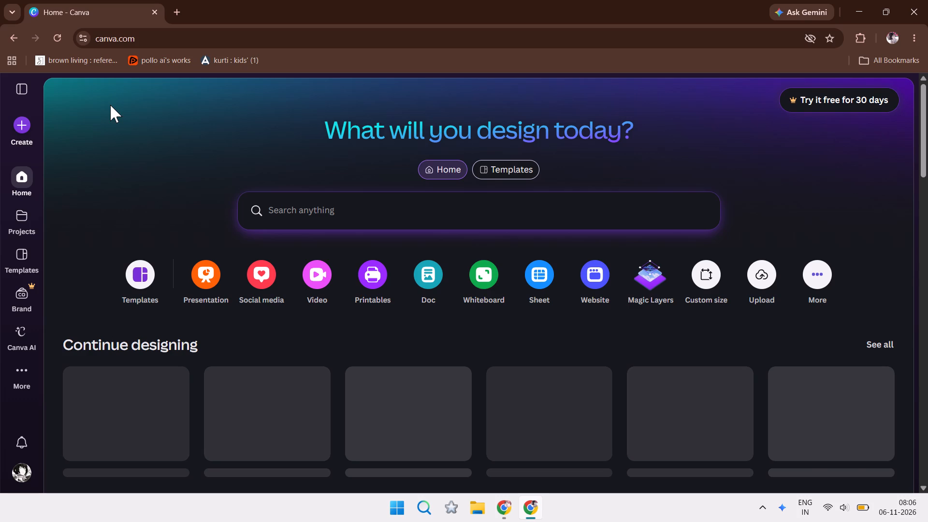
Open the SOURCING ETHICAL design from the recent designs and show its first page.
{"action": "key", "text": "Down"}
{"action": "key", "text": "Down"}
{"action": "key", "text": "Down"}
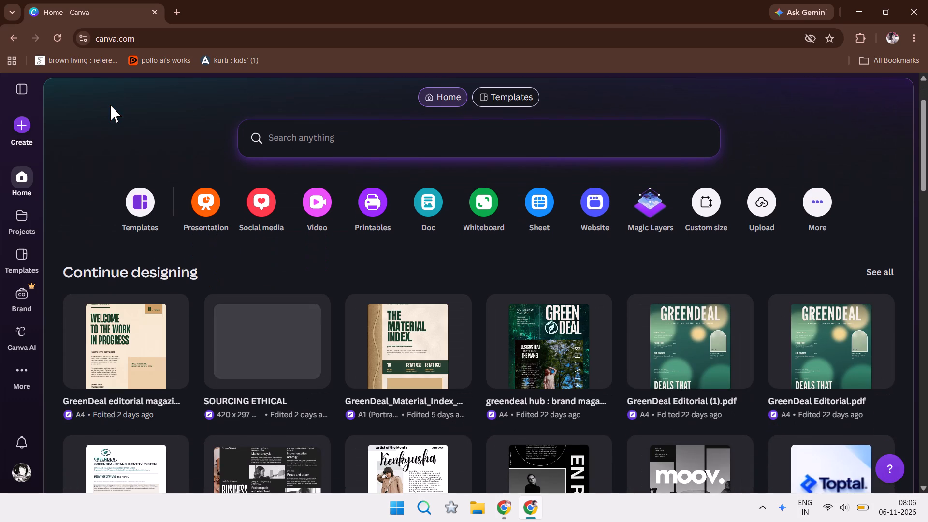
{"action": "key", "text": "Down"}
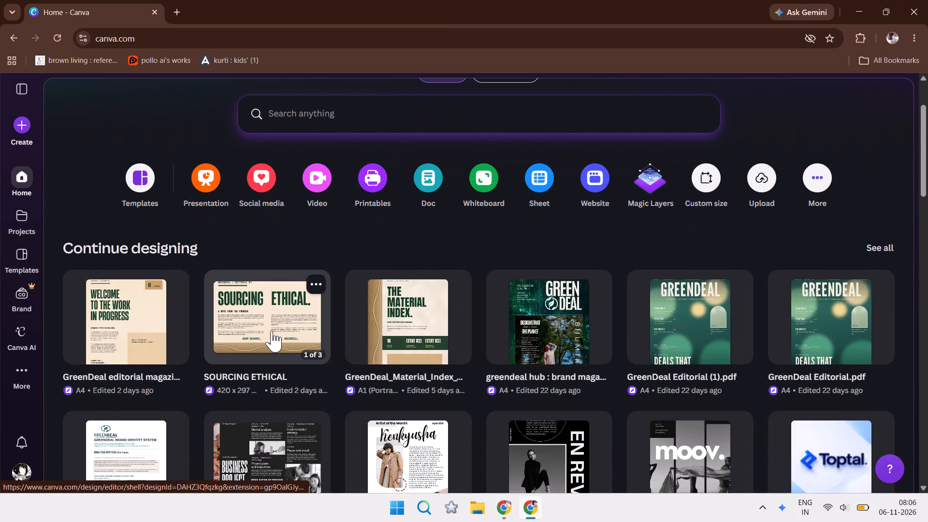
{"action": "left_click", "coordinate": [272, 331]}
{"action": "left_click", "coordinate": [99, 0]}
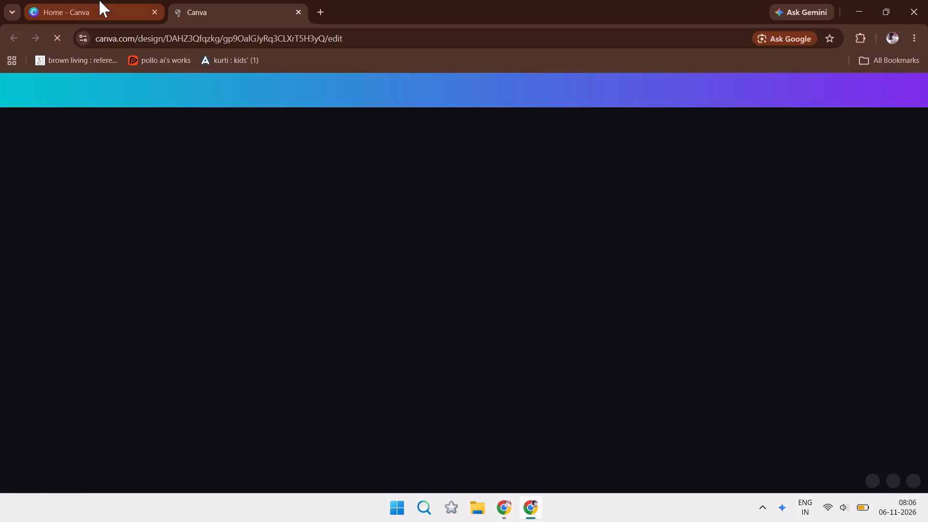
{"action": "left_click", "coordinate": [165, 3]}
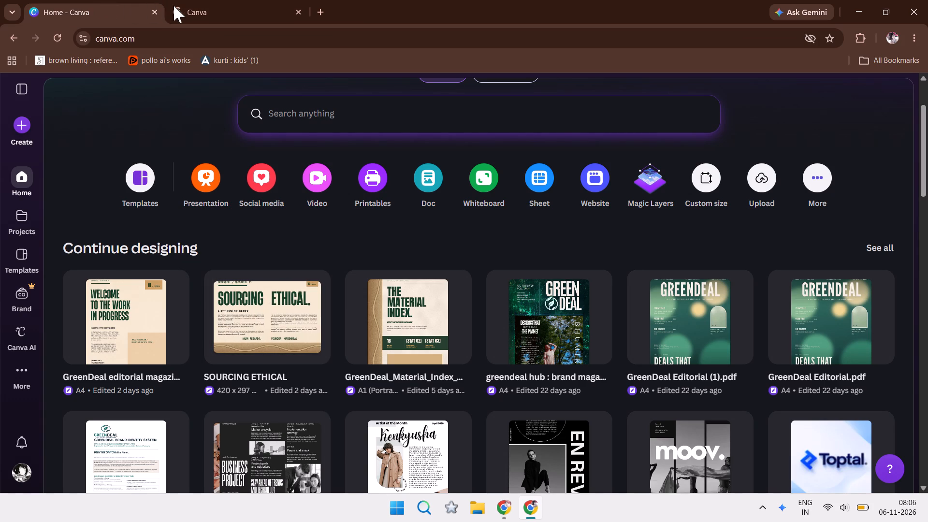
{"action": "left_click", "coordinate": [174, 5]}
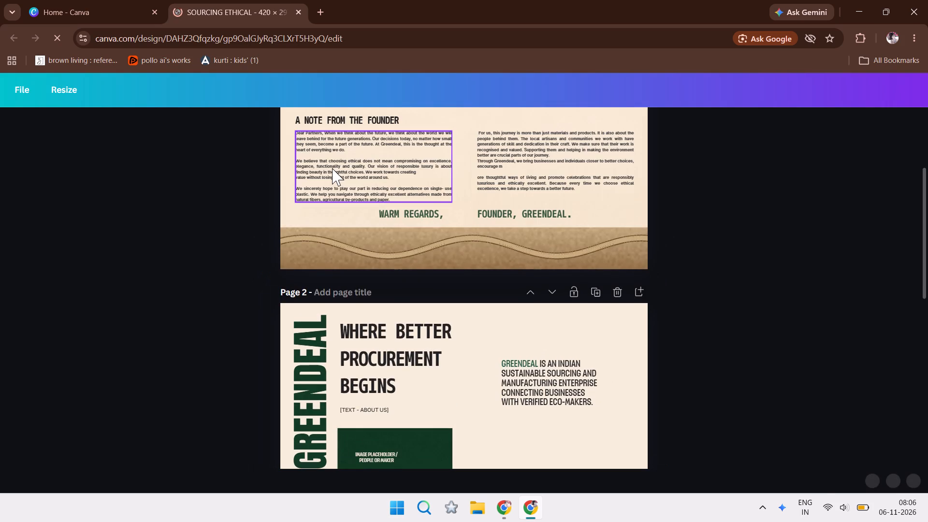
{"action": "left_click_drag", "start_coordinate": [927, 263], "coordinate": [927, 223]}
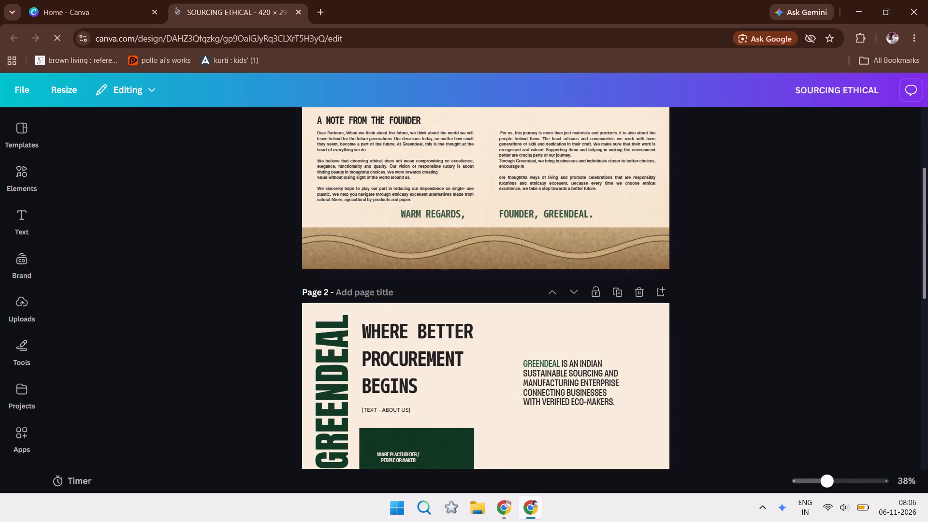
{"action": "left_click_drag", "start_coordinate": [927, 223], "coordinate": [927, 221]}
{"action": "left_click", "coordinate": [927, 221]}
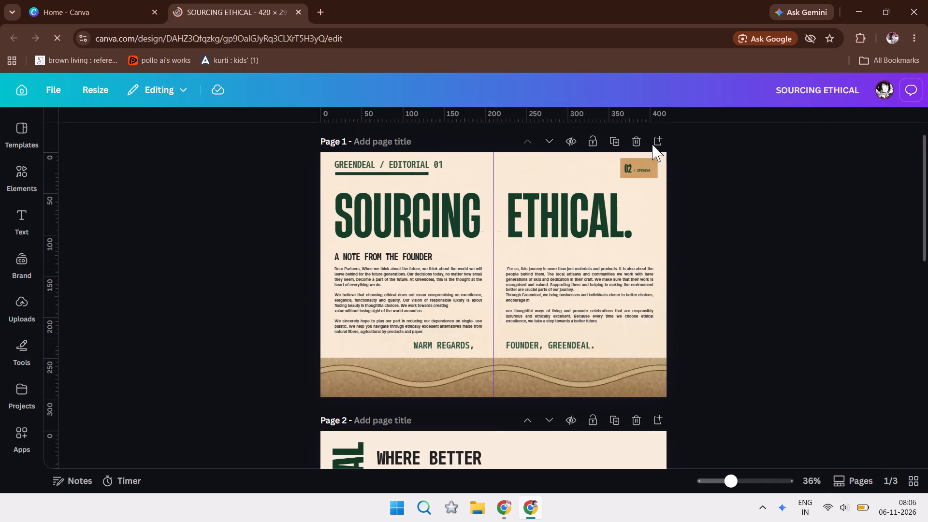
Duplicate page 1 of the SOURCING ETHICAL design.
{"action": "left_click", "coordinate": [619, 143]}
On page 2, shift the ETHICAL. heading slightly right, narrow its text box to fit the word, and align its top with SOURCING.
{"action": "left_click_drag", "start_coordinate": [927, 204], "coordinate": [927, 215]}
{"action": "left_click_drag", "start_coordinate": [927, 215], "coordinate": [927, 231]}
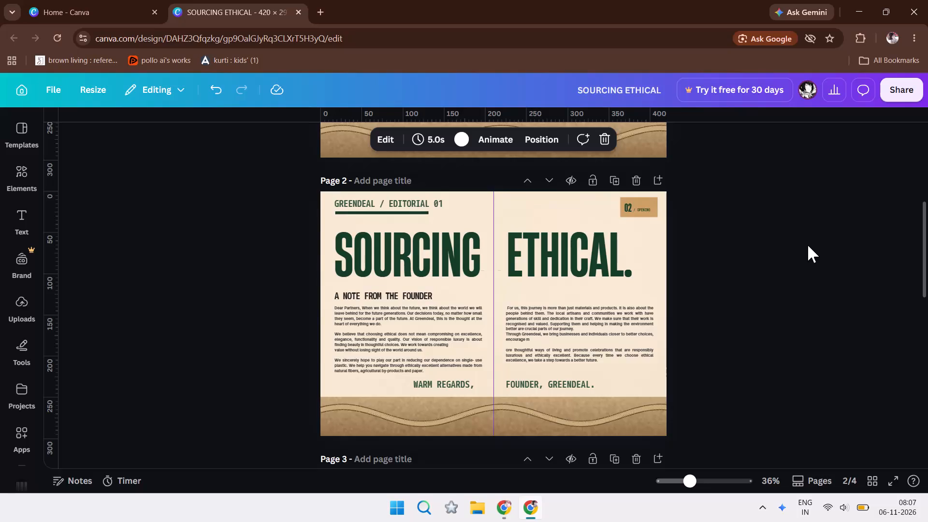
{"action": "left_click", "coordinate": [406, 265]}
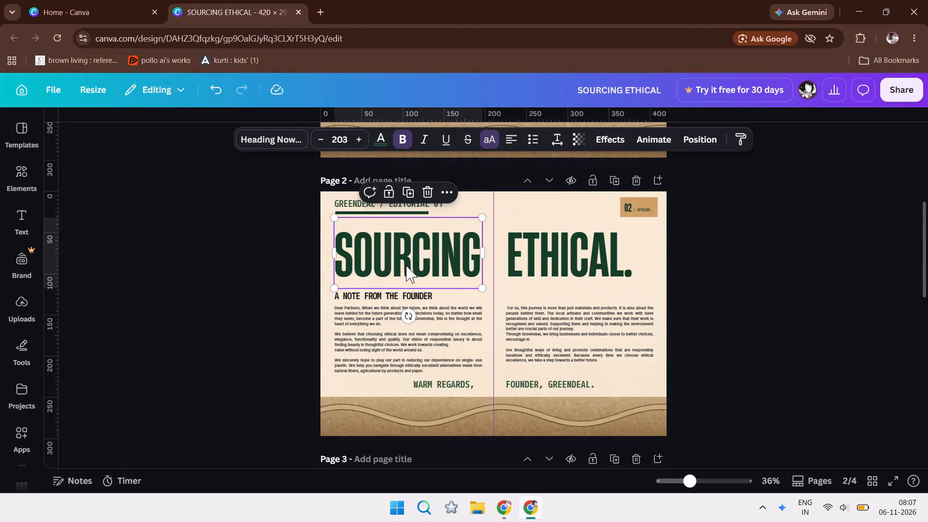
{"action": "left_click", "coordinate": [385, 255]}
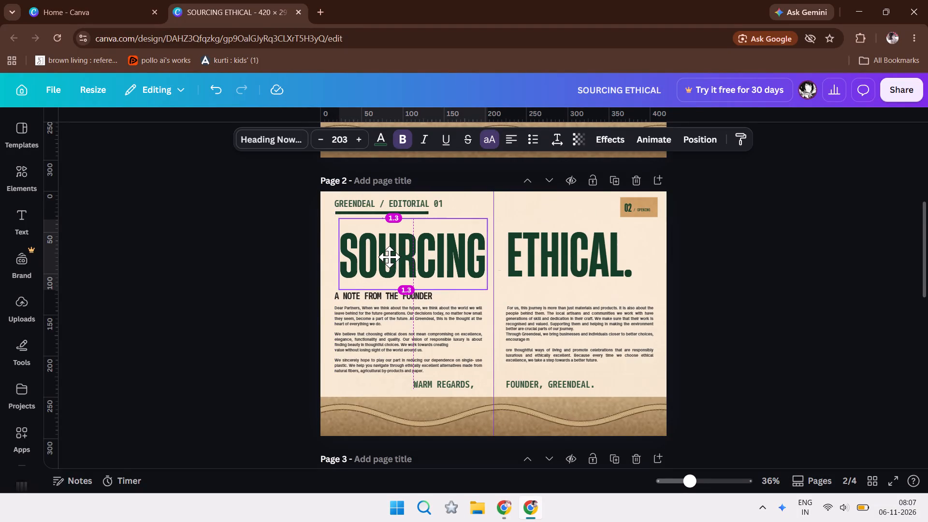
{"action": "left_click_drag", "start_coordinate": [554, 251], "coordinate": [558, 251]}
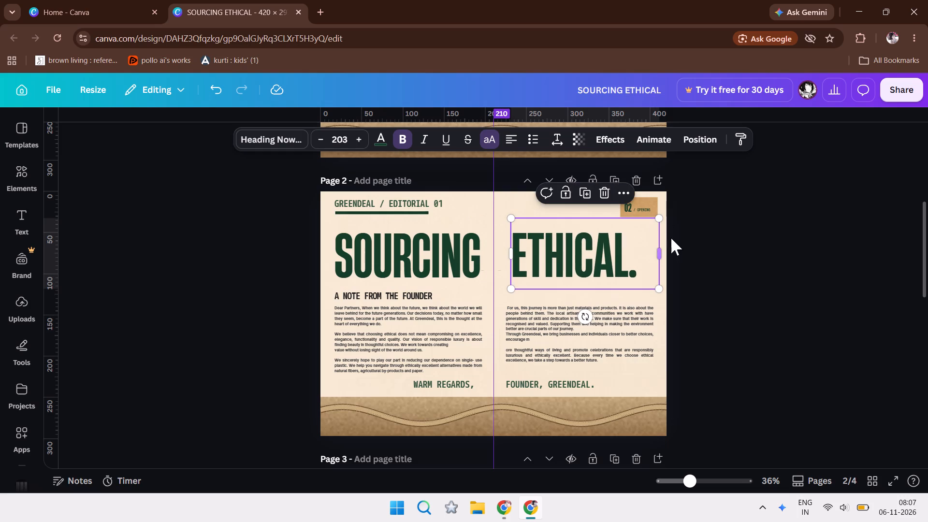
{"action": "left_click_drag", "start_coordinate": [660, 247], "coordinate": [638, 246]}
{"action": "left_click_drag", "start_coordinate": [593, 251], "coordinate": [598, 250]}
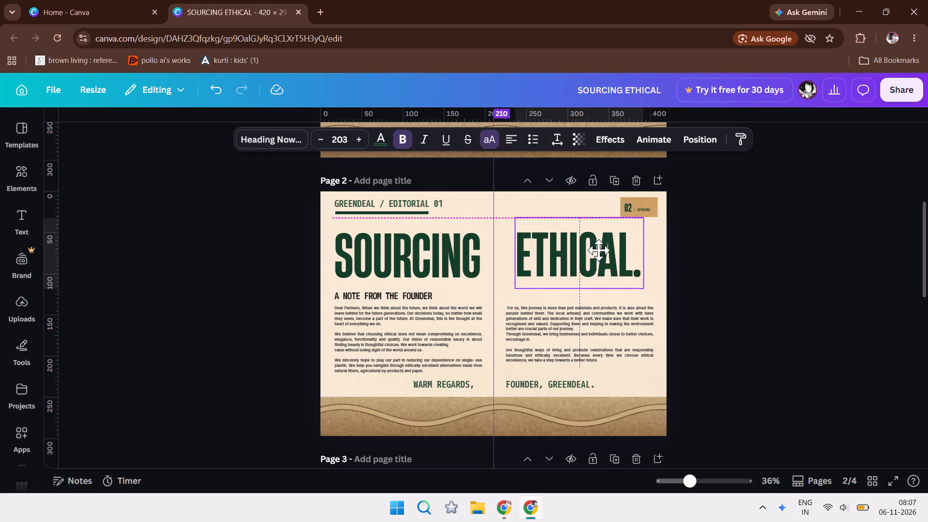
{"action": "left_click_drag", "start_coordinate": [598, 250], "coordinate": [598, 249]}
{"action": "left_click", "coordinate": [703, 249]}
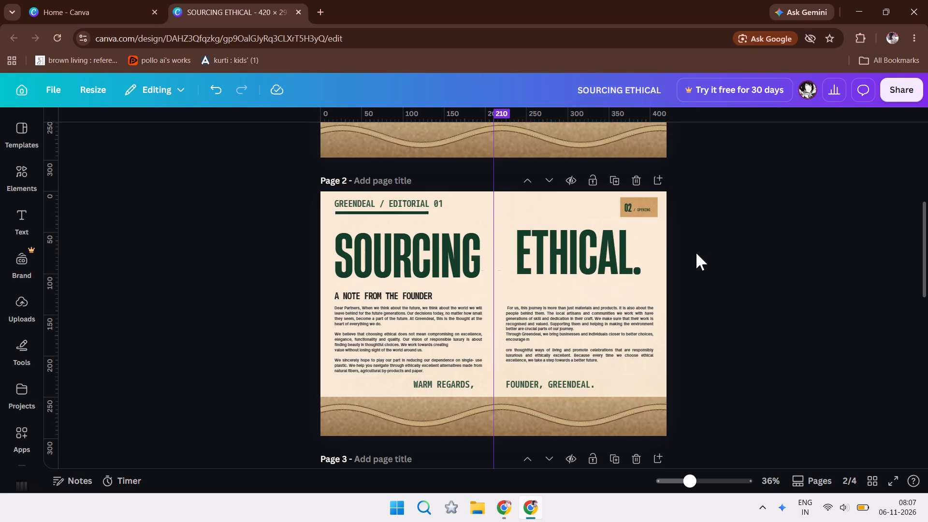
{"action": "left_click", "coordinate": [627, 259]}
{"action": "key", "text": "Down"}
{"action": "key", "text": "Down"}
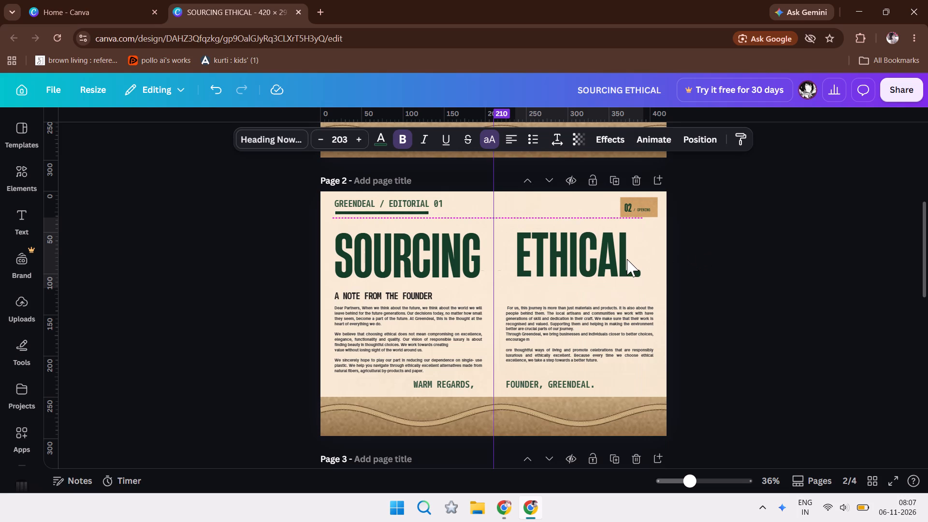
{"action": "left_click", "coordinate": [792, 244]}
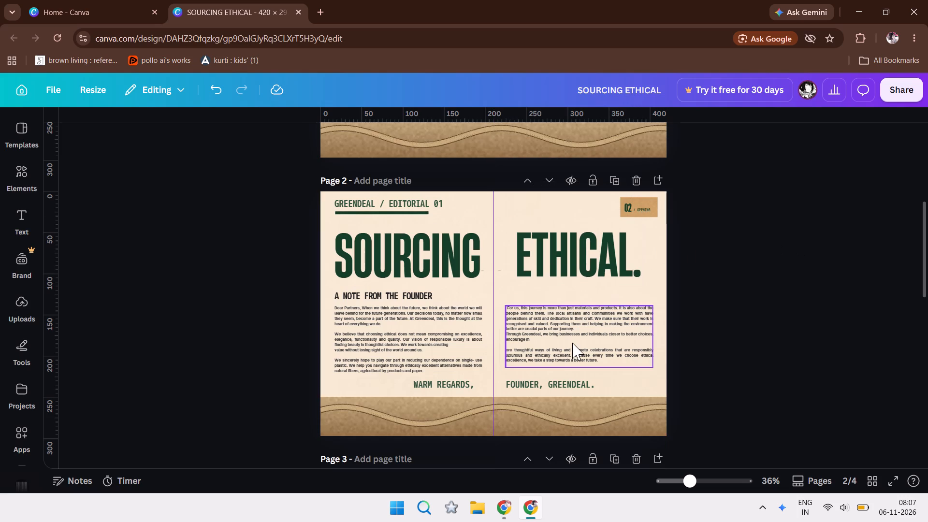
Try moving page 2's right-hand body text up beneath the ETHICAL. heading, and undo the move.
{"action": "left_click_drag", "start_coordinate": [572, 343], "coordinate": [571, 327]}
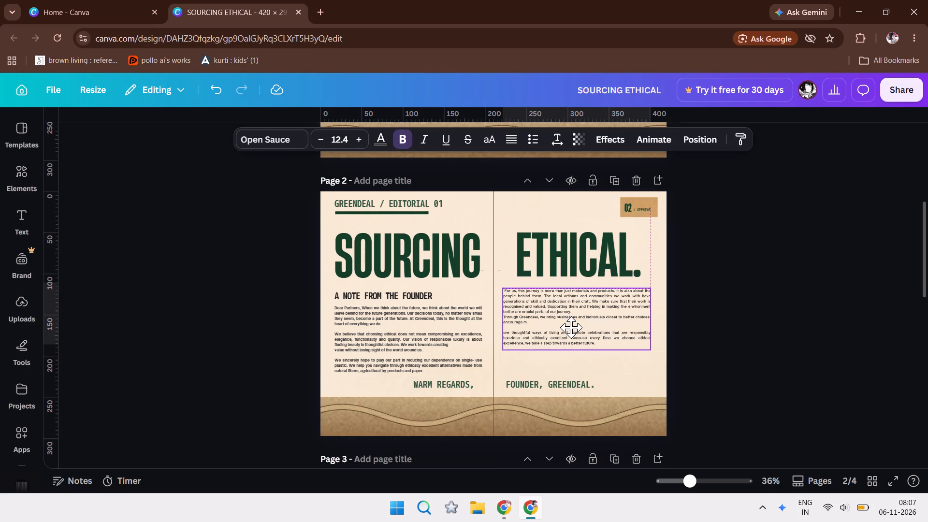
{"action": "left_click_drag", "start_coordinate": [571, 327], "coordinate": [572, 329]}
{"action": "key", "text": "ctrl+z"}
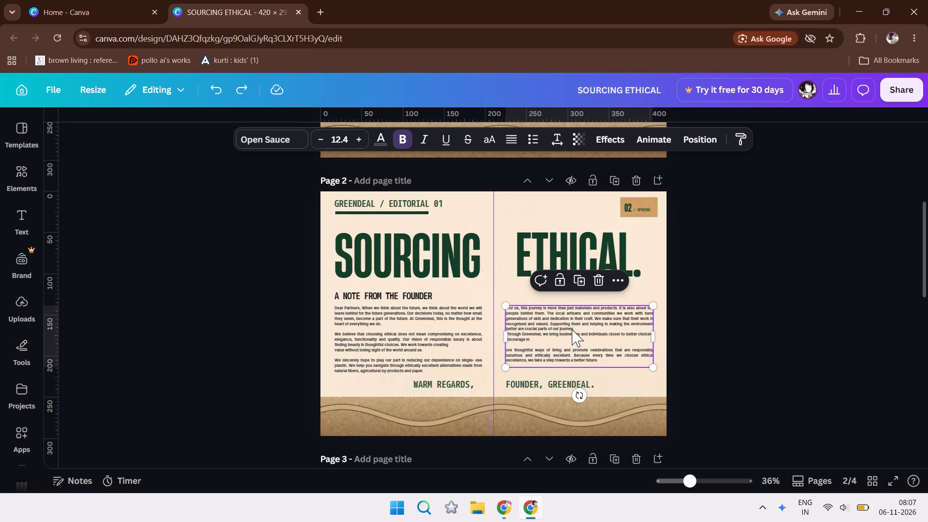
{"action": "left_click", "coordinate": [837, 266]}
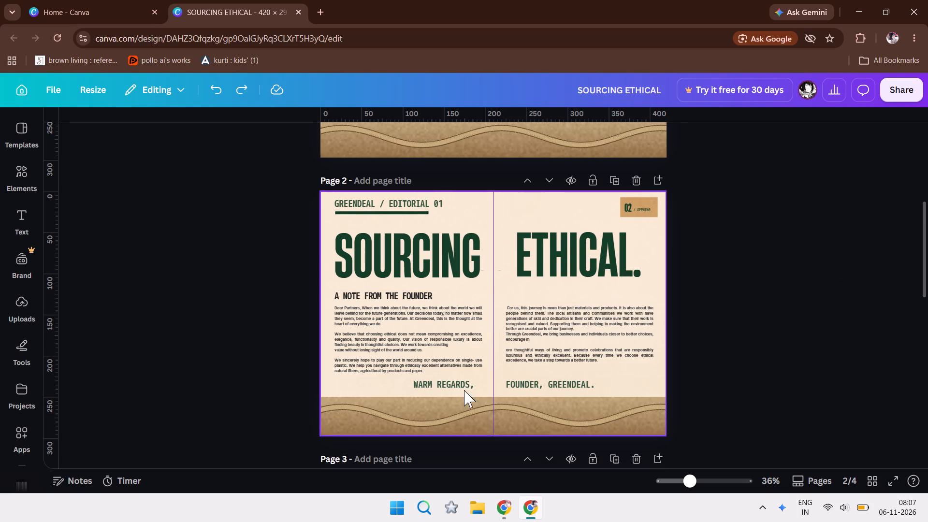
Move page 2's wavy brown textured band up to the middle of the page and rotate it to vertical.
{"action": "left_click", "coordinate": [357, 412]}
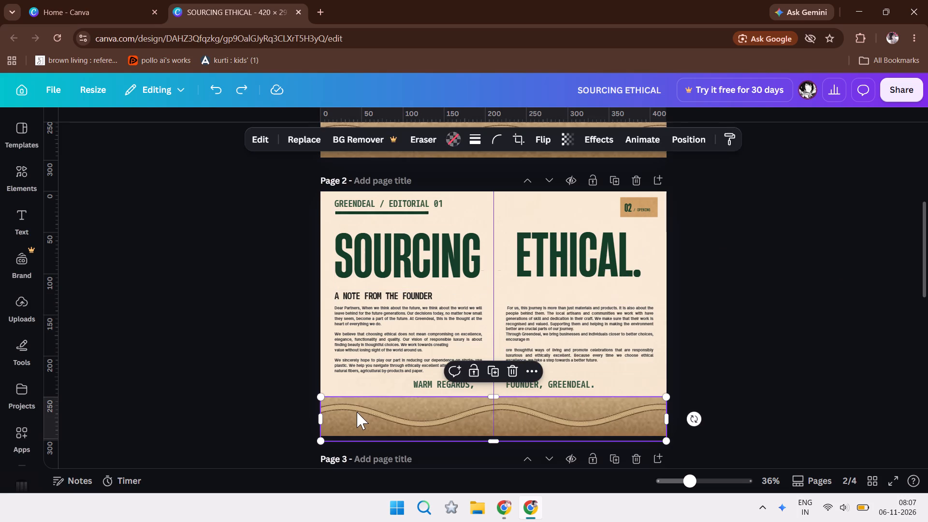
{"action": "left_click_drag", "start_coordinate": [415, 404], "coordinate": [435, 281]}
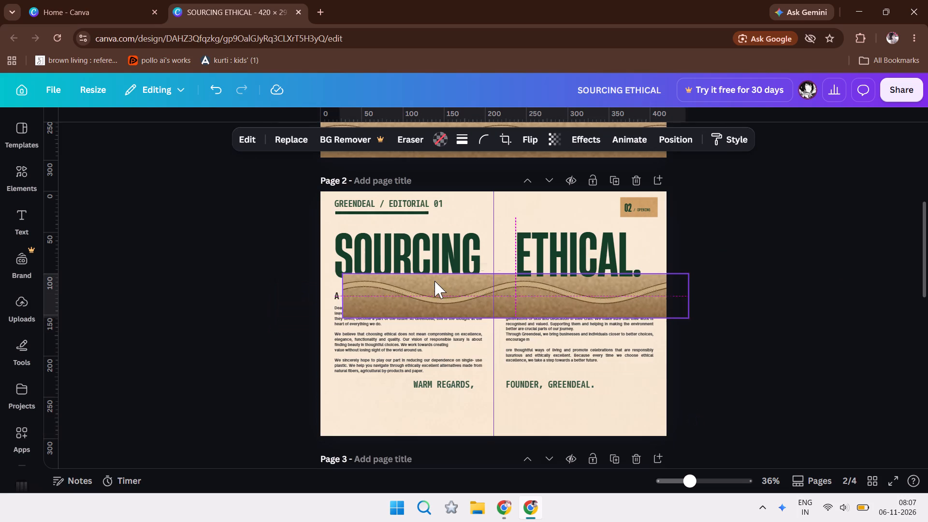
{"action": "left_click_drag", "start_coordinate": [537, 295], "coordinate": [525, 297]}
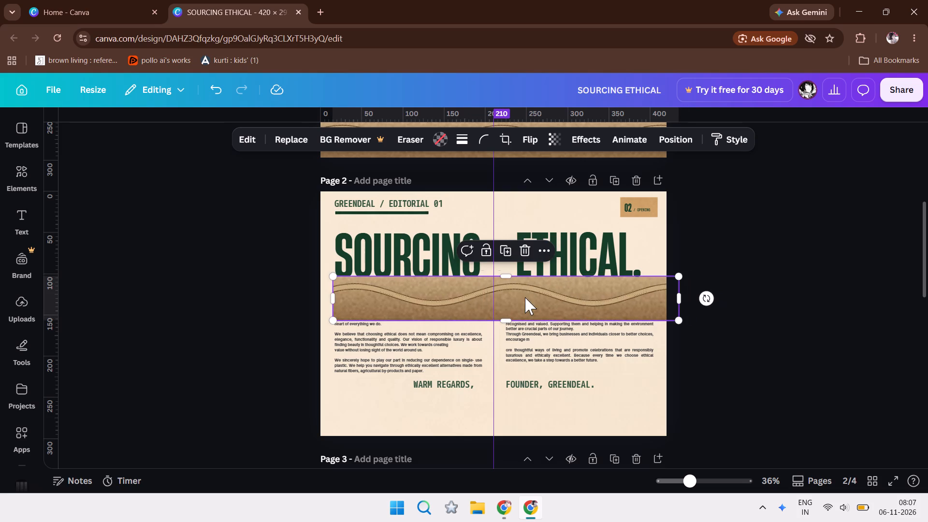
{"action": "left_click_drag", "start_coordinate": [704, 299], "coordinate": [519, 415]}
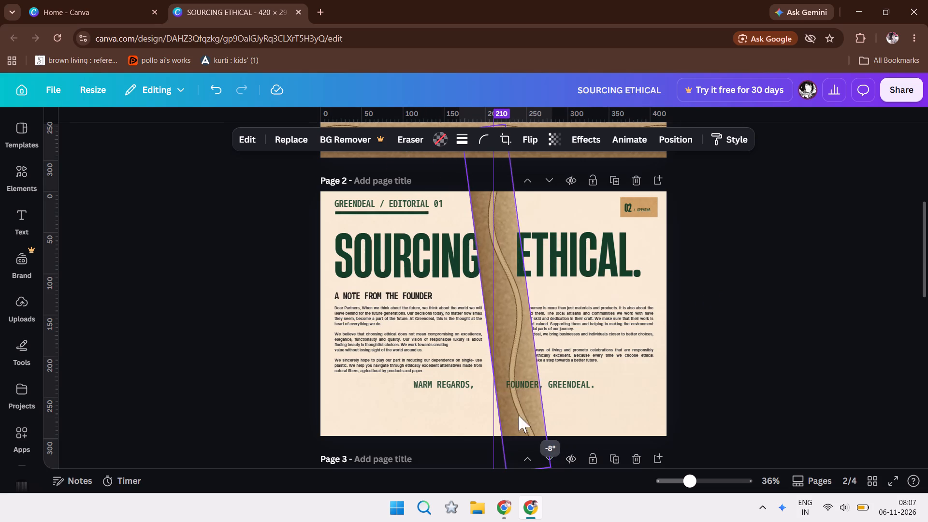
{"action": "left_click_drag", "start_coordinate": [519, 415], "coordinate": [504, 390]}
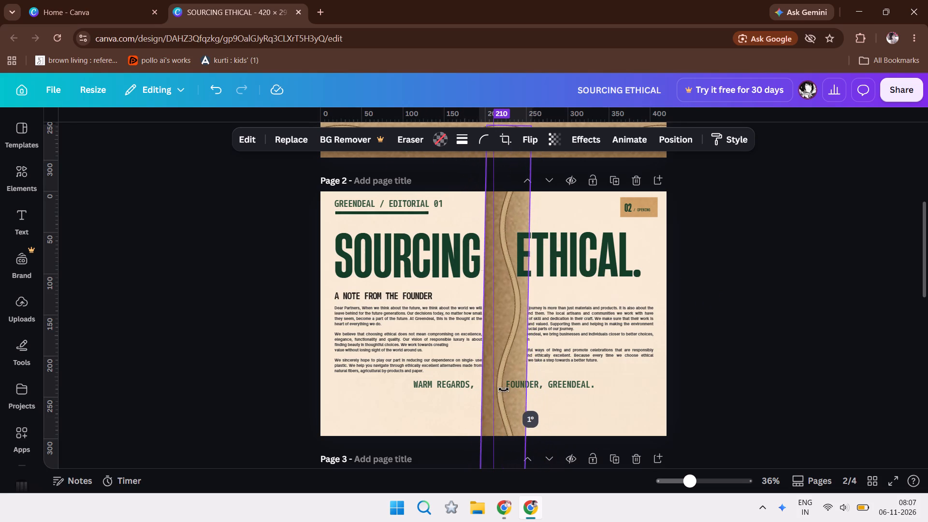
{"action": "left_click_drag", "start_coordinate": [504, 390], "coordinate": [505, 391]}
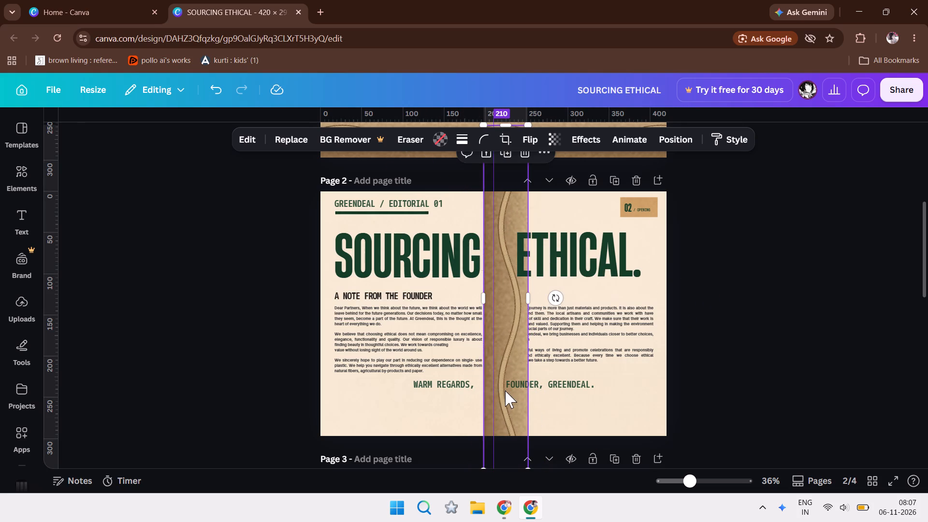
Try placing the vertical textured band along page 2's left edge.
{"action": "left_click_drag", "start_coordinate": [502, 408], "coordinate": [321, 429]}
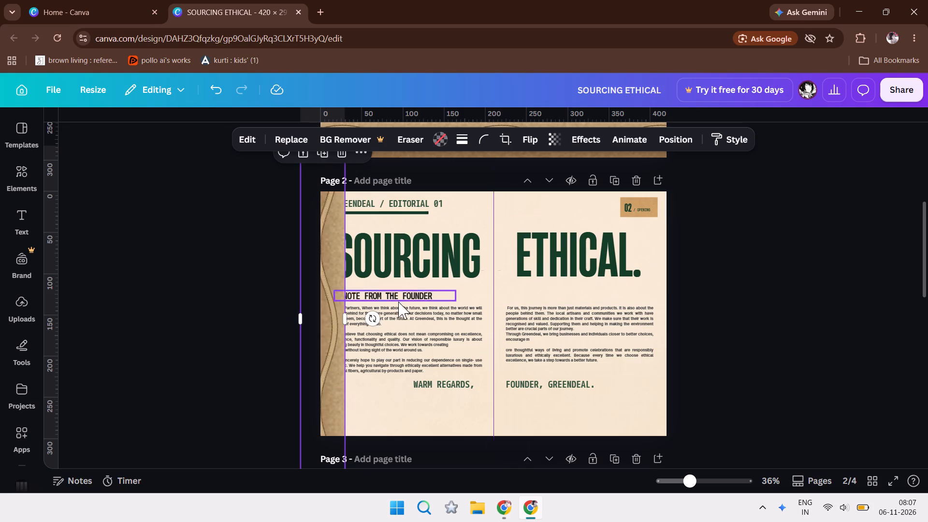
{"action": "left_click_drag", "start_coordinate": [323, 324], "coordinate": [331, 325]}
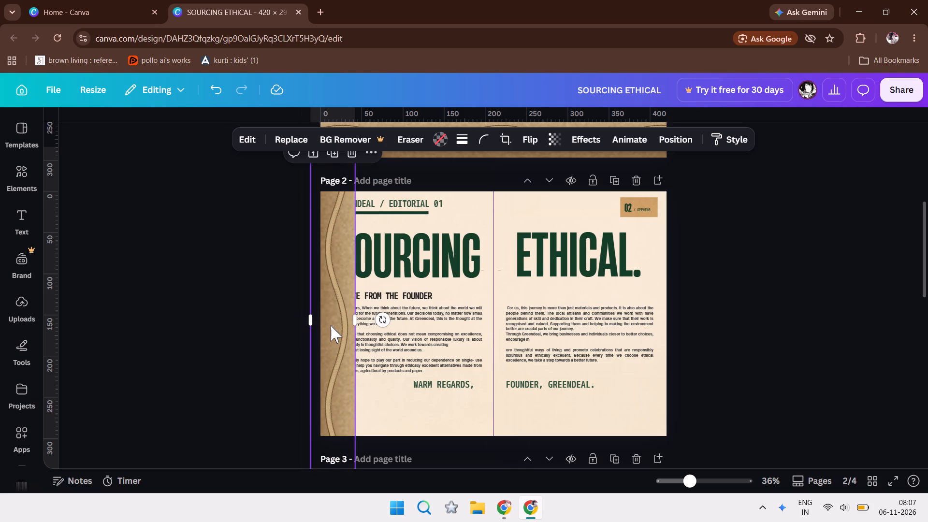
Move the vertical band to the bottom of page 2's right half, beside FOUNDER, GREENDEAL., extending past the page's lower edge.
{"action": "left_click_drag", "start_coordinate": [339, 391], "coordinate": [549, 318]}
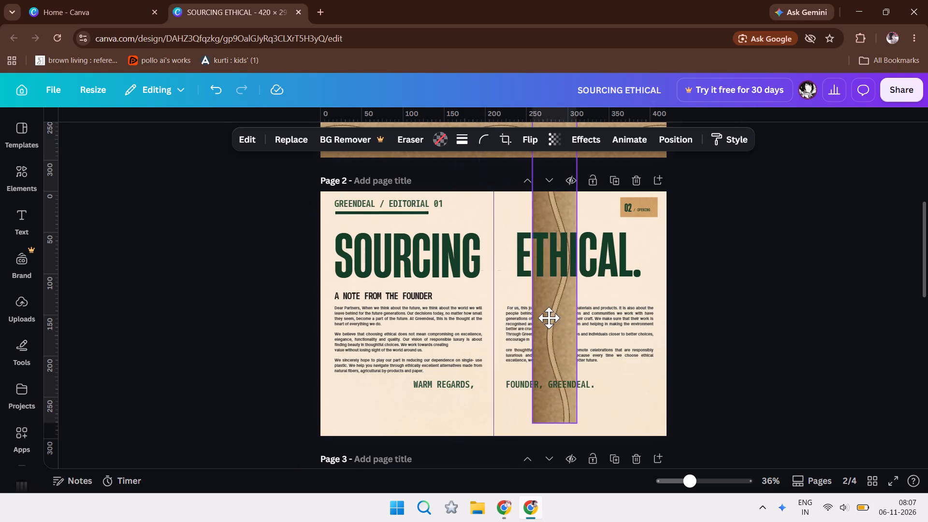
{"action": "left_click_drag", "start_coordinate": [549, 318], "coordinate": [536, 315]}
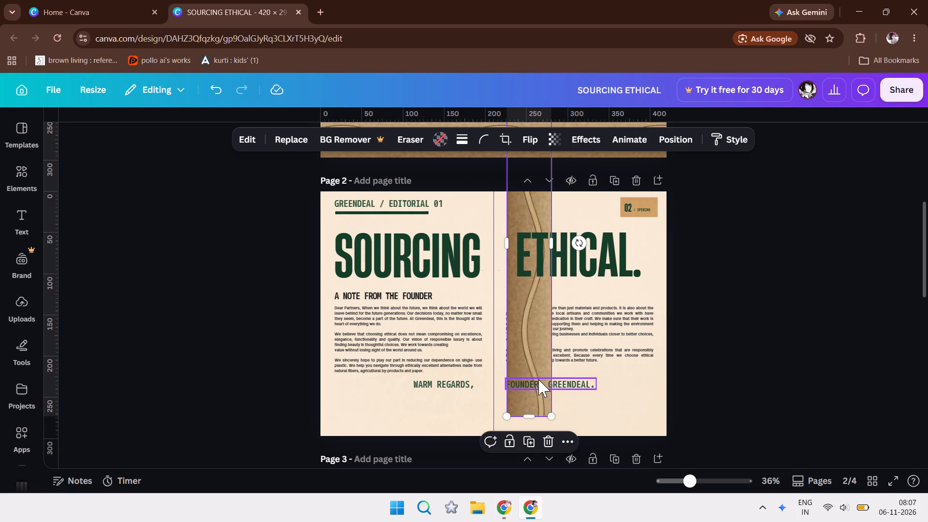
{"action": "left_click_drag", "start_coordinate": [532, 332], "coordinate": [600, 520]}
{"action": "left_click_drag", "start_coordinate": [604, 375], "coordinate": [626, 493]}
{"action": "left_click", "coordinate": [721, 413]}
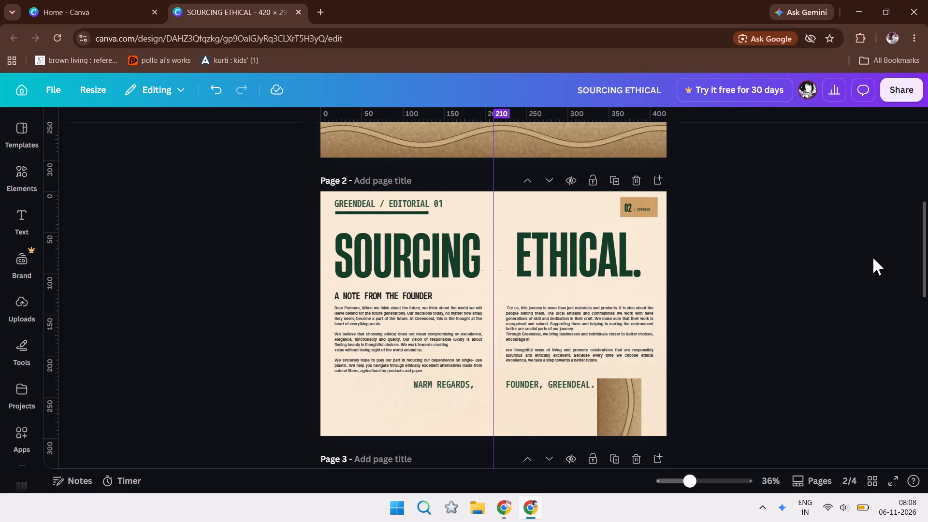
Duplicate the rearranged page 2.
{"action": "left_click", "coordinate": [621, 177]}
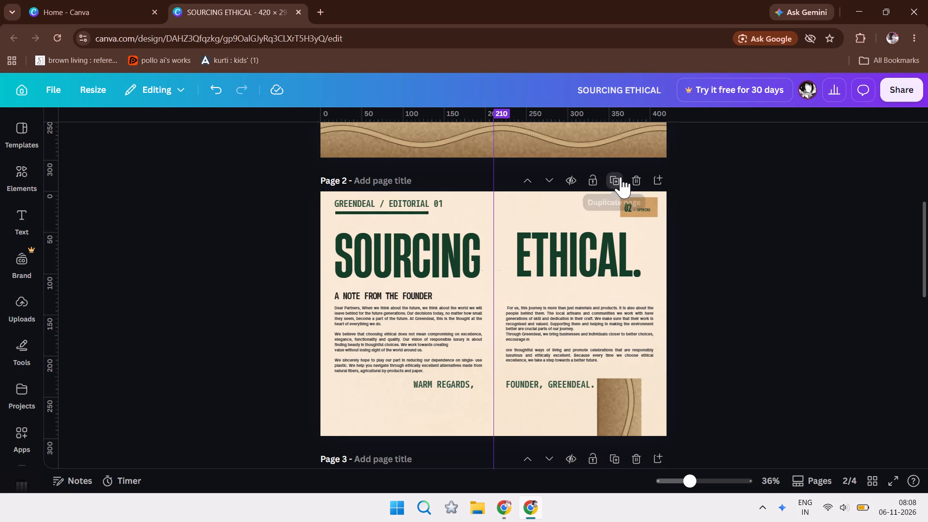
On page 3, move the ETHICAL. heading to the bottom of the right half and the right-hand body text up into its place.
{"action": "left_click_drag", "start_coordinate": [927, 277], "coordinate": [889, 289]}
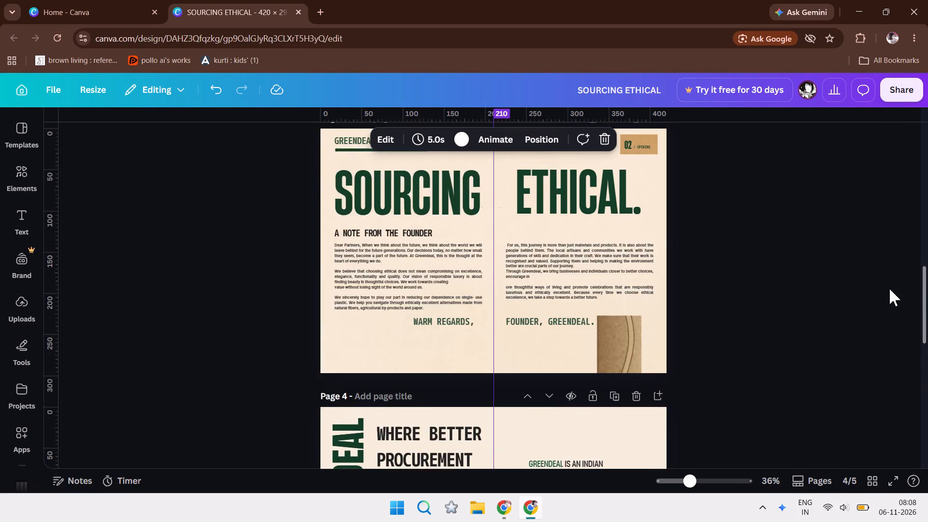
{"action": "left_click_drag", "start_coordinate": [889, 289], "coordinate": [889, 282]}
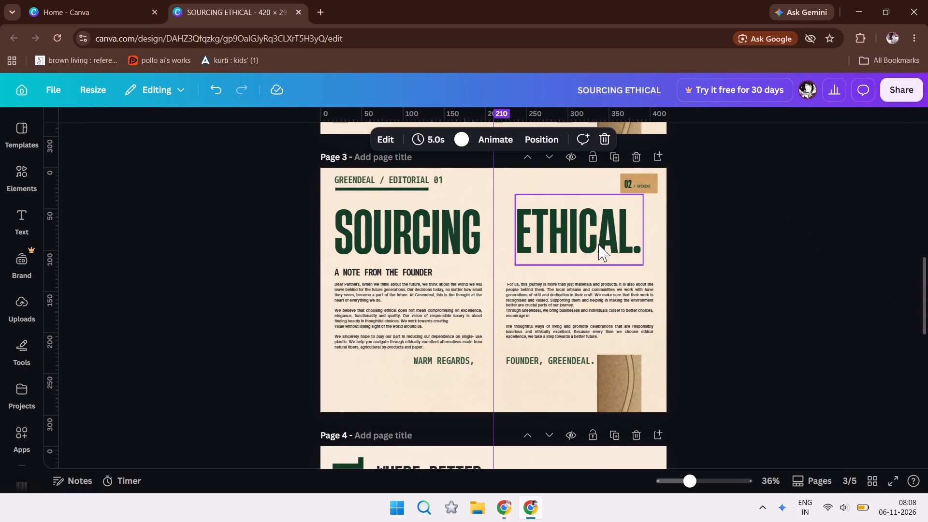
{"action": "left_click_drag", "start_coordinate": [598, 244], "coordinate": [595, 384]}
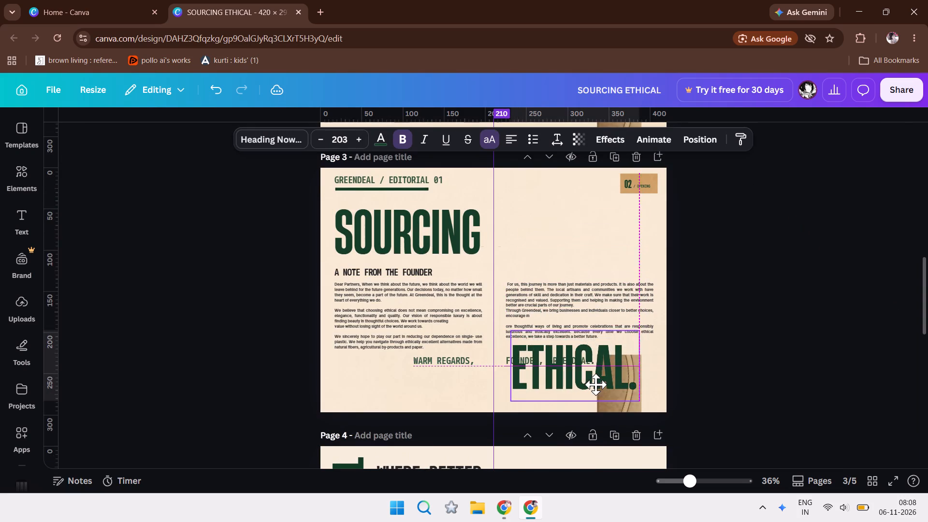
{"action": "left_click_drag", "start_coordinate": [595, 384], "coordinate": [596, 391]}
{"action": "left_click_drag", "start_coordinate": [598, 288], "coordinate": [608, 232]}
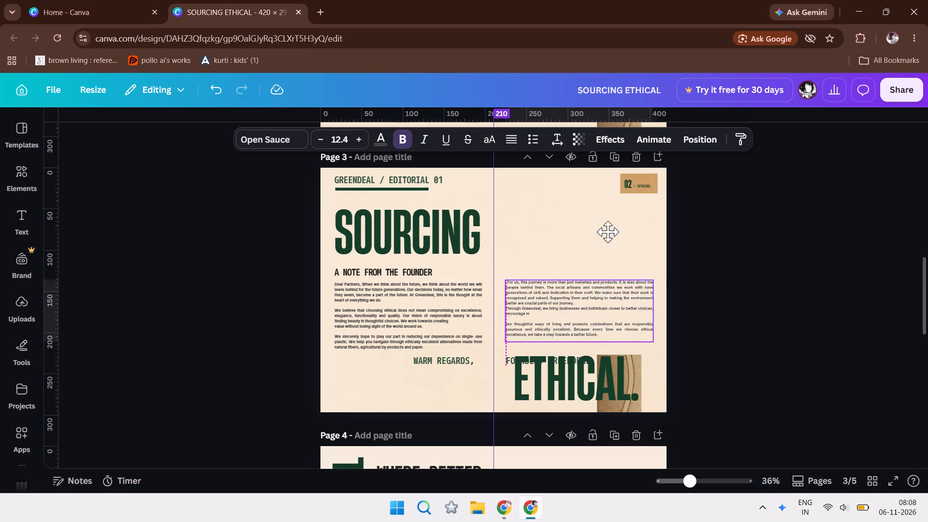
{"action": "left_click_drag", "start_coordinate": [608, 232], "coordinate": [598, 209]}
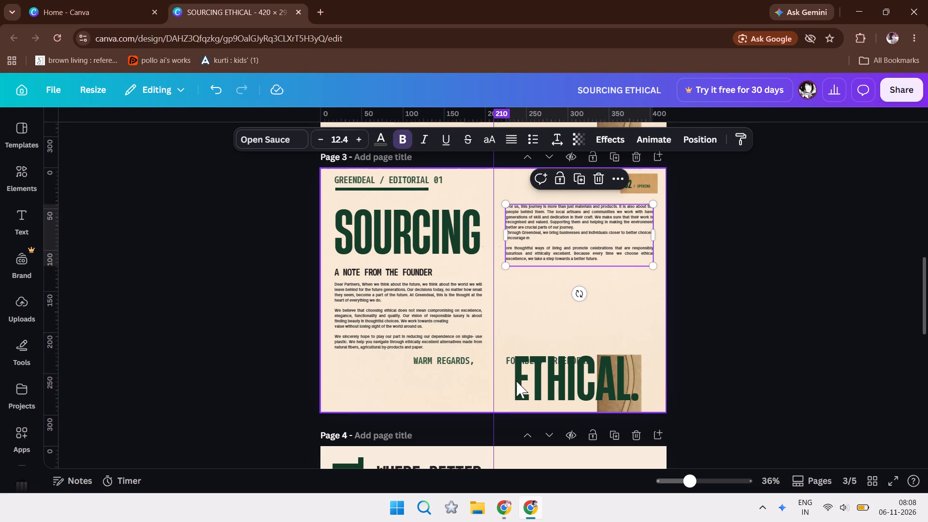
Move FOUNDER, GREENDEAL. on page 3 up to just below the right-hand body text, left-aligned with that text.
{"action": "left_click_drag", "start_coordinate": [506, 365], "coordinate": [508, 299]}
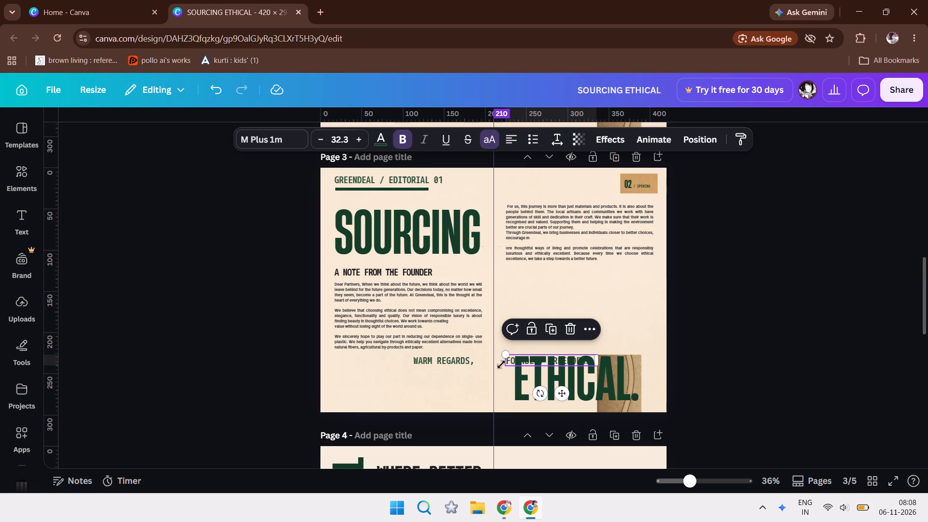
{"action": "left_click_drag", "start_coordinate": [511, 361], "coordinate": [513, 304]}
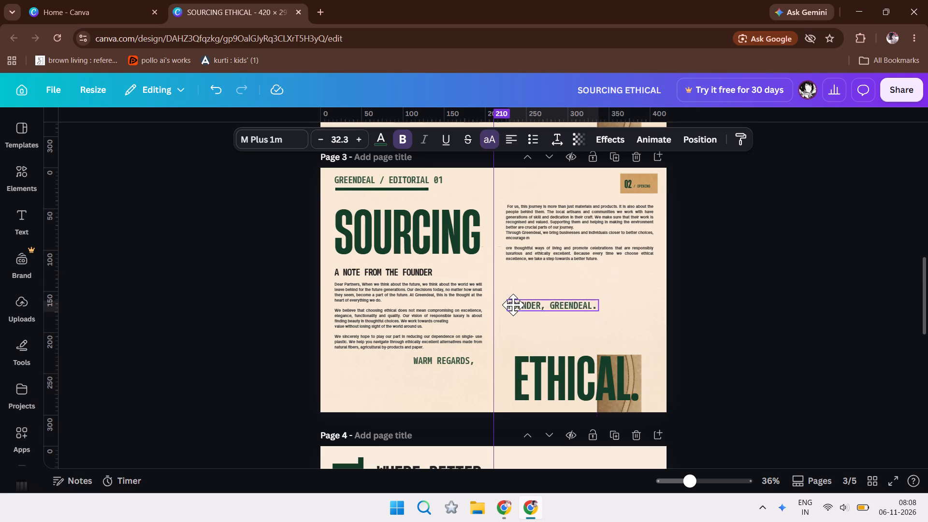
{"action": "left_click_drag", "start_coordinate": [513, 304], "coordinate": [513, 271]}
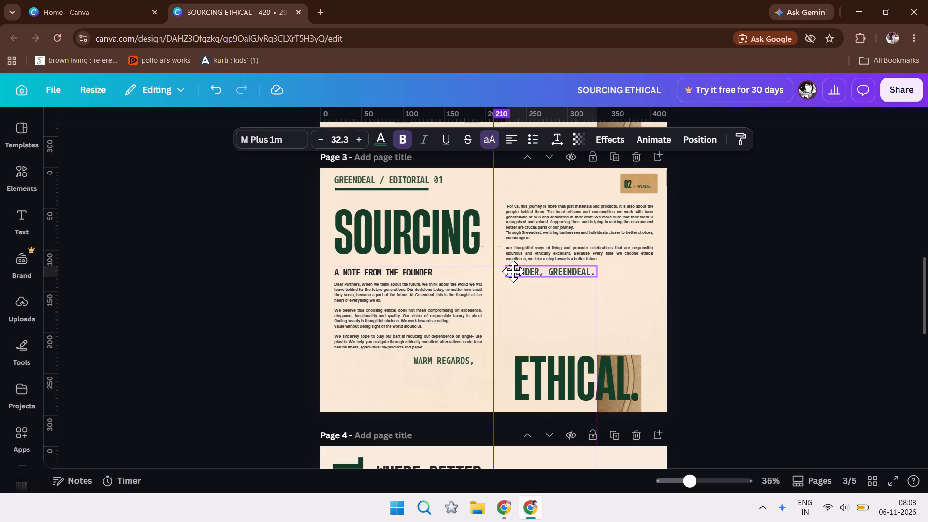
{"action": "left_click_drag", "start_coordinate": [513, 271], "coordinate": [514, 274]}
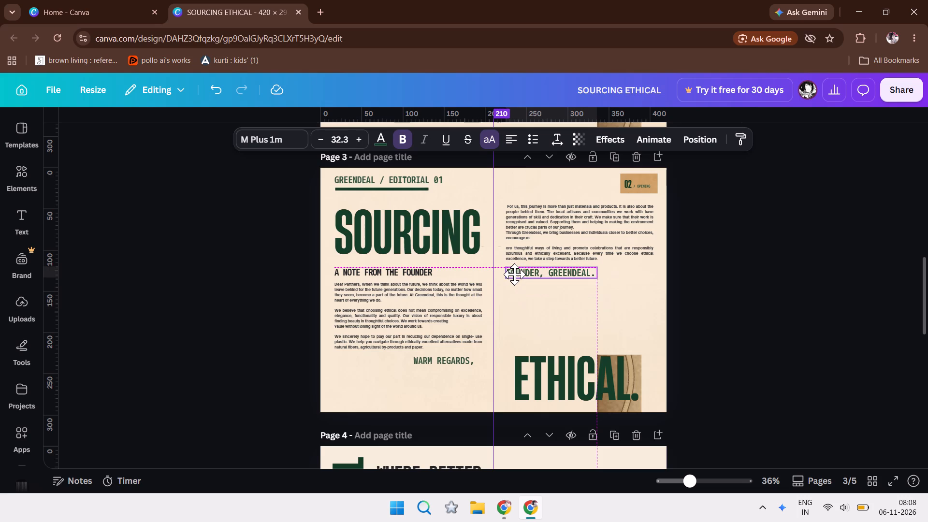
{"action": "left_click_drag", "start_coordinate": [514, 274], "coordinate": [512, 275]}
{"action": "left_click_drag", "start_coordinate": [512, 275], "coordinate": [509, 275]}
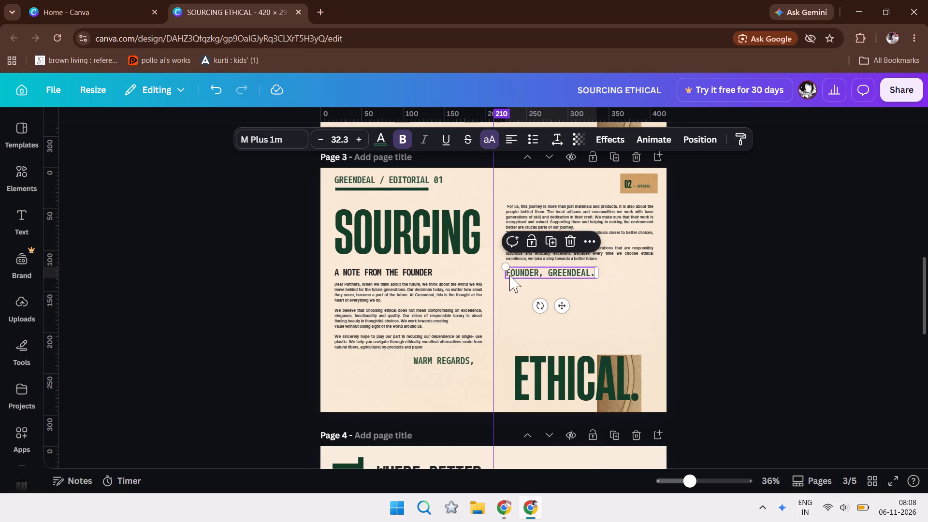
{"action": "key", "text": "Down"}
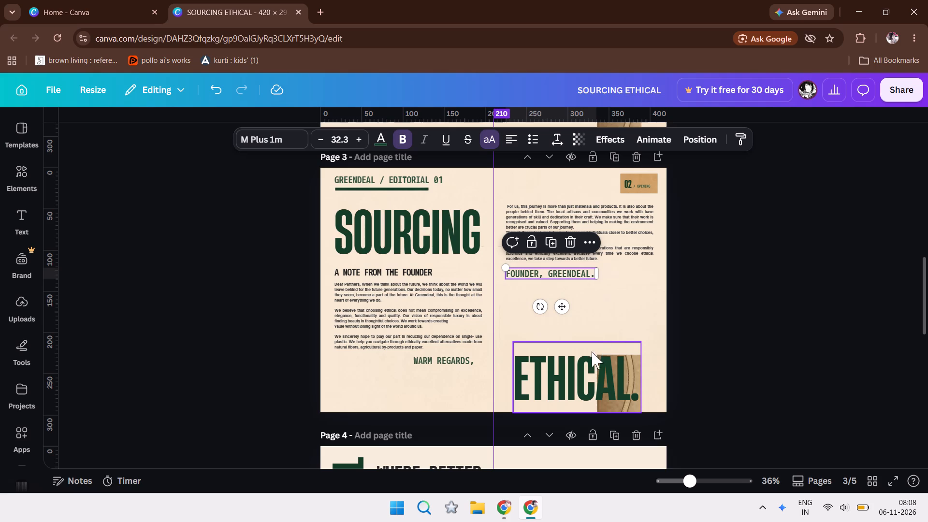
Move ETHICAL. on page 3 up below FOUNDER, GREENDEAL. and enlarge it to size 230, right-aligned with the body text above.
{"action": "left_click_drag", "start_coordinate": [569, 377], "coordinate": [562, 327]}
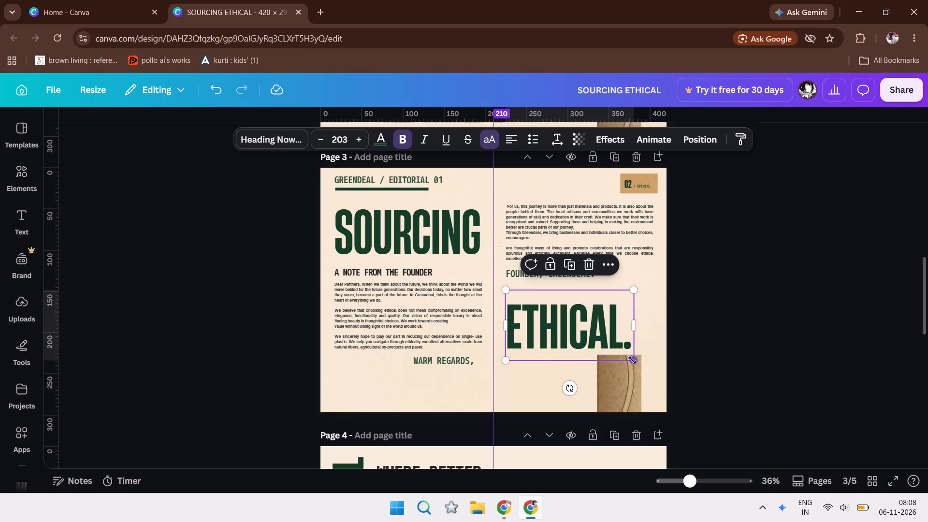
{"action": "left_click_drag", "start_coordinate": [633, 359], "coordinate": [662, 369]}
{"action": "left_click_drag", "start_coordinate": [628, 342], "coordinate": [630, 342]}
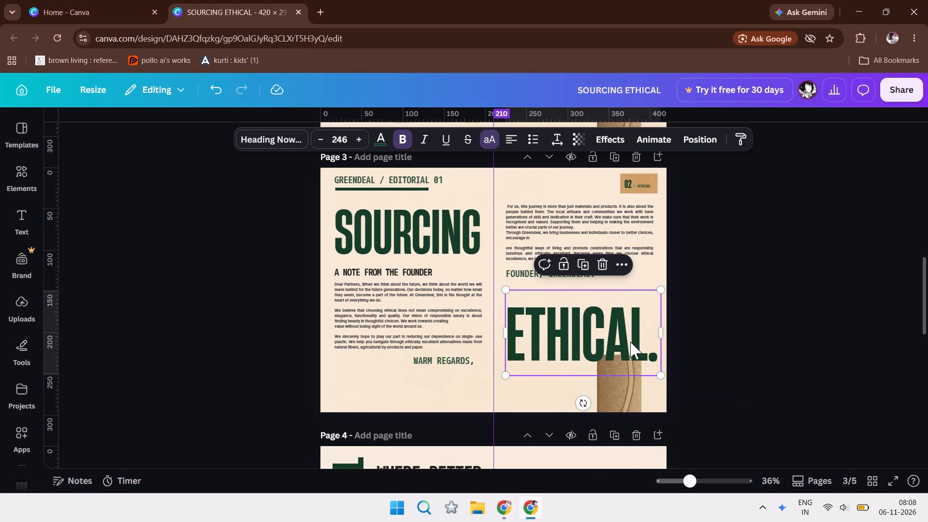
{"action": "left_click_drag", "start_coordinate": [630, 342], "coordinate": [633, 334]}
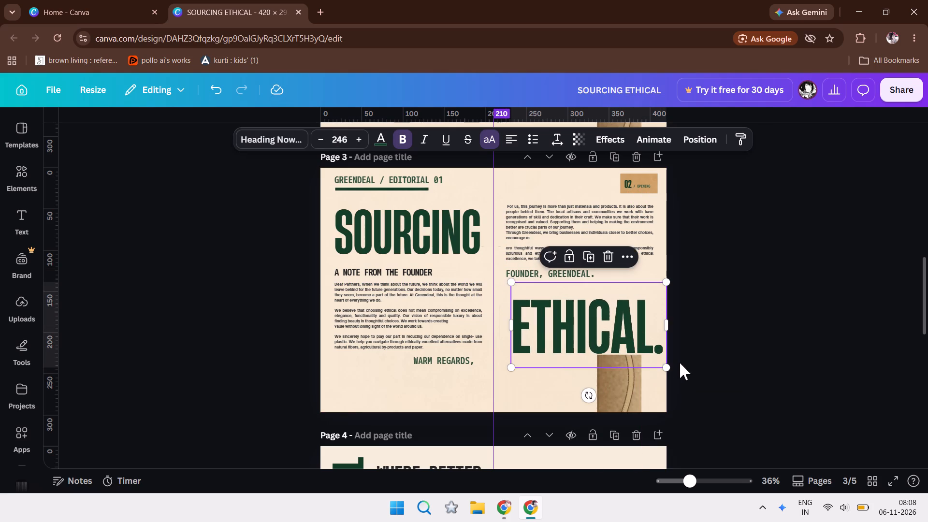
{"action": "left_click_drag", "start_coordinate": [666, 368], "coordinate": [632, 358]}
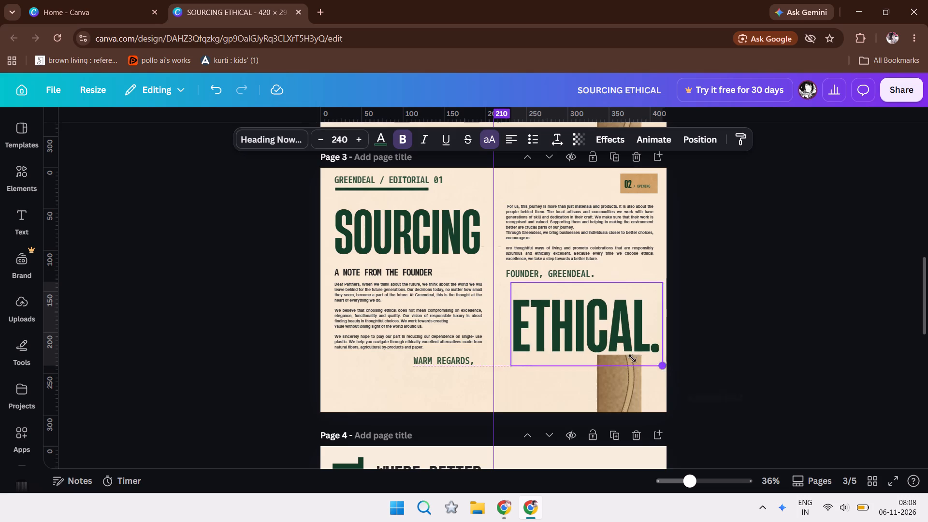
{"action": "left_click_drag", "start_coordinate": [632, 358], "coordinate": [631, 358]}
{"action": "left_click_drag", "start_coordinate": [609, 320], "coordinate": [614, 321]}
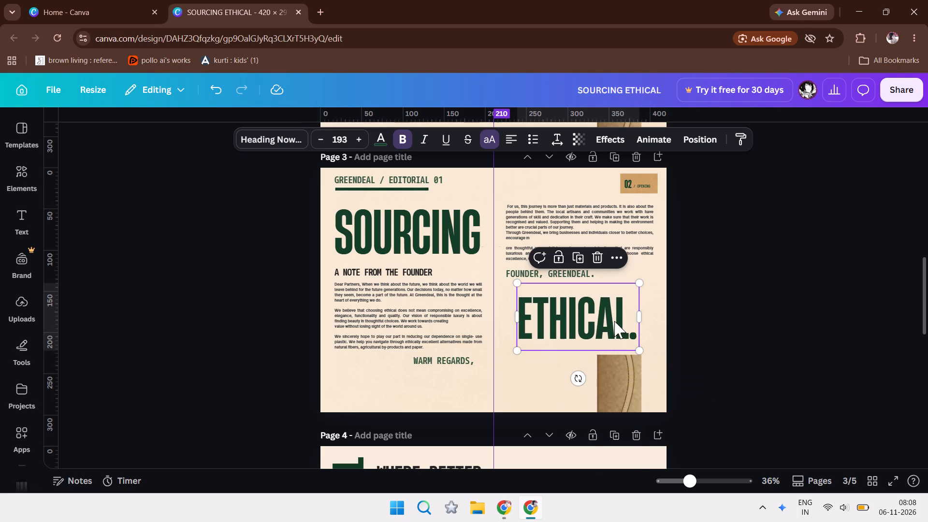
{"action": "left_click_drag", "start_coordinate": [641, 356], "coordinate": [646, 363]}
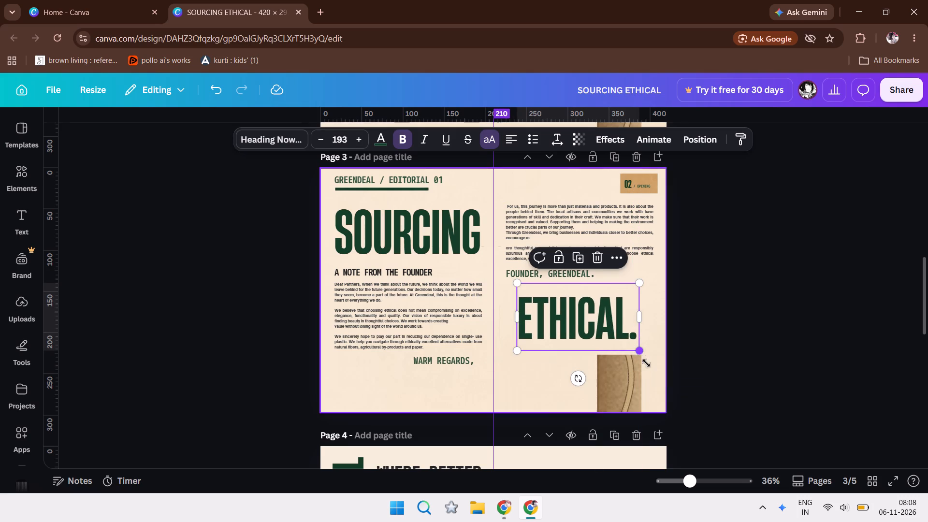
{"action": "left_click_drag", "start_coordinate": [646, 363], "coordinate": [651, 371]}
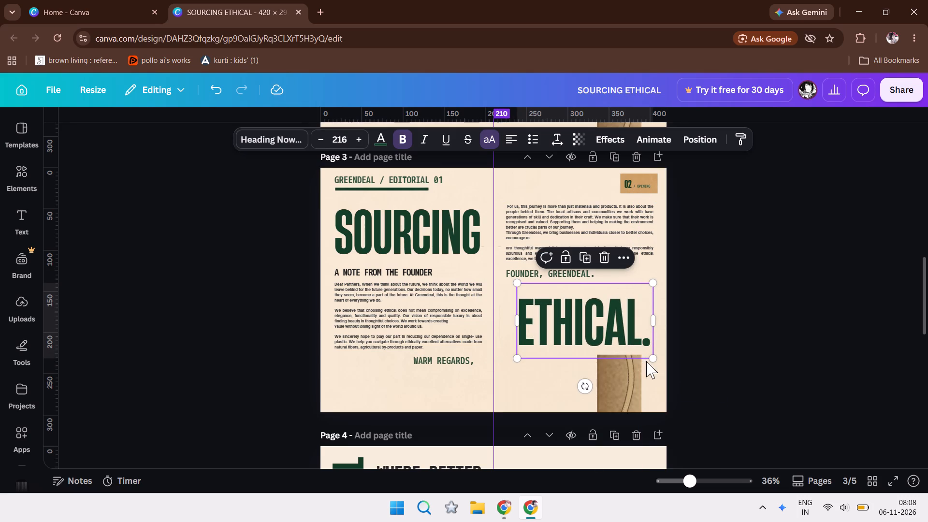
{"action": "left_click_drag", "start_coordinate": [650, 357], "coordinate": [648, 351]}
{"action": "left_click", "coordinate": [621, 335]}
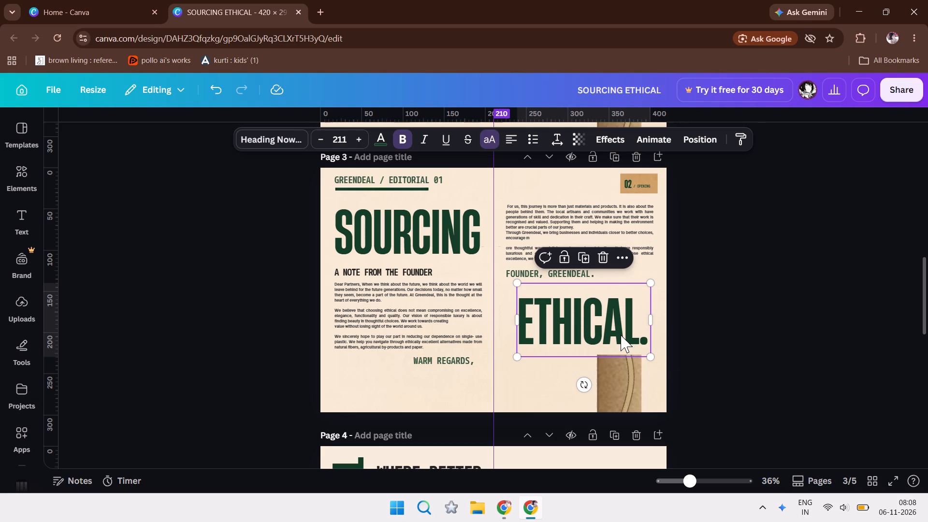
{"action": "left_click_drag", "start_coordinate": [513, 359], "coordinate": [505, 367]}
{"action": "left_click", "coordinate": [749, 285]}
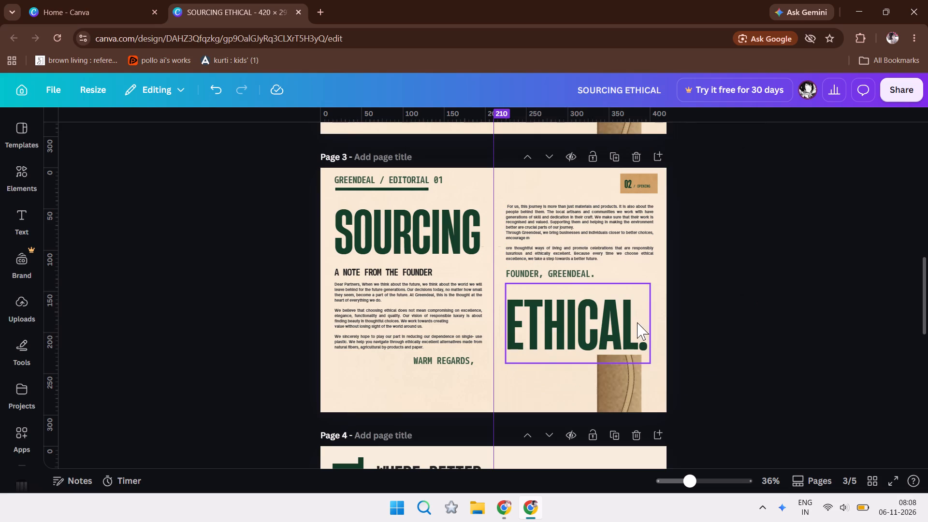
{"action": "left_click_drag", "start_coordinate": [636, 324], "coordinate": [641, 325]}
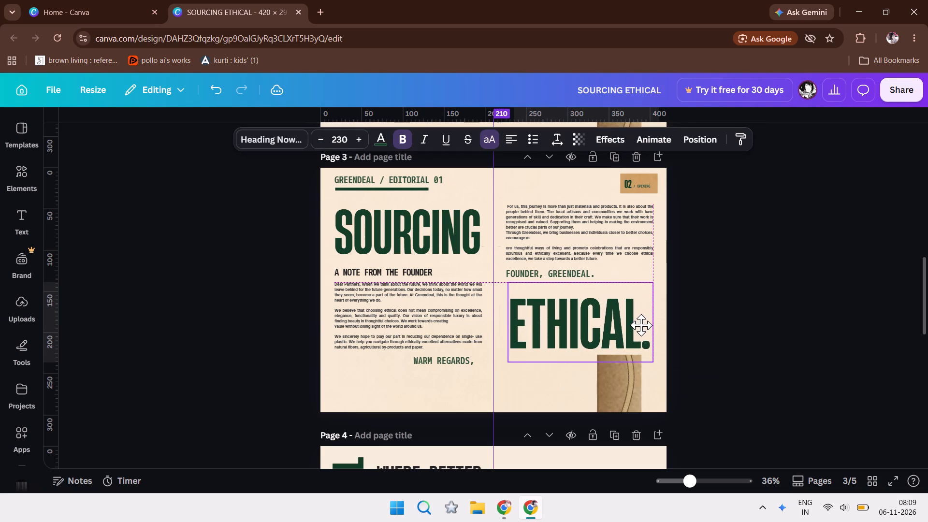
{"action": "left_click_drag", "start_coordinate": [641, 325], "coordinate": [640, 325]}
Shrink the SOURCING heading on page 3 to size 180 and shift it slightly right within the left half.
{"action": "left_click", "coordinate": [397, 224]}
{"action": "left_click", "coordinate": [397, 224]}
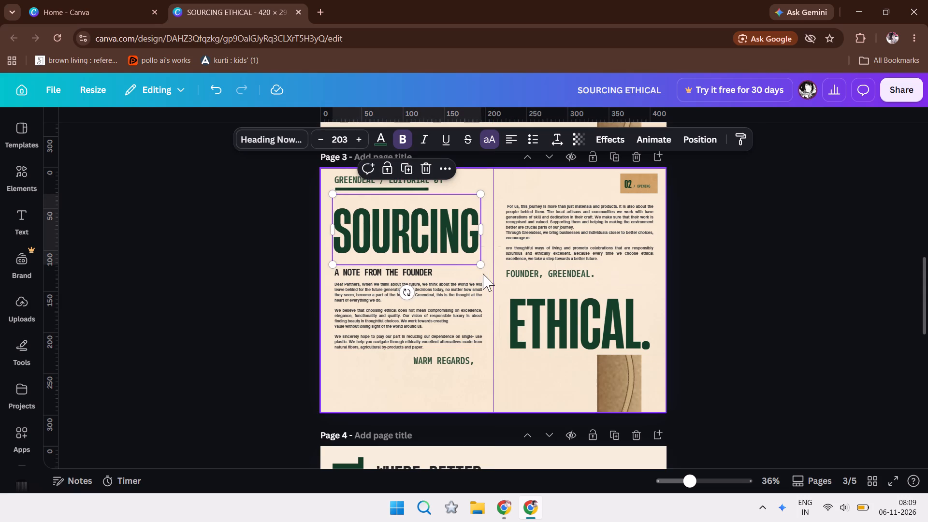
{"action": "left_click_drag", "start_coordinate": [478, 265], "coordinate": [464, 251]}
{"action": "left_click_drag", "start_coordinate": [431, 227], "coordinate": [443, 227]}
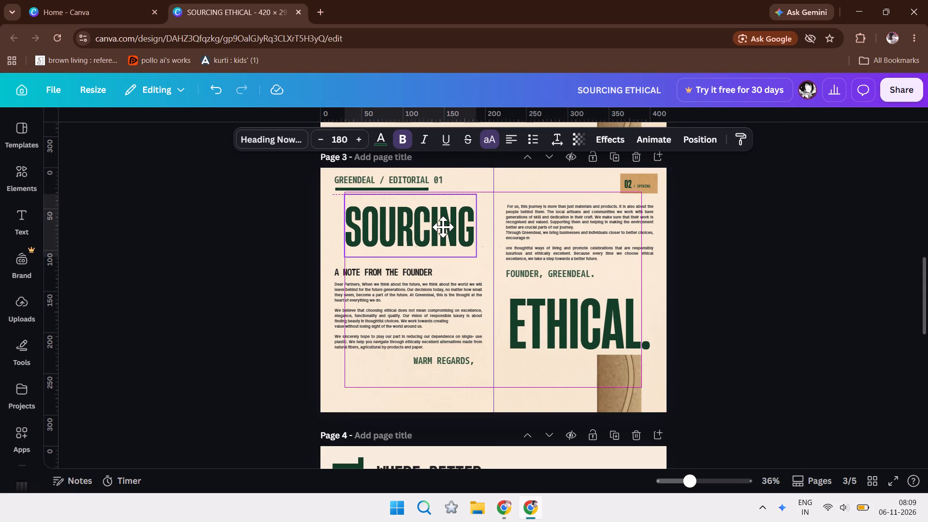
{"action": "left_click_drag", "start_coordinate": [443, 227], "coordinate": [442, 227]}
Move the textured vertical band to page 3's left edge, starting beside GREENDEAL / EDITORIAL 01 and extending past the page's left and lower edges.
{"action": "left_click_drag", "start_coordinate": [595, 378], "coordinate": [615, 382]}
{"action": "left_click_drag", "start_coordinate": [615, 382], "coordinate": [320, 209]}
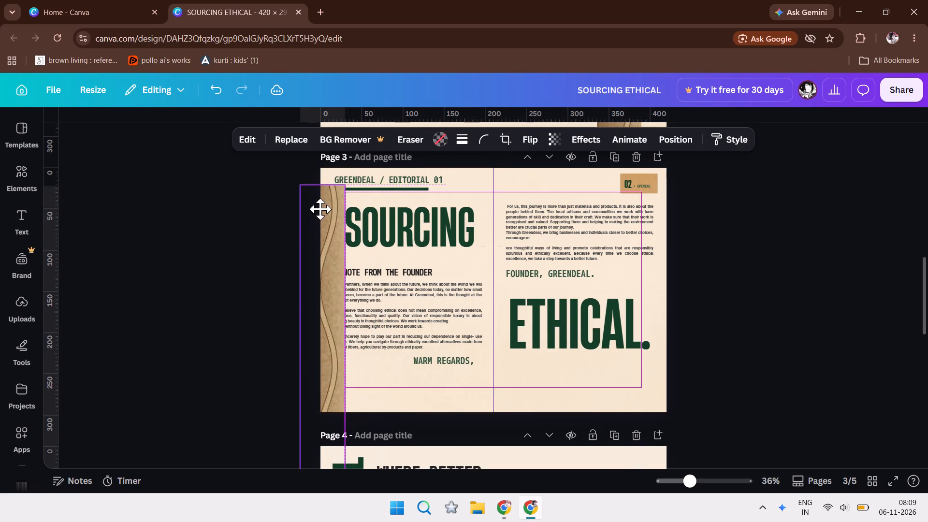
{"action": "left_click_drag", "start_coordinate": [320, 209], "coordinate": [320, 207]}
Move the ETHICAL. heading on page 3 back down near the bottom of the right half.
{"action": "left_click_drag", "start_coordinate": [621, 311], "coordinate": [622, 339]}
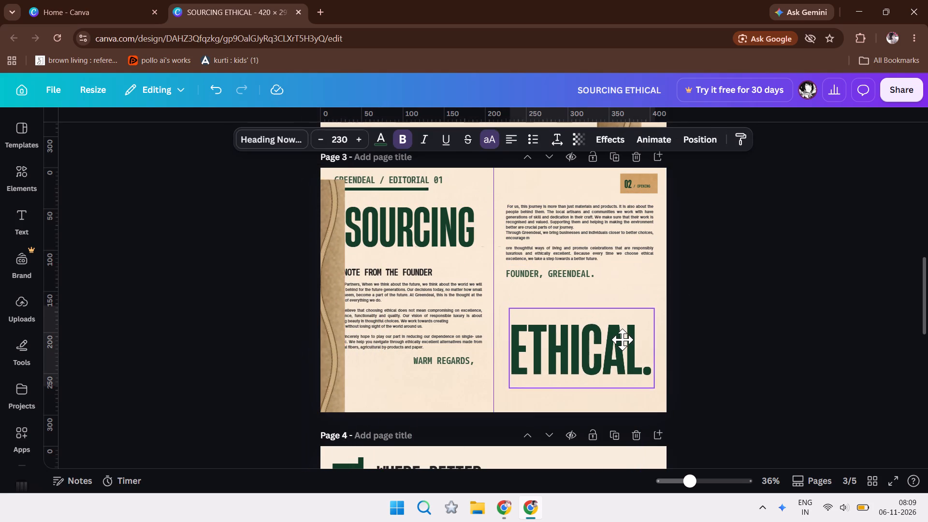
{"action": "left_click_drag", "start_coordinate": [622, 339], "coordinate": [622, 344]}
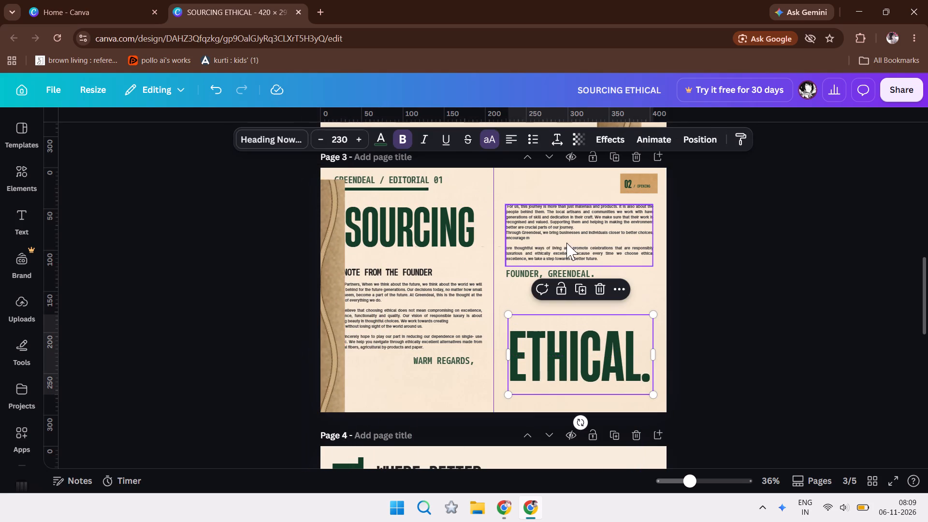
Move FOUNDER, GREENDEAL. on page 3 down to just above ETHICAL., aligned with that heading's left edge.
{"action": "left_click", "coordinate": [566, 240]}
{"action": "left_click_drag", "start_coordinate": [552, 272], "coordinate": [553, 311]}
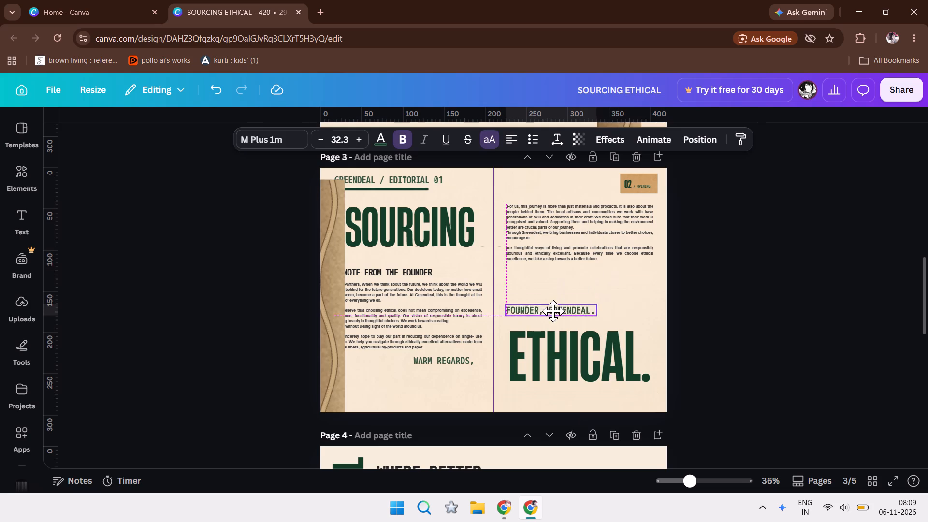
{"action": "left_click_drag", "start_coordinate": [553, 311], "coordinate": [558, 316]}
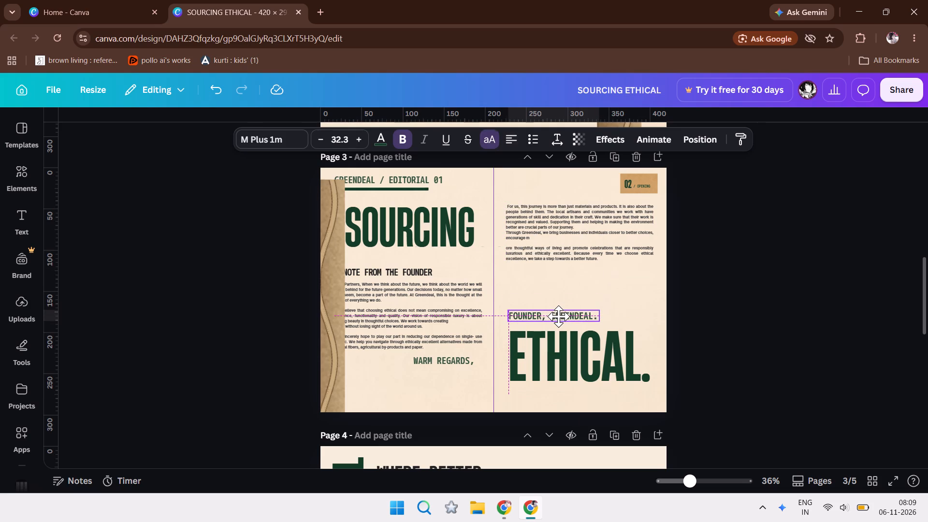
{"action": "left_click_drag", "start_coordinate": [558, 316], "coordinate": [554, 316]}
{"action": "left_click_drag", "start_coordinate": [554, 316], "coordinate": [553, 316]}
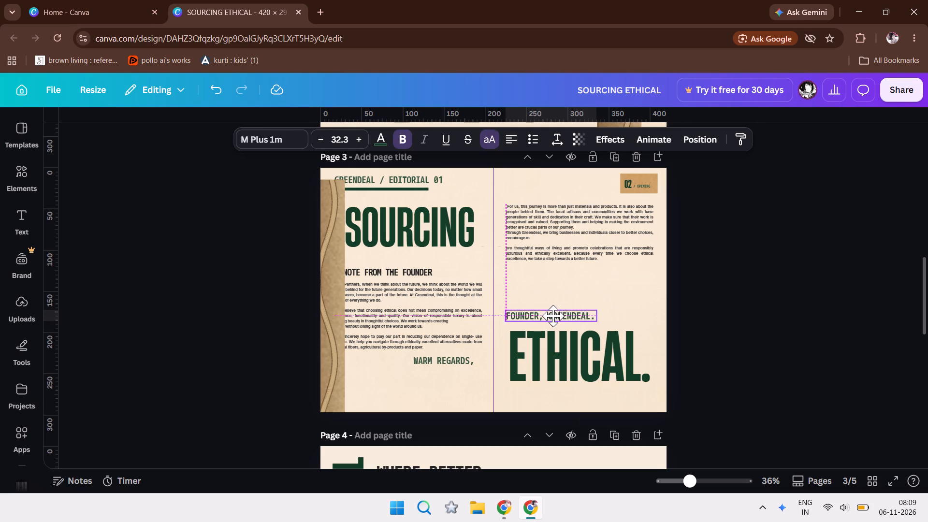
{"action": "left_click_drag", "start_coordinate": [553, 316], "coordinate": [559, 311]}
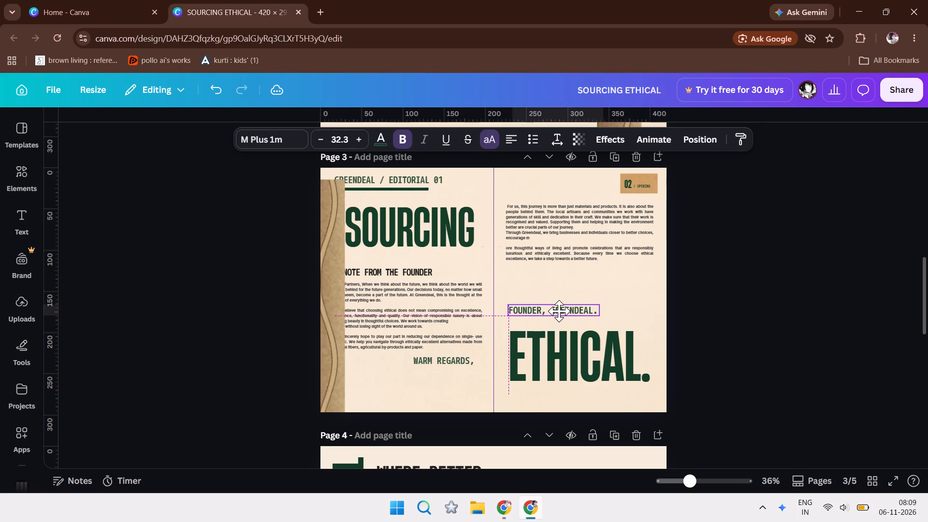
{"action": "left_click_drag", "start_coordinate": [559, 311], "coordinate": [559, 310]}
Move page 3's right-hand body text slightly down, left-aligned with ETHICAL., and narrow its text box to the heading's width.
{"action": "left_click_drag", "start_coordinate": [551, 241], "coordinate": [554, 252]}
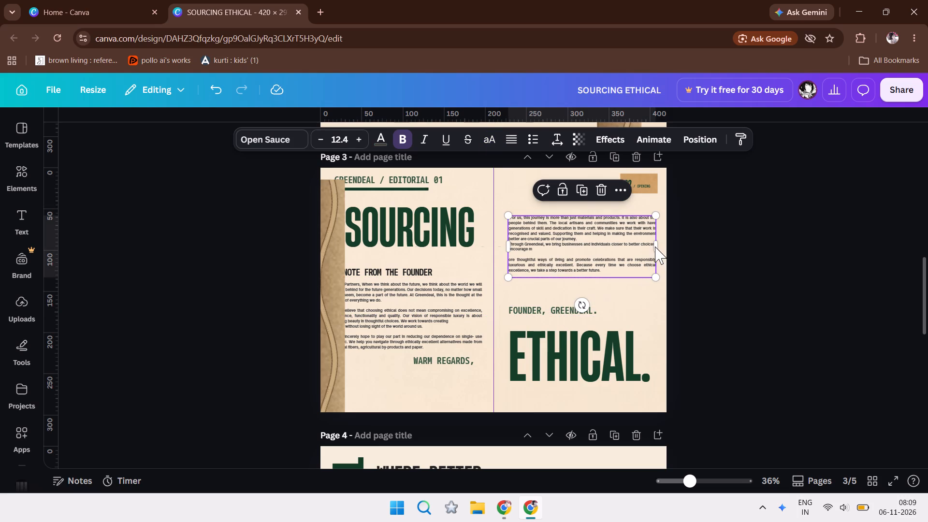
{"action": "left_click_drag", "start_coordinate": [658, 246], "coordinate": [650, 245]}
{"action": "left_click", "coordinate": [650, 245]}
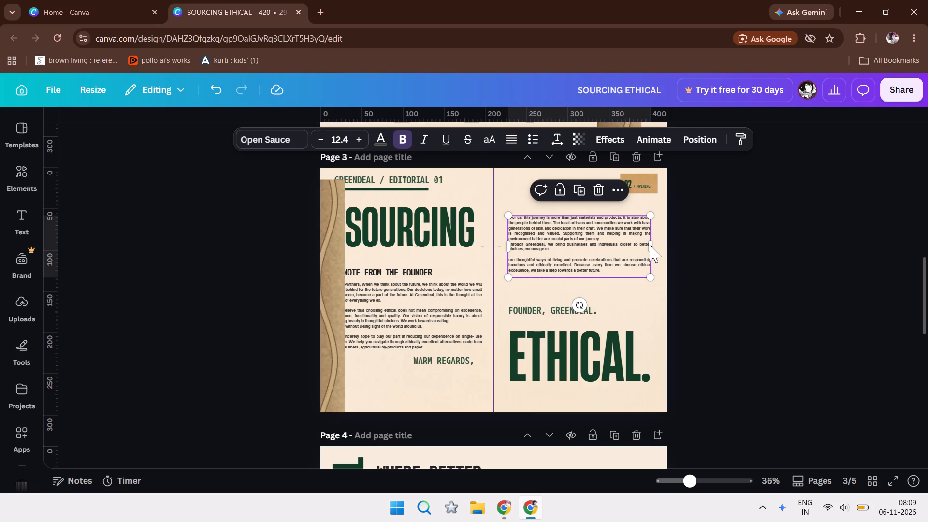
{"action": "left_click", "coordinate": [652, 246]}
{"action": "left_click", "coordinate": [719, 237]}
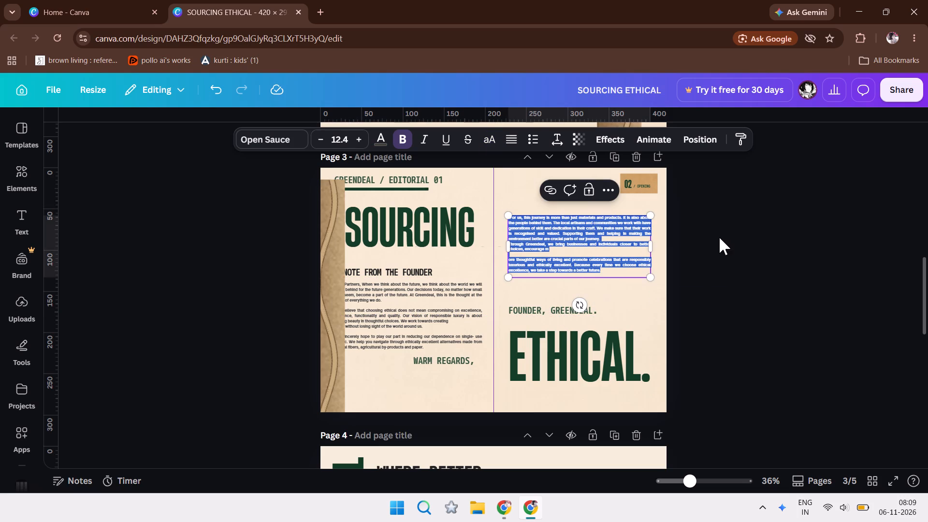
{"action": "left_click", "coordinate": [627, 246]}
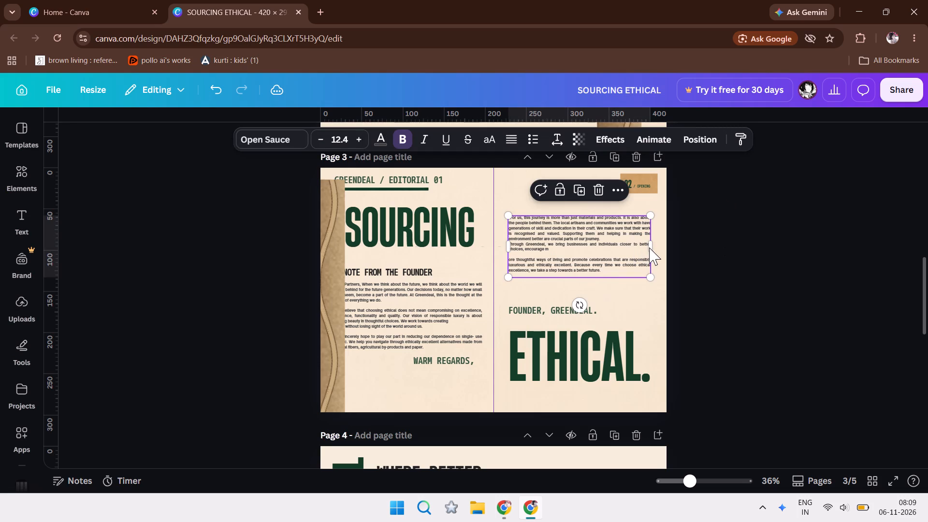
{"action": "double_click", "coordinate": [651, 247]}
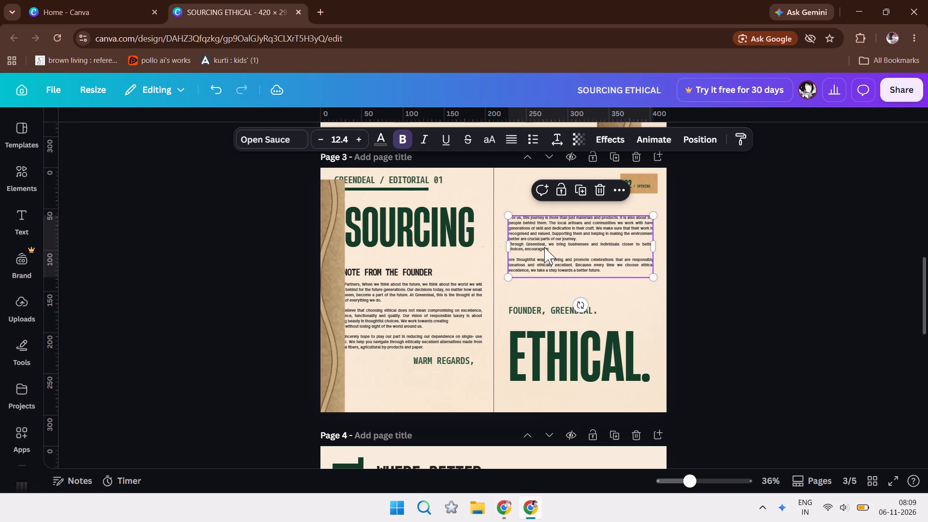
Scale page 3's right-hand body text up to size 13.5 and narrow its box to end at ETHICAL.'s right edge.
{"action": "left_click_drag", "start_coordinate": [651, 281], "coordinate": [653, 286]}
{"action": "left_click_drag", "start_coordinate": [653, 286], "coordinate": [661, 298]}
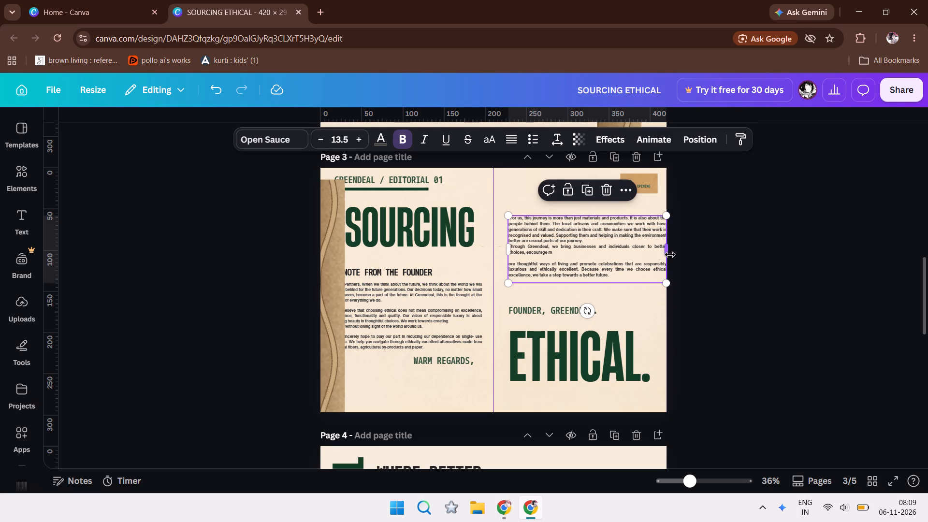
{"action": "left_click_drag", "start_coordinate": [668, 250], "coordinate": [654, 248]}
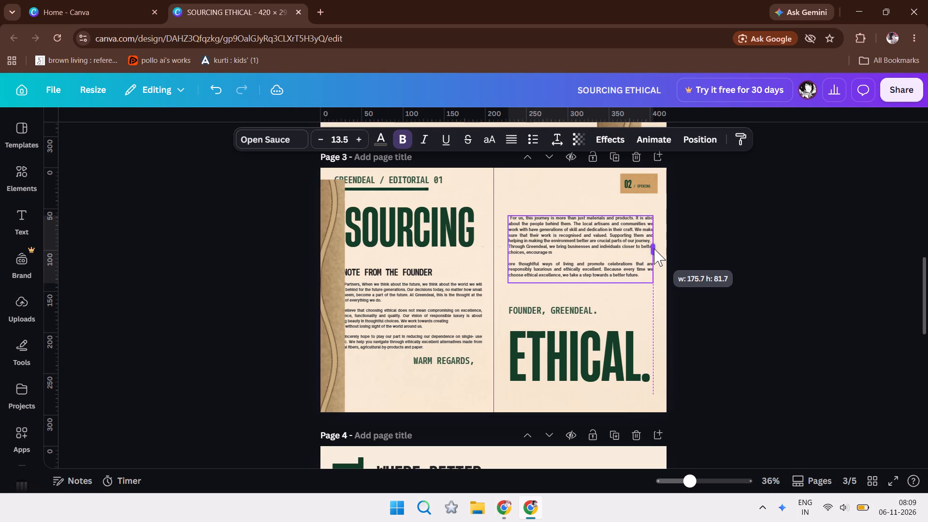
{"action": "left_click_drag", "start_coordinate": [654, 248], "coordinate": [654, 248]}
{"action": "left_click", "coordinate": [725, 247]}
{"action": "left_click", "coordinate": [598, 229]}
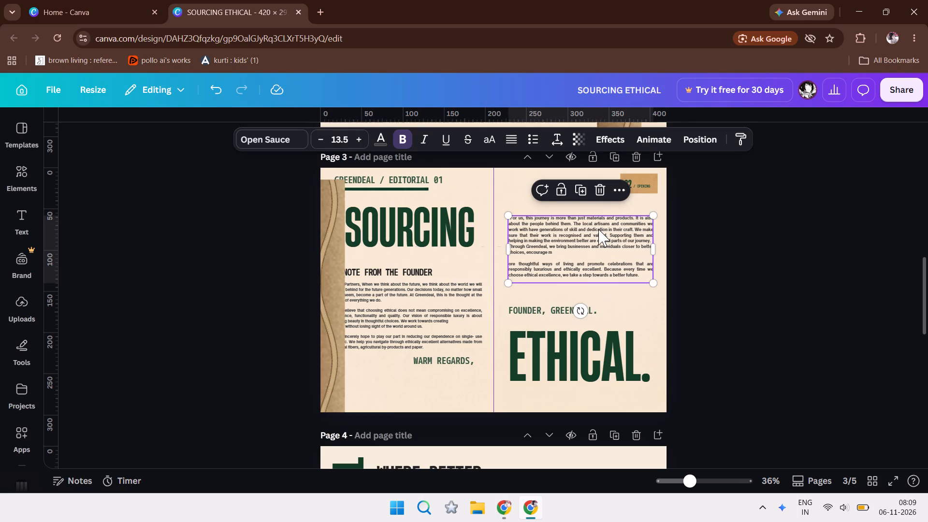
Scale the right-hand body text up to size 14.2, realign it with ETHICAL.'s left edge and narrow its box to the heading's width.
{"action": "left_click_drag", "start_coordinate": [510, 215], "coordinate": [507, 213]}
{"action": "left_click_drag", "start_coordinate": [507, 213], "coordinate": [504, 210]}
{"action": "left_click_drag", "start_coordinate": [542, 232], "coordinate": [551, 232]}
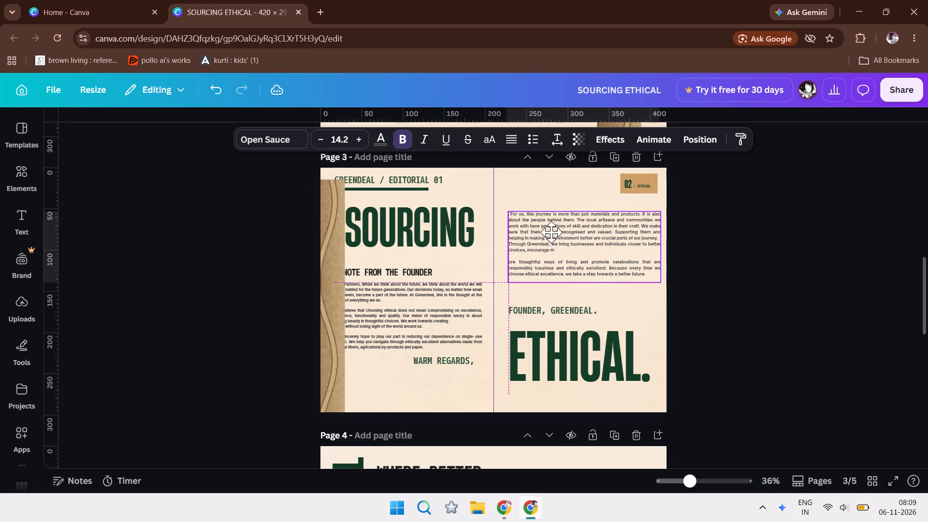
{"action": "left_click_drag", "start_coordinate": [551, 232], "coordinate": [550, 232]}
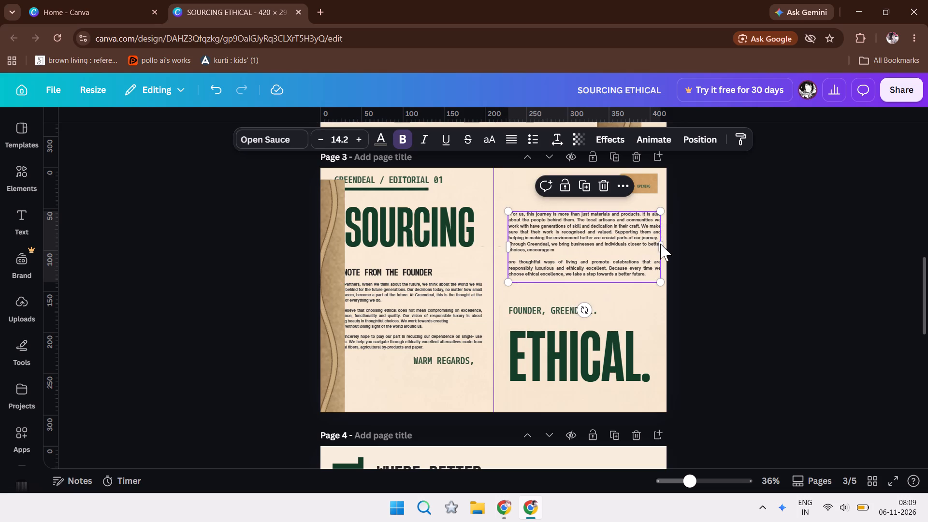
{"action": "left_click_drag", "start_coordinate": [662, 247], "coordinate": [653, 244]}
{"action": "left_click", "coordinate": [771, 249]}
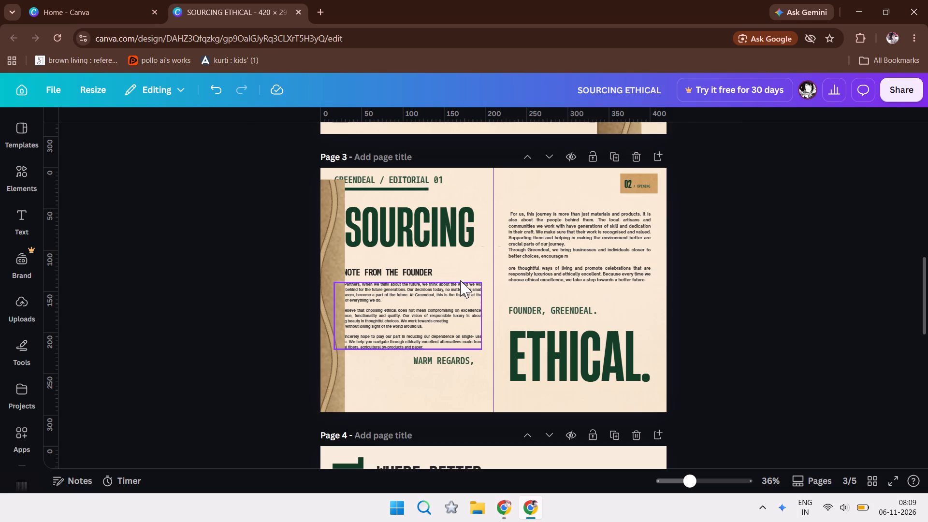
Move FOUNDER, GREENDEAL. on page 3 slightly up, closer to the right-hand body text.
{"action": "left_click", "coordinate": [574, 249]}
{"action": "left_click", "coordinate": [406, 302]}
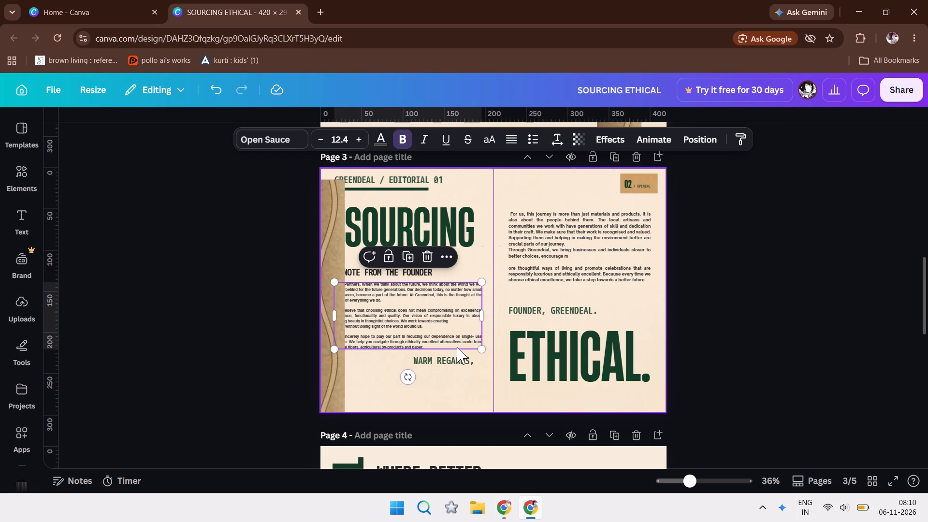
{"action": "left_click_drag", "start_coordinate": [551, 310], "coordinate": [552, 303]}
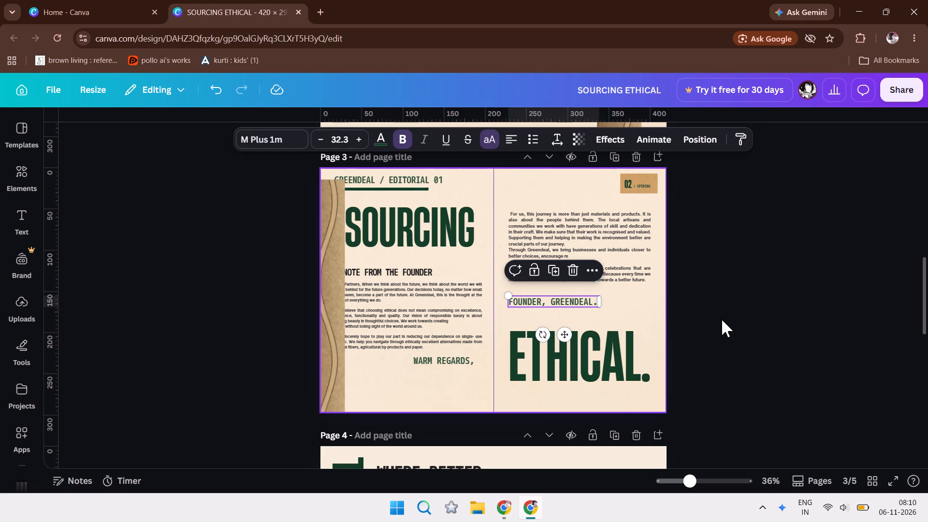
Move page 3's textured band right and up so it fills the left edge from the very top of the page.
{"action": "left_click", "coordinate": [722, 319]}
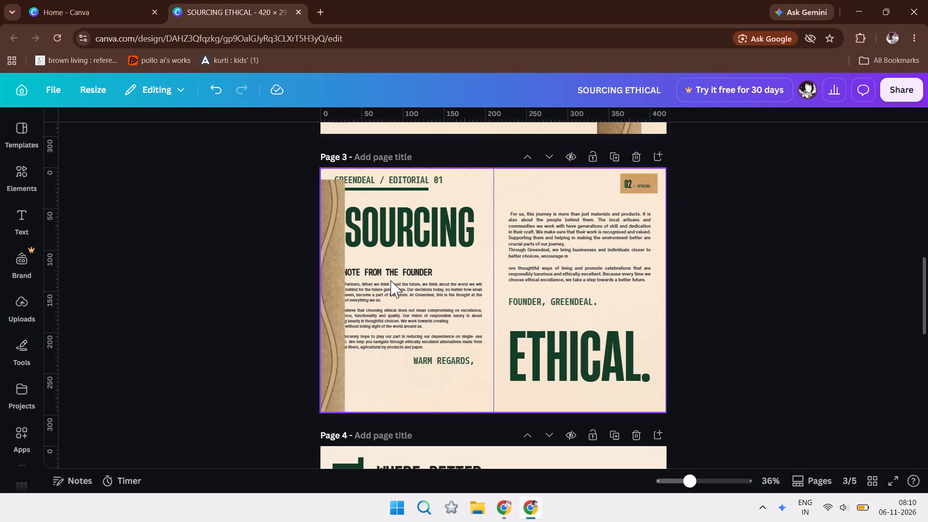
{"action": "left_click", "coordinate": [831, 292]}
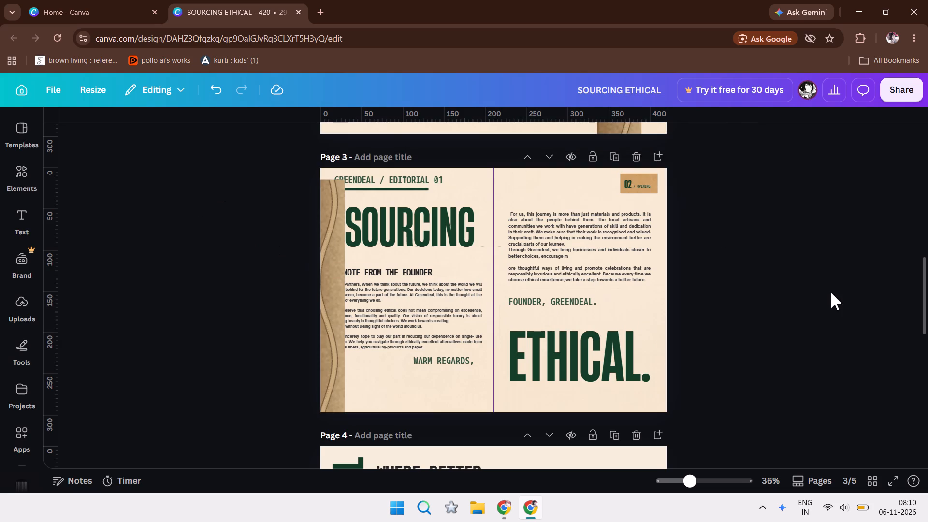
{"action": "left_click", "coordinate": [812, 279]}
{"action": "left_click_drag", "start_coordinate": [335, 330], "coordinate": [333, 319]}
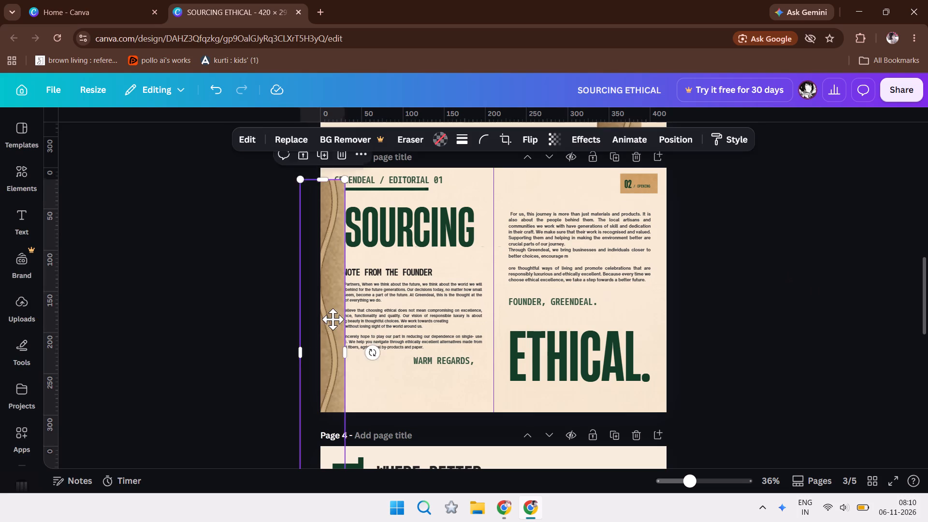
{"action": "left_click_drag", "start_coordinate": [333, 319], "coordinate": [348, 306]}
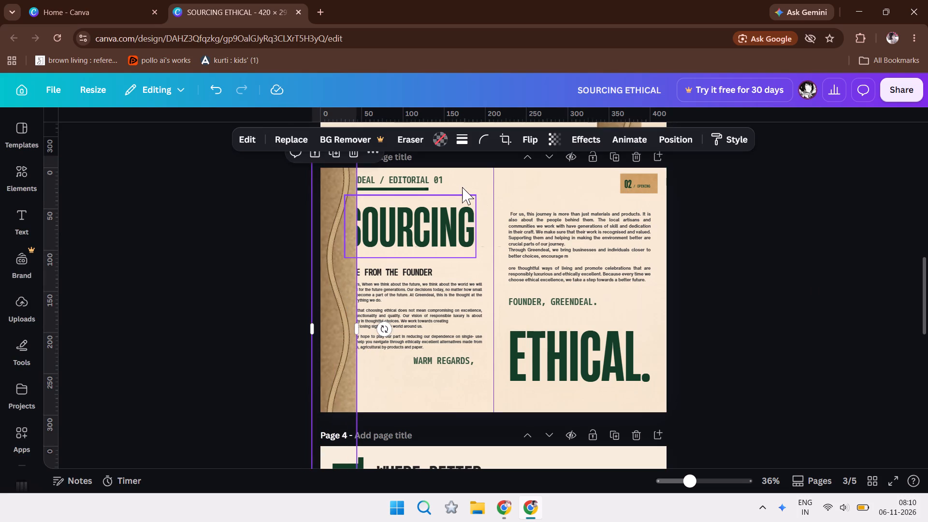
Move GREENDEAL / EDITORIAL 01 and its underline right, clear of the textured band, and scale the text down to size 28.2.
{"action": "left_click_drag", "start_coordinate": [443, 179], "coordinate": [471, 179]}
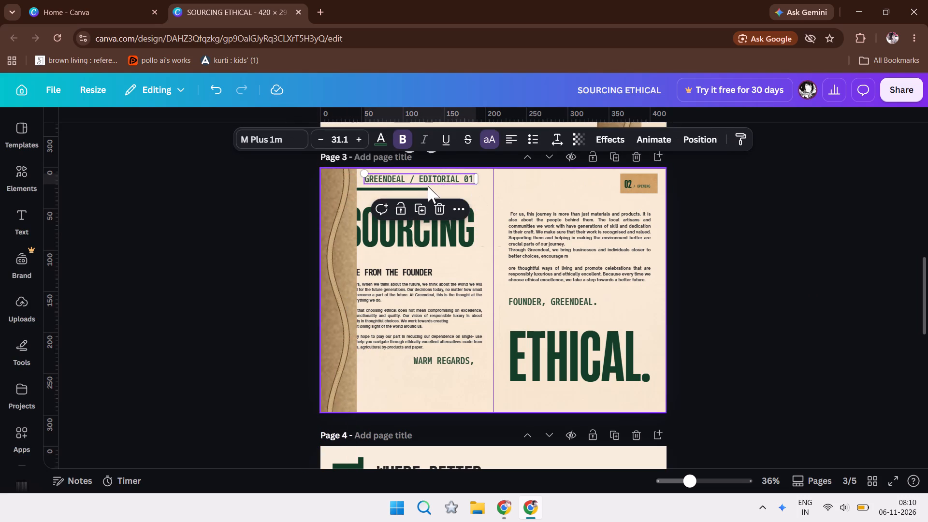
{"action": "left_click_drag", "start_coordinate": [425, 191], "coordinate": [450, 192]}
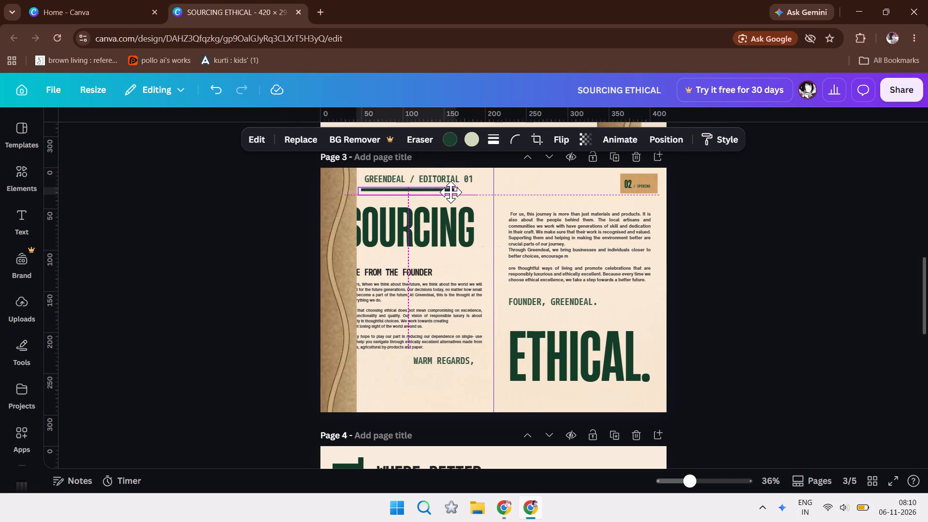
{"action": "left_click_drag", "start_coordinate": [450, 192], "coordinate": [455, 192]}
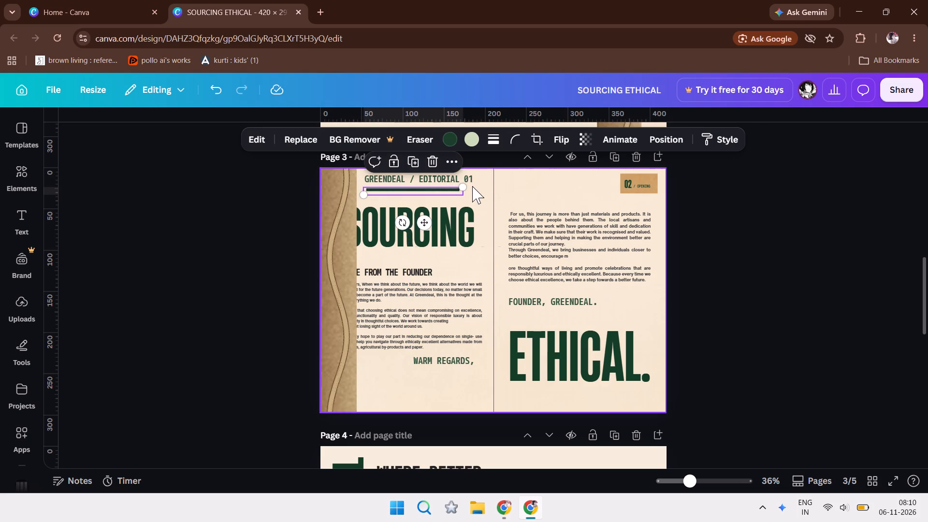
{"action": "left_click", "coordinate": [469, 180]}
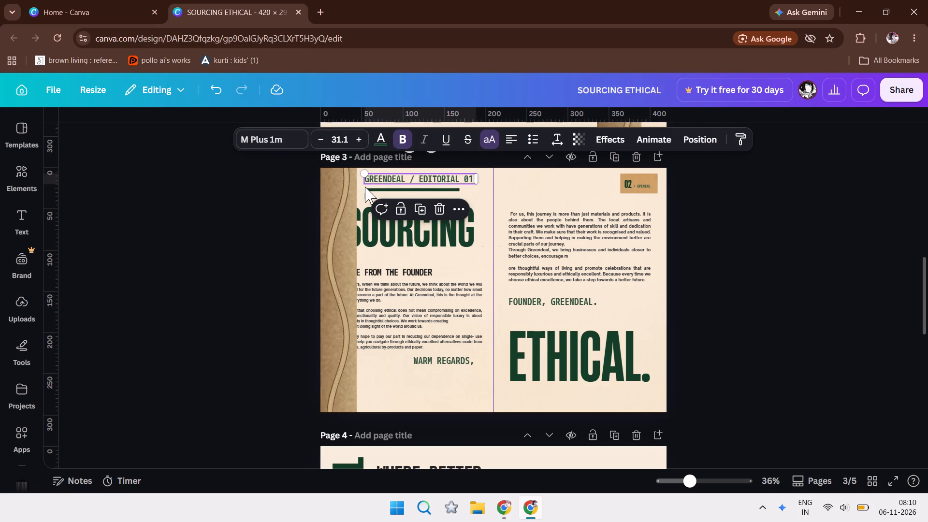
{"action": "left_click_drag", "start_coordinate": [367, 174], "coordinate": [377, 176]}
{"action": "left_click_drag", "start_coordinate": [397, 176], "coordinate": [385, 175]}
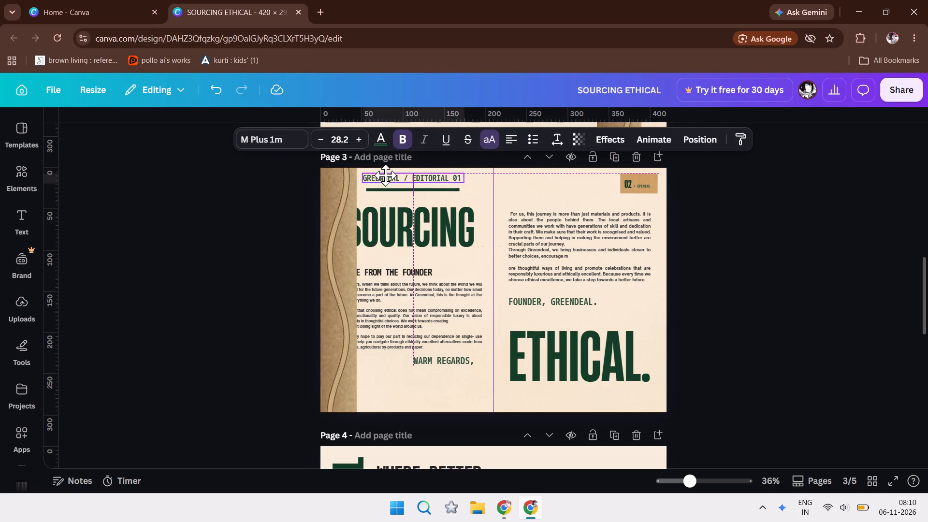
{"action": "left_click_drag", "start_coordinate": [385, 175], "coordinate": [389, 175]}
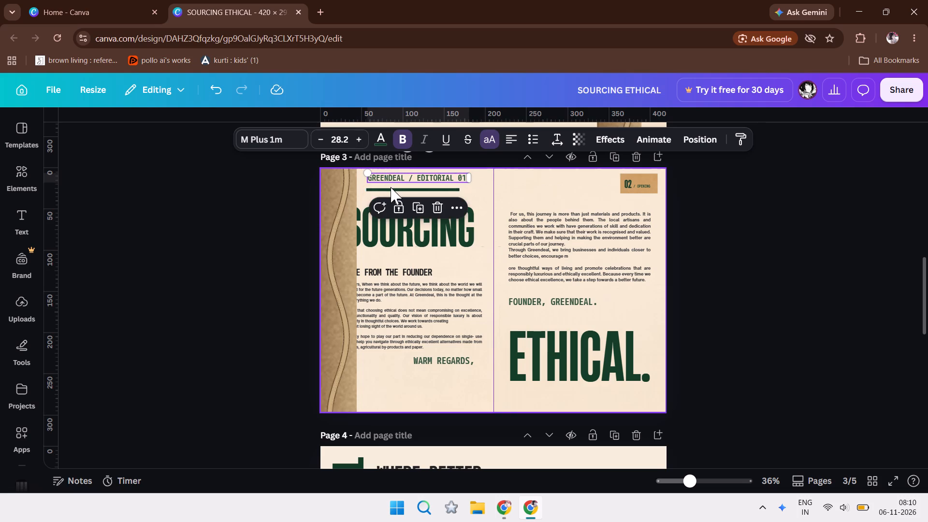
Align the green underline with the left edge of GREENDEAL / EDITORIAL 01, nudge it slightly up and shorten it.
{"action": "left_click", "coordinate": [391, 188]}
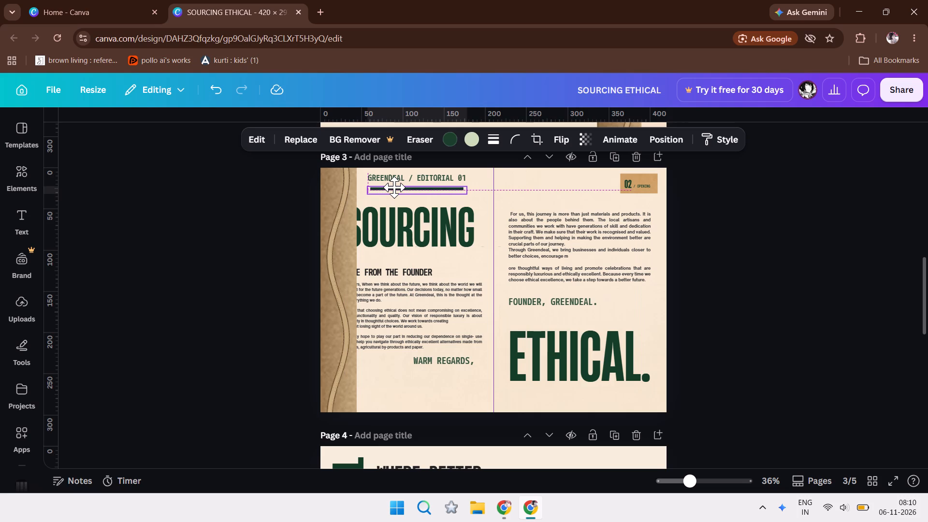
{"action": "key", "text": "Right"}
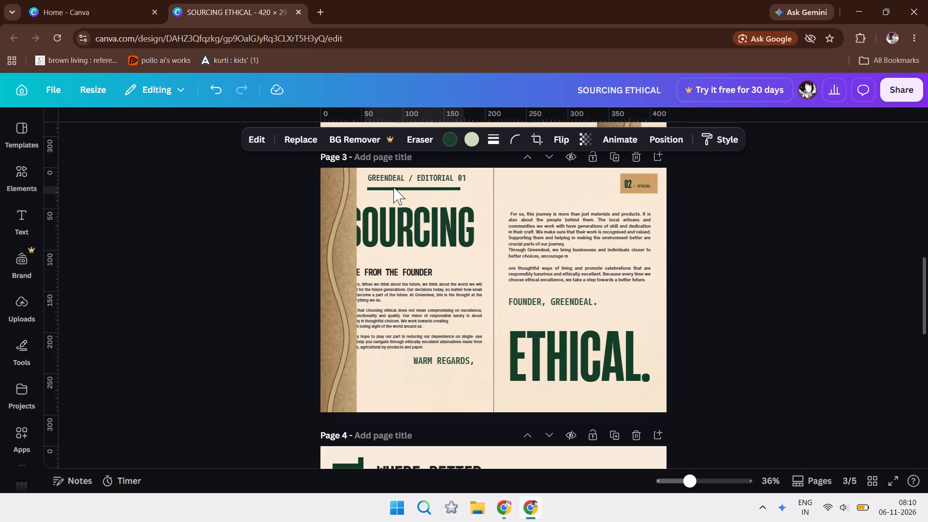
{"action": "key", "text": "Right"}
{"action": "key", "text": "Left"}
{"action": "key", "text": "Up"}
{"action": "key", "text": "Up"}
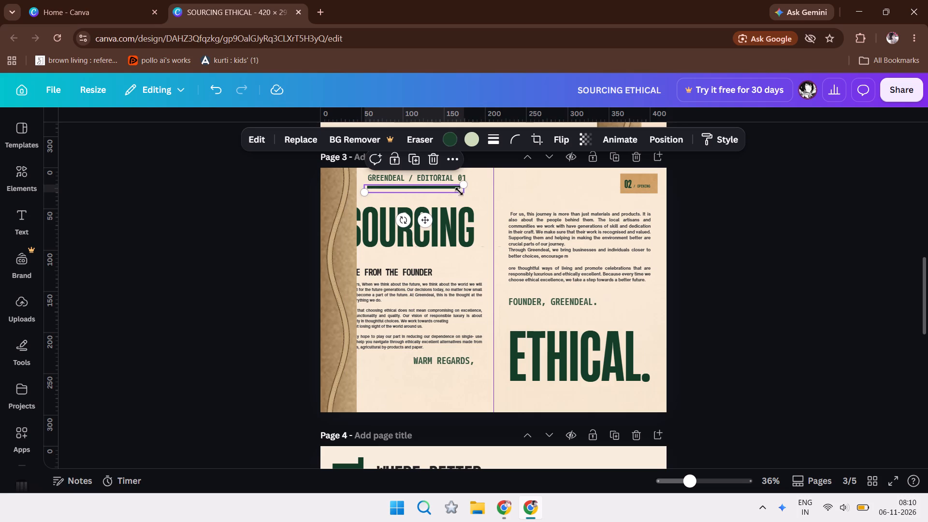
{"action": "left_click_drag", "start_coordinate": [461, 188], "coordinate": [446, 188]}
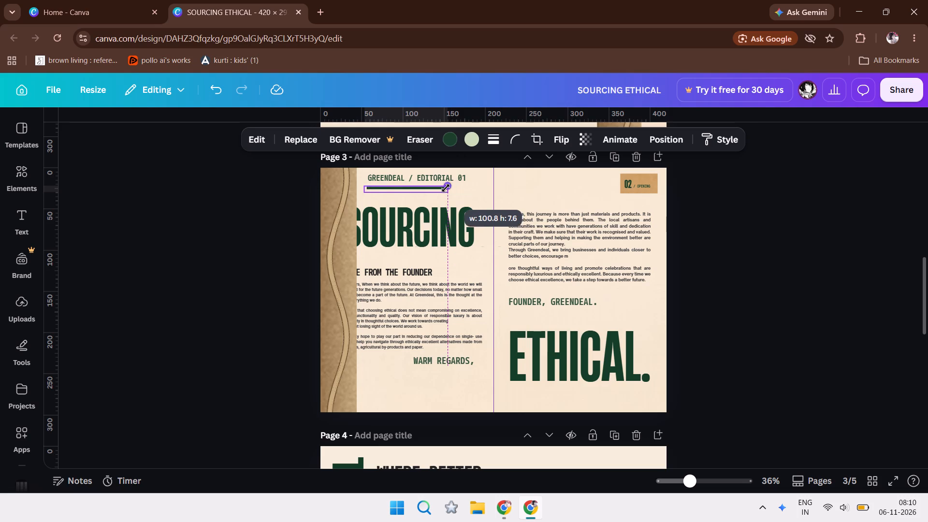
{"action": "left_click_drag", "start_coordinate": [446, 188], "coordinate": [435, 189]}
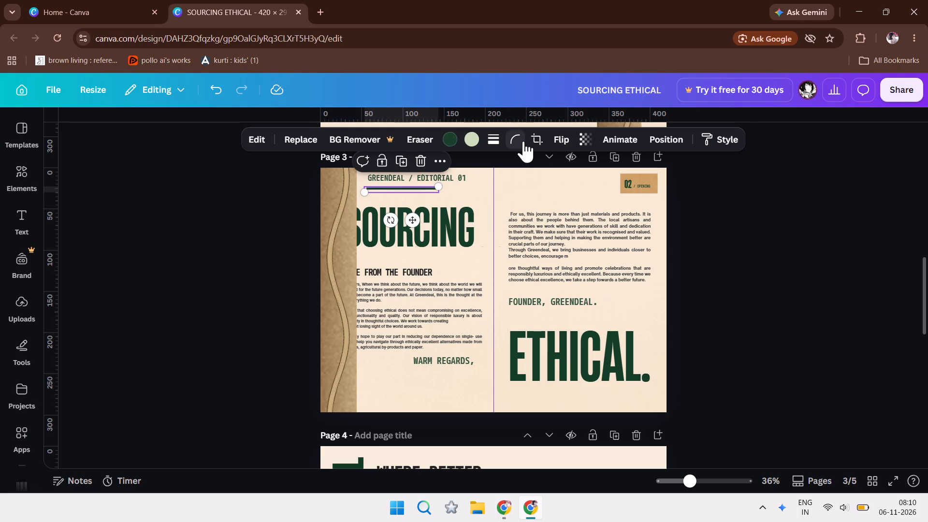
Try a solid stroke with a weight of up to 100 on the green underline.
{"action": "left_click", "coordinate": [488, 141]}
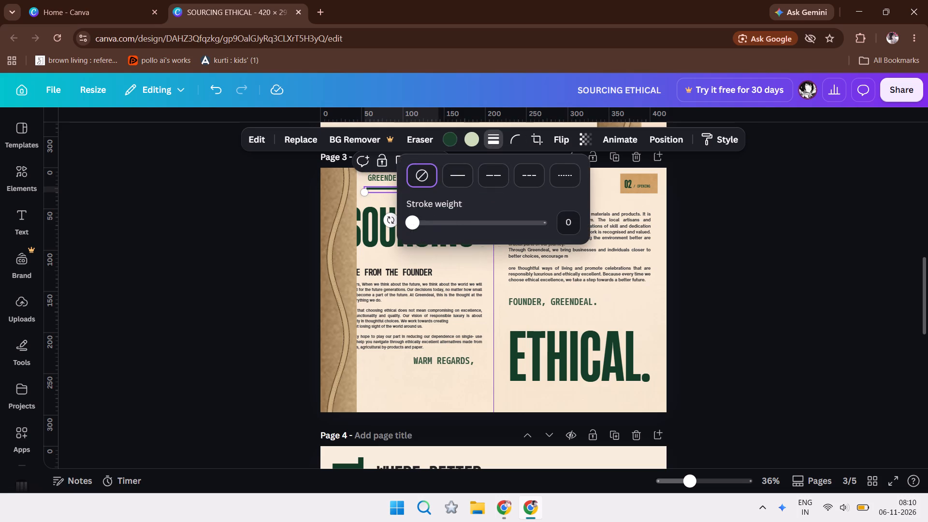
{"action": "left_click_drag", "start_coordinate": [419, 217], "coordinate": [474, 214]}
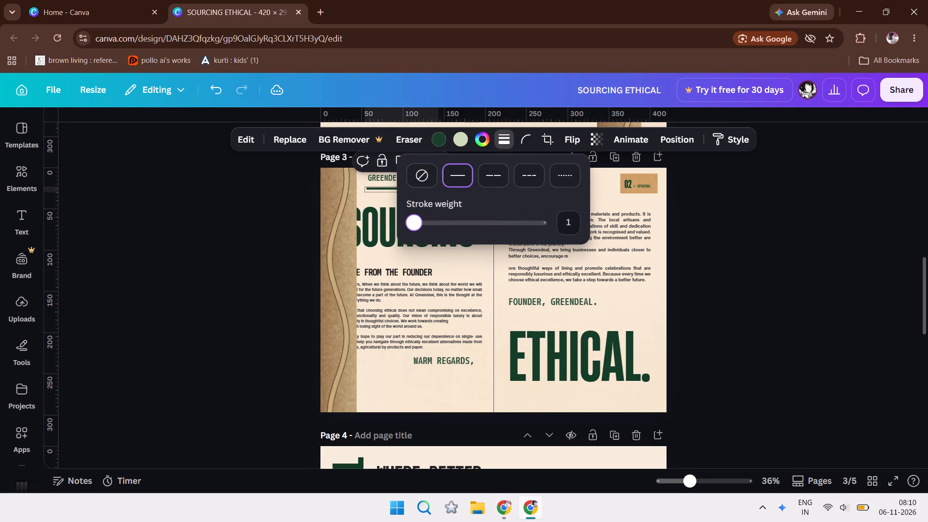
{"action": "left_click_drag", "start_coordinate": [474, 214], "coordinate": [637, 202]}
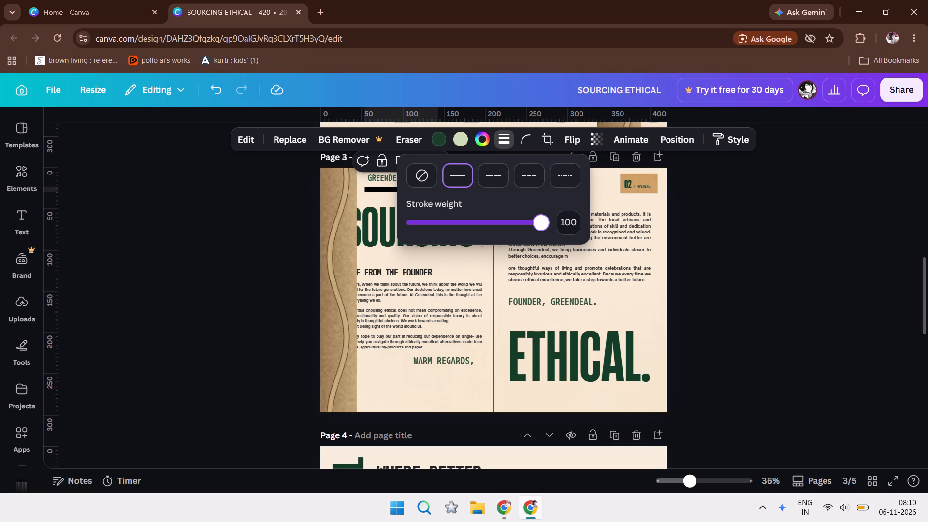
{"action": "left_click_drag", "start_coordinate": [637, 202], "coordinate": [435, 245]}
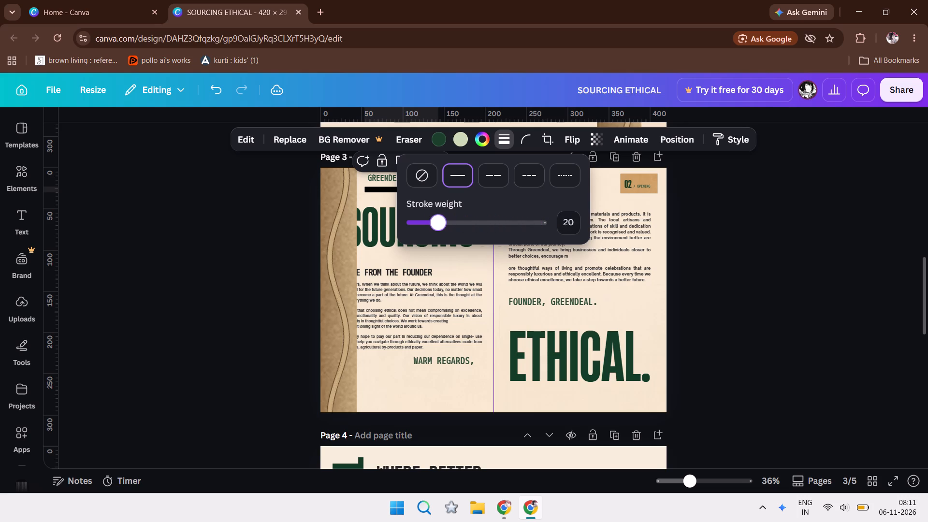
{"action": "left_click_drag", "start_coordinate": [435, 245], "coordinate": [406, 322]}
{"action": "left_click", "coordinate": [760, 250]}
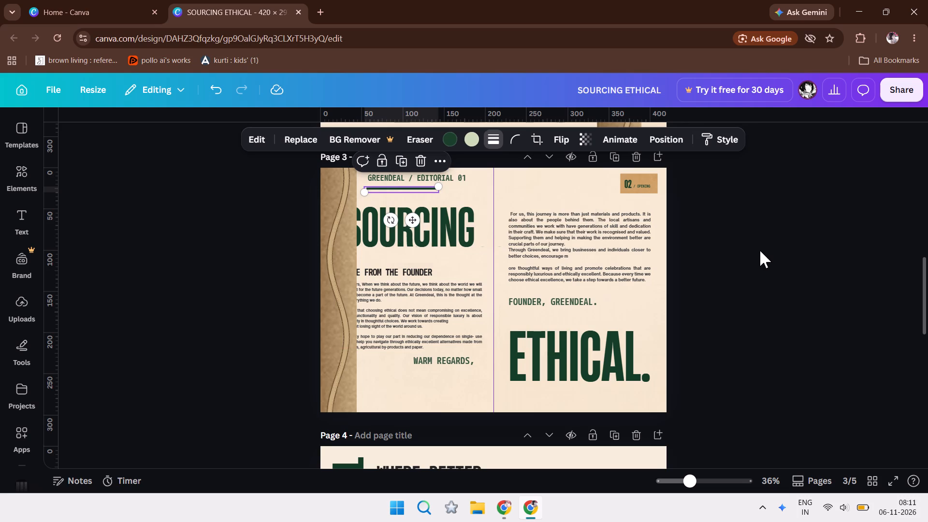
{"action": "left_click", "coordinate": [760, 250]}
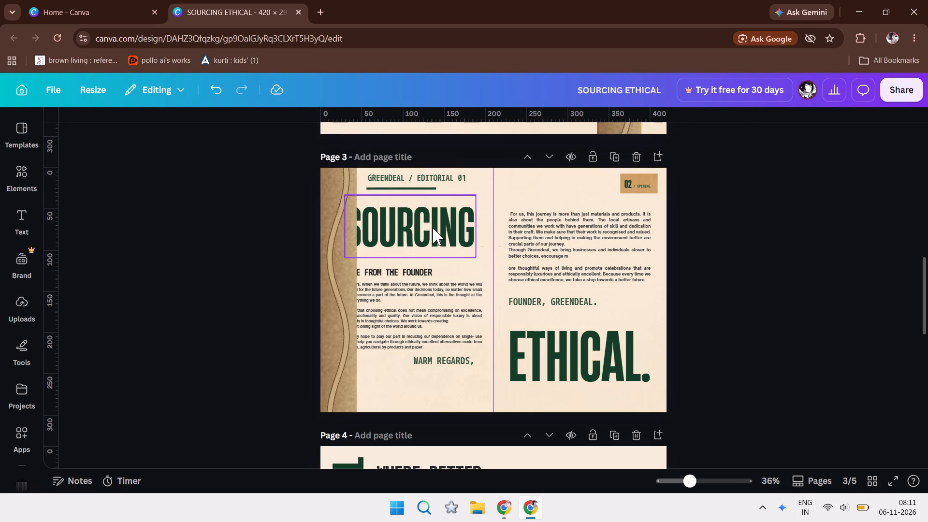
Scale the SOURCING heading down to size 159 and place it clear of the textured band, slightly lower under the green underline.
{"action": "left_click_drag", "start_coordinate": [433, 228], "coordinate": [465, 229]}
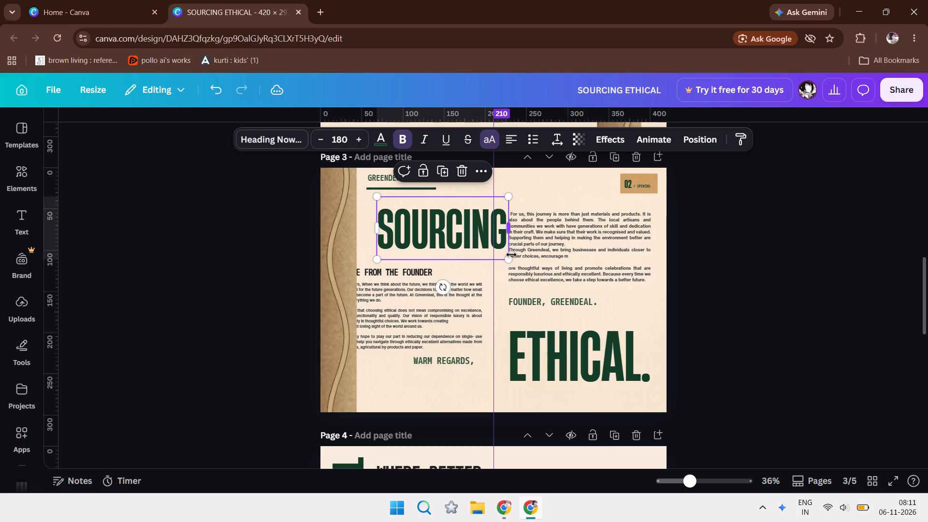
{"action": "left_click", "coordinate": [509, 256]}
{"action": "left_click_drag", "start_coordinate": [509, 256], "coordinate": [495, 252]}
{"action": "left_click_drag", "start_coordinate": [452, 226], "coordinate": [436, 228]}
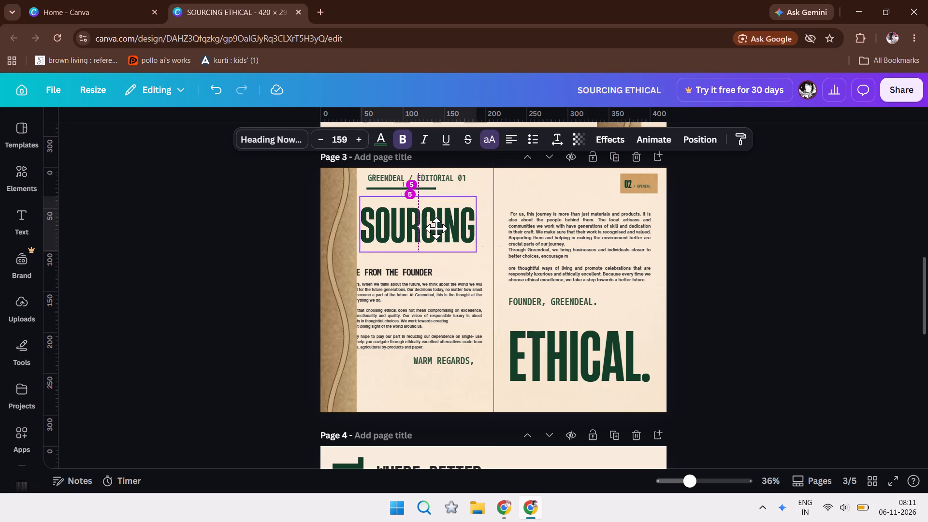
{"action": "left_click_drag", "start_coordinate": [436, 228], "coordinate": [440, 231]}
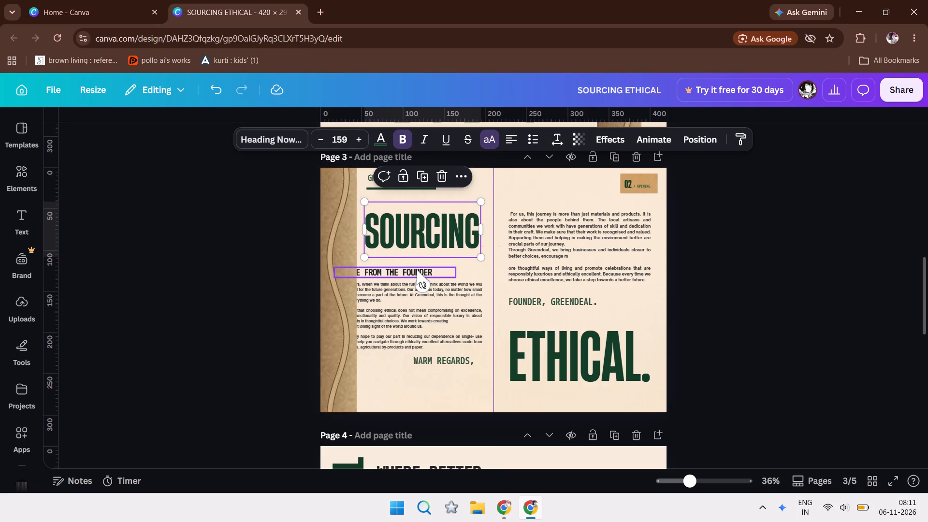
Move A NOTE FROM THE FOUNDER and the left-hand body text right, left-aligned with the SOURCING heading's box.
{"action": "left_click_drag", "start_coordinate": [417, 269], "coordinate": [447, 268]}
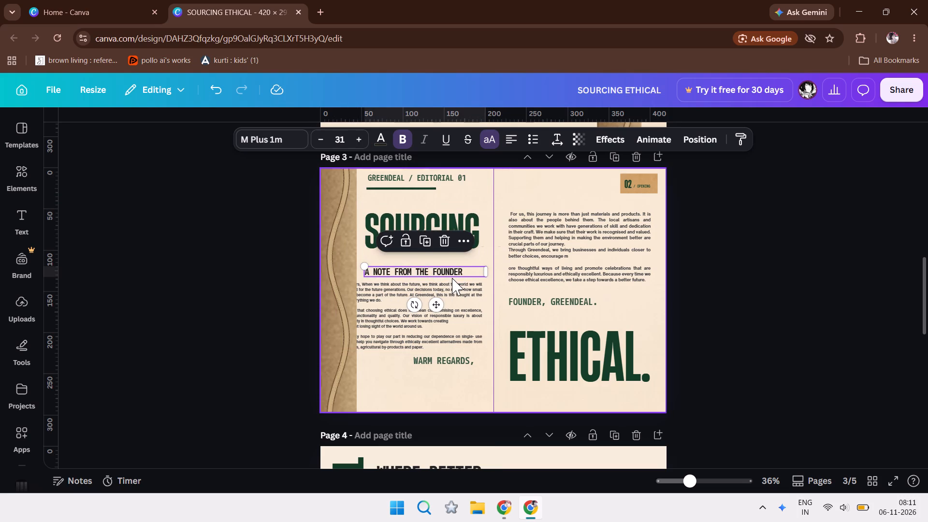
{"action": "left_click", "coordinate": [453, 273]}
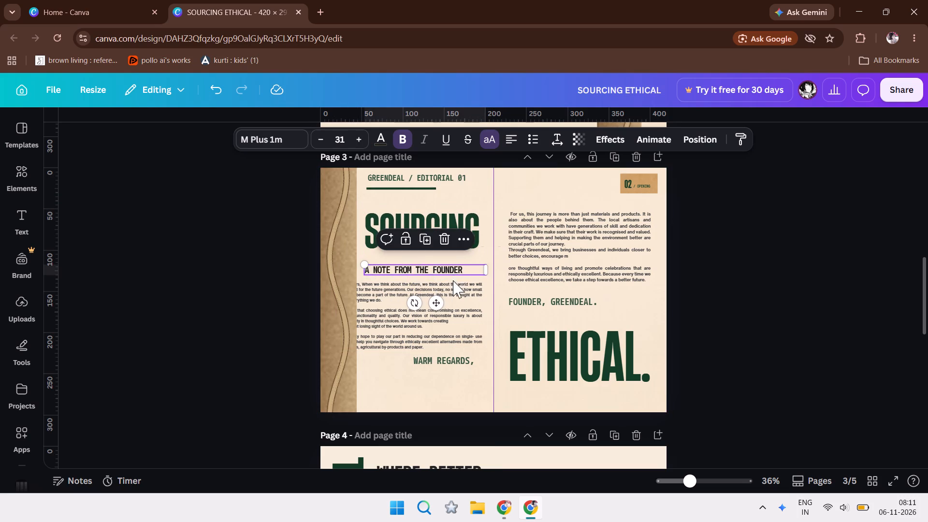
{"action": "left_click_drag", "start_coordinate": [452, 297], "coordinate": [480, 297]}
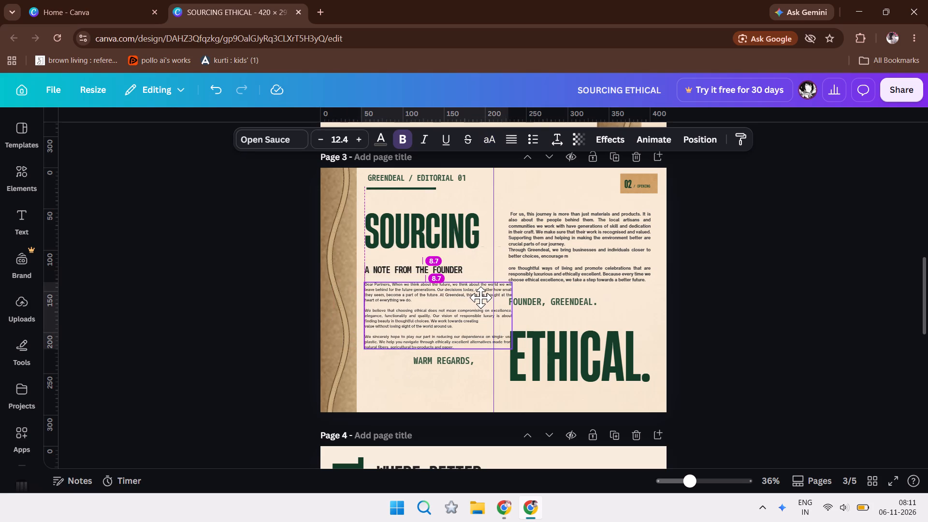
{"action": "left_click_drag", "start_coordinate": [480, 297], "coordinate": [485, 299]}
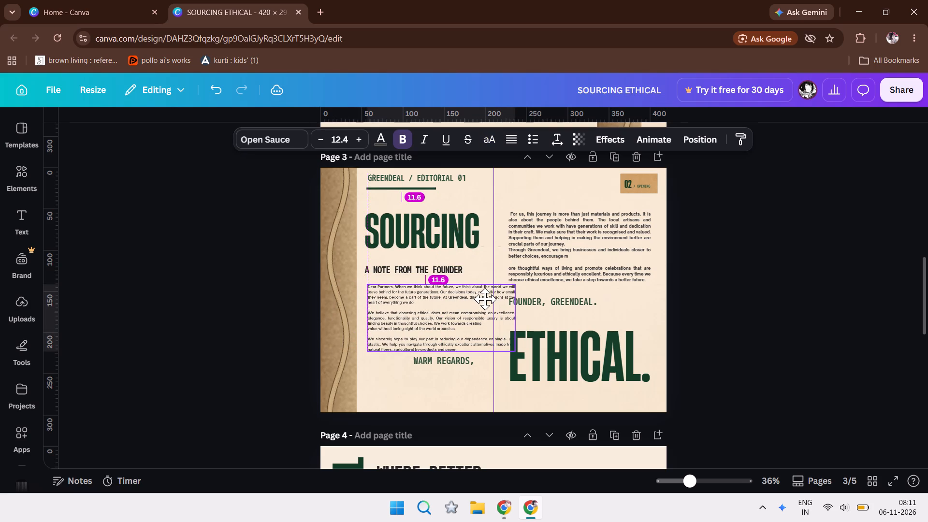
{"action": "left_click_drag", "start_coordinate": [485, 299], "coordinate": [482, 299]}
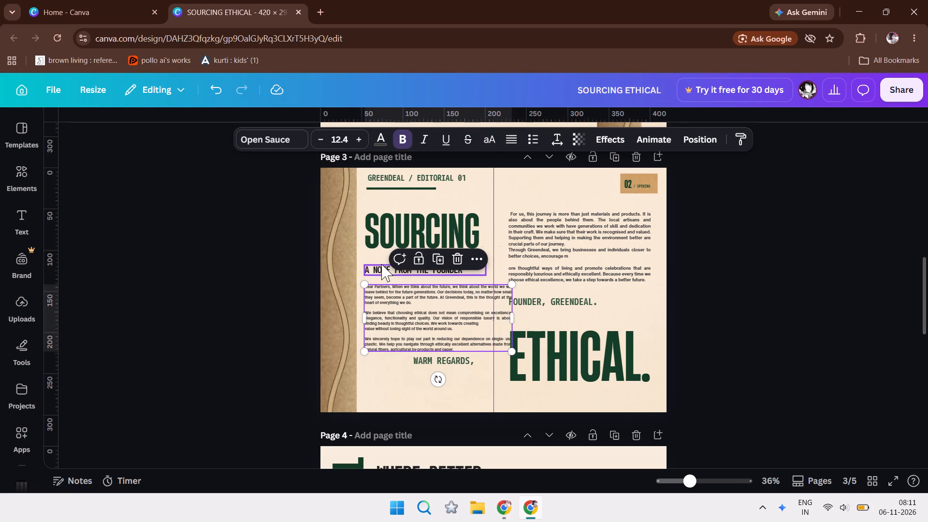
Shift A NOTE FROM THE FOUNDER and the left-hand body text slightly right, in line with GREENDEAL / EDITORIAL 01's left edge.
{"action": "left_click", "coordinate": [381, 264]}
{"action": "left_click", "coordinate": [385, 264]}
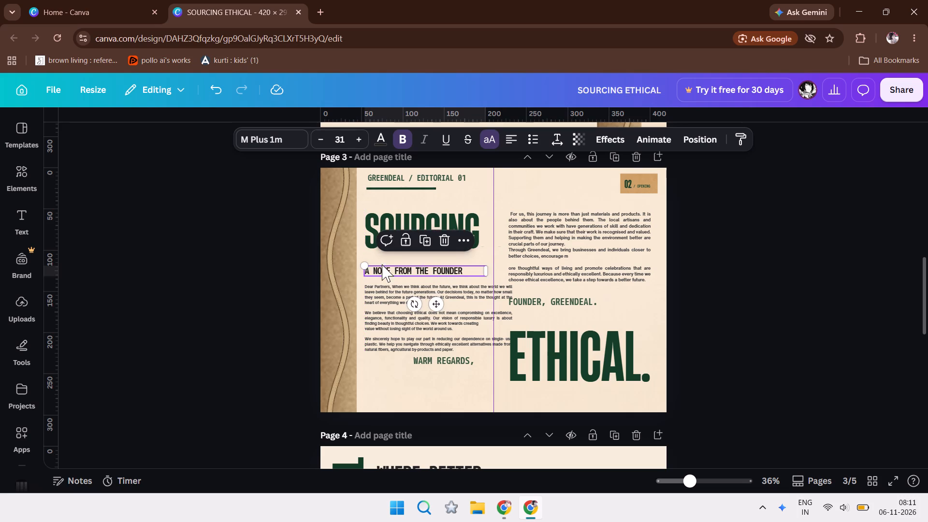
{"action": "left_click", "coordinate": [387, 320]}
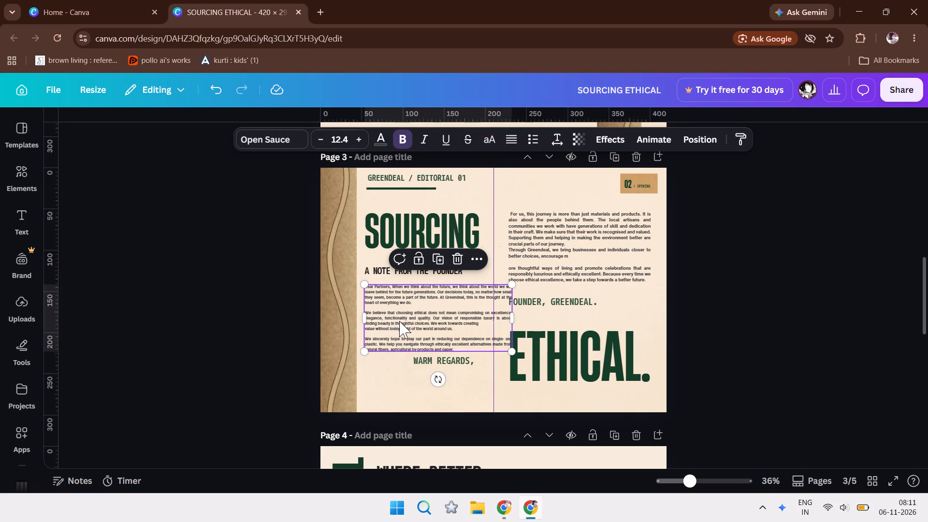
{"action": "left_click", "coordinate": [412, 320]}
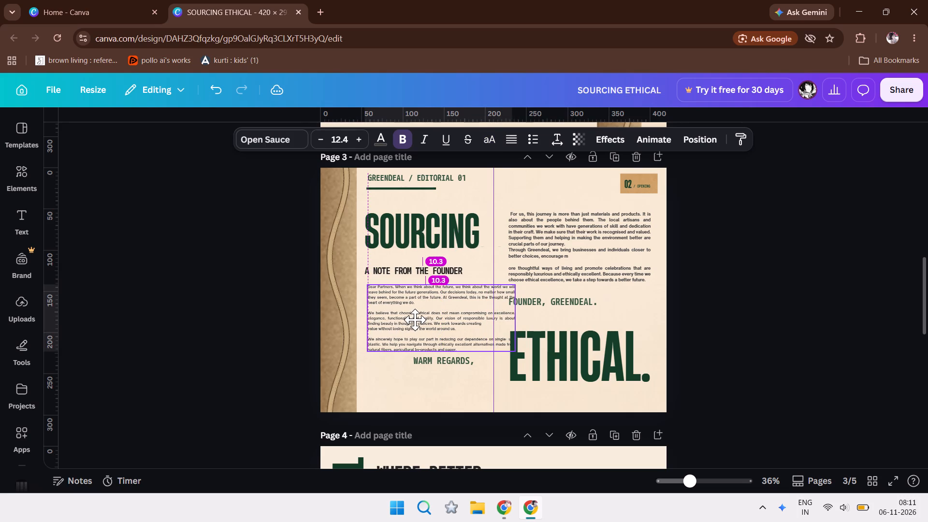
{"action": "left_click", "coordinate": [375, 275]}
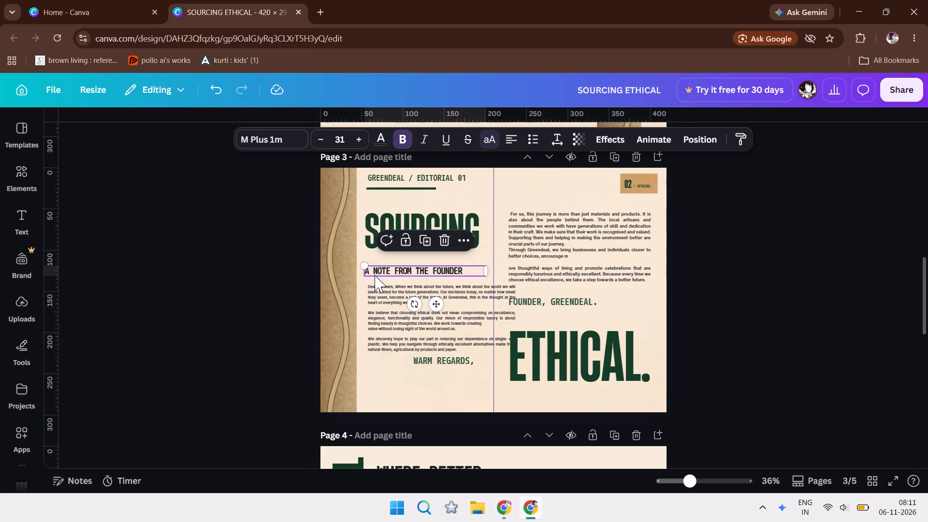
{"action": "left_click", "coordinate": [373, 315]}
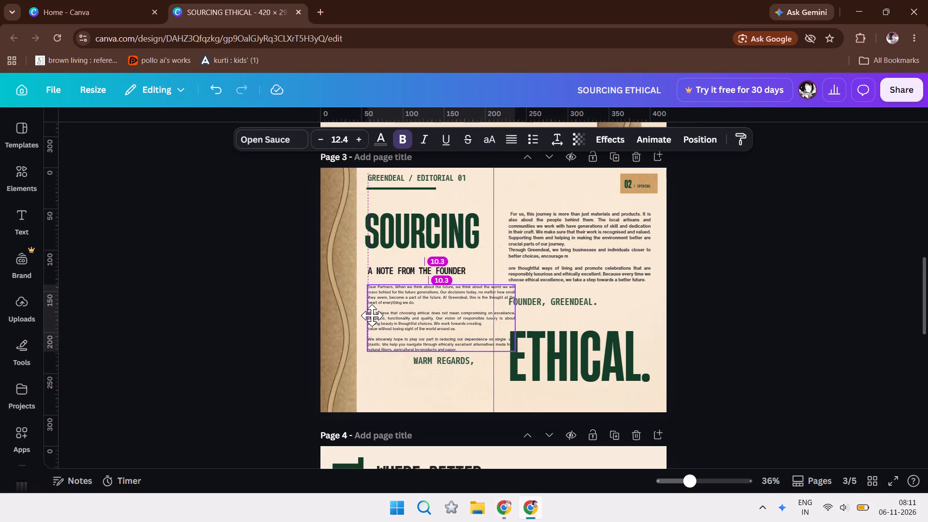
Narrow the left-hand body text to end in line with SOURCING's right edge, and move WARM REGARDS down beneath the reflowed text.
{"action": "left_click_drag", "start_coordinate": [453, 354], "coordinate": [453, 386]}
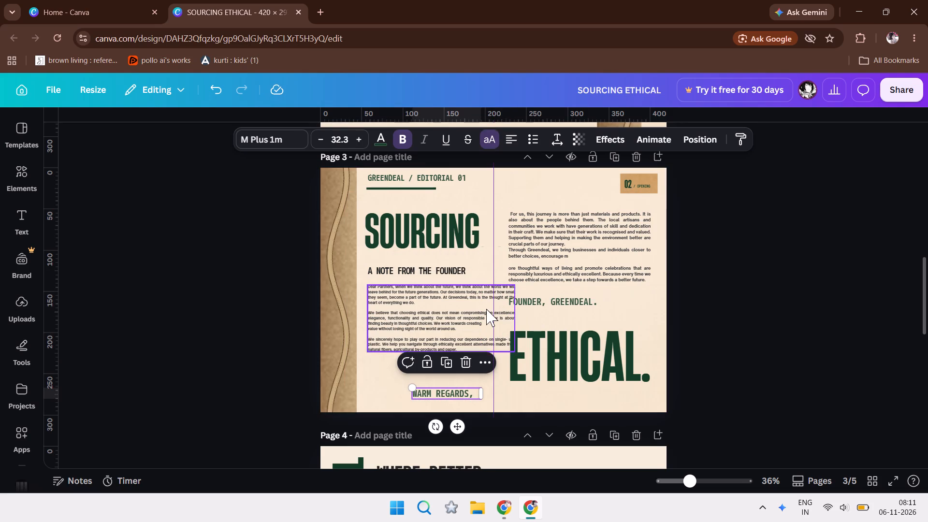
{"action": "left_click", "coordinate": [486, 309]}
{"action": "left_click_drag", "start_coordinate": [519, 320], "coordinate": [484, 321]}
{"action": "left_click_drag", "start_coordinate": [450, 395], "coordinate": [420, 389]}
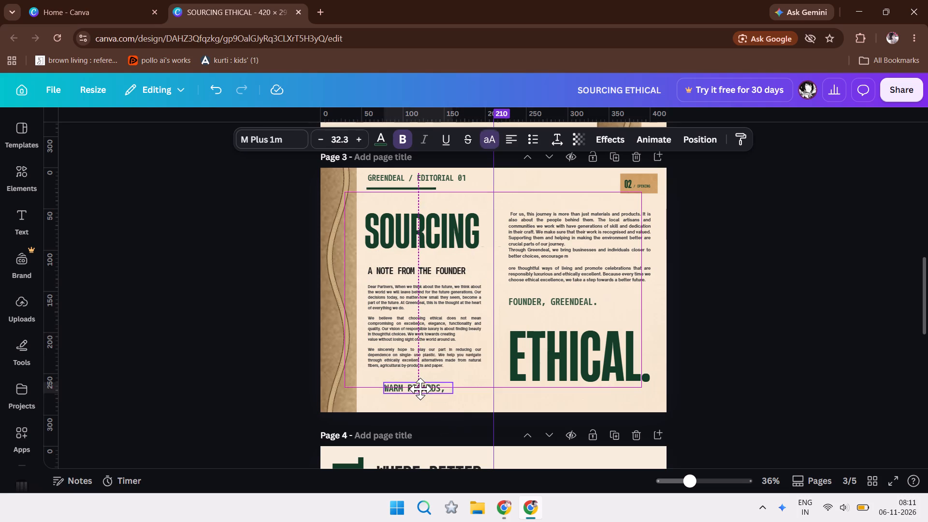
{"action": "left_click_drag", "start_coordinate": [420, 389], "coordinate": [450, 388]}
{"action": "left_click", "coordinate": [702, 319]}
{"action": "left_click", "coordinate": [725, 306]}
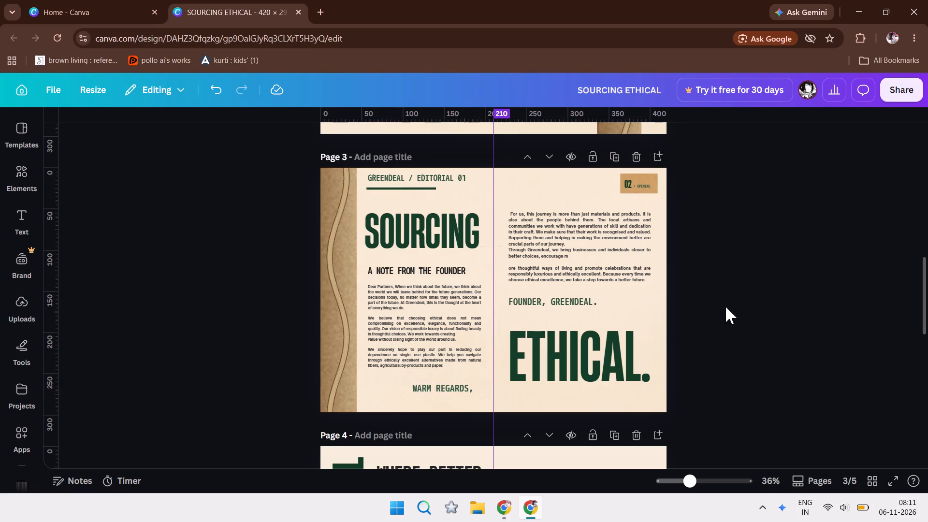
{"action": "left_click", "coordinate": [725, 285]}
{"action": "left_click", "coordinate": [725, 285]}
Enlarge the ETHICAL. heading to size 245 and nudge it slightly down and left under FOUNDER, GREENDEAL.
{"action": "left_click", "coordinate": [530, 352]}
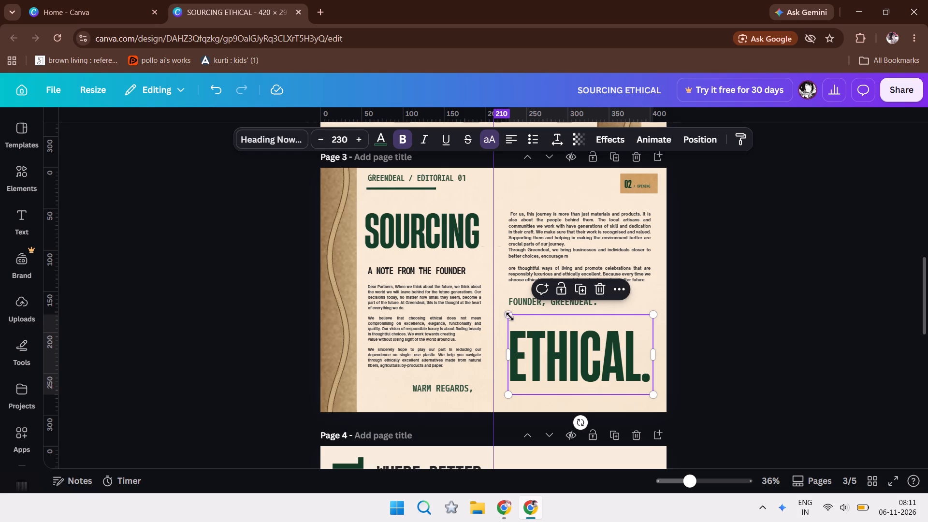
{"action": "left_click_drag", "start_coordinate": [509, 317], "coordinate": [504, 303]}
{"action": "left_click_drag", "start_coordinate": [550, 352], "coordinate": [556, 352]}
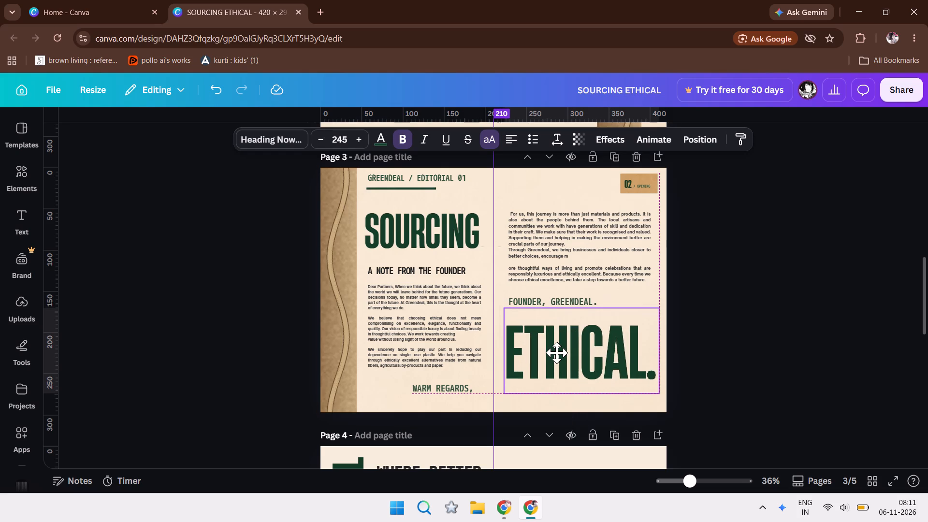
{"action": "left_click_drag", "start_coordinate": [556, 352], "coordinate": [555, 354]}
{"action": "key", "text": "Down"}
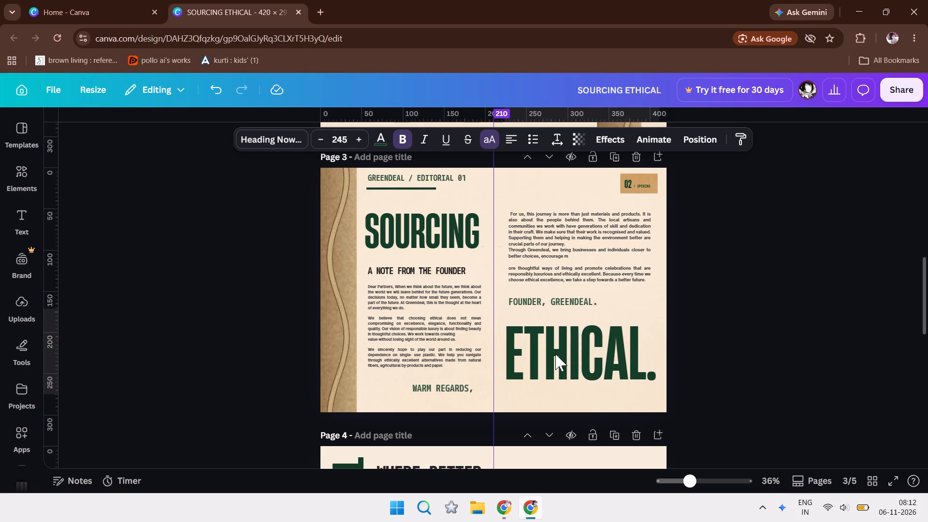
{"action": "key", "text": "Down"}
{"action": "key", "text": "Down"}
{"action": "key", "text": "Down"}
{"action": "key", "text": "Left"}
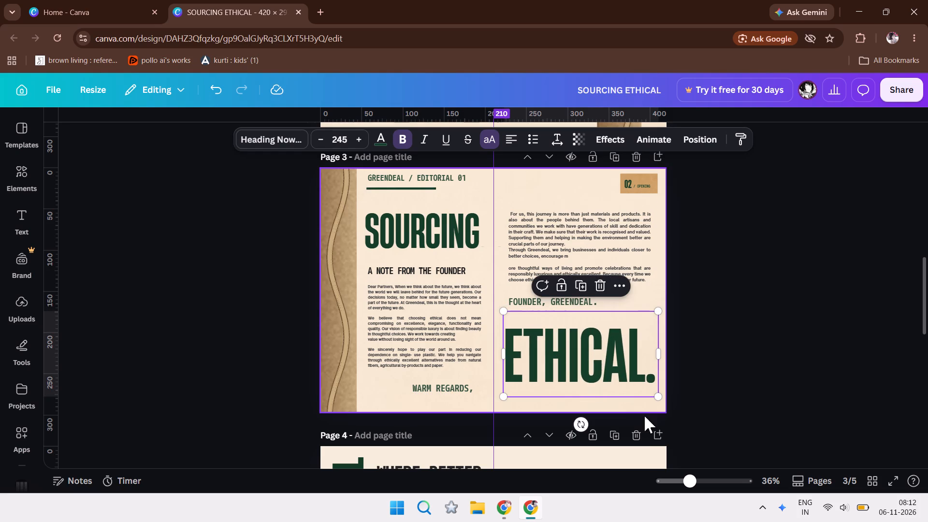
Scale the ETHICAL. heading down to size 236 and nudge it slightly right and up, closer to FOUNDER, GREENDEAL.
{"action": "left_click_drag", "start_coordinate": [659, 398], "coordinate": [652, 395]}
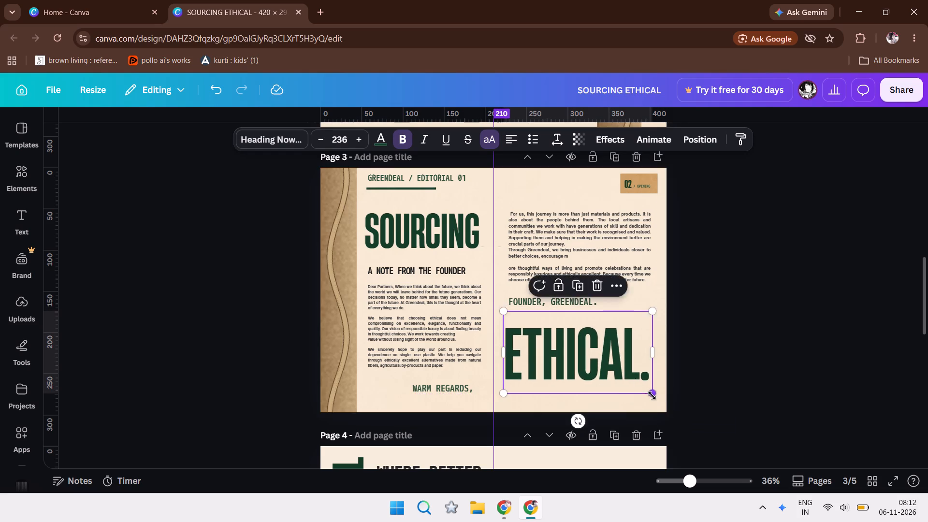
{"action": "key", "text": "Right"}
{"action": "key", "text": "Down"}
{"action": "key", "text": "Down"}
{"action": "key", "text": "Down"}
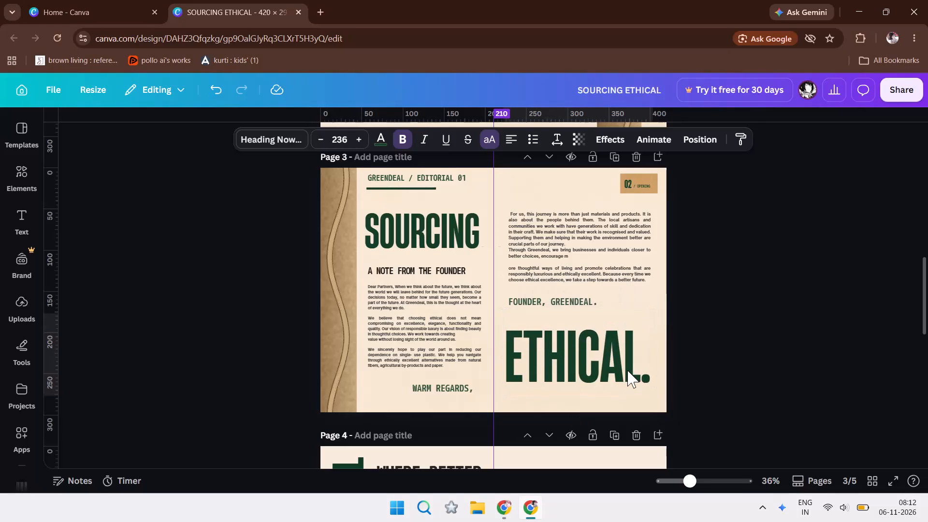
{"action": "key", "text": "Up"}
{"action": "key", "text": "Up"}
{"action": "key", "text": "Up"}
{"action": "key", "text": "Up"}
{"action": "key", "text": "Up"}
{"action": "key", "text": "Up"}
{"action": "key", "text": "Up"}
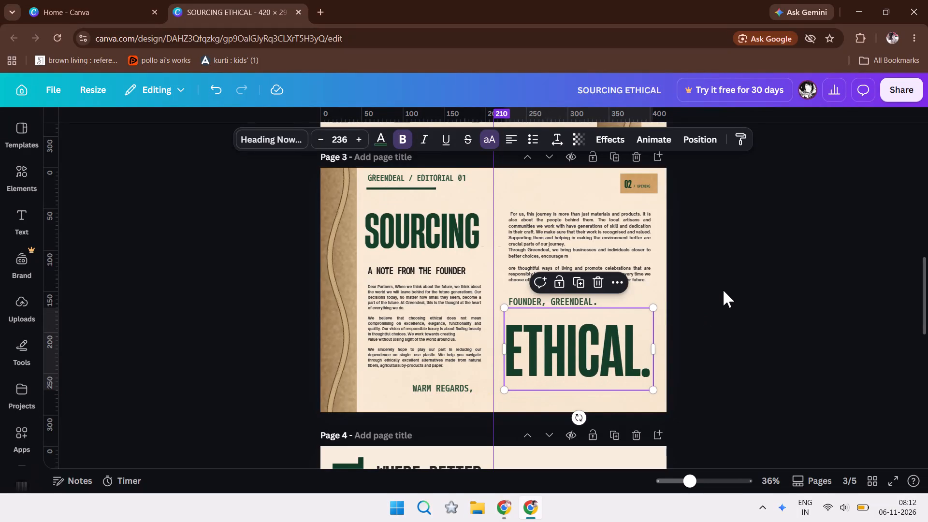
{"action": "left_click", "coordinate": [723, 290]}
Try the SOURCING heading at size 171, set it back to size 159, and raise it slightly toward the green underline.
{"action": "left_click", "coordinate": [385, 209]}
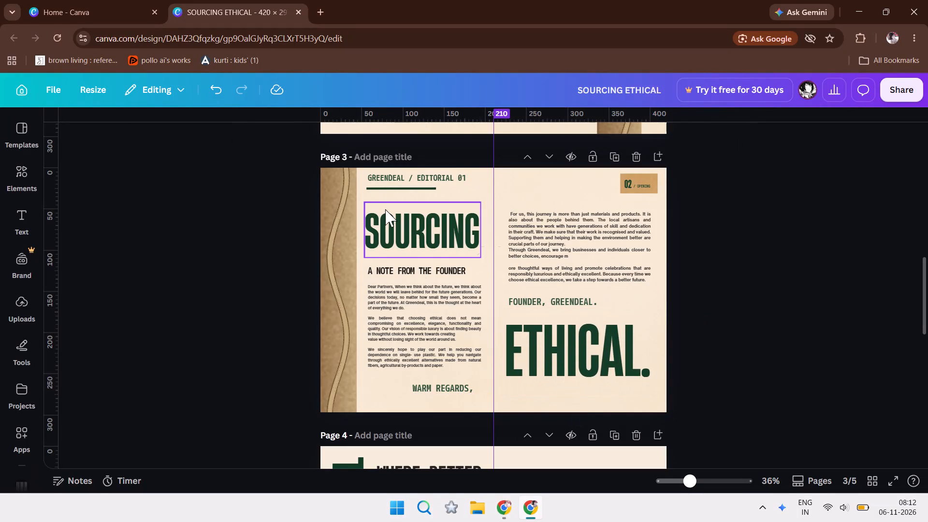
{"action": "left_click_drag", "start_coordinate": [478, 203], "coordinate": [487, 198]}
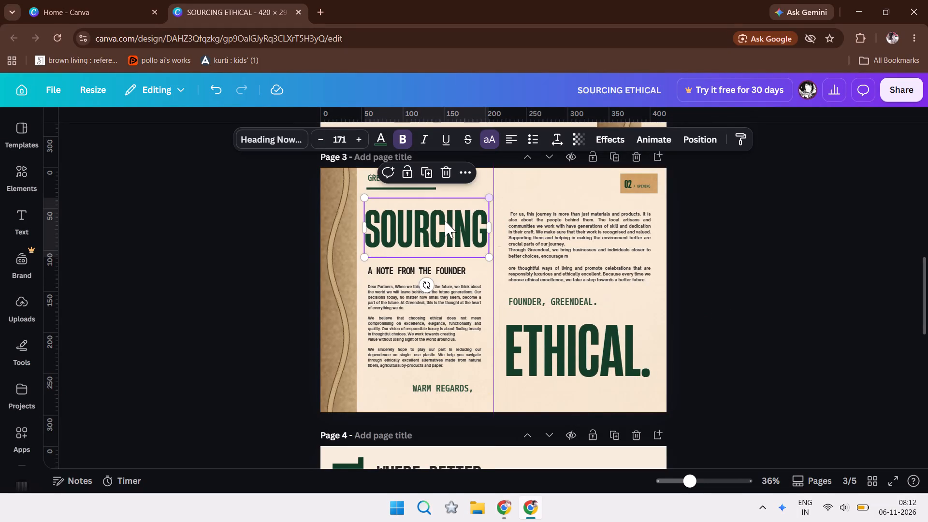
{"action": "key", "text": "Down"}
{"action": "left_click_drag", "start_coordinate": [488, 256], "coordinate": [476, 251]}
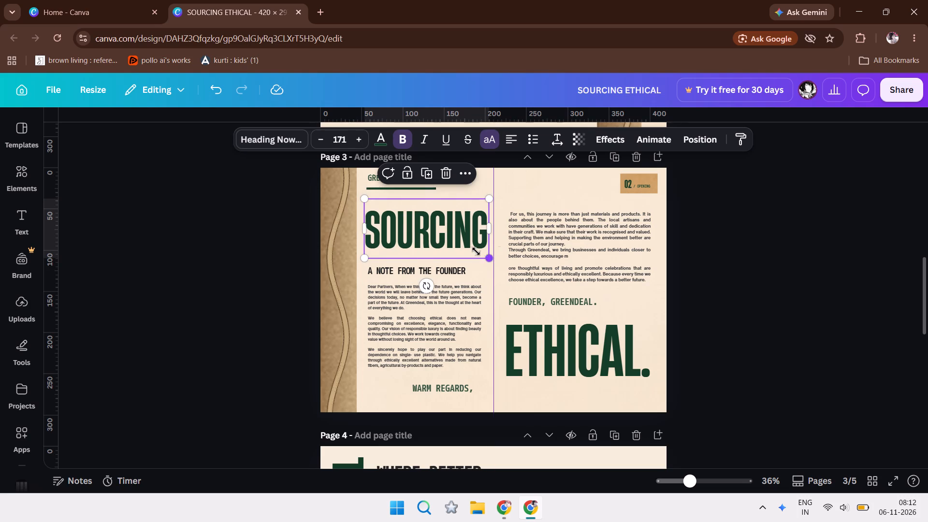
{"action": "left_click_drag", "start_coordinate": [476, 251], "coordinate": [478, 253]}
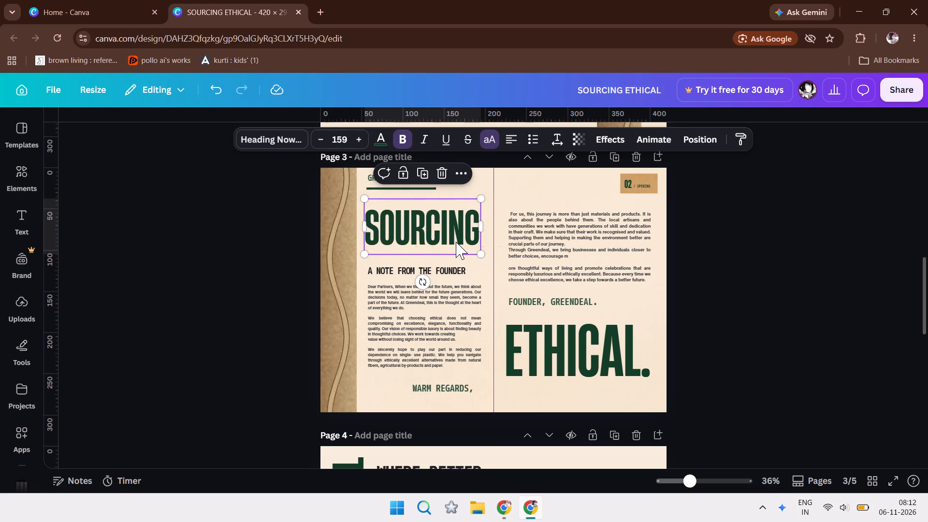
{"action": "left_click", "coordinate": [456, 242]}
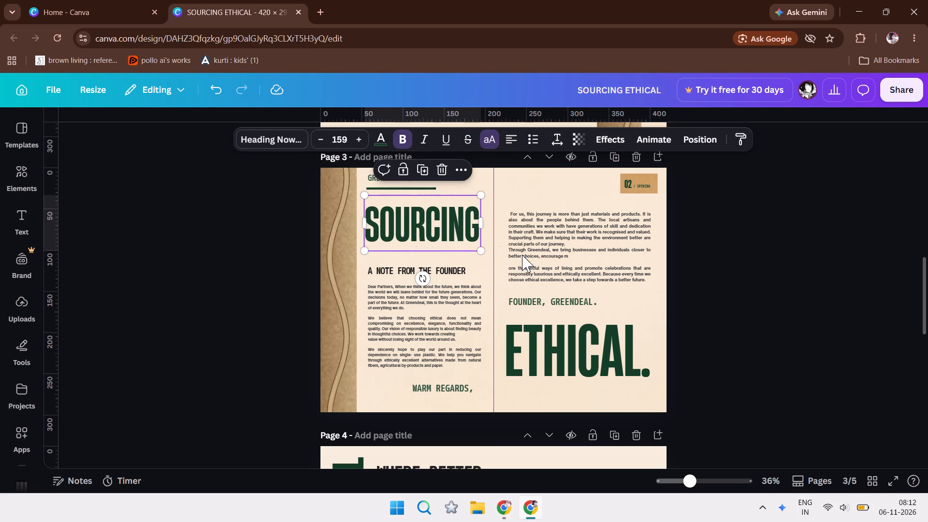
{"action": "left_click", "coordinate": [693, 284]}
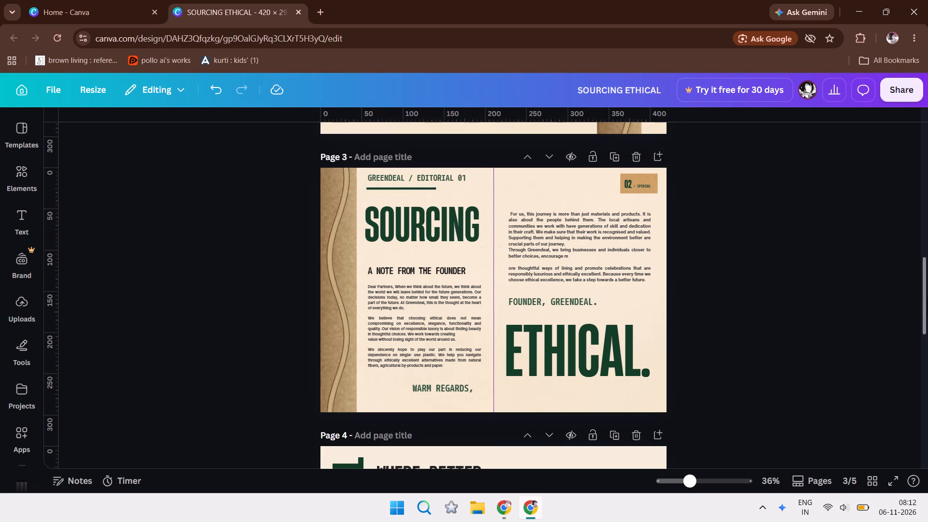
{"action": "left_click_drag", "start_coordinate": [927, 297], "coordinate": [927, 131]}
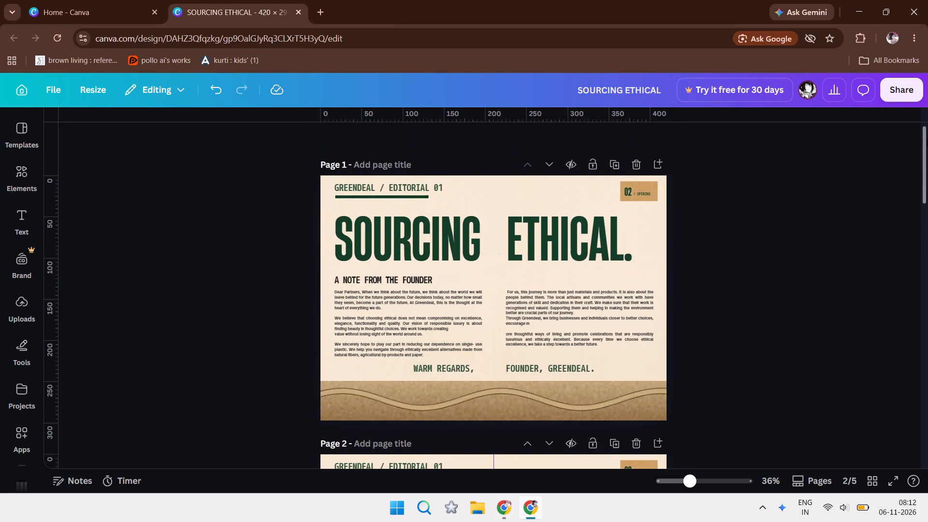
{"action": "left_click_drag", "start_coordinate": [927, 131], "coordinate": [926, 91]}
{"action": "left_click", "coordinate": [813, 14]}
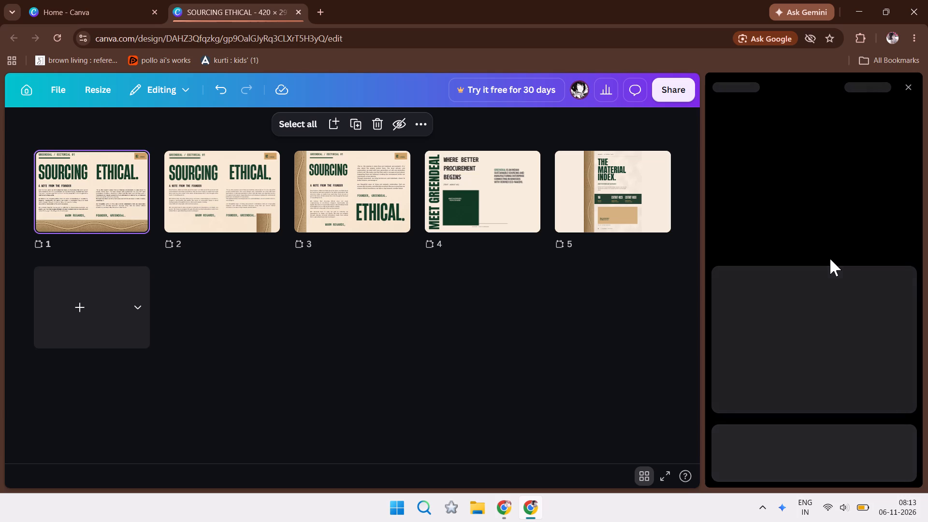
{"action": "scroll", "coordinate": [838, 432], "scroll_direction": "up", "scroll_amount": 1}
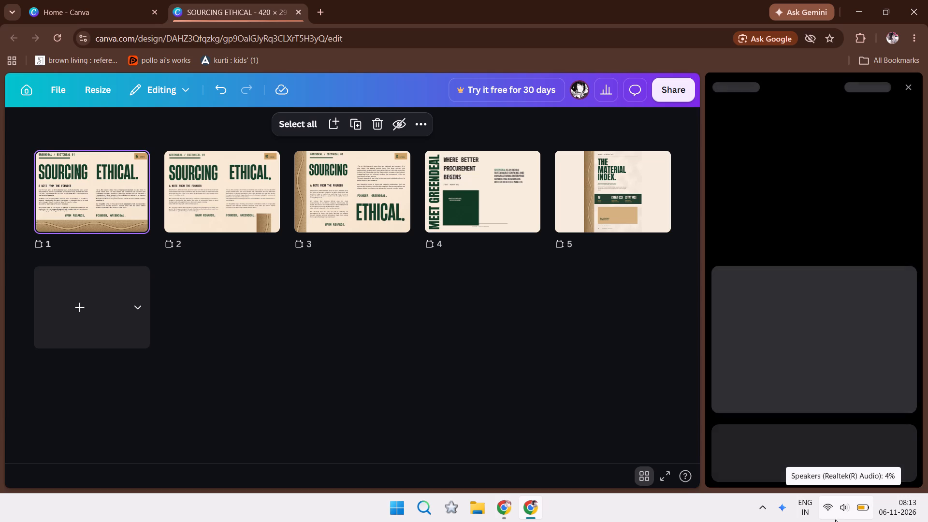
{"action": "left_click", "coordinate": [783, 507]}
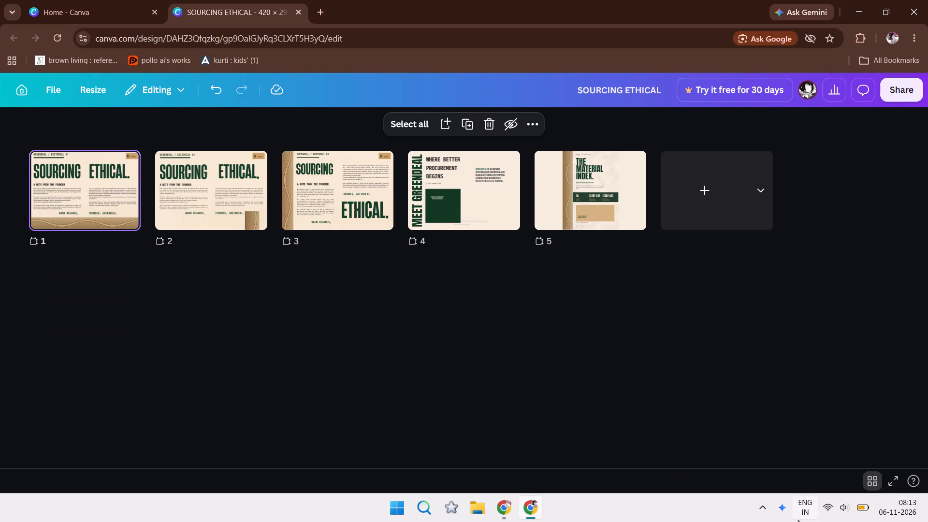
{"action": "left_click", "coordinate": [783, 520]}
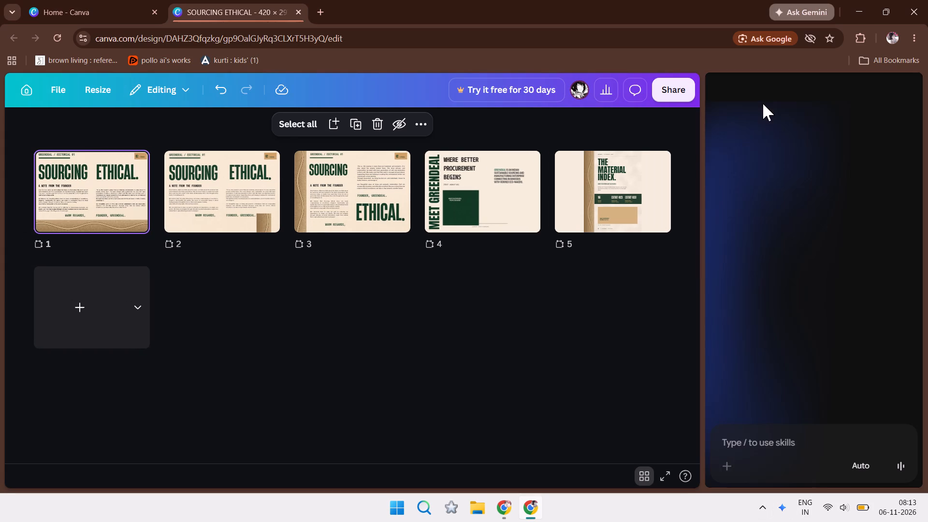
Ask Gemini "which page looks more like a magazine, page 1 or 3?" about the shared SOURCING ETHICAL design.
{"action": "left_click", "coordinate": [812, 434]}
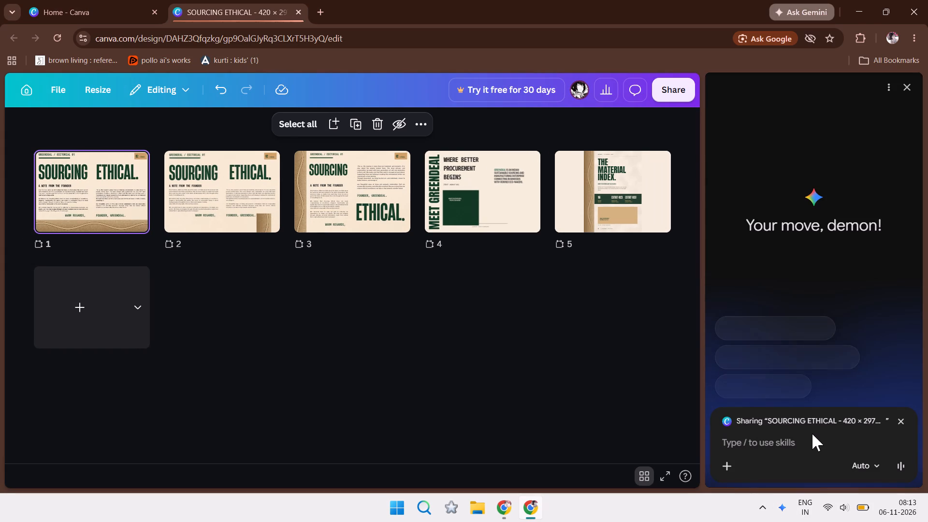
{"action": "type", "text": "which page looks more like an"}
{"action": "key", "text": "BackSpace"}
{"action": "key", "text": "space"}
{"action": "type", "text": "magazine, page 1 or"}
{"action": "key", "text": "space"}
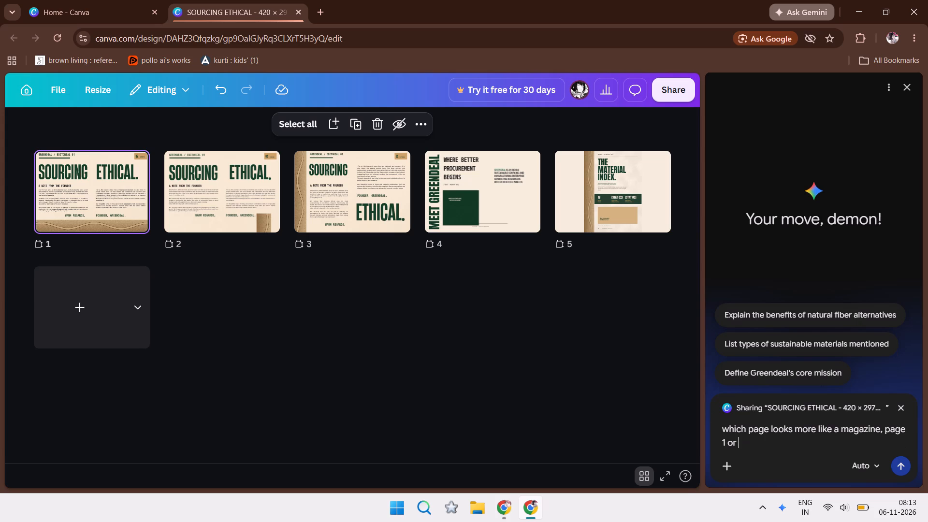
{"action": "type", "text": "3?"}
{"action": "key", "text": "Return"}
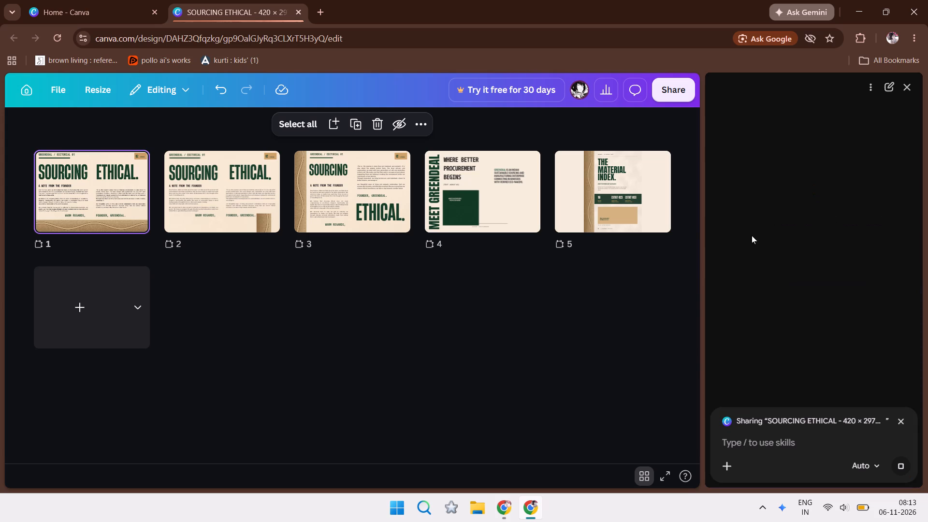
Read Gemini's answer on the magazine look of pages 1 and 3 through to its end.
{"action": "left_click", "coordinate": [826, 227]}
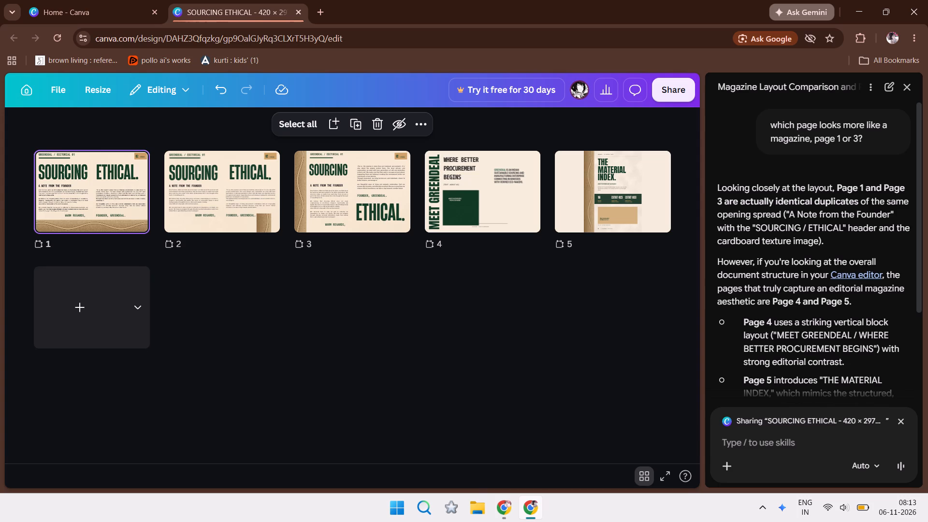
{"action": "left_click", "coordinate": [875, 350]}
{"action": "key", "text": "Down"}
{"action": "key", "text": "Down"}
{"action": "key", "text": "Down"}
{"action": "key", "text": "Down"}
{"action": "key", "text": "Down"}
{"action": "key", "text": "Down"}
{"action": "key", "text": "Down"}
{"action": "key", "text": "Down"}
{"action": "key", "text": "Down"}
{"action": "key", "text": "Down"}
{"action": "key", "text": "Down"}
{"action": "key", "text": "Down"}
{"action": "key", "text": "Down"}
{"action": "key", "text": "Down"}
{"action": "key", "text": "Down"}
{"action": "key", "text": "Down"}
{"action": "key", "text": "Down"}
{"action": "key", "text": "Down"}
{"action": "key", "text": "Down"}
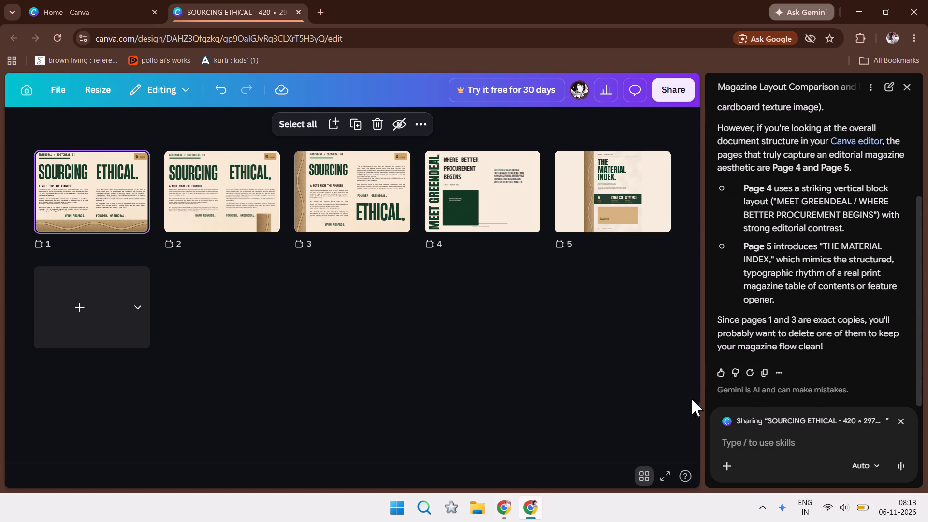
Have Gemini try again on its answer about whether page 1 or 3 looks more like a magazine.
{"action": "left_click", "coordinate": [748, 369]}
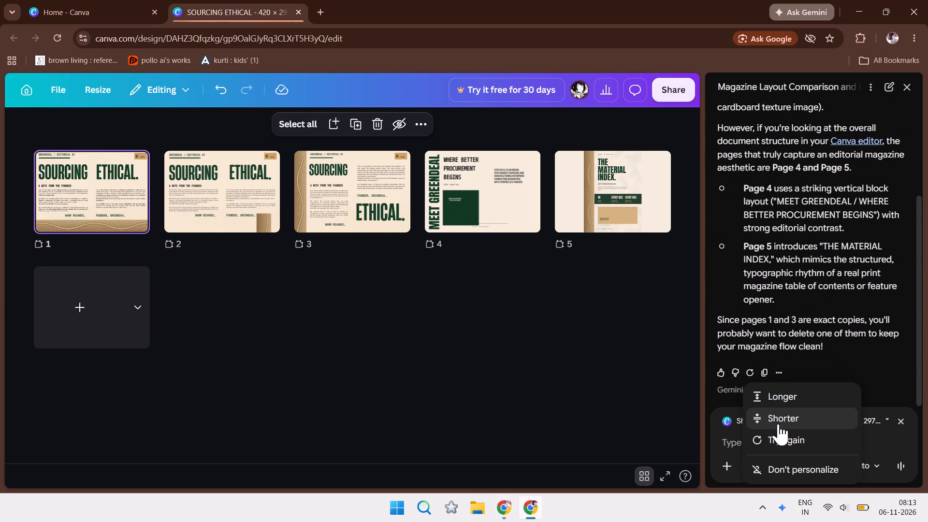
{"action": "left_click", "coordinate": [778, 431]}
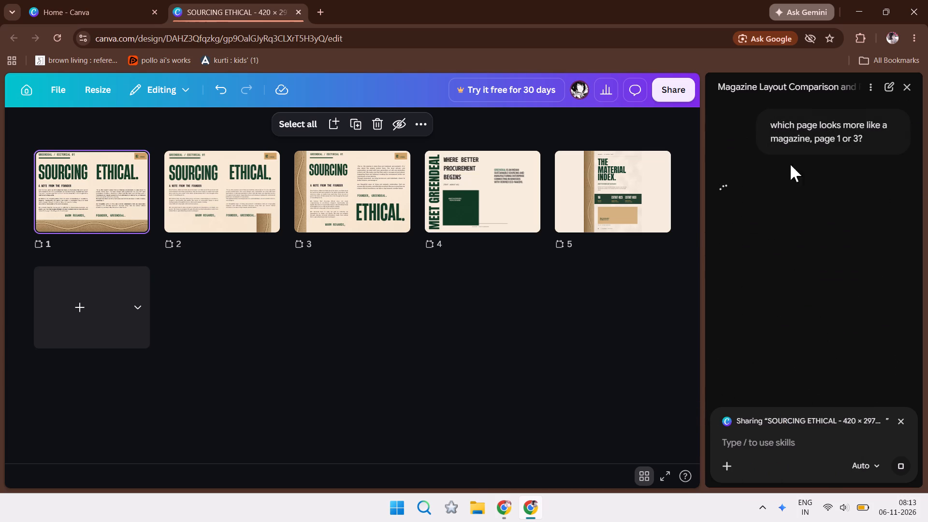
{"action": "left_click", "coordinate": [741, 132]}
{"action": "left_click", "coordinate": [735, 134]}
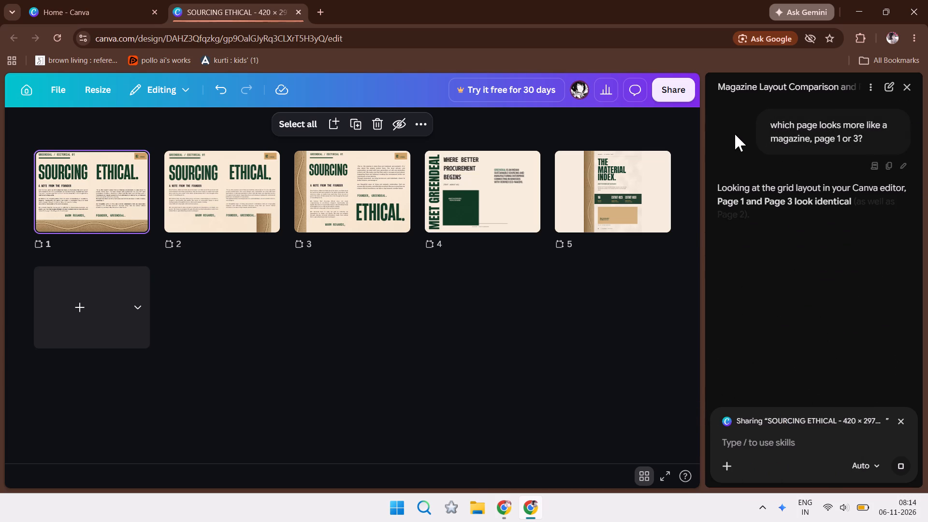
{"action": "left_click", "coordinate": [737, 139]}
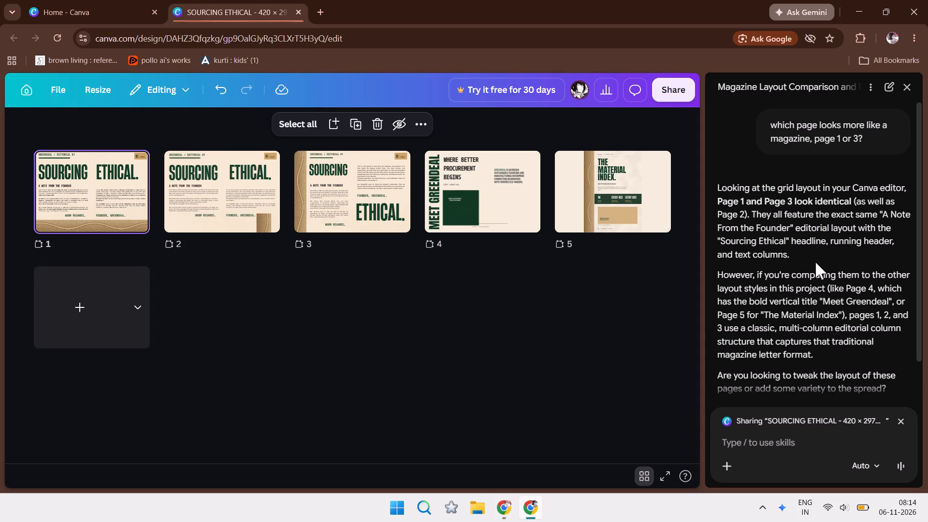
Tell Gemini the pages are identical, not the same, and ask which layout looks better, the one on page 1 or page 3.
{"action": "left_click", "coordinate": [768, 443]}
{"action": "type", "text": "theya"}
{"action": "key", "text": "BackSpace"}
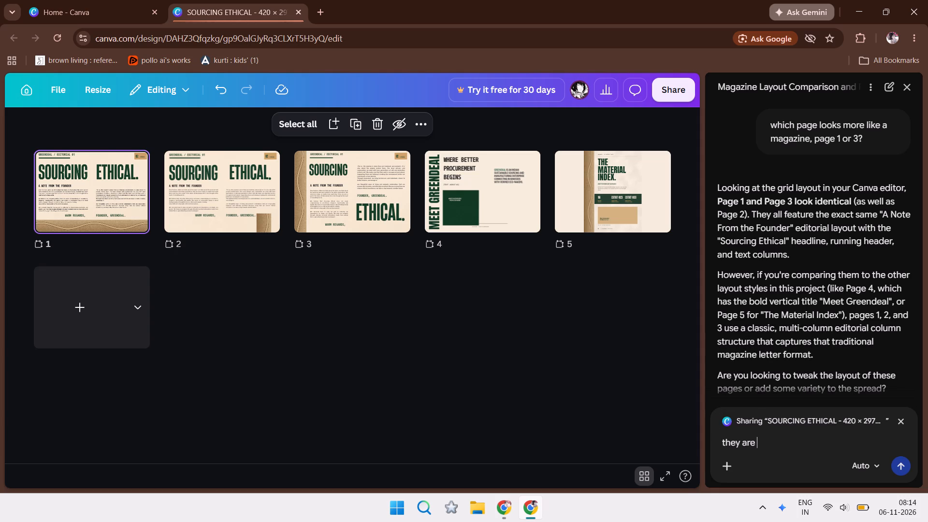
{"action": "key", "text": "BackSpace"}
{"action": "type", "text": "CAL,"}
{"action": "type", "text": "sme, f"}
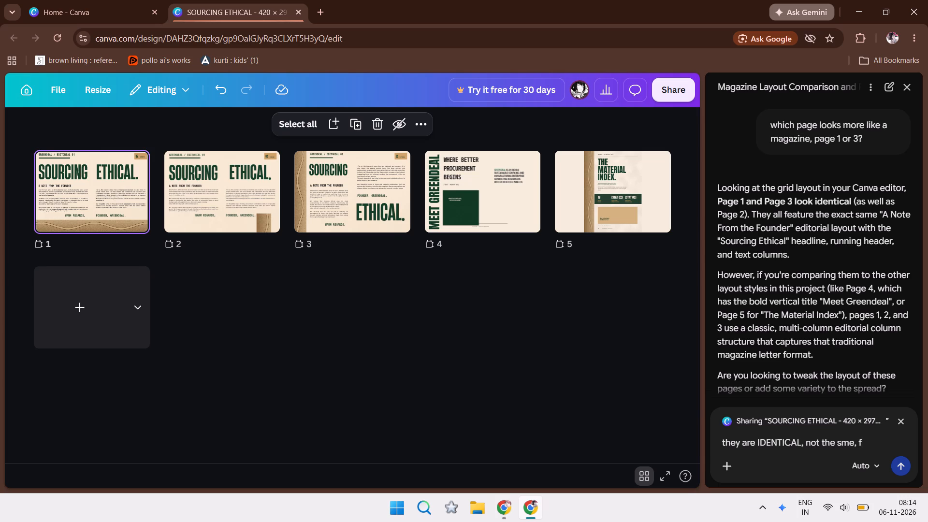
{"action": "key", "text": "BackSpace"}
{"action": "key", "text": "BackSpace"}
{"action": "key", "text": "BackSpace"}
{"action": "key", "text": "BackSpace"}
{"action": "key", "text": "BackSpace"}
{"action": "type", "text": "ame, use you head."}
{"action": "key", "text": "space"}
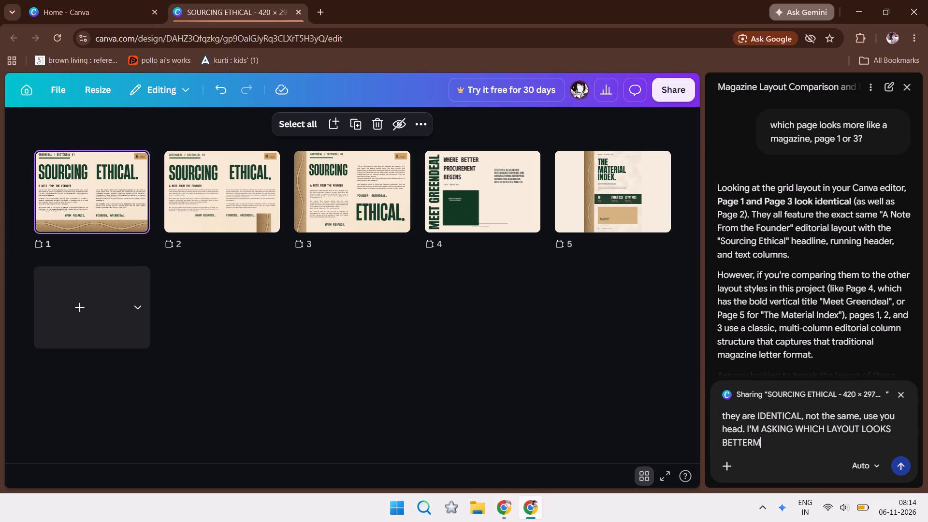
{"action": "key", "text": "BackSpace"}
{"action": "type", "text": ", THE LAYOUT ON PAGE 1 OR PAGE 3"}
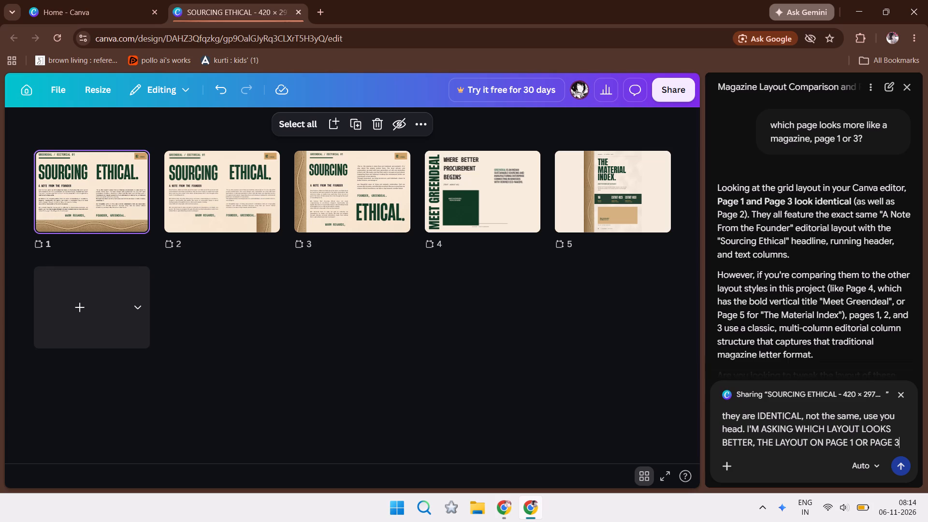
{"action": "type", "text": "??"}
{"action": "left_click", "coordinate": [835, 245]}
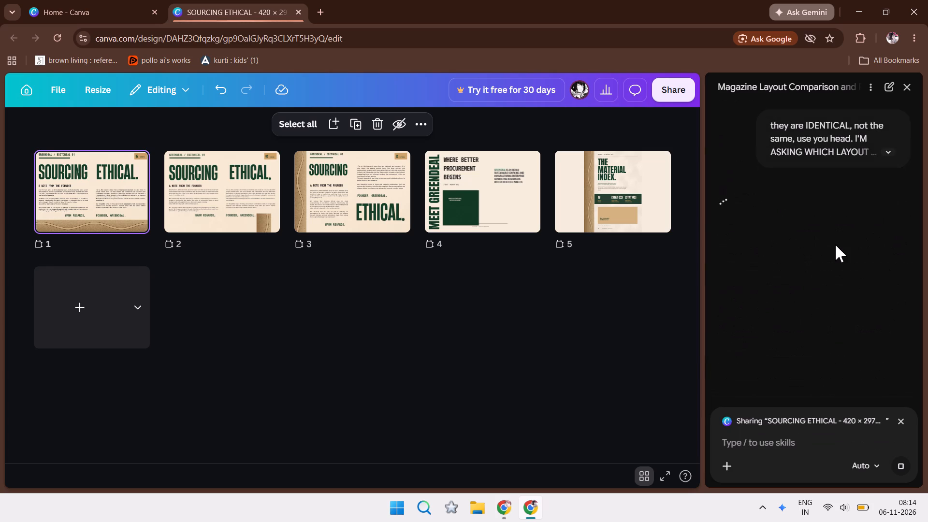
Read Gemini's comparison of the page 1 and page 3 layouts through to its end.
{"action": "left_click", "coordinate": [742, 145]}
{"action": "left_click_drag", "start_coordinate": [742, 145], "coordinate": [806, 246]}
{"action": "left_click", "coordinate": [806, 246]}
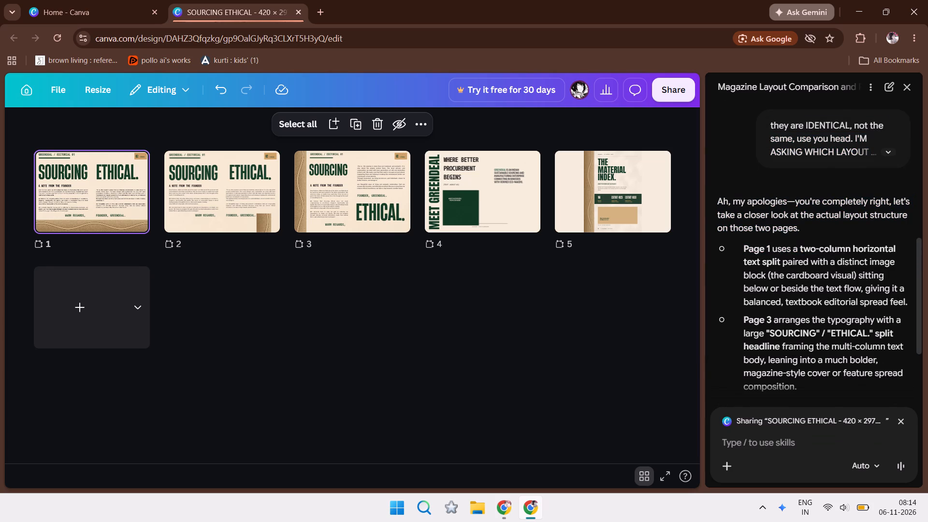
{"action": "left_click", "coordinate": [818, 244]}
{"action": "left_click", "coordinate": [835, 240]}
{"action": "key", "text": "Down"}
{"action": "key", "text": "Down"}
{"action": "key", "text": "Down"}
{"action": "key", "text": "Down"}
{"action": "key", "text": "Down"}
{"action": "key", "text": "Down"}
{"action": "key", "text": "Down"}
{"action": "key", "text": "Down"}
{"action": "key", "text": "Down"}
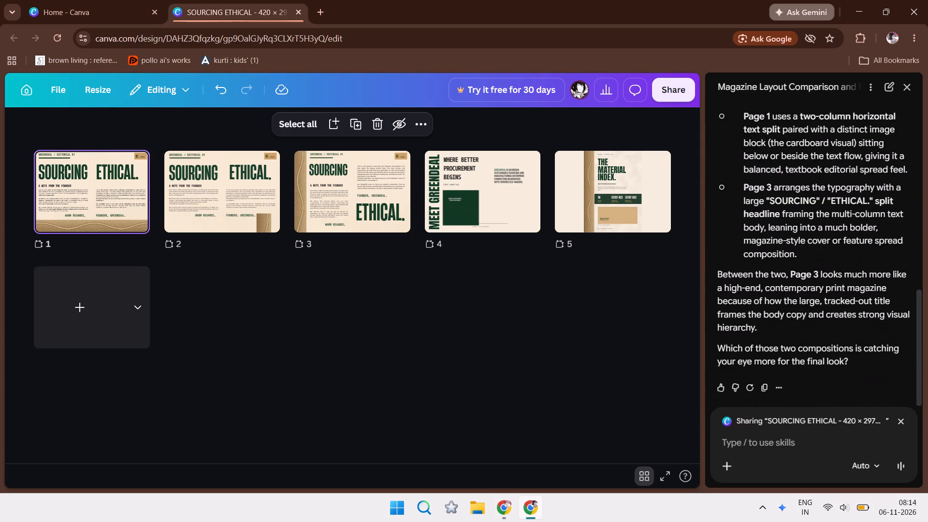
{"action": "key", "text": "Down"}
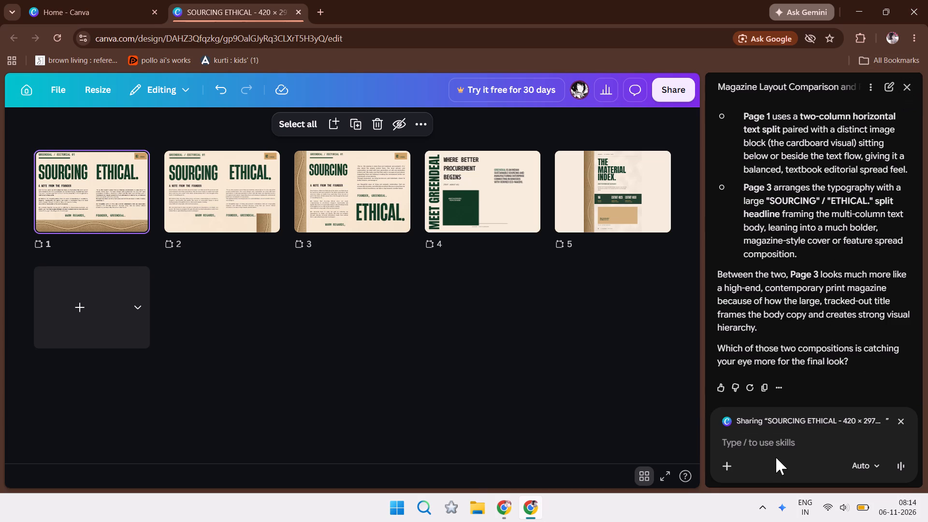
Ask Gemini the follow-up question "is it convenient to read?".
{"action": "left_click", "coordinate": [783, 432]}
{"action": "type", "text": "is it convenient r"}
{"action": "key", "text": "BackSpace"}
{"action": "type", "text": "to read?"}
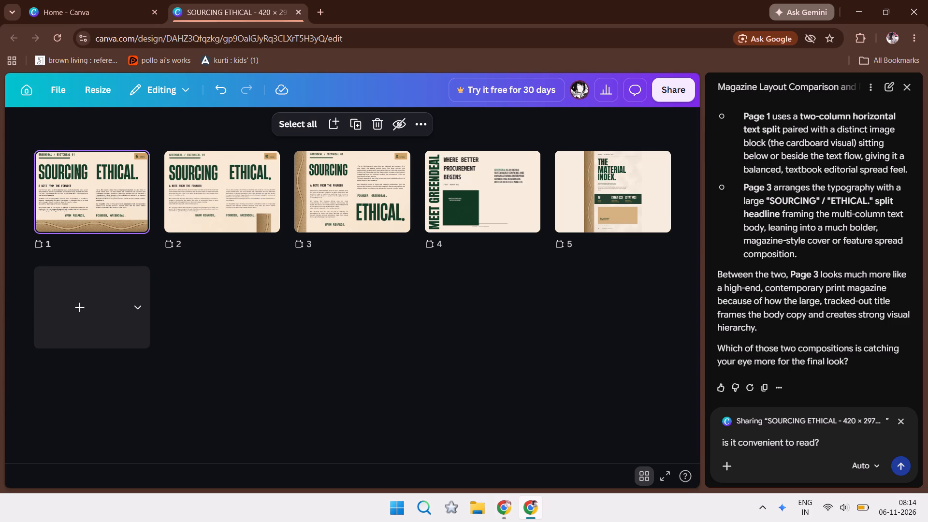
{"action": "key", "text": "Return"}
{"action": "left_click", "coordinate": [758, 225]}
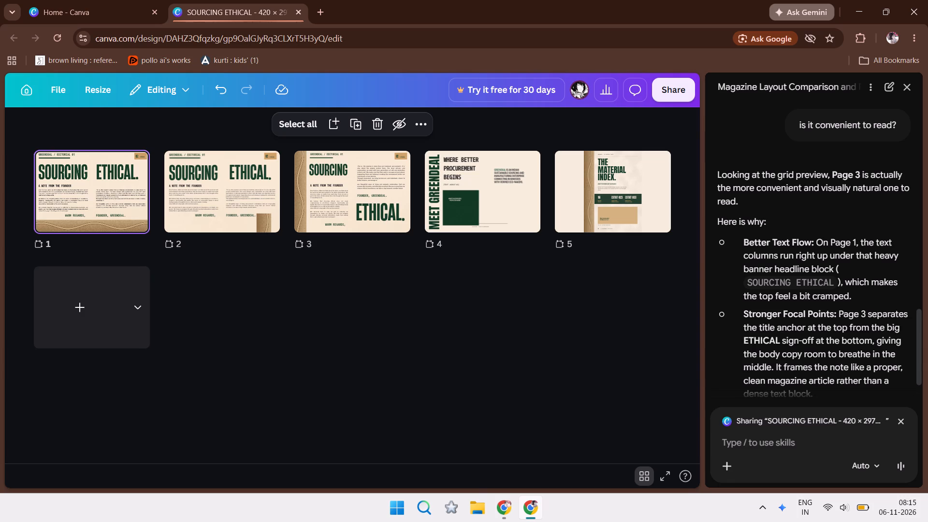
Read Gemini's answer on reading convenience through to its end and close the assistant.
{"action": "left_click", "coordinate": [773, 141]}
{"action": "key", "text": "Down"}
{"action": "key", "text": "Down"}
{"action": "key", "text": "Down"}
{"action": "key", "text": "Down"}
{"action": "key", "text": "Down"}
{"action": "key", "text": "Down"}
{"action": "key", "text": "Down"}
{"action": "key", "text": "Down"}
{"action": "key", "text": "Down"}
{"action": "key", "text": "Down"}
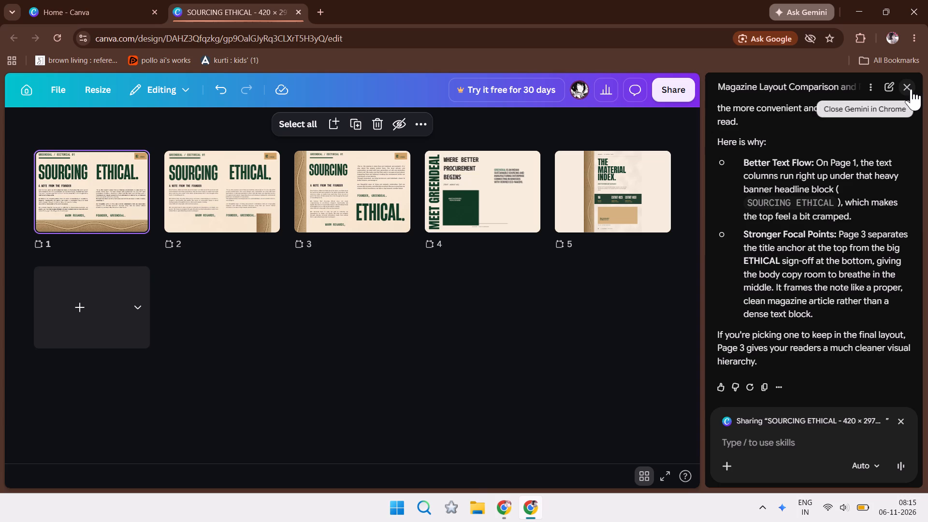
{"action": "left_click", "coordinate": [911, 89]}
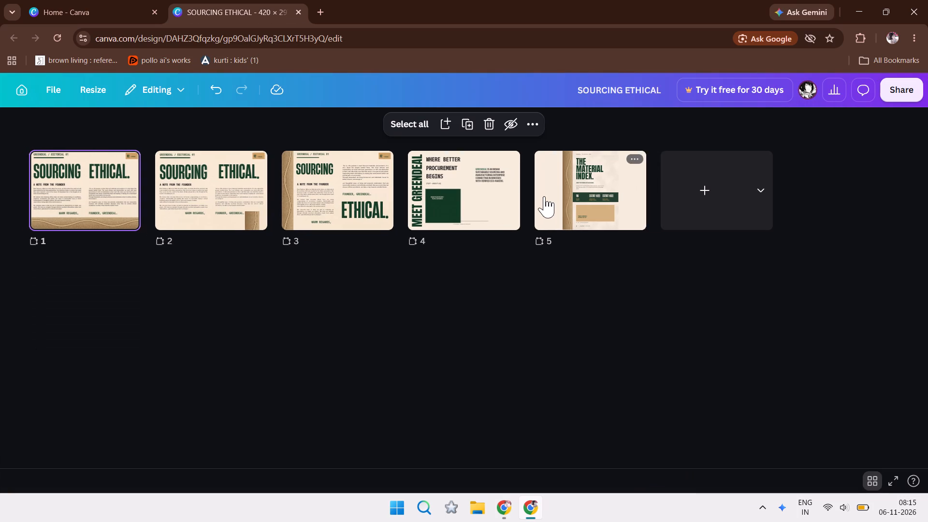
Select page 3 in the grid, try to view it full screen, and return to the grid.
{"action": "left_click", "coordinate": [356, 188]}
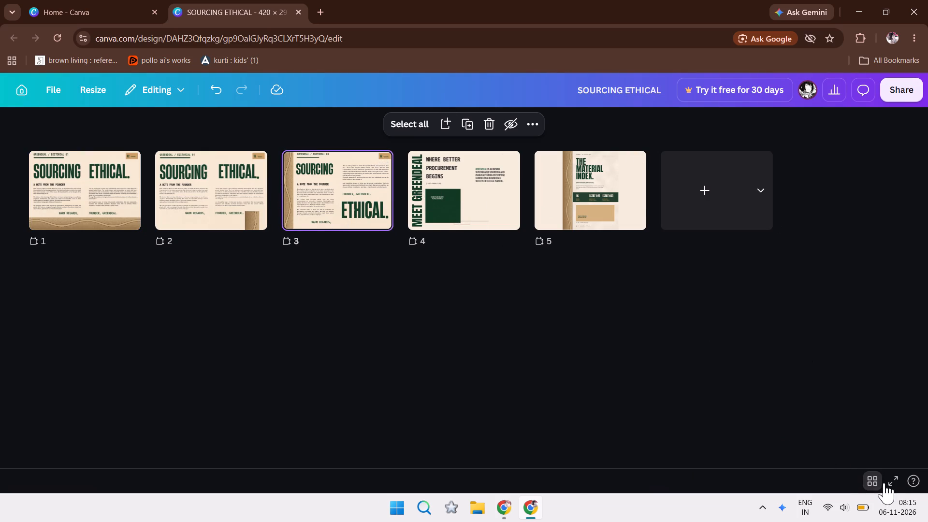
{"action": "left_click", "coordinate": [896, 481]}
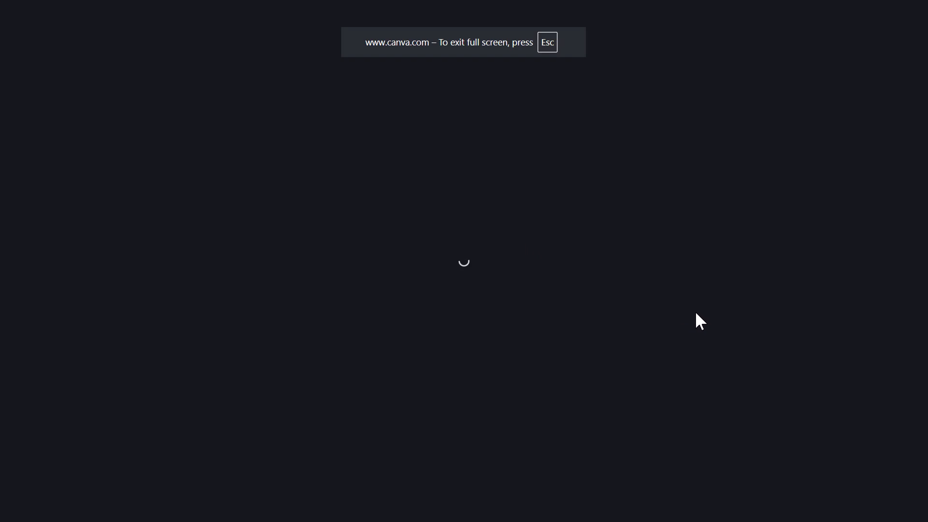
{"action": "key", "text": "Escape"}
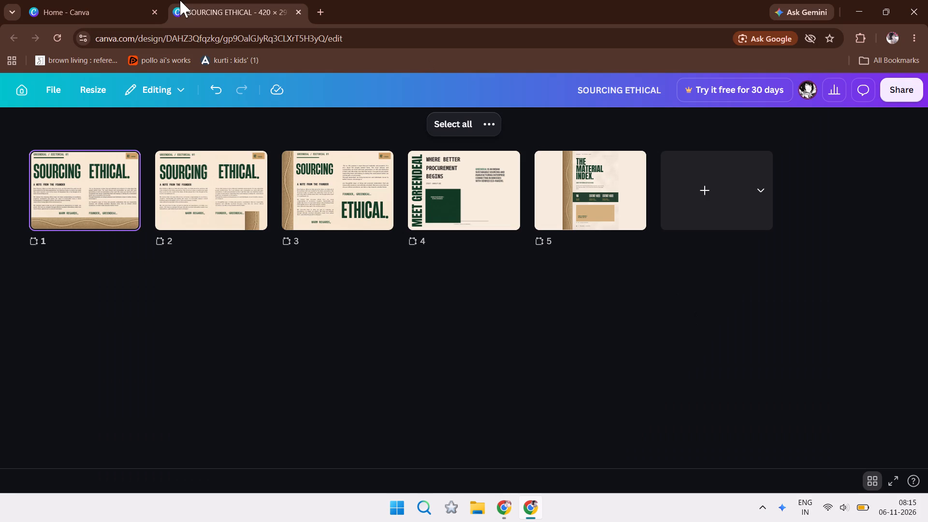
In the page editor, set the left column's founder's-note body text on page 3 to size 14.2, matching the right column.
{"action": "left_click", "coordinate": [874, 484]}
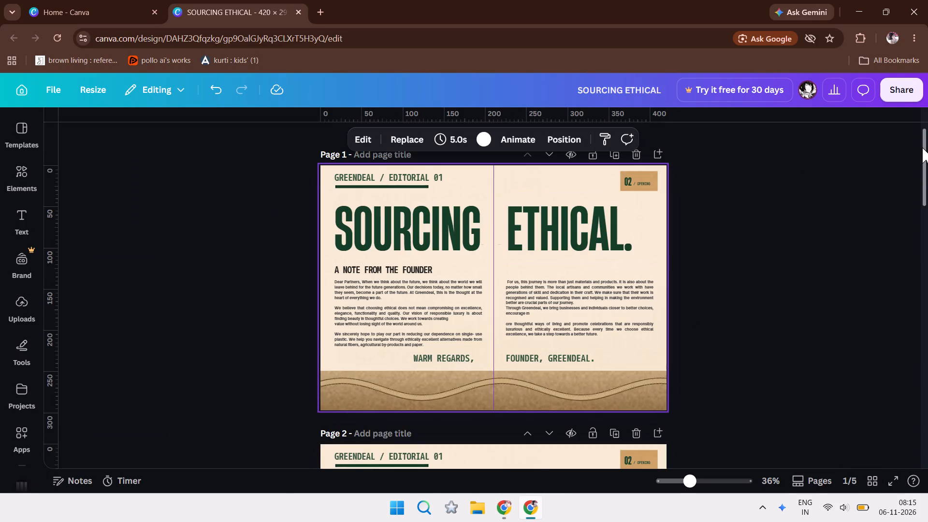
{"action": "left_click_drag", "start_coordinate": [922, 147], "coordinate": [923, 285]}
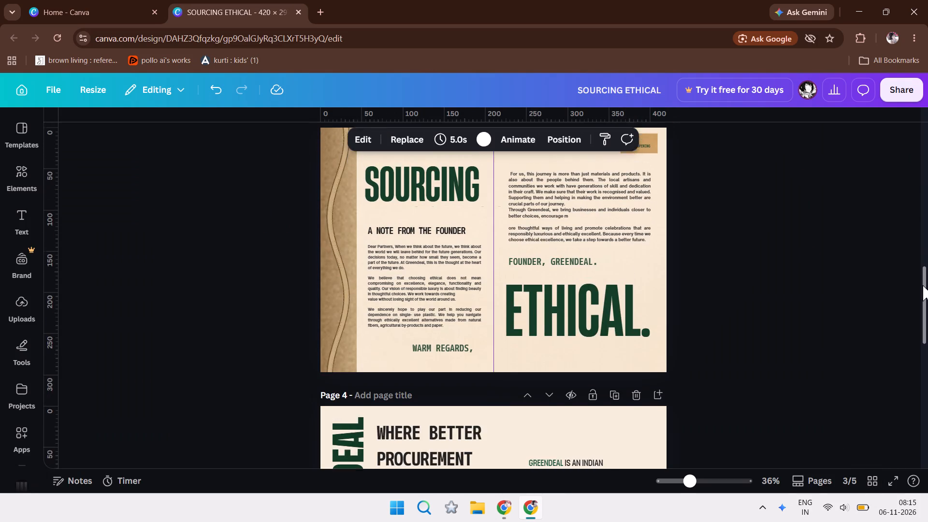
{"action": "left_click_drag", "start_coordinate": [923, 285], "coordinate": [919, 277]}
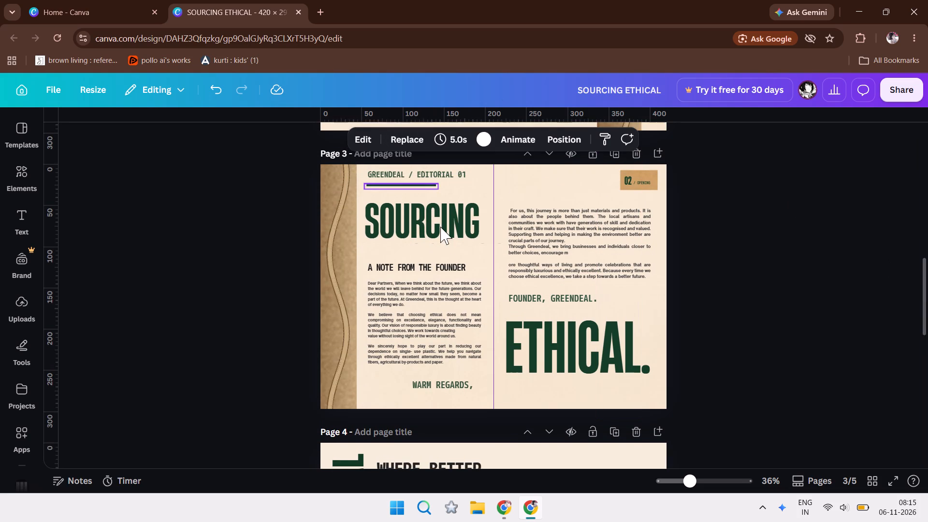
{"action": "left_click", "coordinate": [464, 231]}
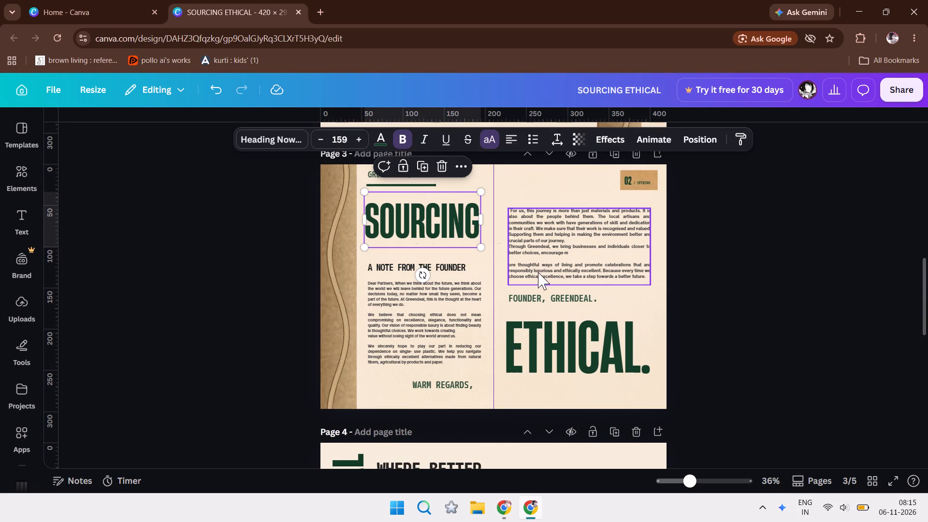
{"action": "left_click", "coordinate": [436, 319]}
{"action": "left_click", "coordinate": [564, 246]}
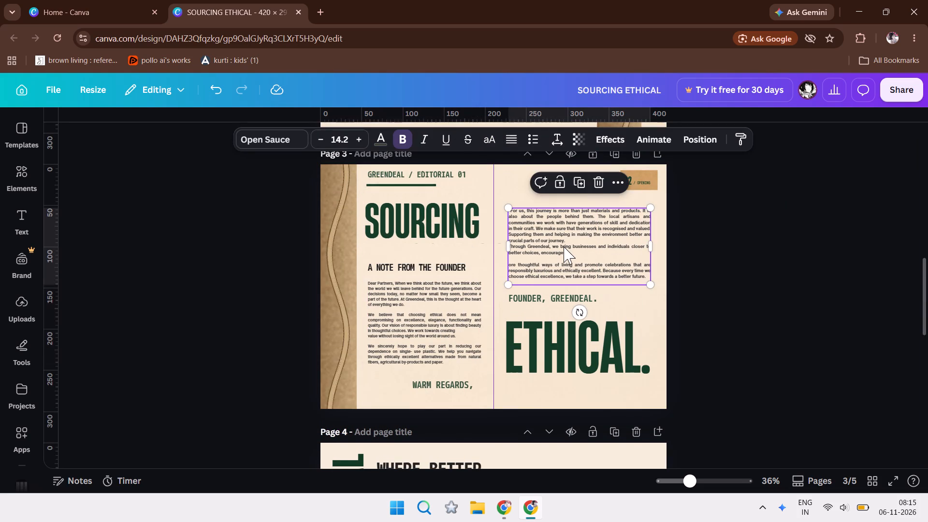
{"action": "left_click", "coordinate": [412, 309]}
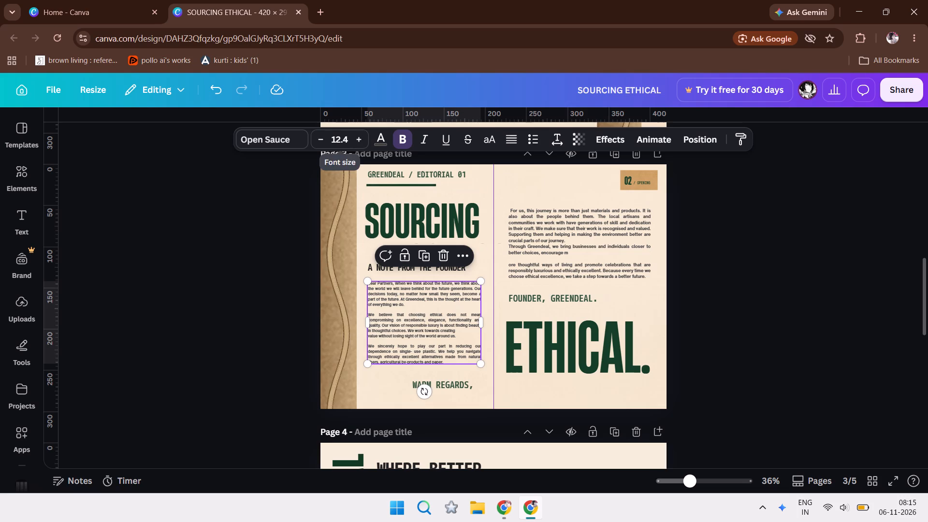
{"action": "double_click", "coordinate": [340, 138]}
{"action": "key", "text": "BackSpace"}
{"action": "type", "text": "14.2"}
{"action": "key", "text": "Return"}
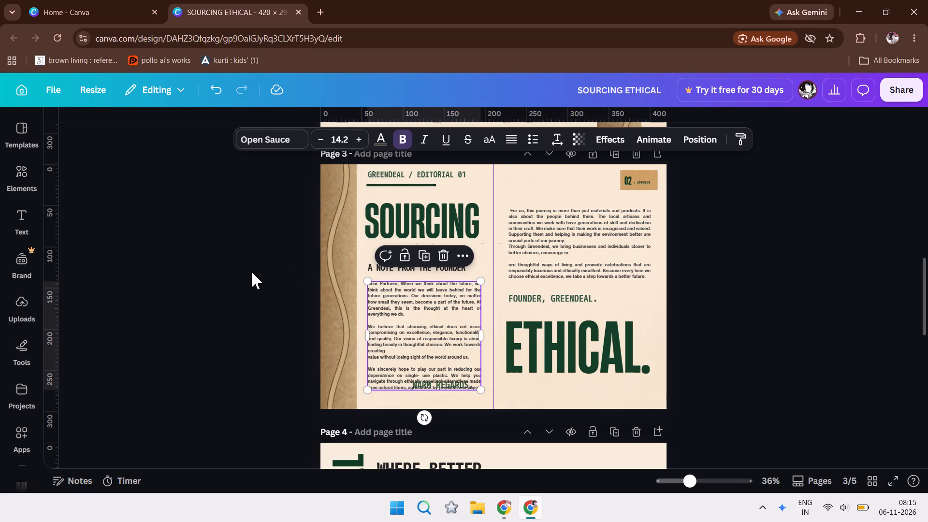
{"action": "left_click", "coordinate": [251, 272]}
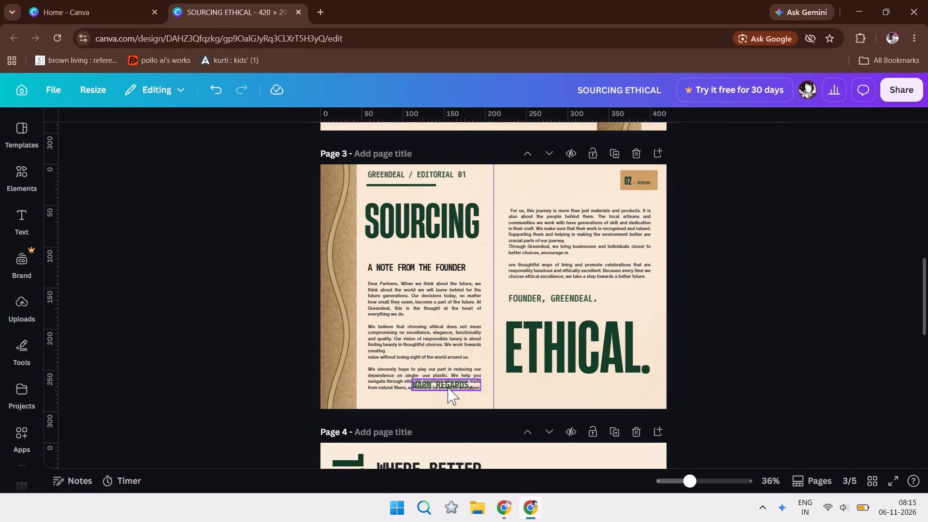
Move the "WARM REGARDS," line on page 3 down so it sits just below the left column's body text.
{"action": "left_click_drag", "start_coordinate": [447, 385], "coordinate": [446, 397]}
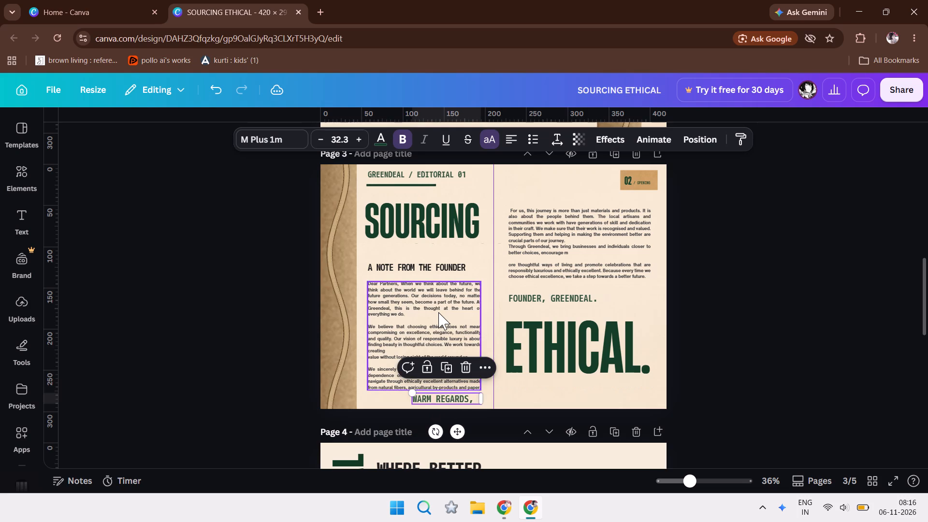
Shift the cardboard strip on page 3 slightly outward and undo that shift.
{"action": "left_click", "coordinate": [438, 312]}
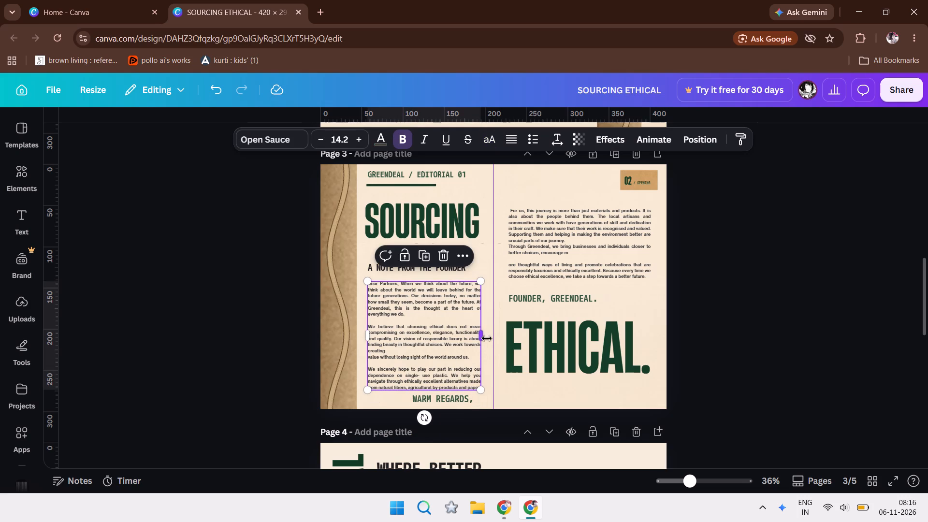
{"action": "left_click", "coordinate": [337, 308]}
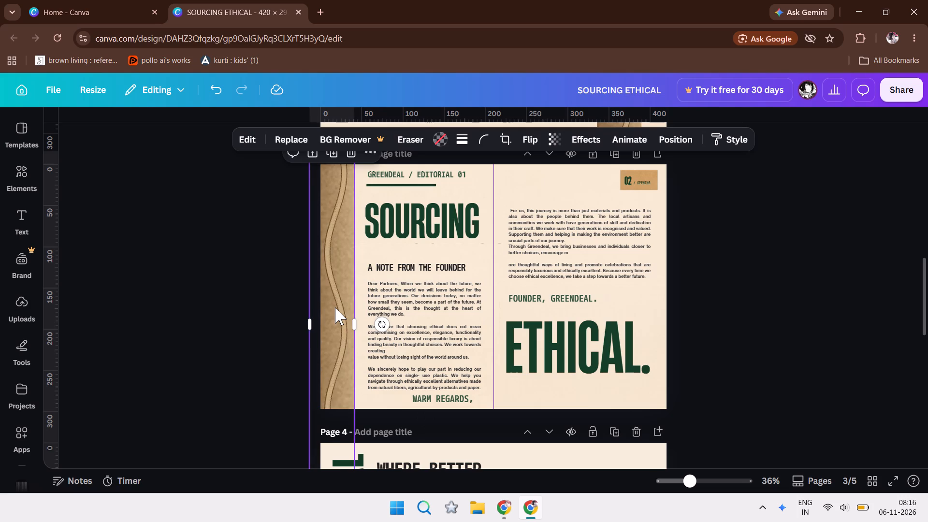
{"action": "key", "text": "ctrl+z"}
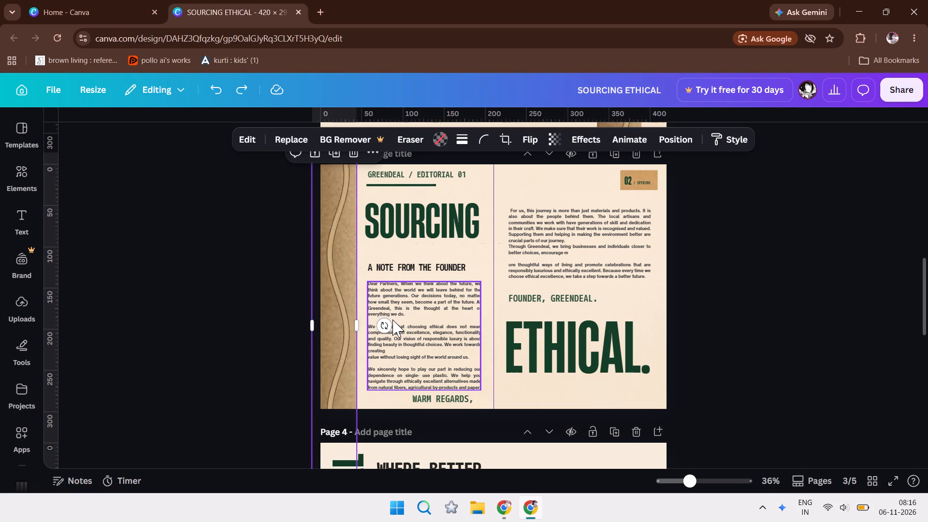
Nudge the "WARM REGARDS," line on page 3 slightly to the right beneath the left column.
{"action": "left_click", "coordinate": [422, 321]}
{"action": "left_click_drag", "start_coordinate": [437, 397], "coordinate": [443, 398]}
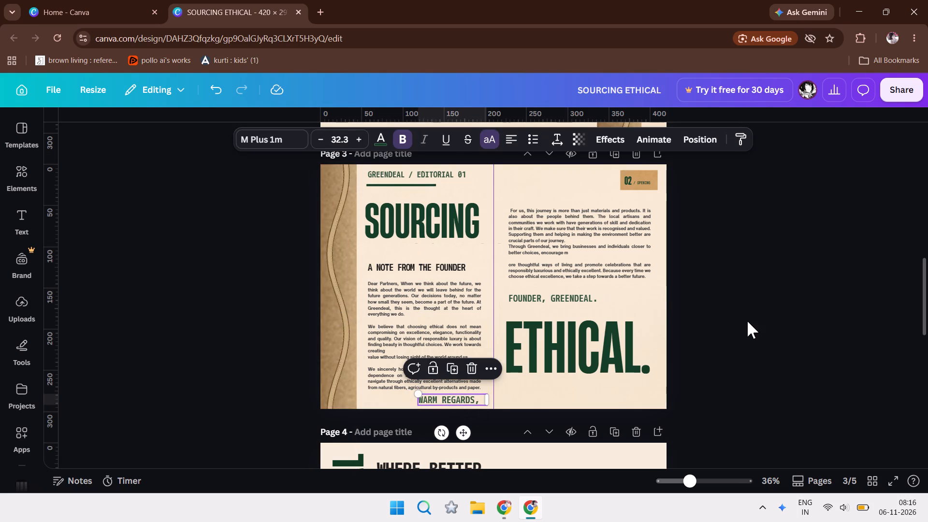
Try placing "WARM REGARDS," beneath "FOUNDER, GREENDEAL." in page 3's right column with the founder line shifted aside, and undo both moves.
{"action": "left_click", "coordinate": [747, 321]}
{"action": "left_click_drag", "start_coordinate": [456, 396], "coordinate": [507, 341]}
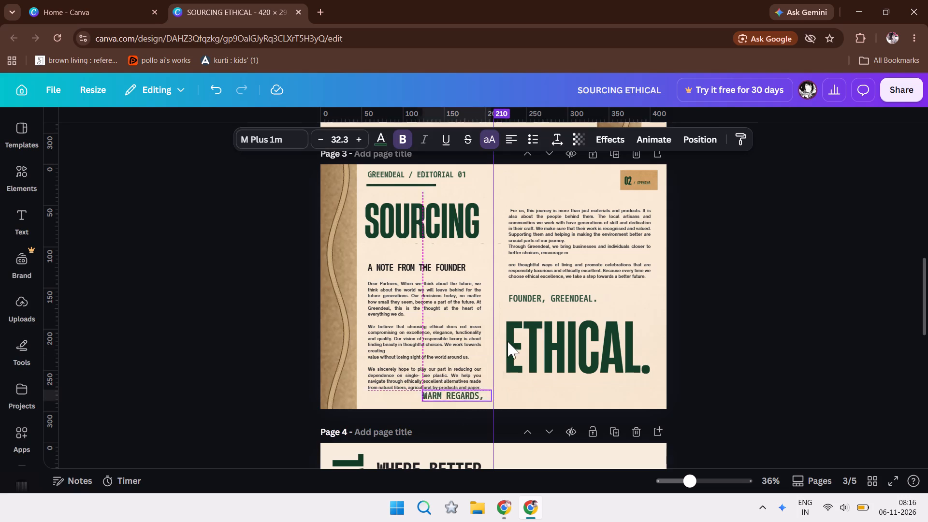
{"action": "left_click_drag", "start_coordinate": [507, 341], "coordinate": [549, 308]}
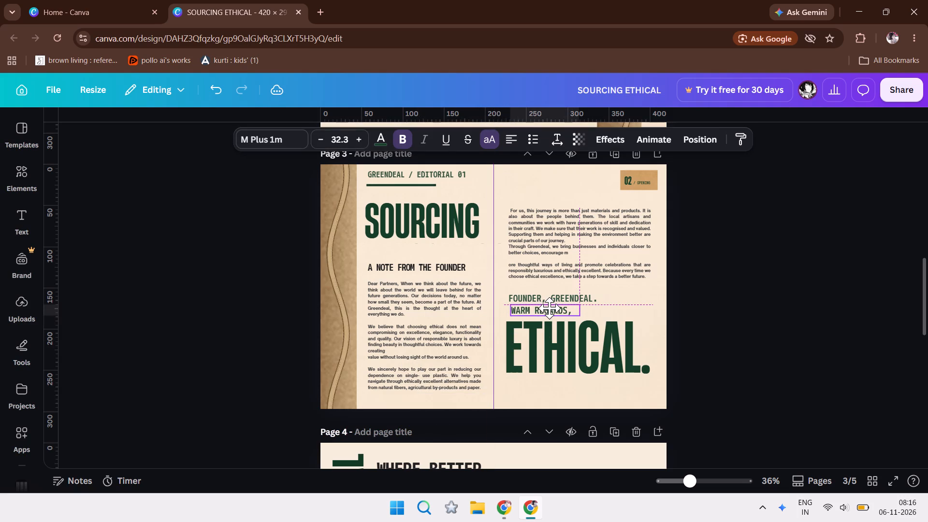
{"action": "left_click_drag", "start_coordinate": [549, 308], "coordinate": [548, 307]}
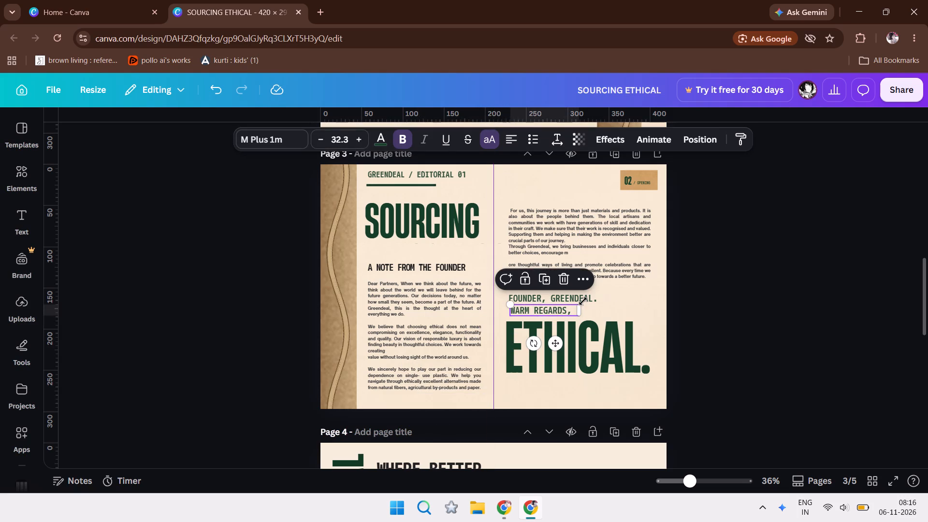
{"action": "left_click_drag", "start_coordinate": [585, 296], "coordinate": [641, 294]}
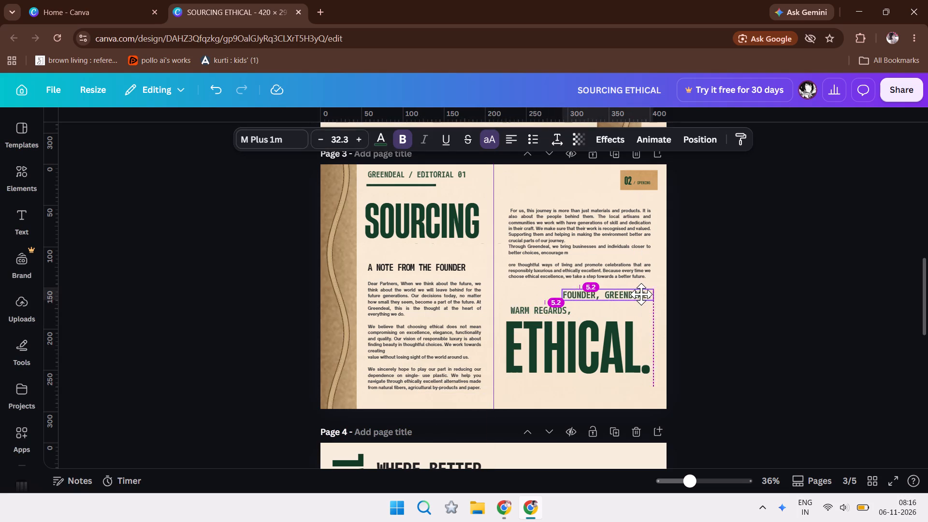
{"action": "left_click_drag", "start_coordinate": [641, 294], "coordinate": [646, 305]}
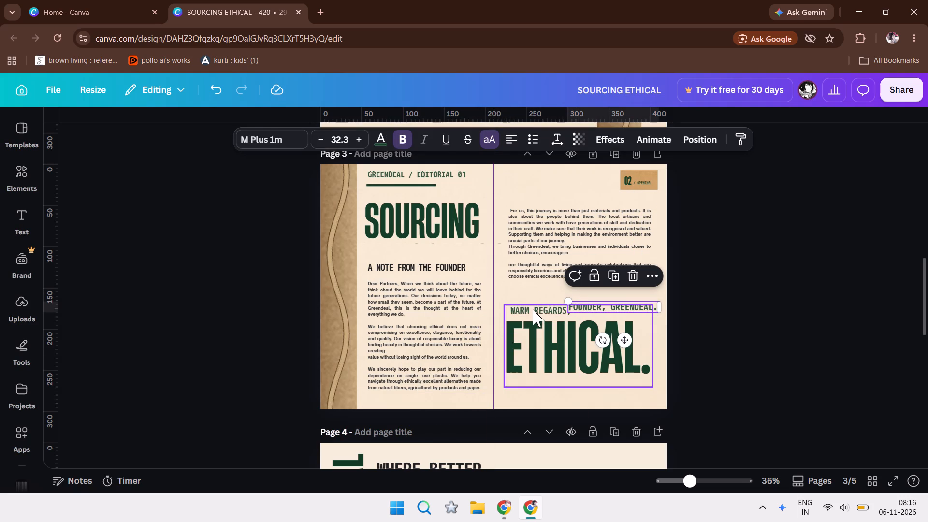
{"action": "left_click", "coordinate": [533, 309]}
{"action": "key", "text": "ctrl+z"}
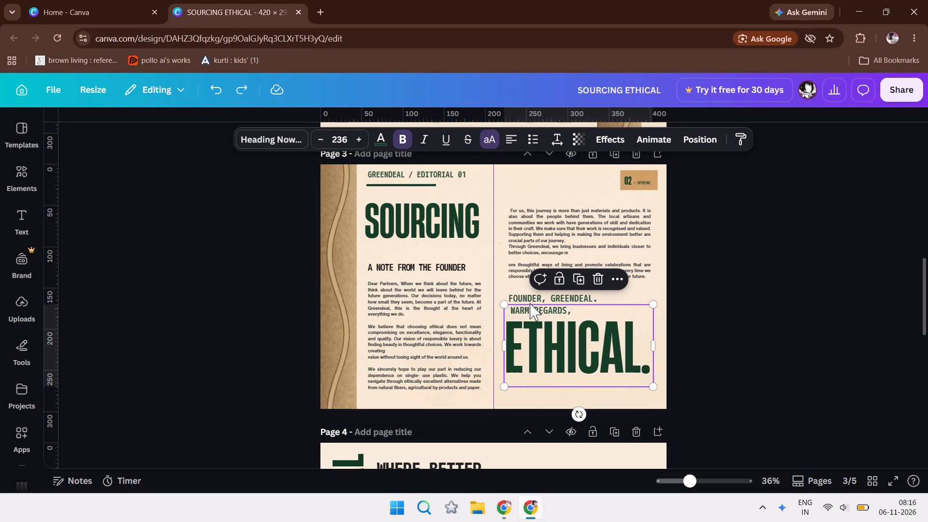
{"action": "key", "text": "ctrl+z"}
Move "WARM REGARDS," on page 3 into the right column between the body text and "FOUNDER, GREENDEAL.", shifting the founder line slightly right.
{"action": "left_click_drag", "start_coordinate": [440, 400], "coordinate": [588, 288]}
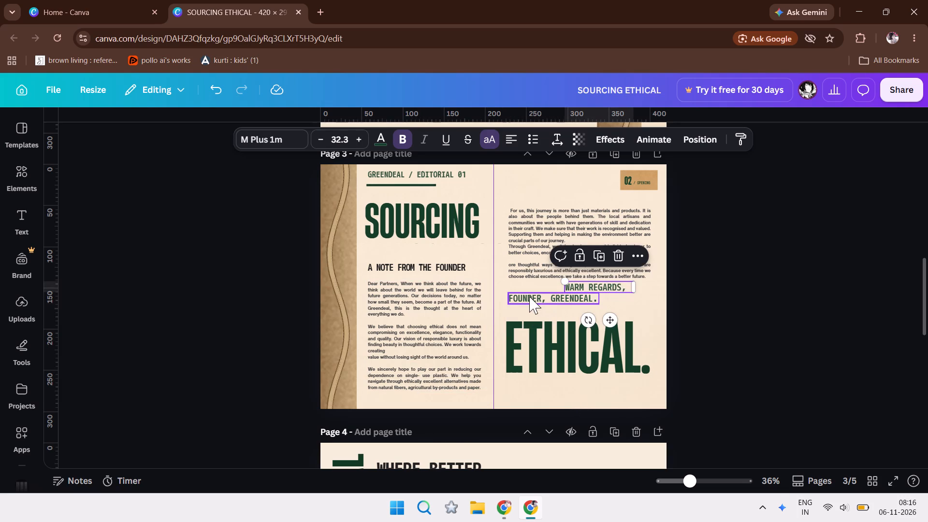
{"action": "left_click_drag", "start_coordinate": [529, 296], "coordinate": [562, 298]}
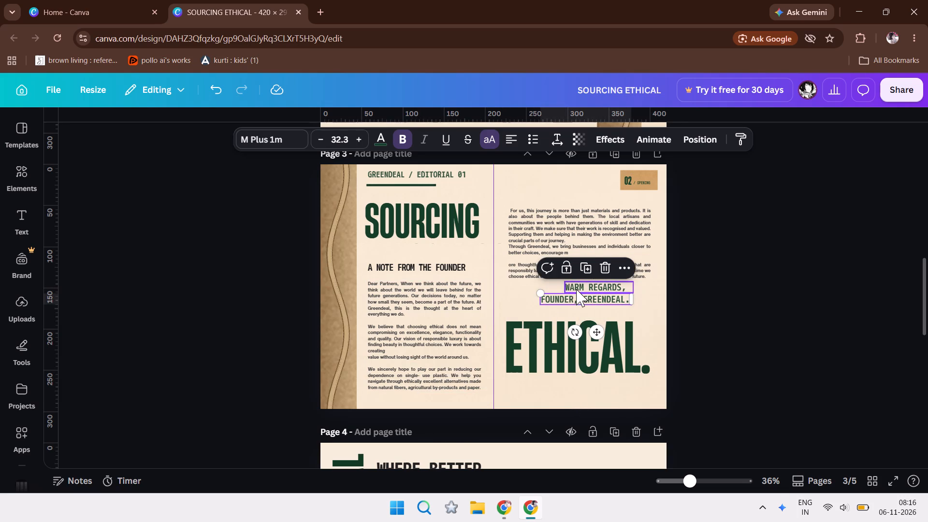
{"action": "left_click_drag", "start_coordinate": [576, 289], "coordinate": [517, 290]}
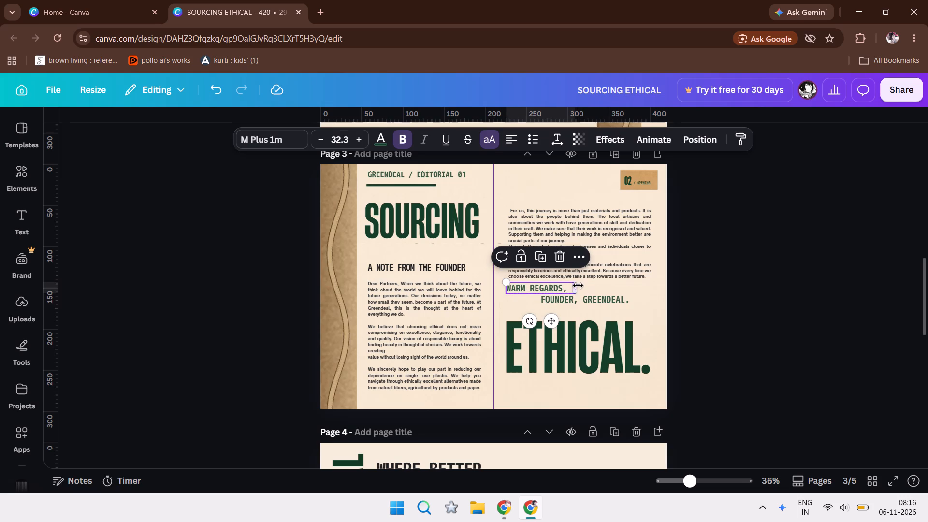
{"action": "left_click_drag", "start_coordinate": [579, 285], "coordinate": [574, 285]}
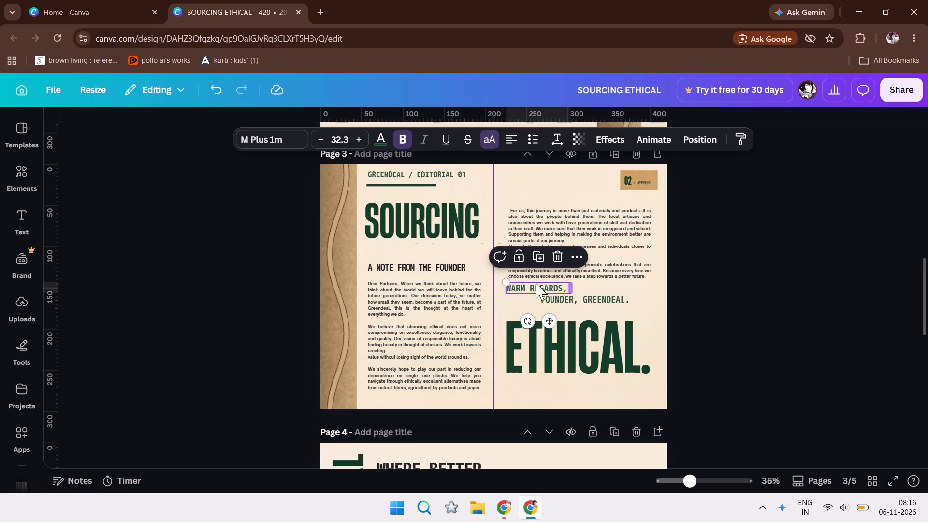
Scale the "WARM REGARDS," line down to size 28.1 and align it with the left edge of the right column's body text.
{"action": "left_click_drag", "start_coordinate": [507, 281], "coordinate": [514, 285]}
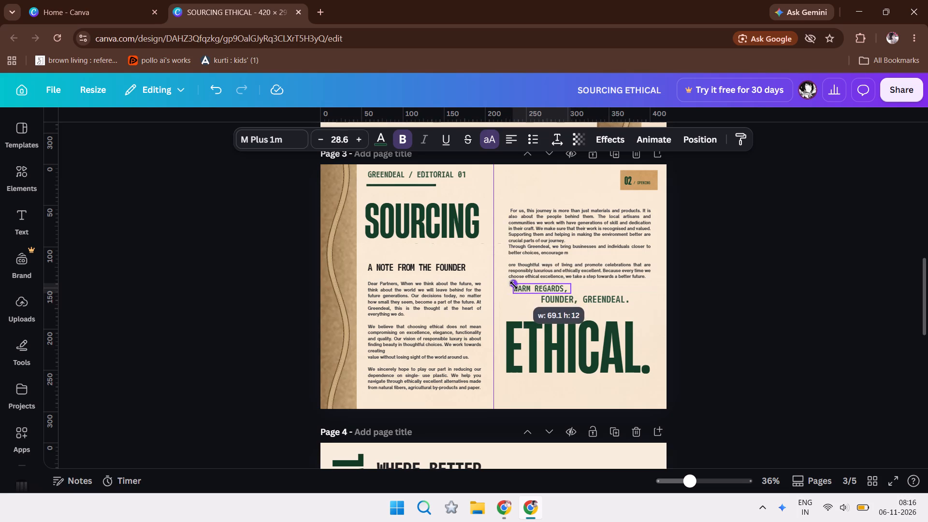
{"action": "left_click_drag", "start_coordinate": [514, 285], "coordinate": [515, 285]}
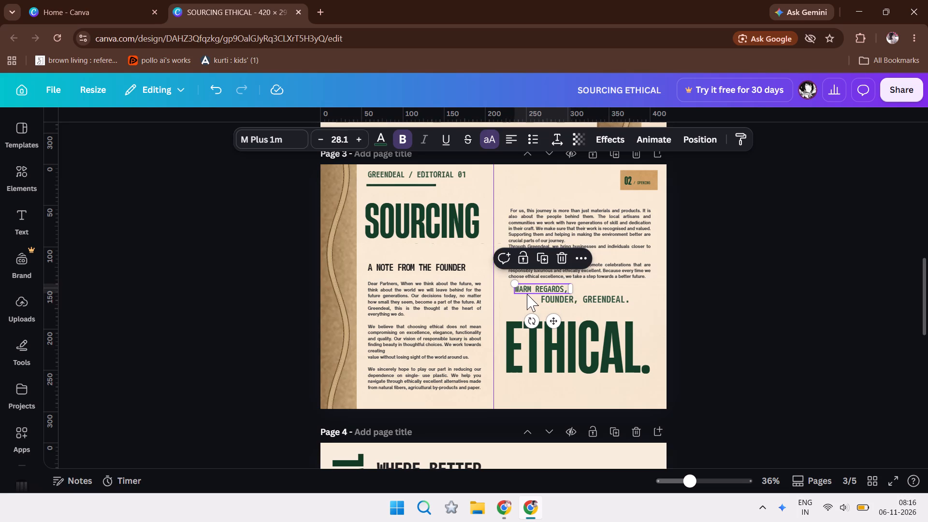
{"action": "left_click_drag", "start_coordinate": [542, 284], "coordinate": [532, 289]}
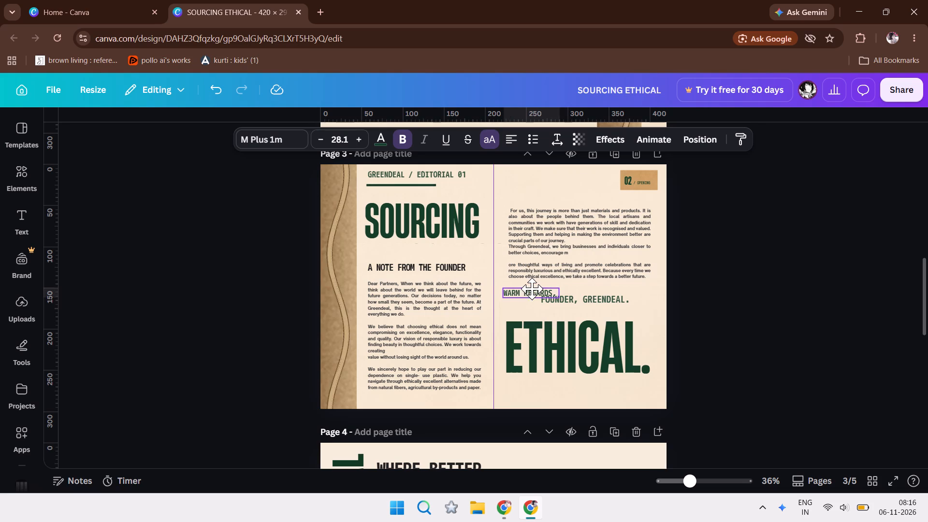
{"action": "left_click_drag", "start_coordinate": [532, 289], "coordinate": [536, 286]}
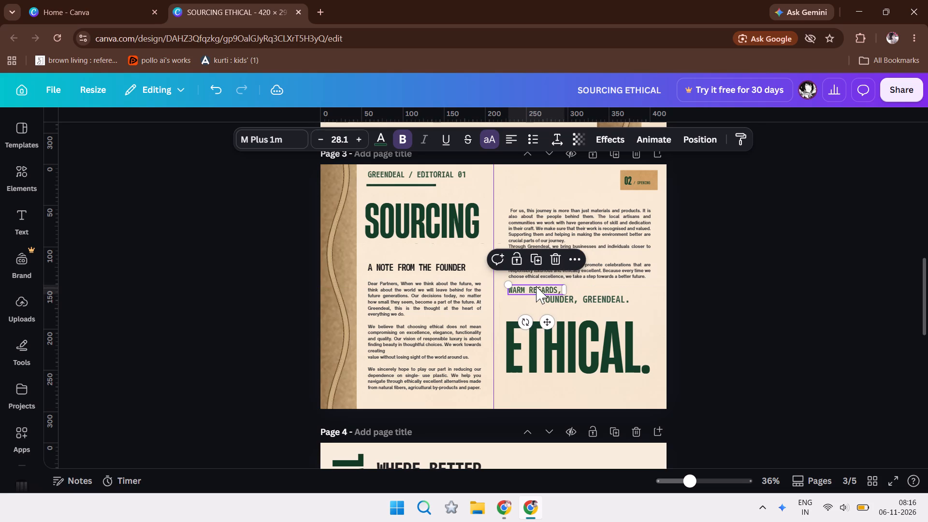
Scale the "FOUNDER, GREENDEAL." line down to size 29.2 and left-align it beneath "WARM REGARDS," in the right column.
{"action": "left_click", "coordinate": [572, 303]}
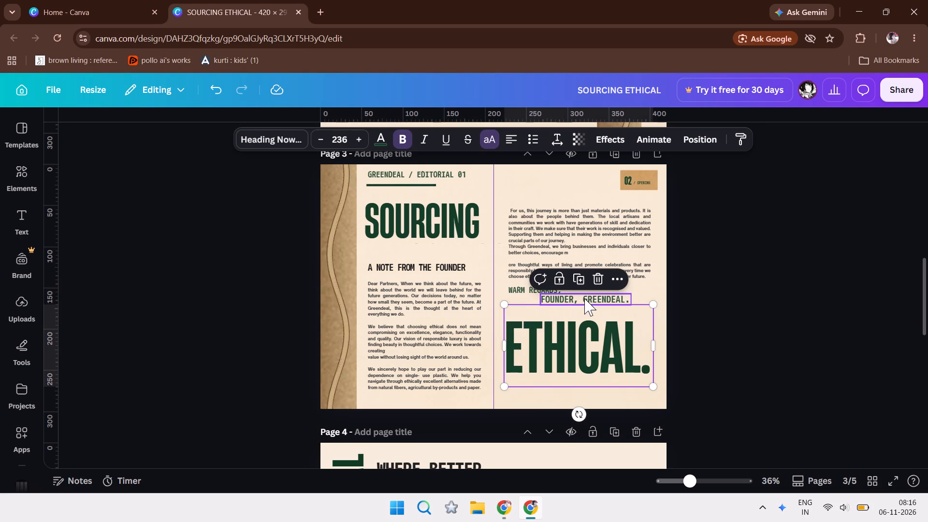
{"action": "left_click", "coordinate": [584, 298]}
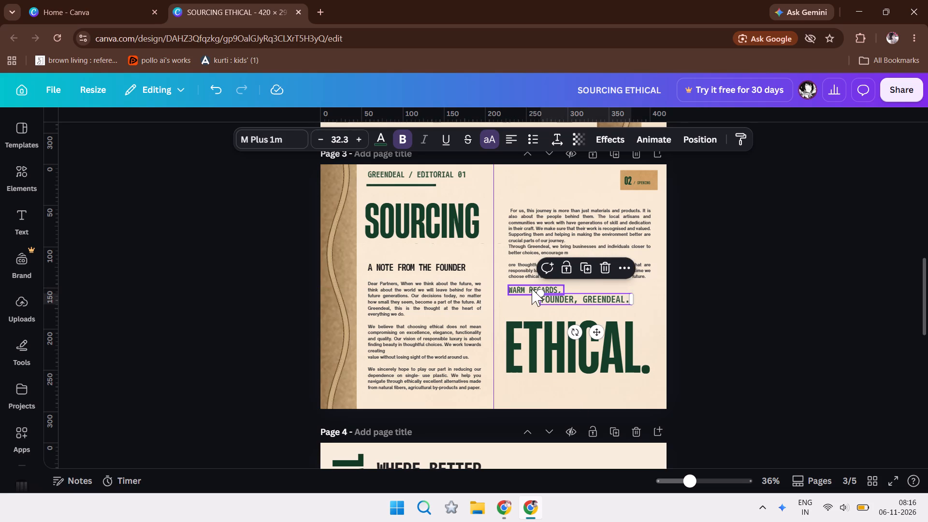
{"action": "left_click", "coordinate": [533, 287]}
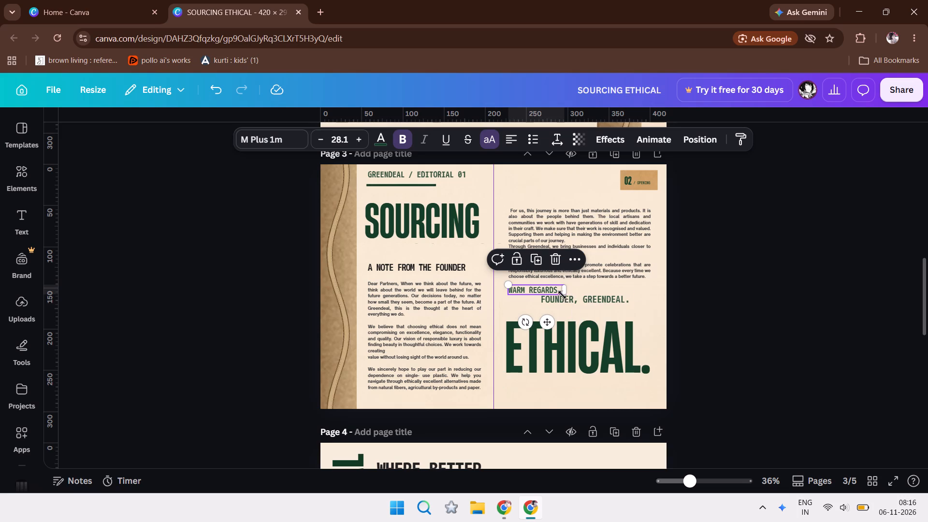
{"action": "left_click", "coordinate": [617, 296]}
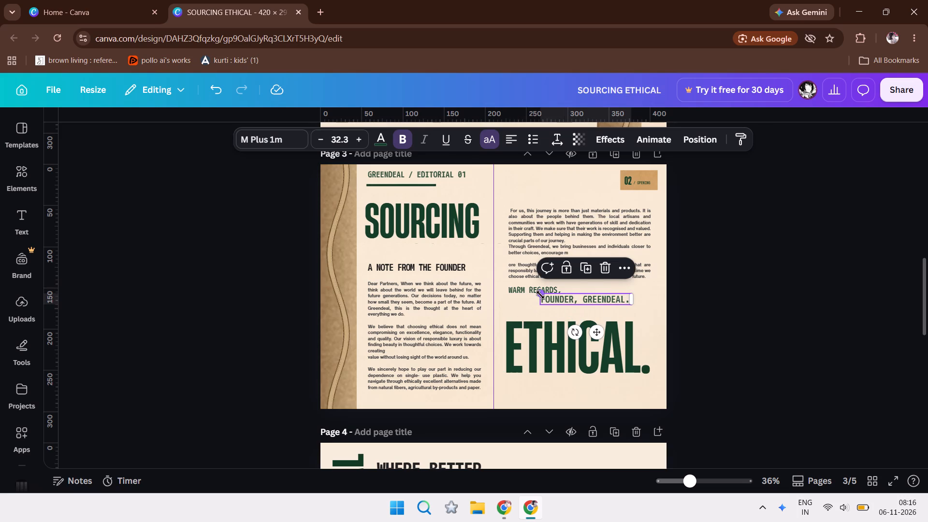
{"action": "left_click_drag", "start_coordinate": [541, 291], "coordinate": [546, 295]}
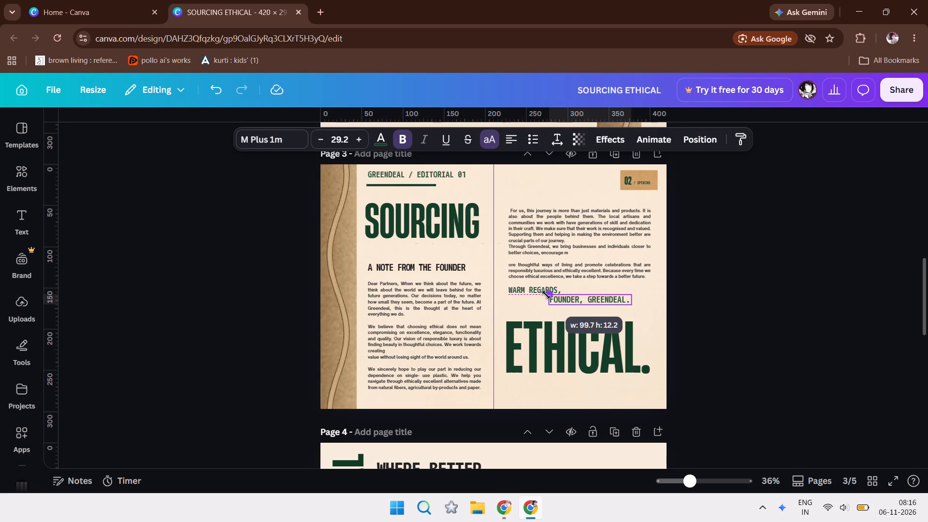
{"action": "left_click_drag", "start_coordinate": [546, 295], "coordinate": [550, 297]}
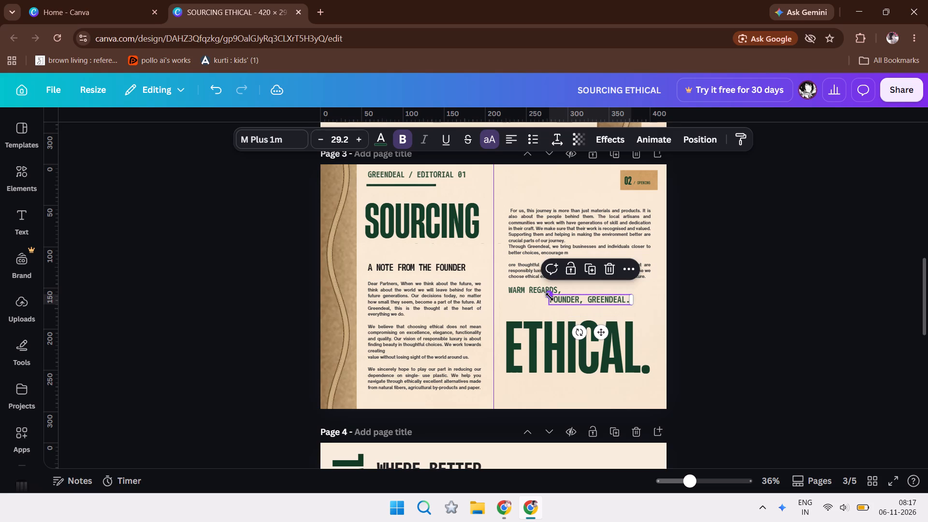
{"action": "left_click_drag", "start_coordinate": [580, 297], "coordinate": [559, 297]}
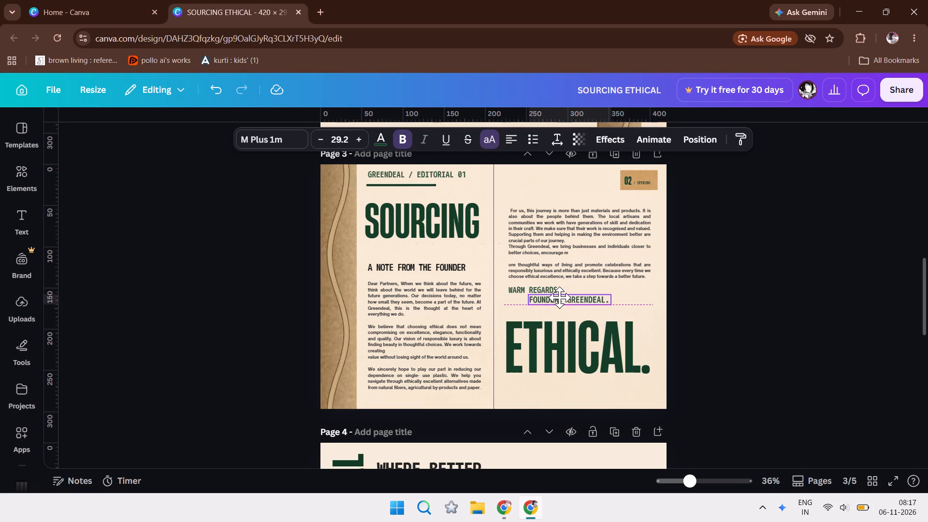
{"action": "left_click_drag", "start_coordinate": [559, 297], "coordinate": [540, 302]}
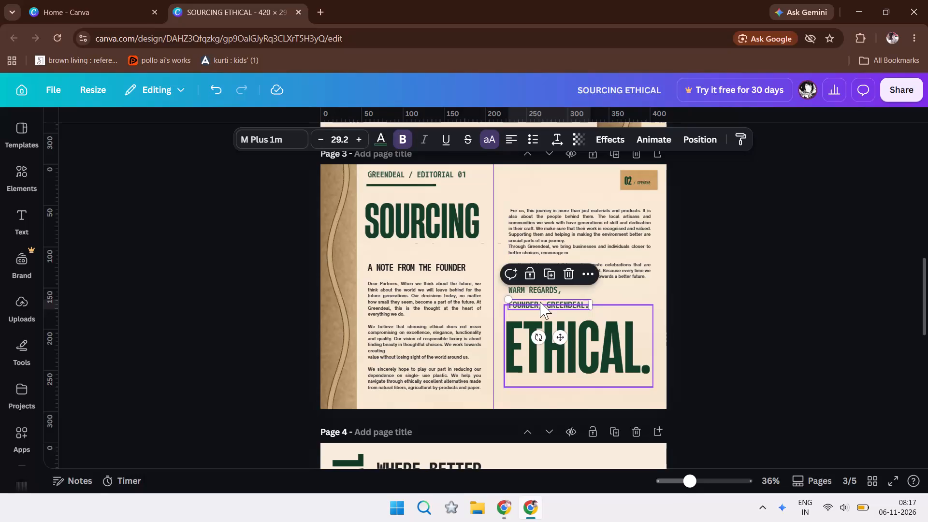
Move the large "ETHICAL." heading on page 3 down to leave clear space beneath the "FOUNDER, GREENDEAL." line.
{"action": "left_click", "coordinate": [595, 354]}
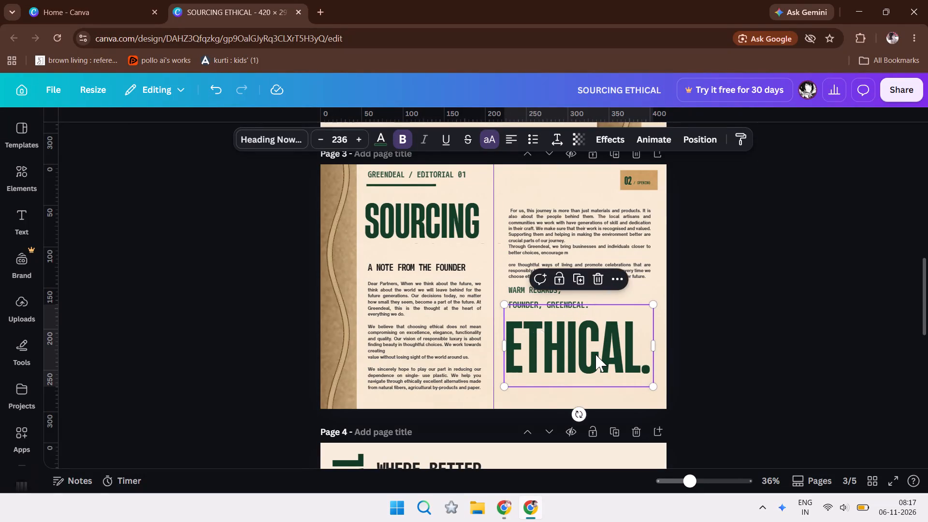
{"action": "key", "text": "Down"}
{"action": "key", "text": "Down"}
{"action": "left_click_drag", "start_coordinate": [595, 362], "coordinate": [593, 371]}
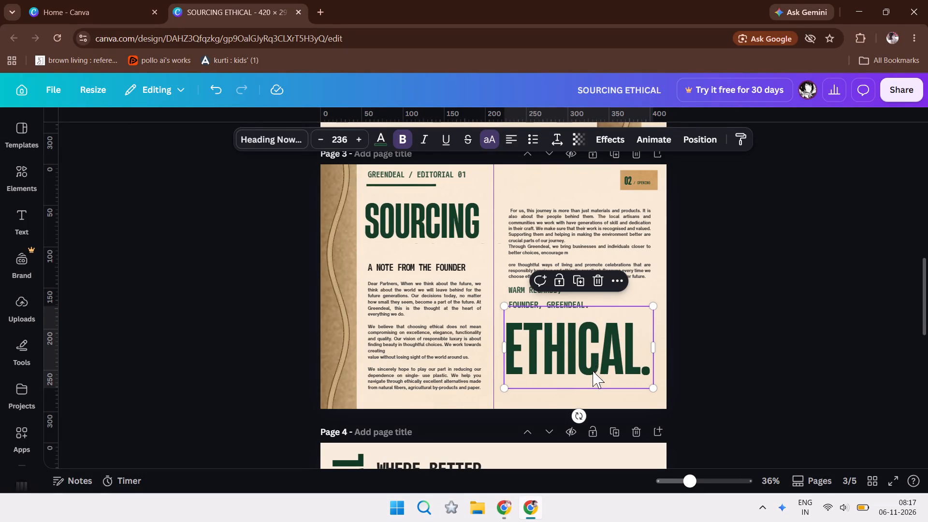
{"action": "left_click_drag", "start_coordinate": [593, 371], "coordinate": [596, 367]}
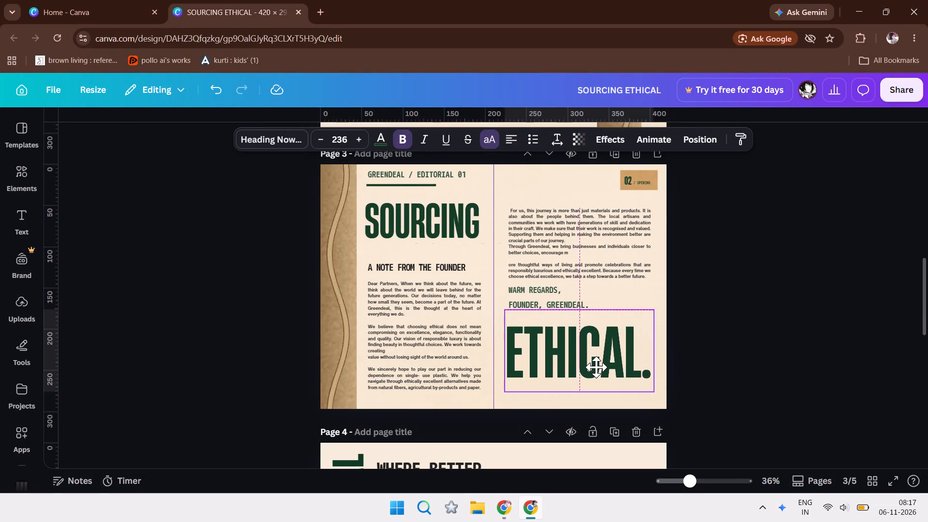
{"action": "left_click_drag", "start_coordinate": [596, 367], "coordinate": [596, 368]}
{"action": "key", "text": "Up"}
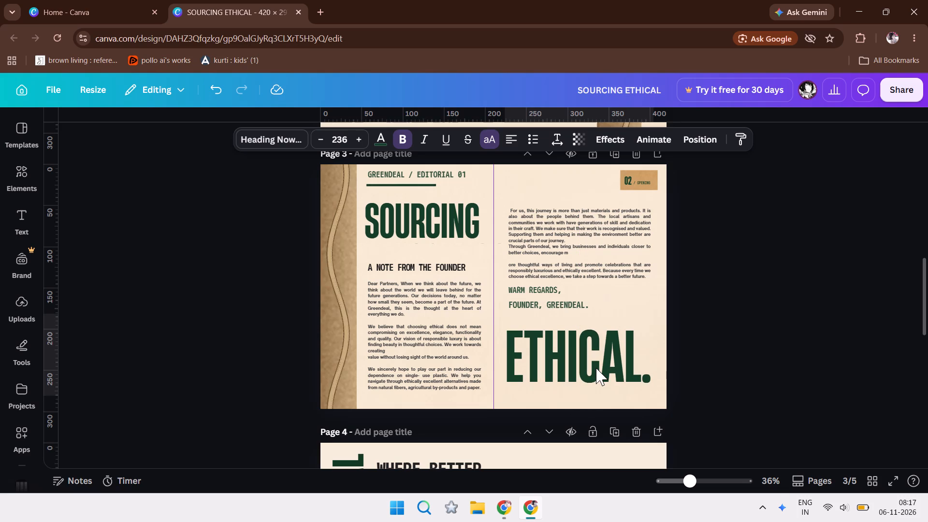
{"action": "left_click", "coordinate": [790, 308]}
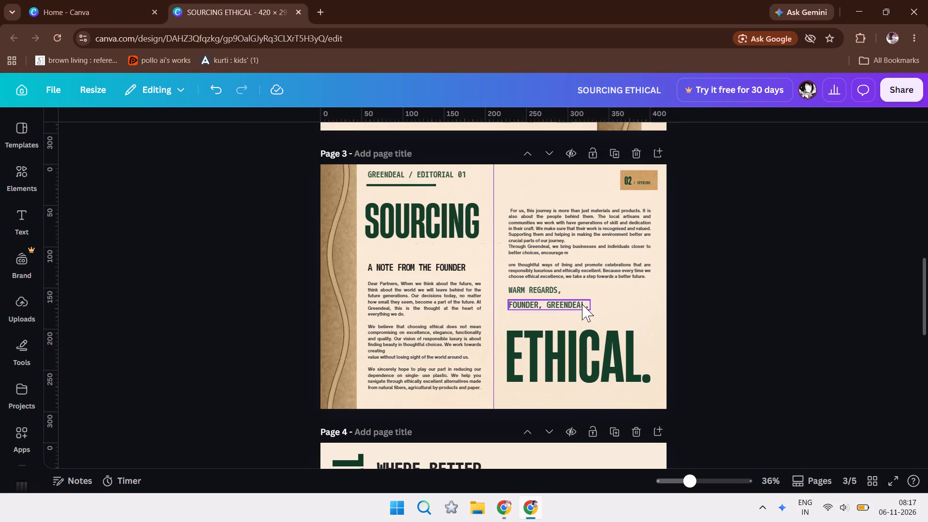
Nudge the "WARM REGARDS," line down so it sits directly above "FOUNDER, GREENDEAL." as a tight two-line sign-off.
{"action": "left_click", "coordinate": [548, 287]}
{"action": "key", "text": "Down"}
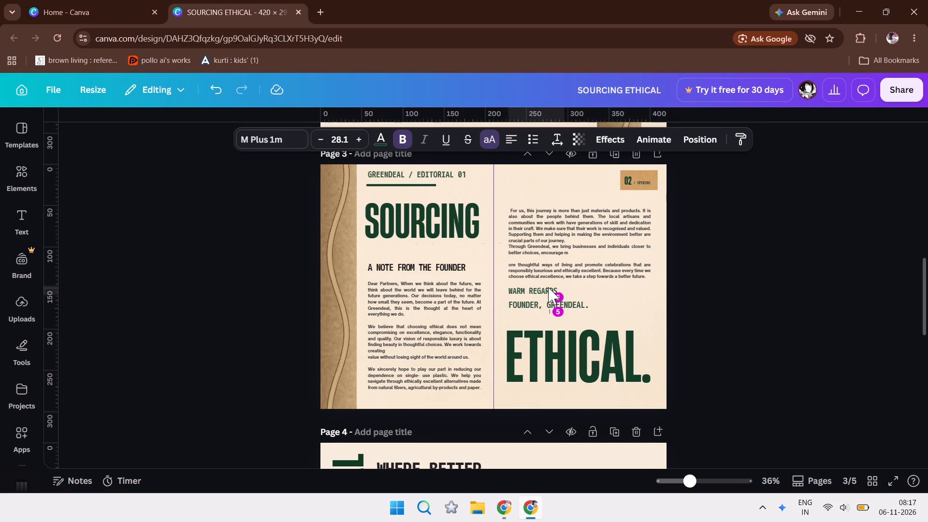
{"action": "key", "text": "Down"}
{"action": "key", "text": "Down"}
{"action": "key", "text": "Down"}
{"action": "key", "text": "Down"}
{"action": "key", "text": "Down"}
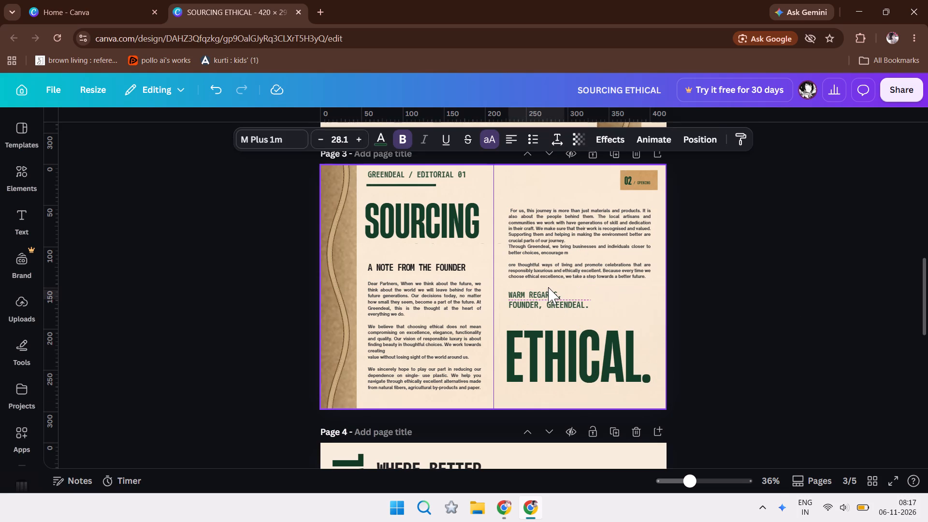
{"action": "left_click", "coordinate": [753, 330]}
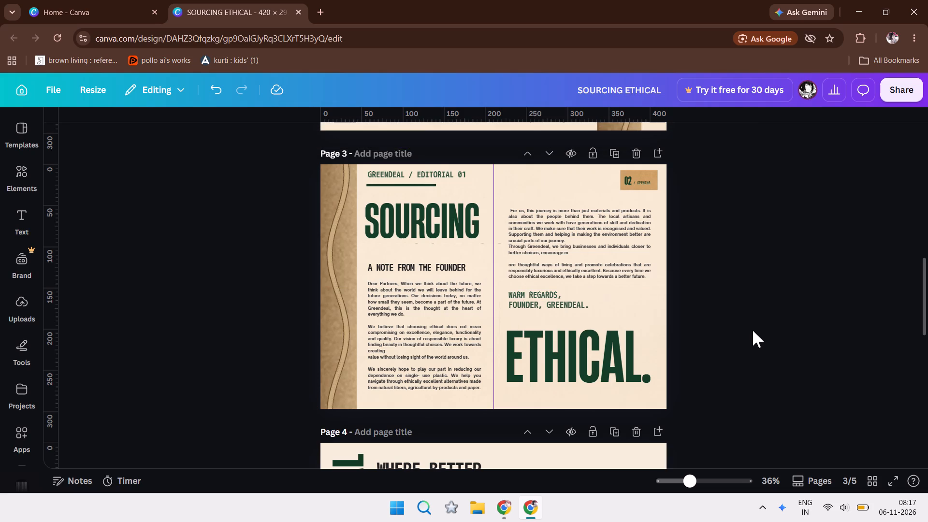
Nudge the "A NOTE FROM THE FOUNDER" subheading on page 3 slightly up toward the "SOURCING" heading.
{"action": "left_click", "coordinate": [368, 268]}
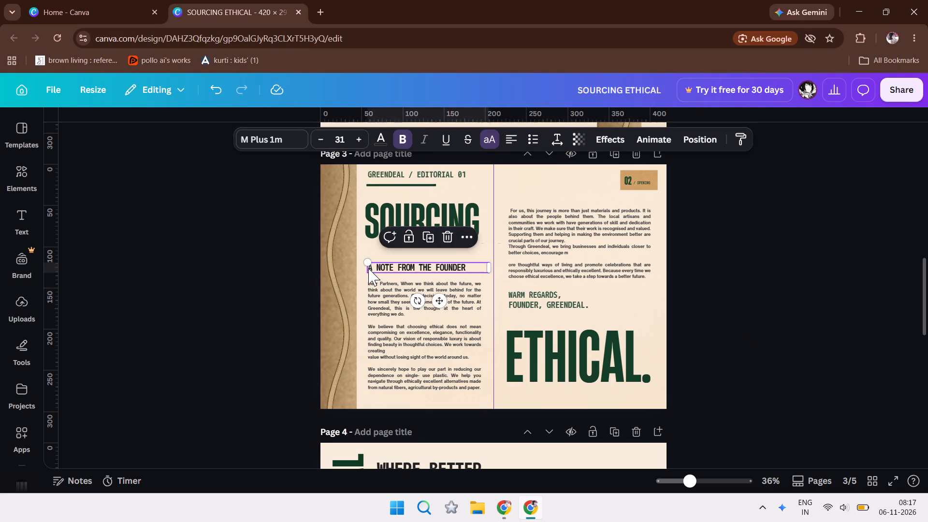
{"action": "key", "text": "Up"}
{"action": "key", "text": "Up"}
{"action": "key", "text": "Up"}
{"action": "key", "text": "Up"}
Nudge the left column's body text on page 3 up so it sits close beneath the "A NOTE FROM THE FOUNDER" subheading.
{"action": "left_click", "coordinate": [404, 314]}
{"action": "key", "text": "Up"}
{"action": "key", "text": "Up"}
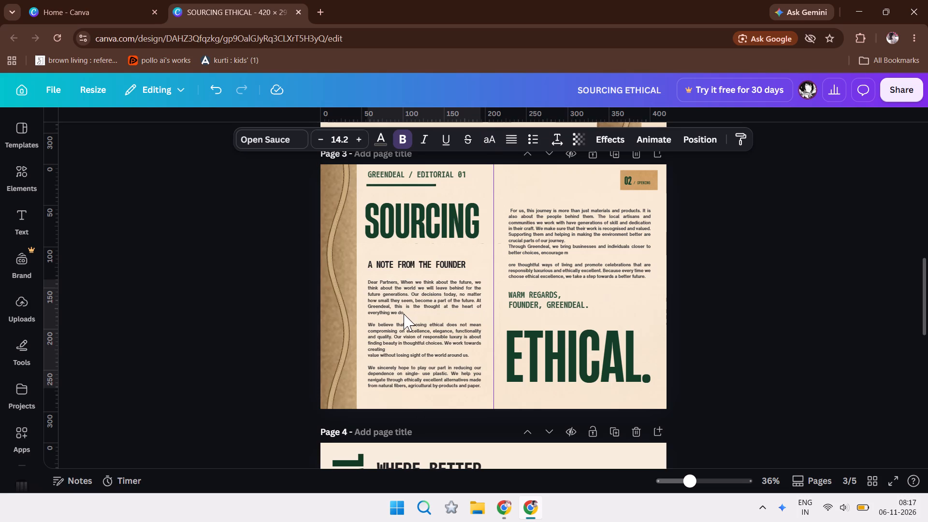
{"action": "key", "text": "Up"}
{"action": "key", "text": "Up"}
{"action": "key", "text": "Up"}
{"action": "key", "text": "Up"}
{"action": "key", "text": "Up"}
{"action": "key", "text": "Up"}
{"action": "key", "text": "Up"}
{"action": "key", "text": "Up"}
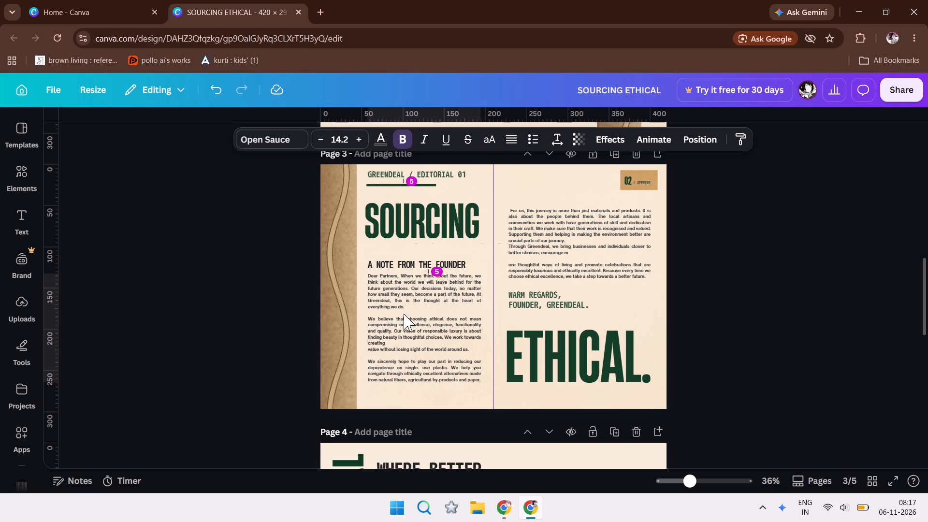
{"action": "left_click", "coordinate": [761, 345]}
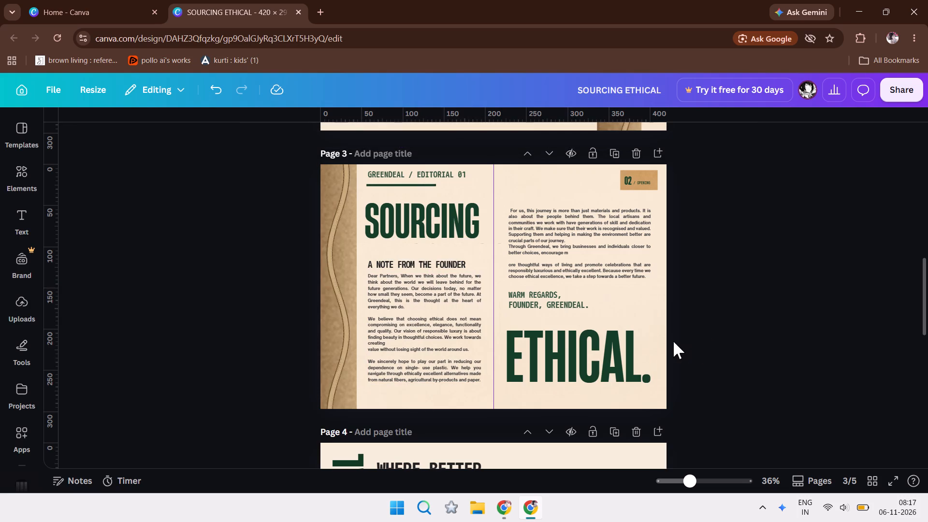
Nudge the large "ETHICAL." heading on page 3 slightly up toward the sign-off lines.
{"action": "left_click", "coordinate": [588, 362]}
{"action": "key", "text": "Up"}
{"action": "key", "text": "Up"}
{"action": "key", "text": "Up"}
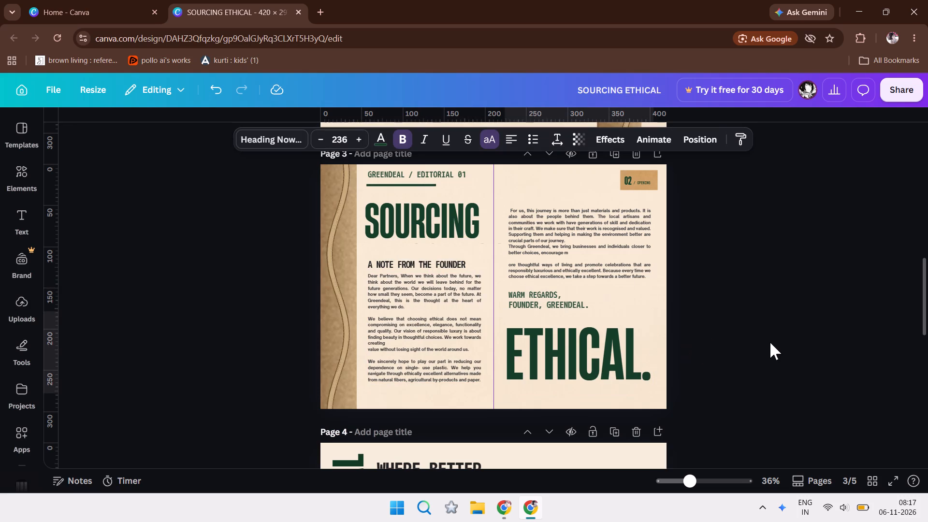
Nudge the "SOURCING" heading on page 3 down so it sits evenly between the header rule and the "A NOTE FROM THE FOUNDER" subheading.
{"action": "left_click", "coordinate": [771, 342]}
{"action": "left_click", "coordinate": [399, 204]}
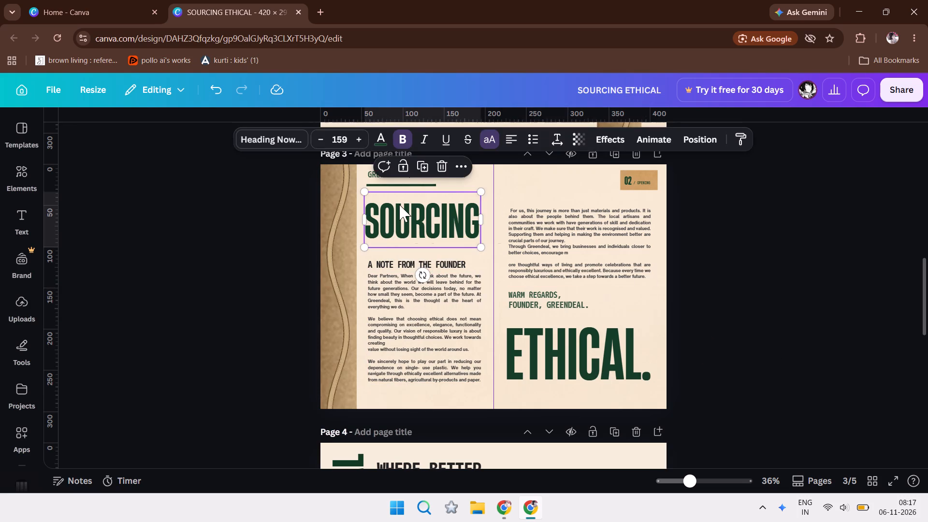
{"action": "key", "text": "Down"}
{"action": "key", "text": "Down"}
{"action": "key", "text": "Down"}
{"action": "key", "text": "Down"}
{"action": "key", "text": "Down"}
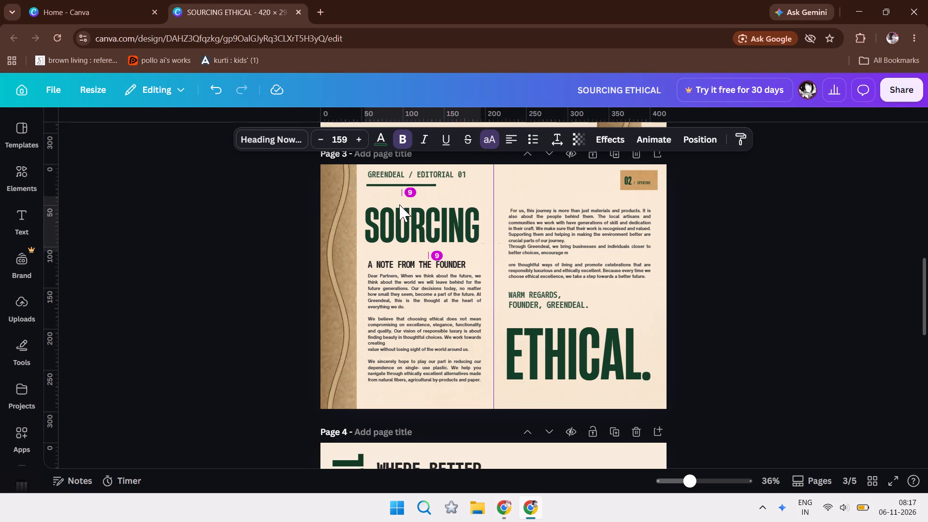
{"action": "left_click", "coordinate": [833, 237]}
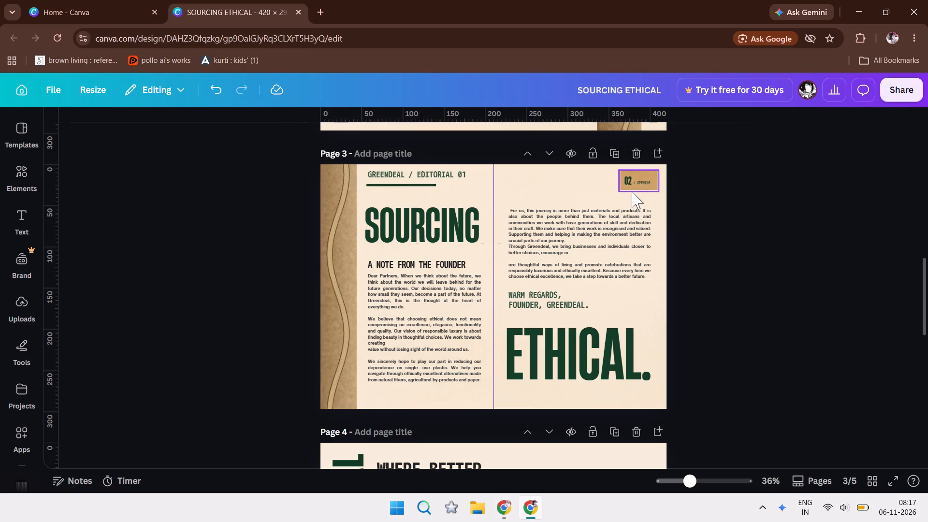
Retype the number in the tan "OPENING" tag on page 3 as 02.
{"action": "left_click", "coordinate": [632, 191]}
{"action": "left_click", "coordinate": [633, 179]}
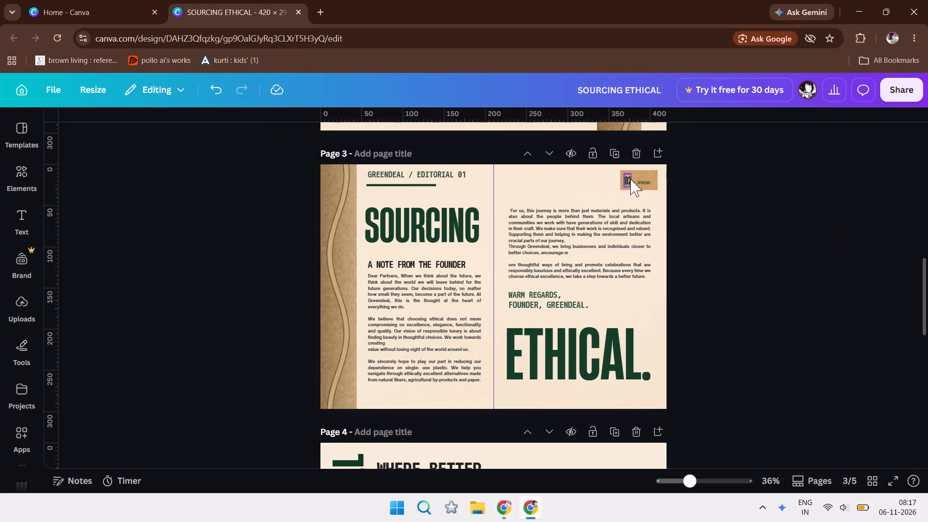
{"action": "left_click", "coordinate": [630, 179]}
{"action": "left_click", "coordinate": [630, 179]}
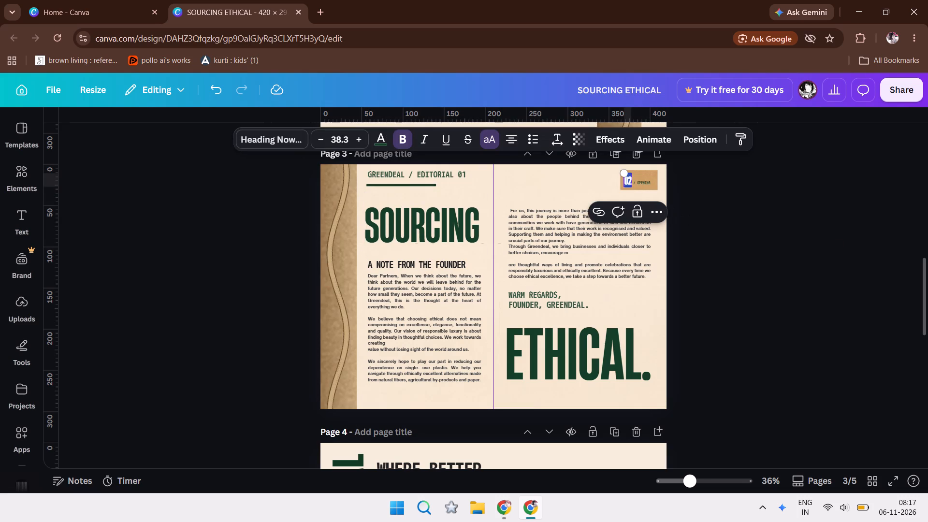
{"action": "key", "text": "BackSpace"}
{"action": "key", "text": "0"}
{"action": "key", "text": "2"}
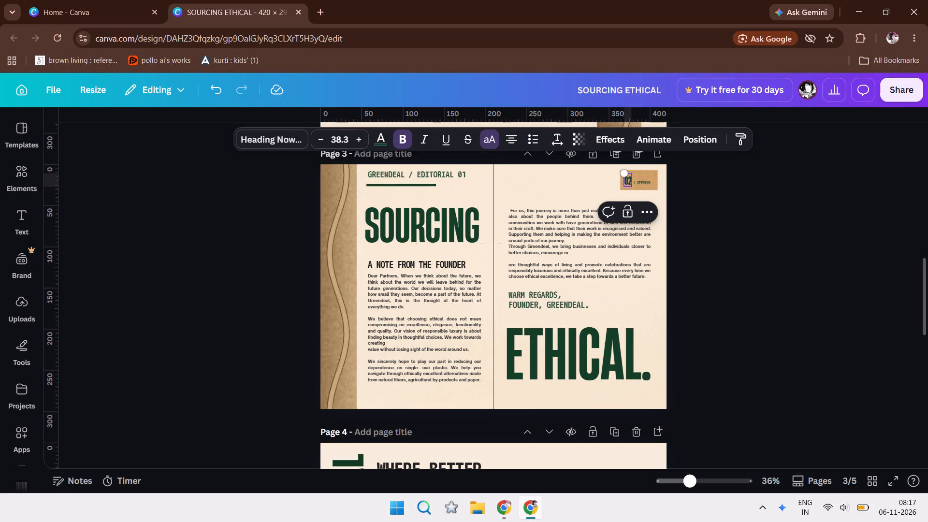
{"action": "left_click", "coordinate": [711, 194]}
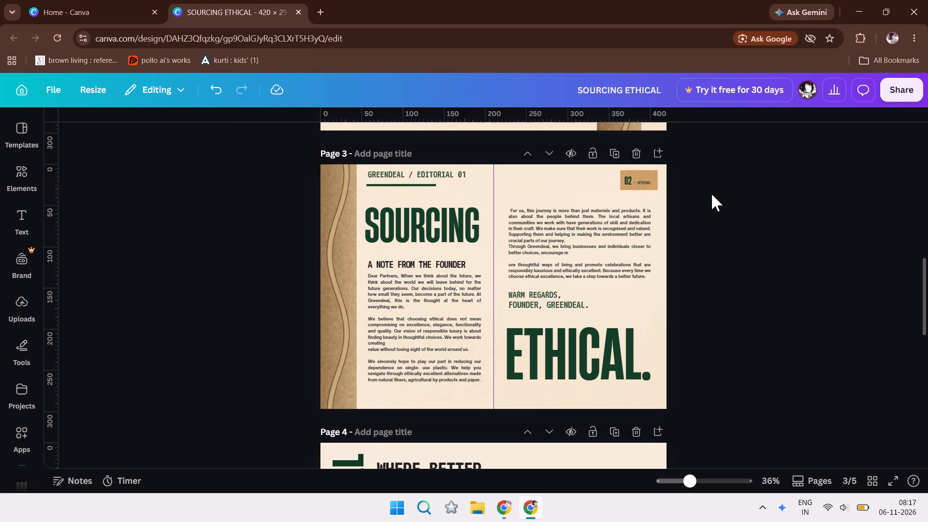
Review the founder's-note layouts and page 4, checking the fonts of the page 4 heading and the page 2 body text.
{"action": "left_click_drag", "start_coordinate": [927, 333], "coordinate": [927, 133]}
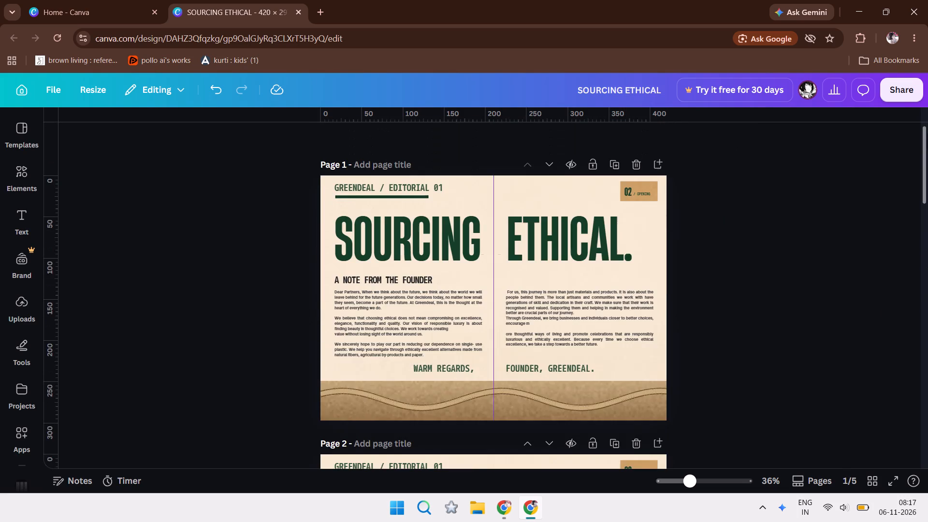
{"action": "left_click_drag", "start_coordinate": [927, 133], "coordinate": [920, 374]}
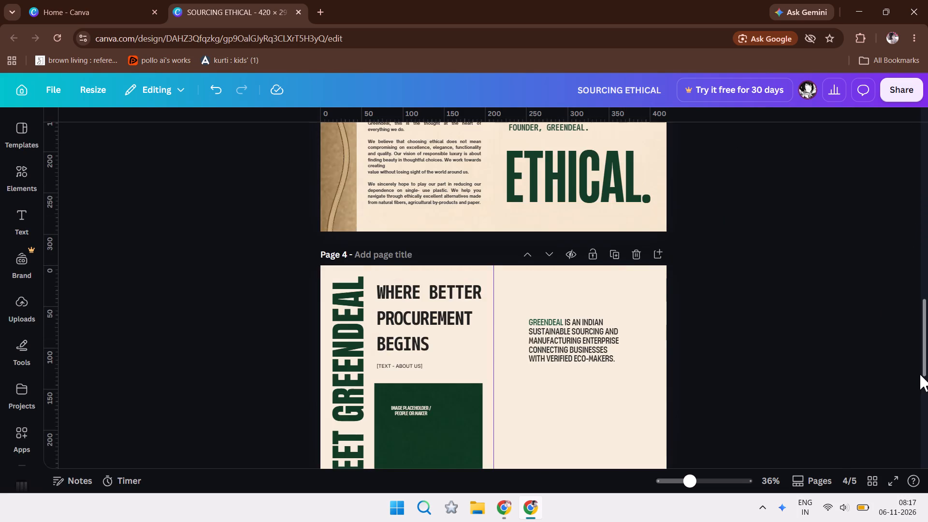
{"action": "left_click_drag", "start_coordinate": [920, 374], "coordinate": [922, 325]}
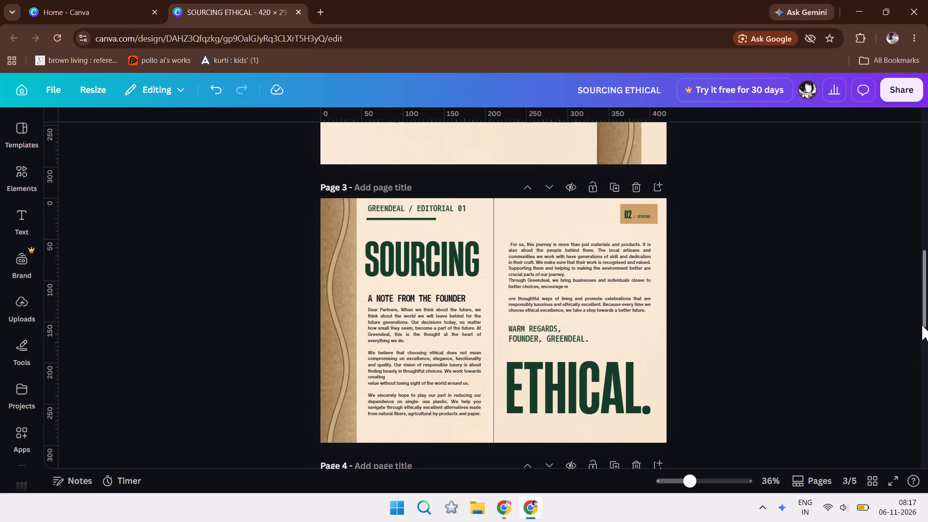
{"action": "left_click_drag", "start_coordinate": [927, 309], "coordinate": [927, 386]}
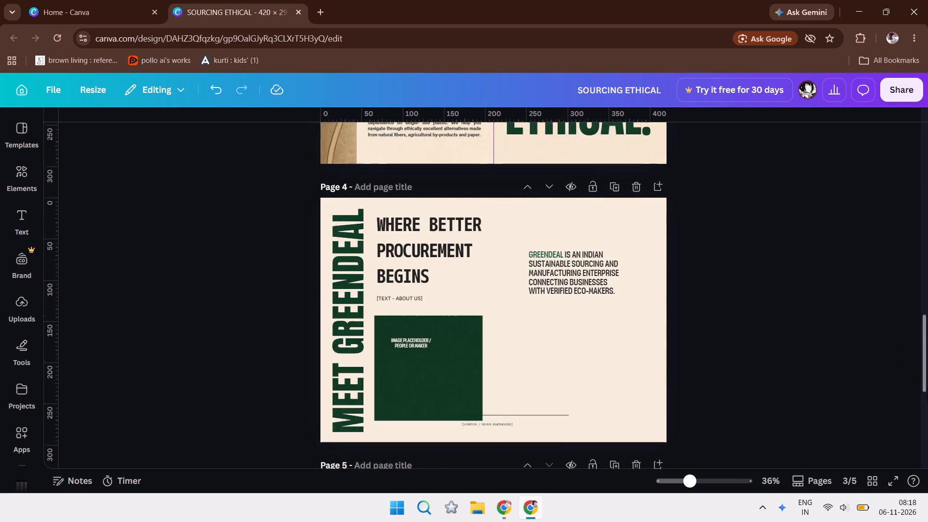
{"action": "left_click_drag", "start_coordinate": [927, 386], "coordinate": [927, 388]}
{"action": "left_click", "coordinate": [230, 167]}
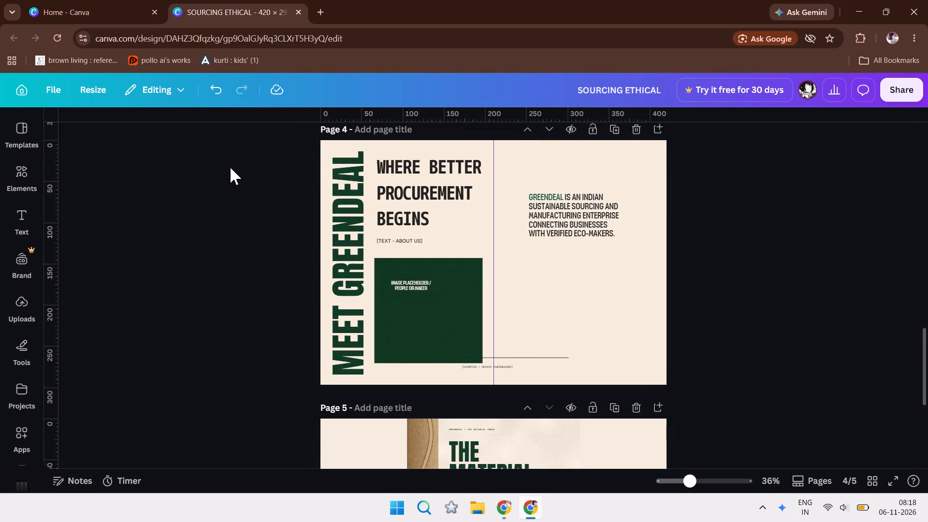
{"action": "left_click", "coordinate": [427, 191]}
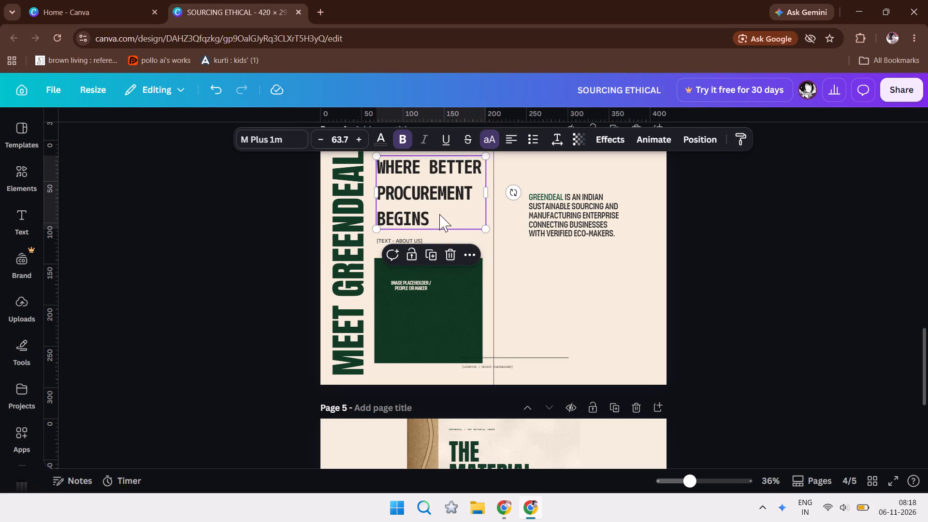
{"action": "left_click_drag", "start_coordinate": [927, 385], "coordinate": [927, 350]}
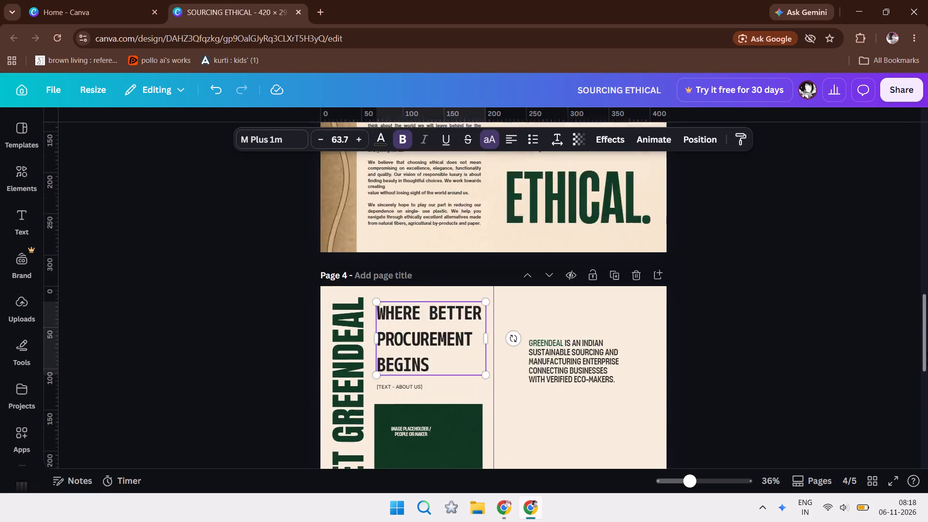
{"action": "left_click_drag", "start_coordinate": [927, 350], "coordinate": [927, 237]}
{"action": "left_click", "coordinate": [399, 347]}
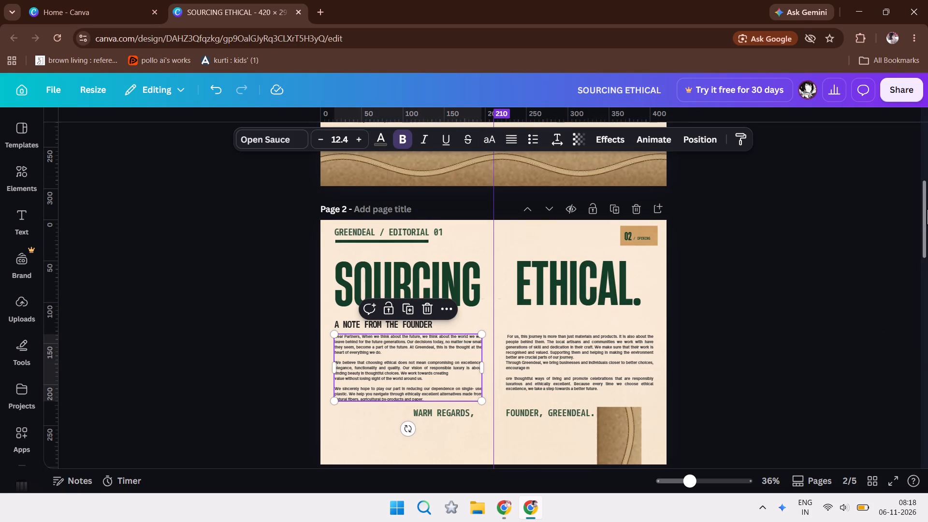
{"action": "left_click_drag", "start_coordinate": [927, 209], "coordinate": [927, 344]}
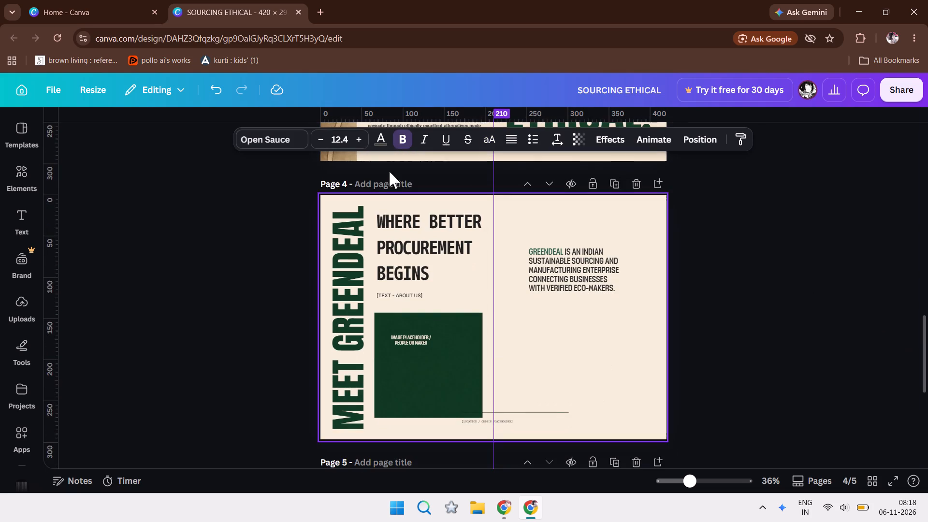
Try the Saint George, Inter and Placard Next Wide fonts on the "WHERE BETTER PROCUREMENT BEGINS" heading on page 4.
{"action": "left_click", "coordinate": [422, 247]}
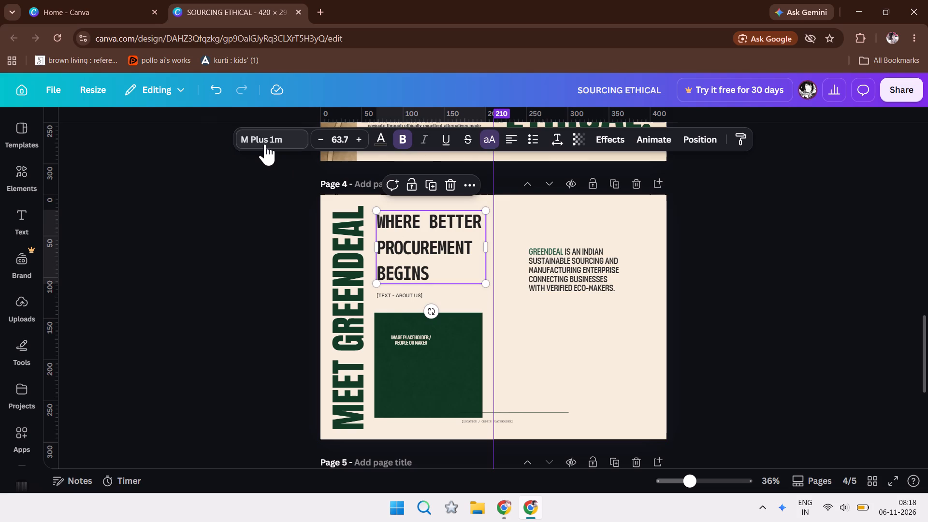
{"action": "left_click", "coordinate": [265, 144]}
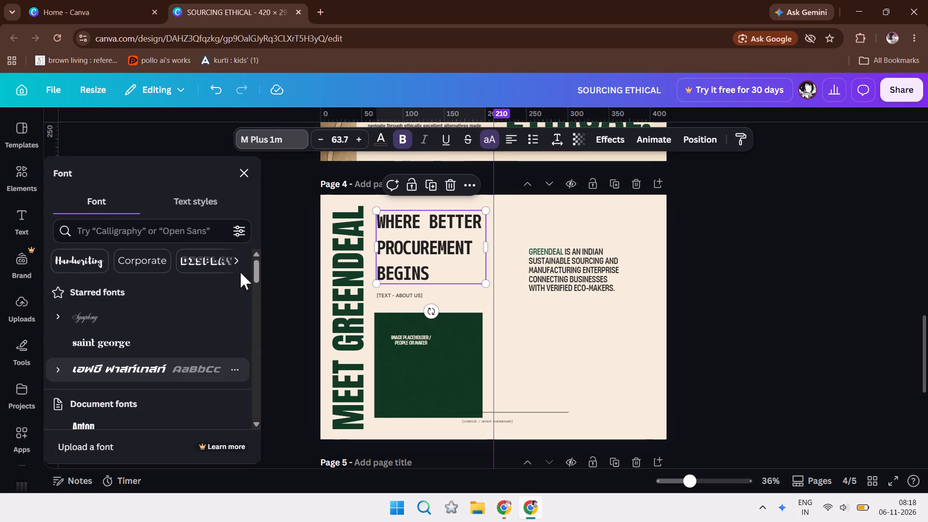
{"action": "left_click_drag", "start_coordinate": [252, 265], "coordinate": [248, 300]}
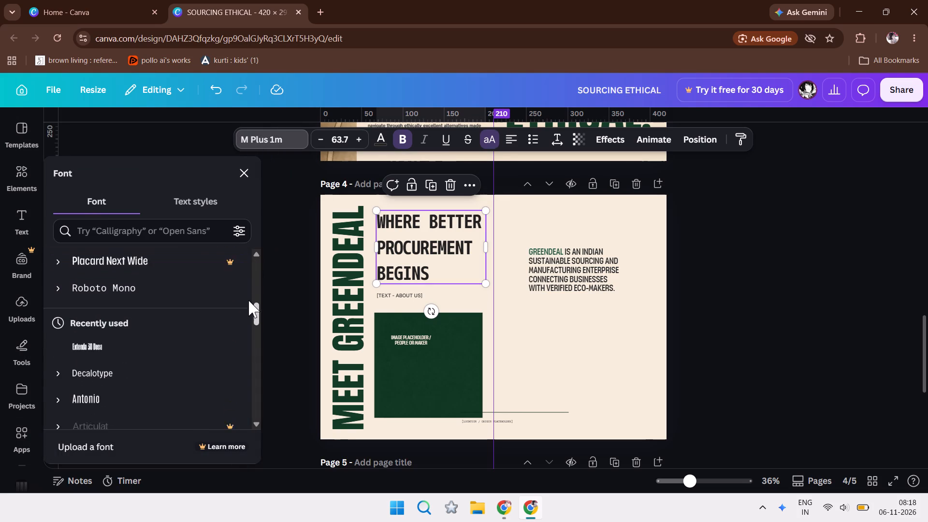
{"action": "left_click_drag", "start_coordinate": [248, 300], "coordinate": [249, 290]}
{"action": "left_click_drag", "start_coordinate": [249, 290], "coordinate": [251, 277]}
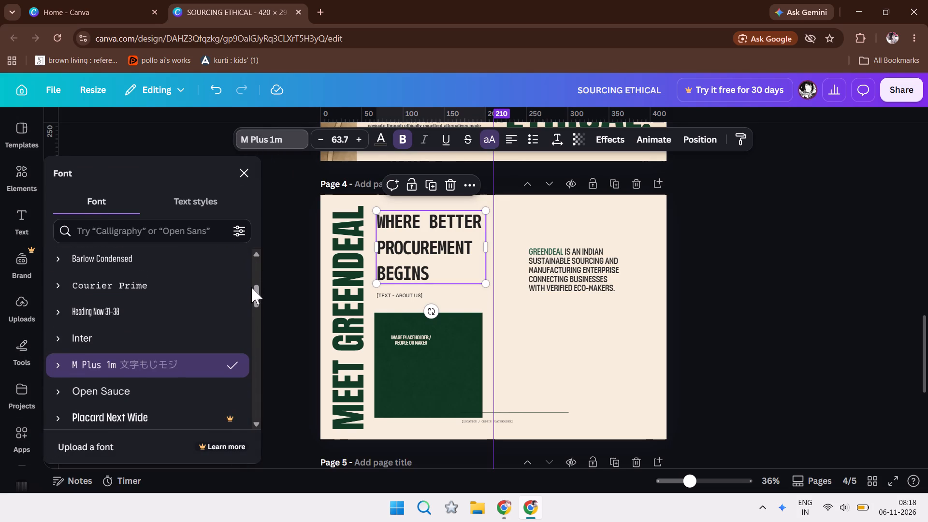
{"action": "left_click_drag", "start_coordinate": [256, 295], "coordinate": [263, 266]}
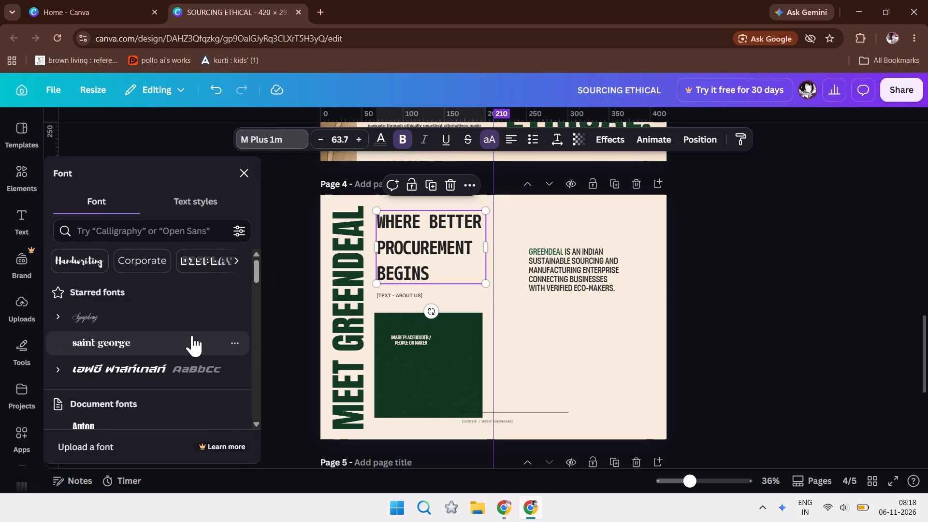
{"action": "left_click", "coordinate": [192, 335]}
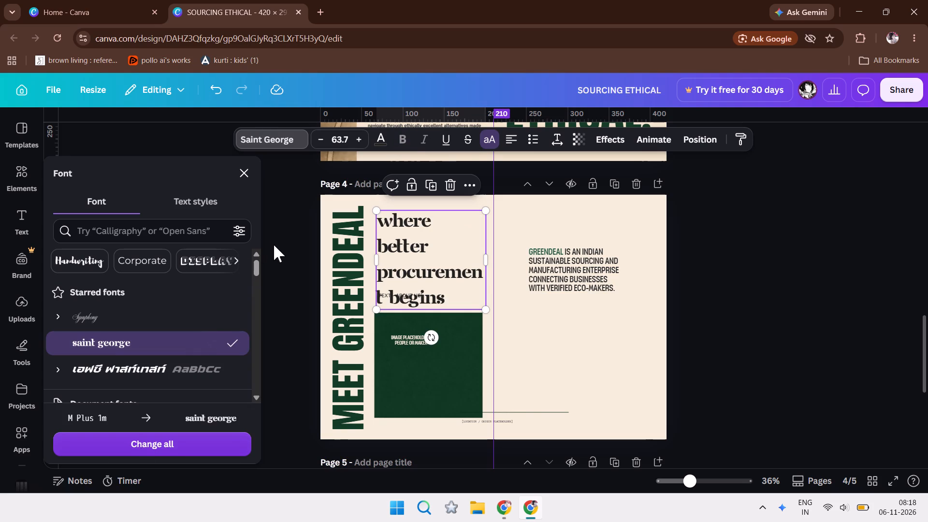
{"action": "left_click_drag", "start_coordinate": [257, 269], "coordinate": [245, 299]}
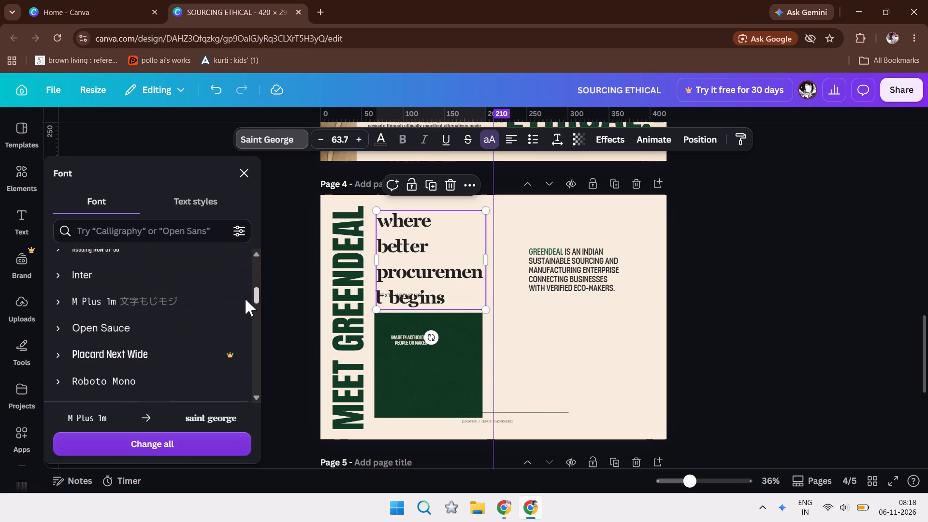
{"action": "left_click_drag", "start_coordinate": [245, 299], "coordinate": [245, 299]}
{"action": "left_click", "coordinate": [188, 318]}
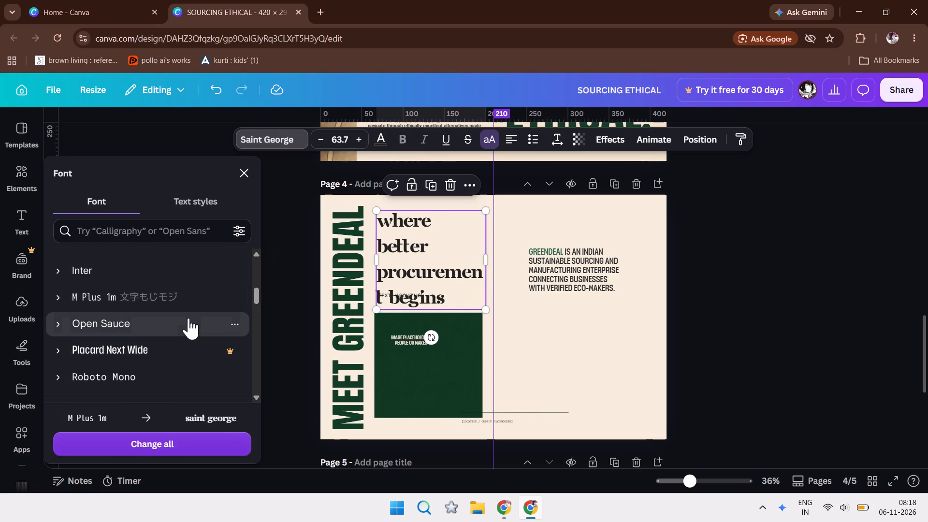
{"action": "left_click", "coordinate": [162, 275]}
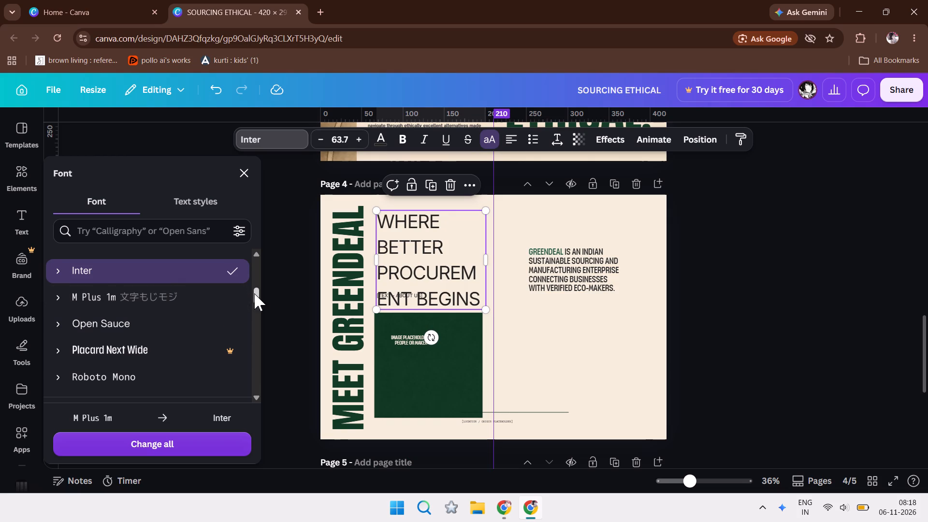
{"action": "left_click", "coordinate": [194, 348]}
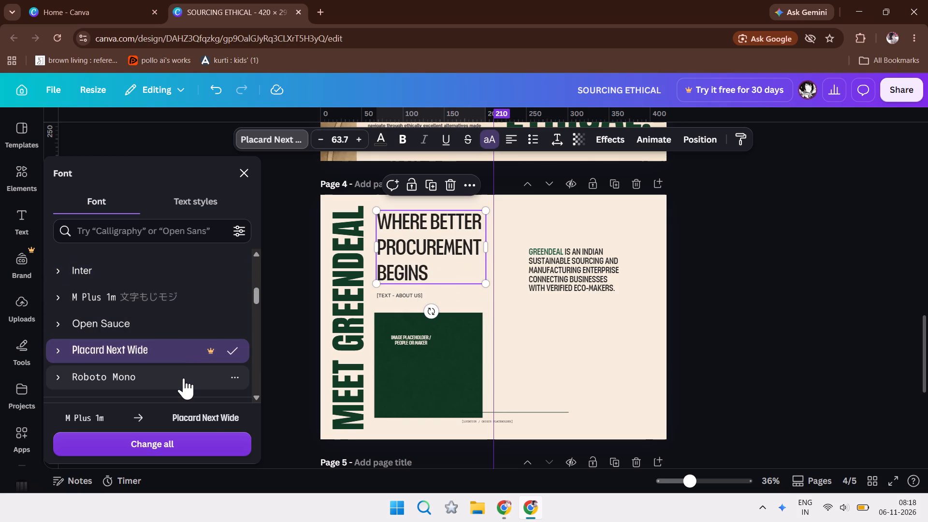
Turn off all-uppercase on the page 4 heading so it reads "where better procurement begins".
{"action": "left_click", "coordinate": [486, 145]}
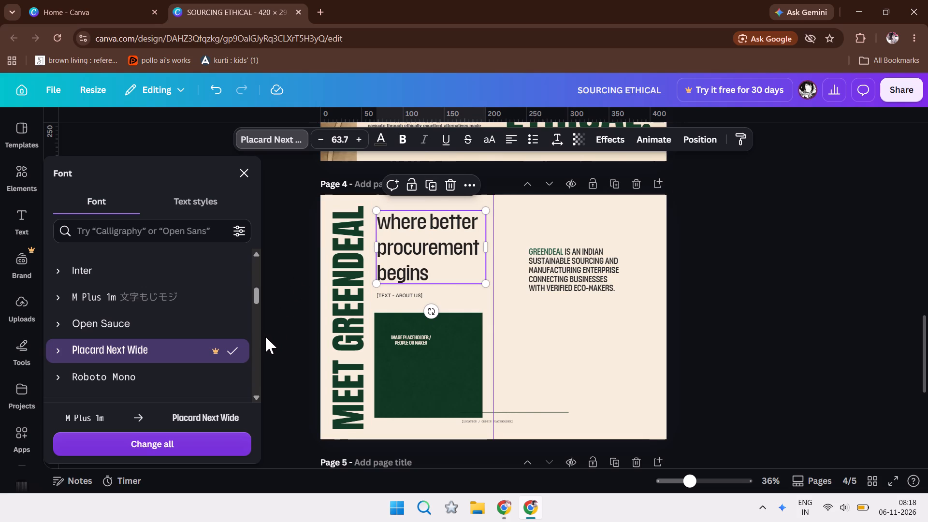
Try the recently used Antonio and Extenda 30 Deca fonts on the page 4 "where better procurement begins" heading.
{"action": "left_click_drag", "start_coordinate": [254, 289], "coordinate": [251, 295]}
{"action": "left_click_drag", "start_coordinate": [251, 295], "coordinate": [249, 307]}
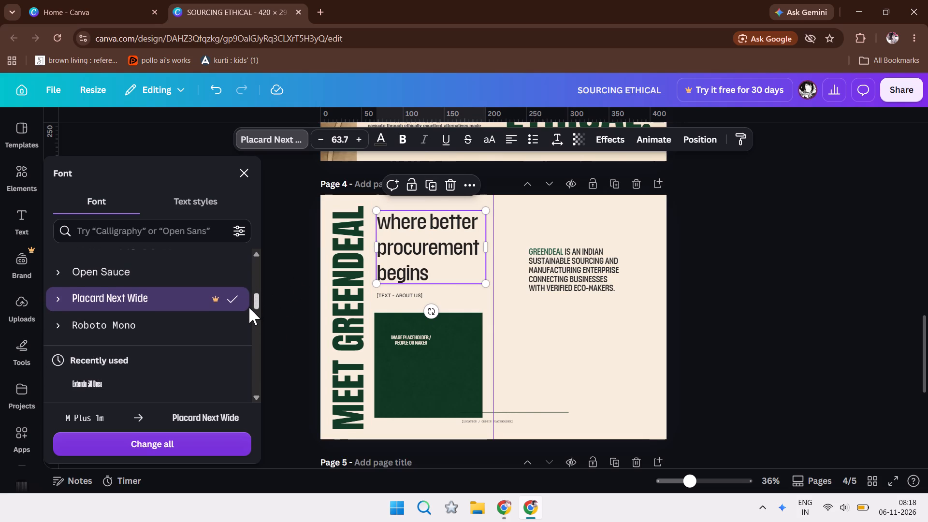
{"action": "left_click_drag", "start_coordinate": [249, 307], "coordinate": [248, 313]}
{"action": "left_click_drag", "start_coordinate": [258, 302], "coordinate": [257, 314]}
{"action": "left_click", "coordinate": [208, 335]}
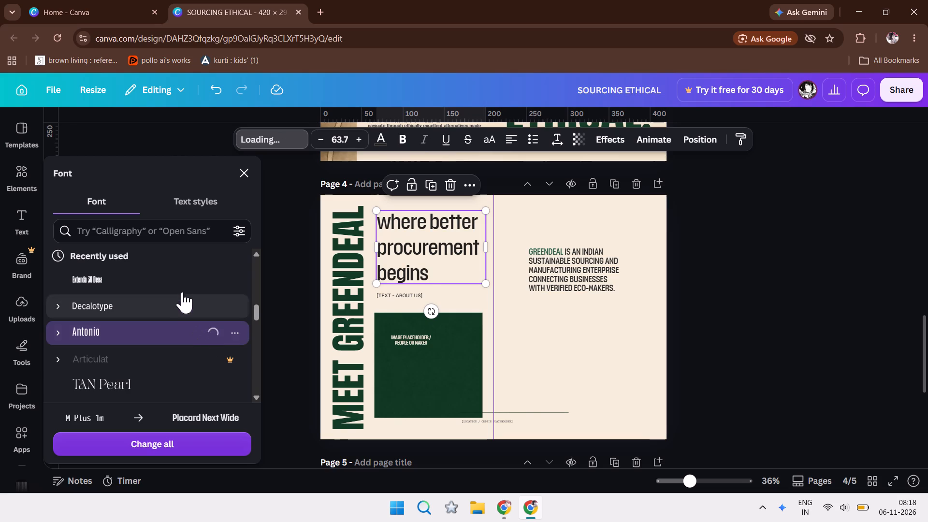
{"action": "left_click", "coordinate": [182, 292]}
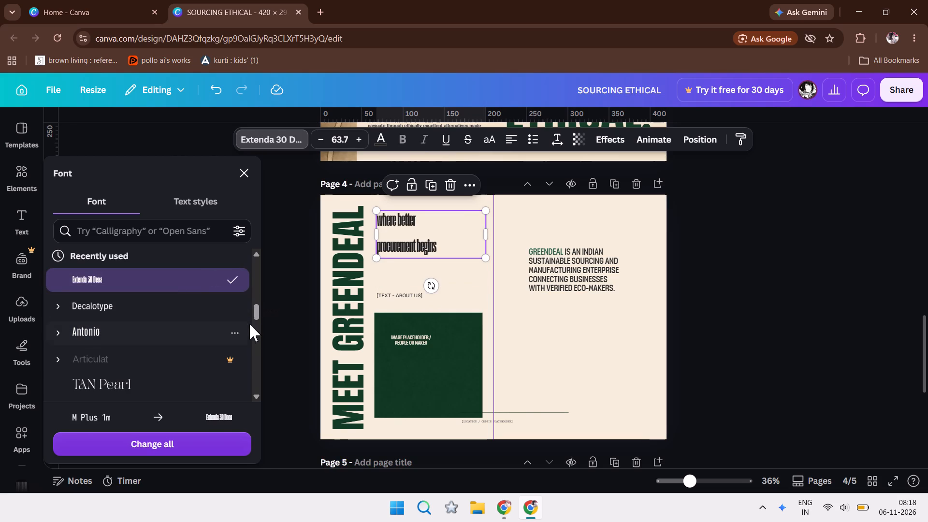
Set the page 4 "where better procurement begins" heading in bold Decalotype.
{"action": "left_click", "coordinate": [190, 305]}
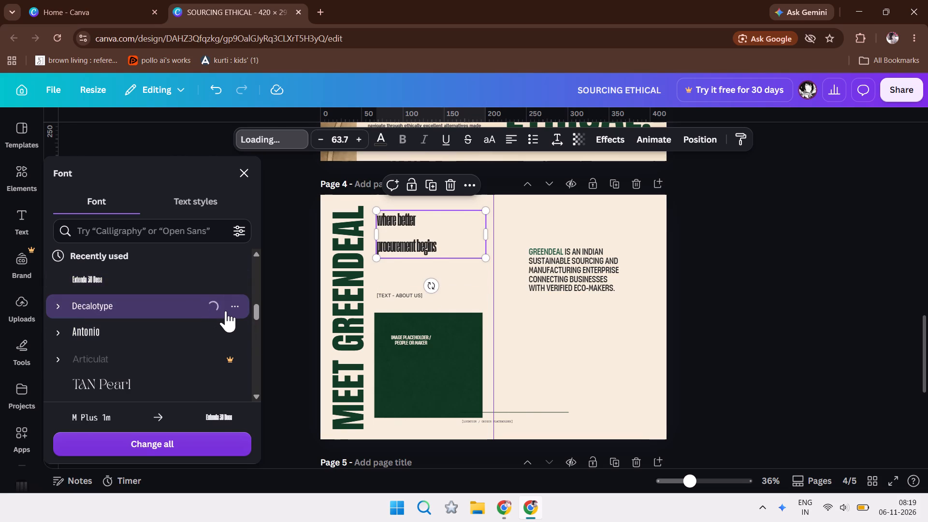
{"action": "left_click", "coordinate": [259, 316]}
{"action": "left_click_drag", "start_coordinate": [259, 317], "coordinate": [258, 325]}
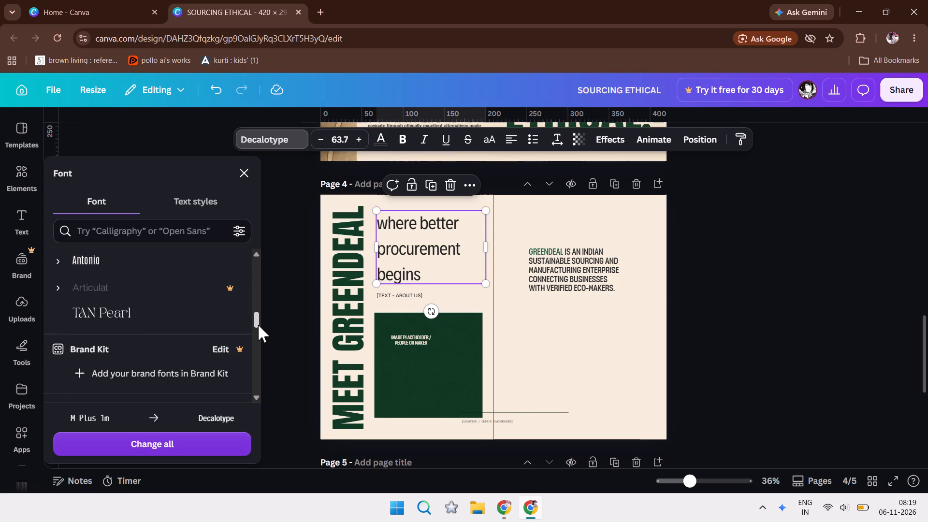
{"action": "left_click_drag", "start_coordinate": [258, 325], "coordinate": [257, 327]}
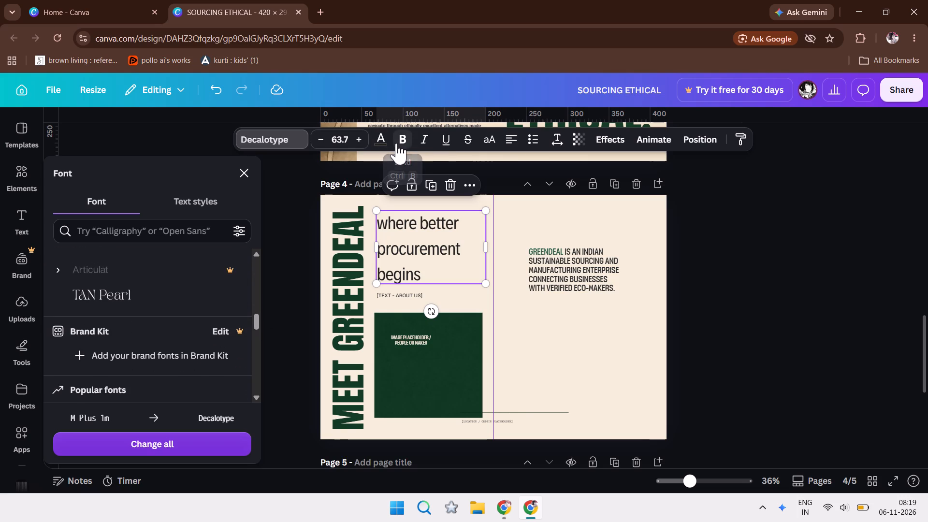
{"action": "left_click", "coordinate": [396, 143]}
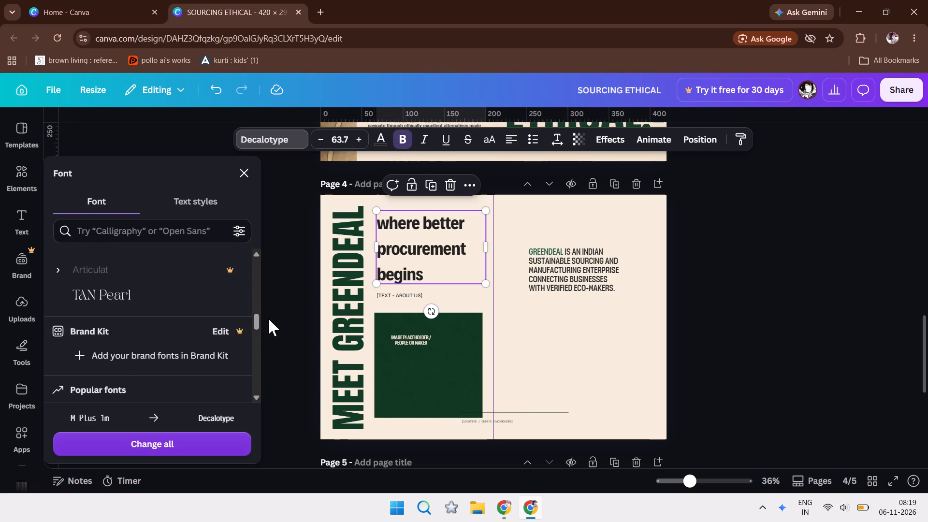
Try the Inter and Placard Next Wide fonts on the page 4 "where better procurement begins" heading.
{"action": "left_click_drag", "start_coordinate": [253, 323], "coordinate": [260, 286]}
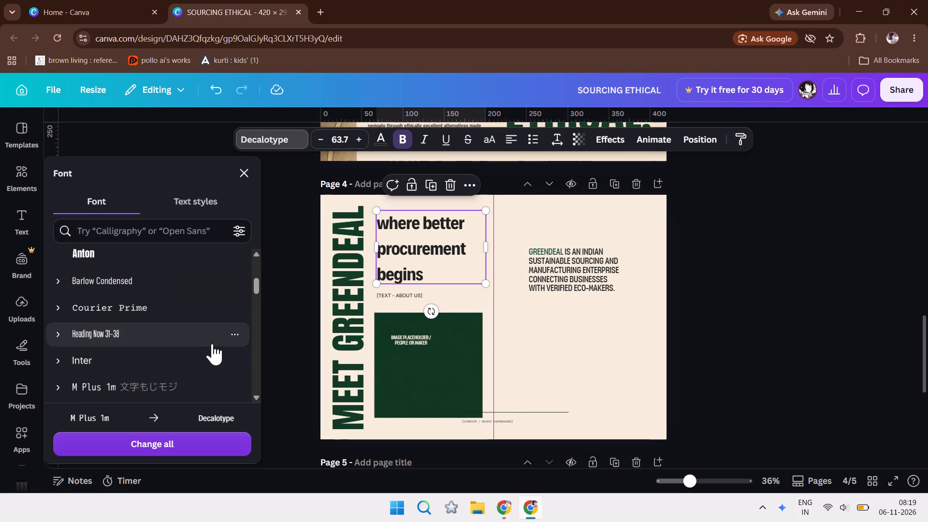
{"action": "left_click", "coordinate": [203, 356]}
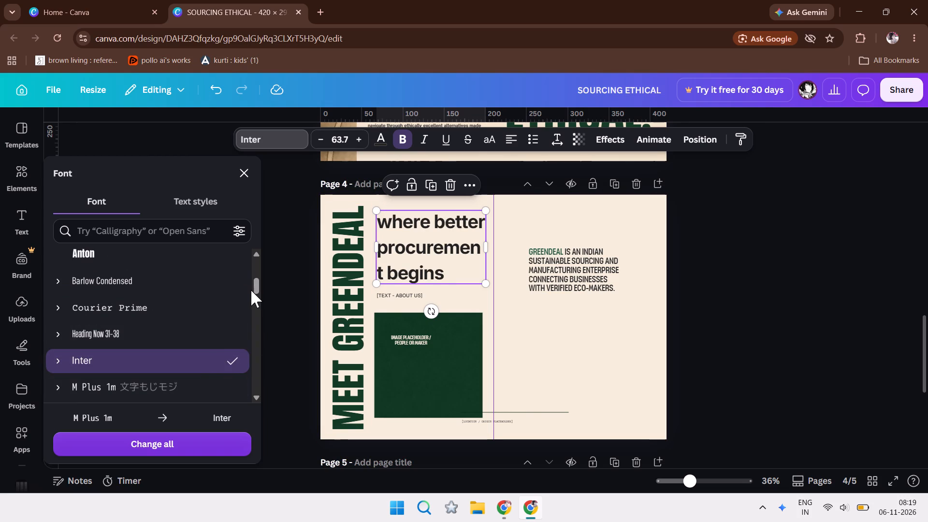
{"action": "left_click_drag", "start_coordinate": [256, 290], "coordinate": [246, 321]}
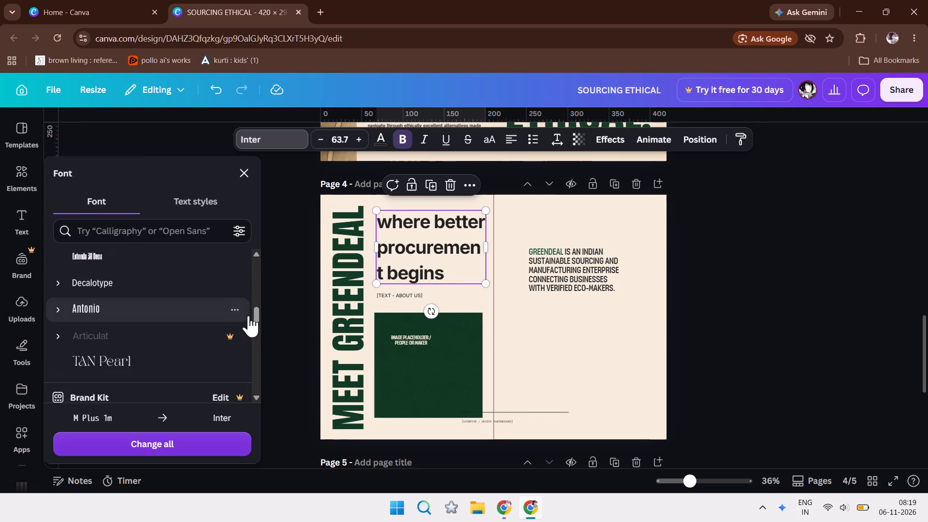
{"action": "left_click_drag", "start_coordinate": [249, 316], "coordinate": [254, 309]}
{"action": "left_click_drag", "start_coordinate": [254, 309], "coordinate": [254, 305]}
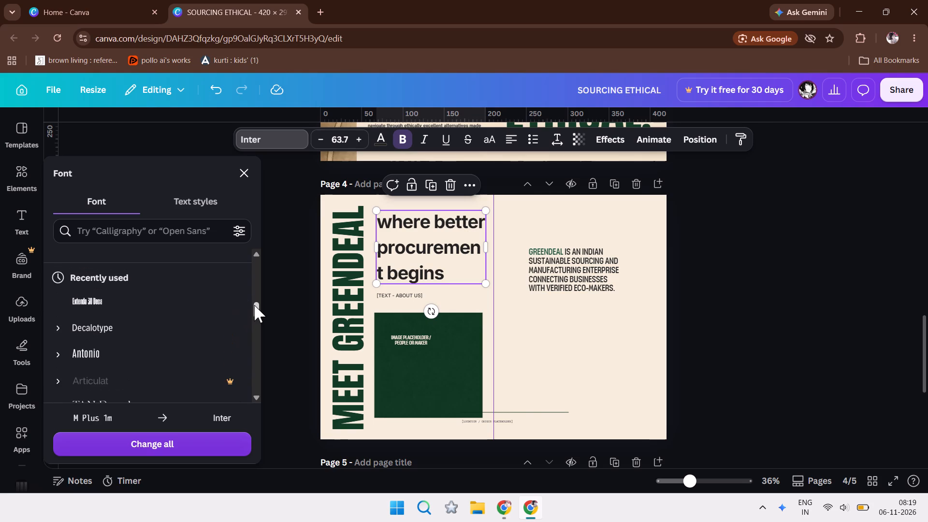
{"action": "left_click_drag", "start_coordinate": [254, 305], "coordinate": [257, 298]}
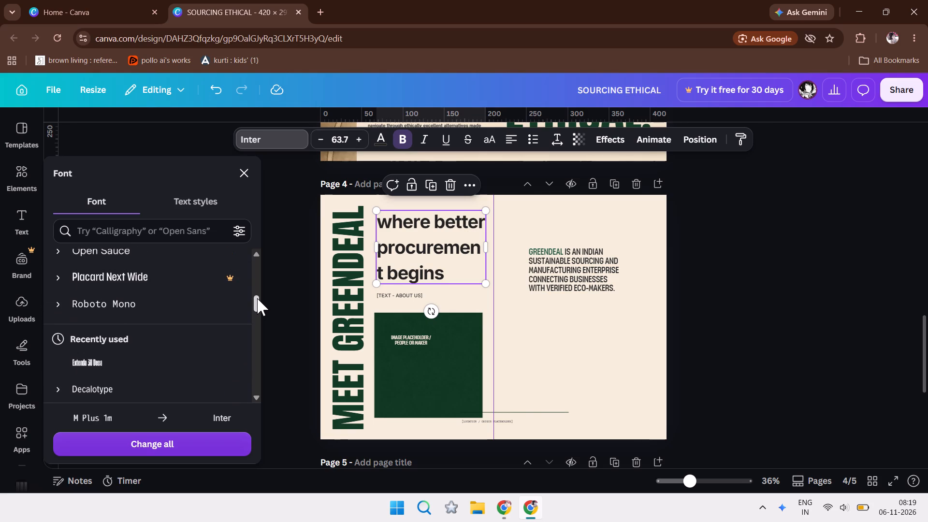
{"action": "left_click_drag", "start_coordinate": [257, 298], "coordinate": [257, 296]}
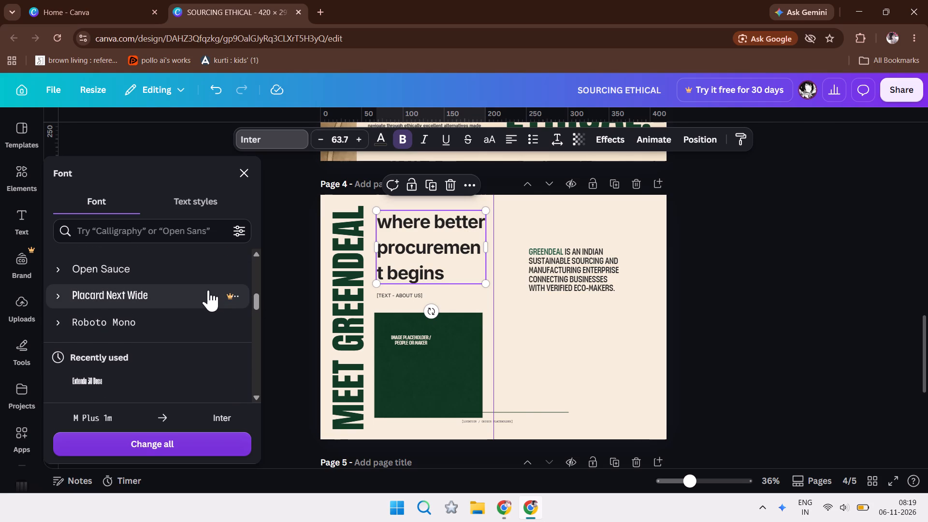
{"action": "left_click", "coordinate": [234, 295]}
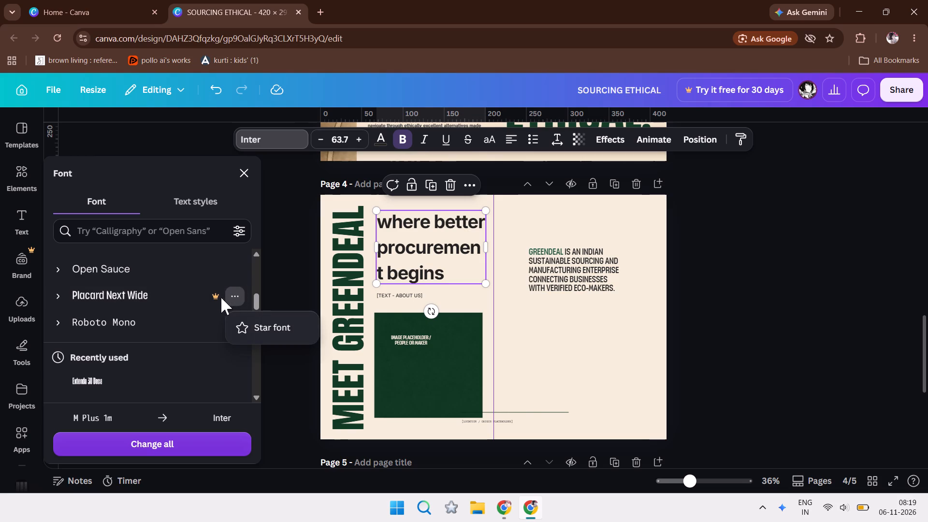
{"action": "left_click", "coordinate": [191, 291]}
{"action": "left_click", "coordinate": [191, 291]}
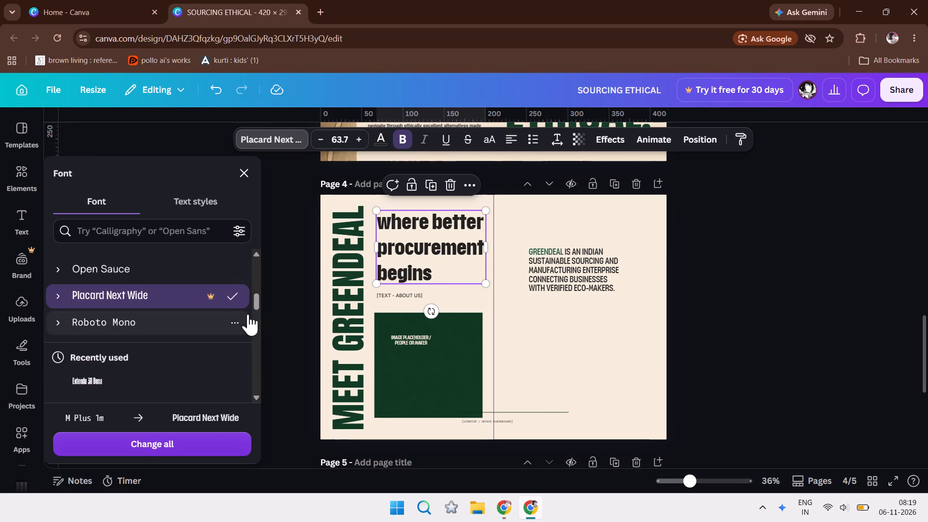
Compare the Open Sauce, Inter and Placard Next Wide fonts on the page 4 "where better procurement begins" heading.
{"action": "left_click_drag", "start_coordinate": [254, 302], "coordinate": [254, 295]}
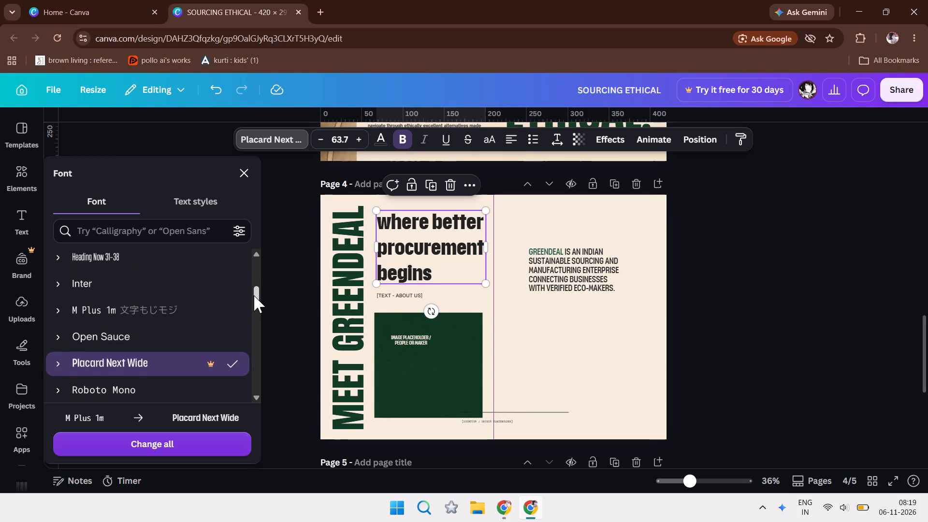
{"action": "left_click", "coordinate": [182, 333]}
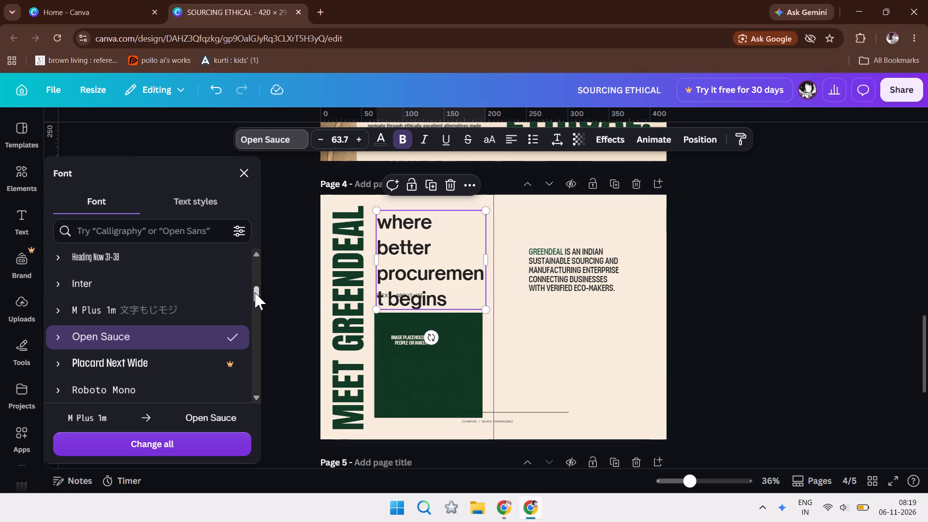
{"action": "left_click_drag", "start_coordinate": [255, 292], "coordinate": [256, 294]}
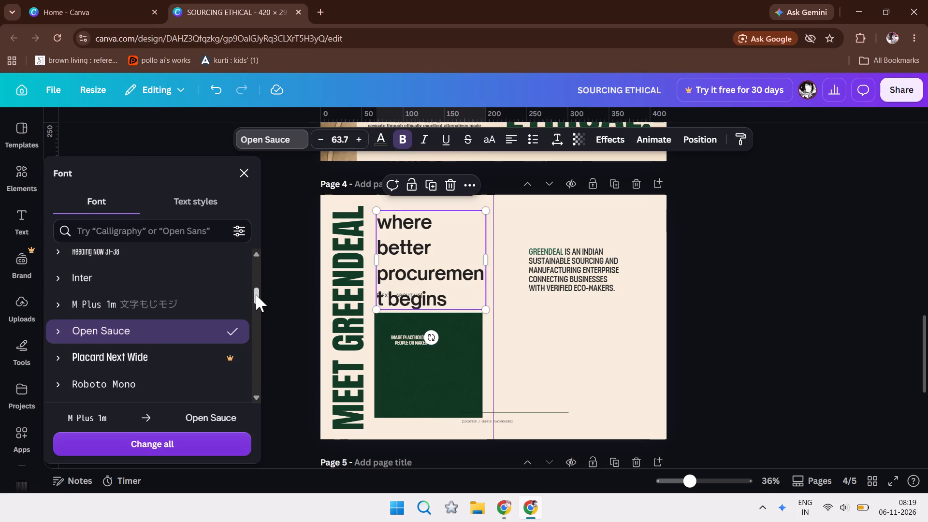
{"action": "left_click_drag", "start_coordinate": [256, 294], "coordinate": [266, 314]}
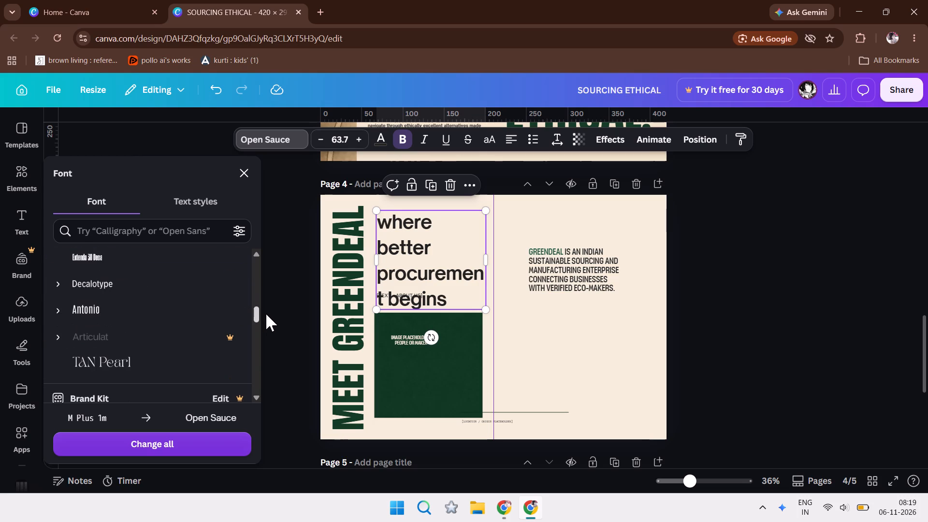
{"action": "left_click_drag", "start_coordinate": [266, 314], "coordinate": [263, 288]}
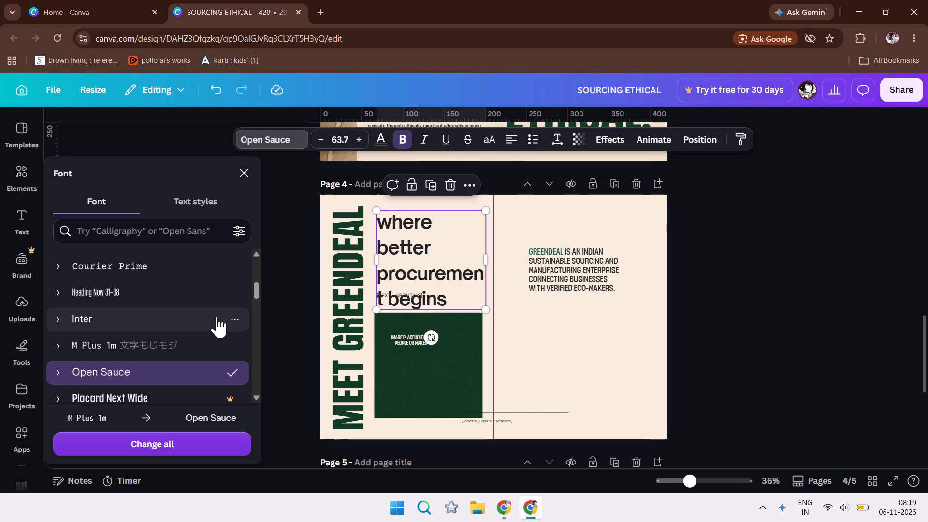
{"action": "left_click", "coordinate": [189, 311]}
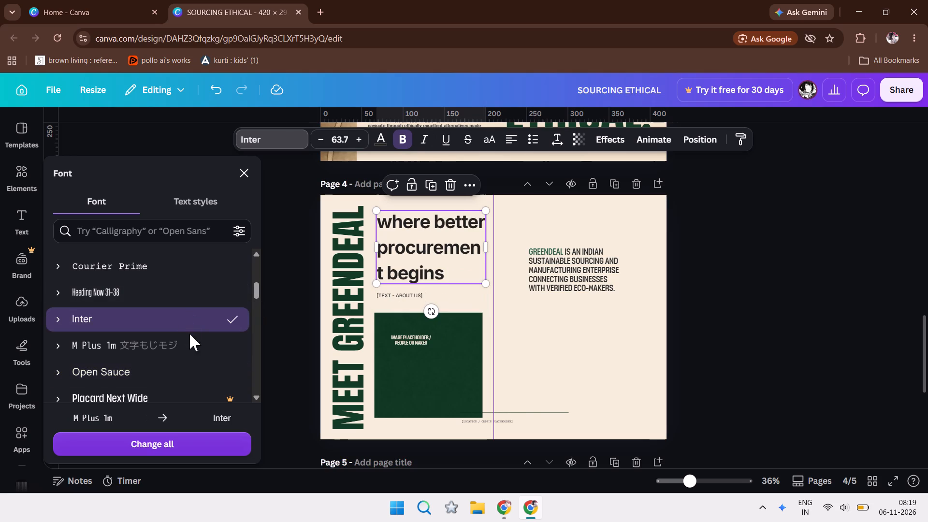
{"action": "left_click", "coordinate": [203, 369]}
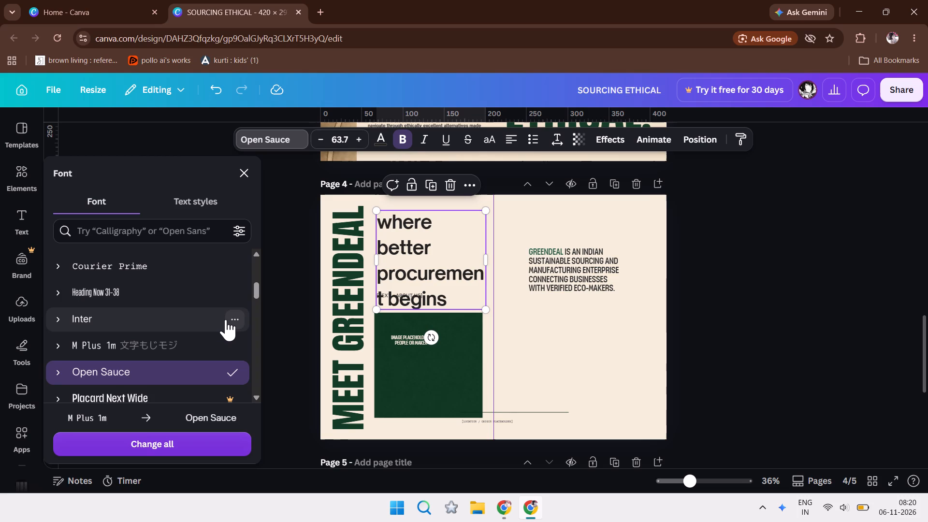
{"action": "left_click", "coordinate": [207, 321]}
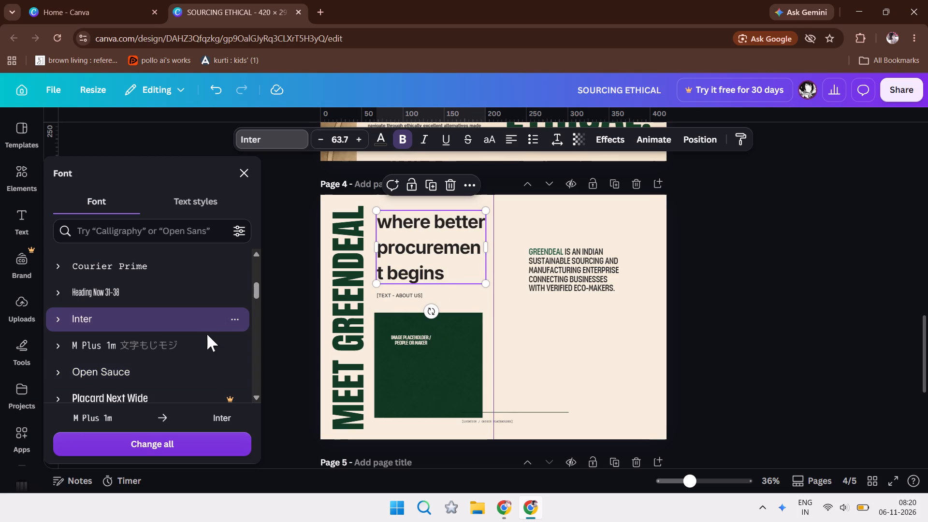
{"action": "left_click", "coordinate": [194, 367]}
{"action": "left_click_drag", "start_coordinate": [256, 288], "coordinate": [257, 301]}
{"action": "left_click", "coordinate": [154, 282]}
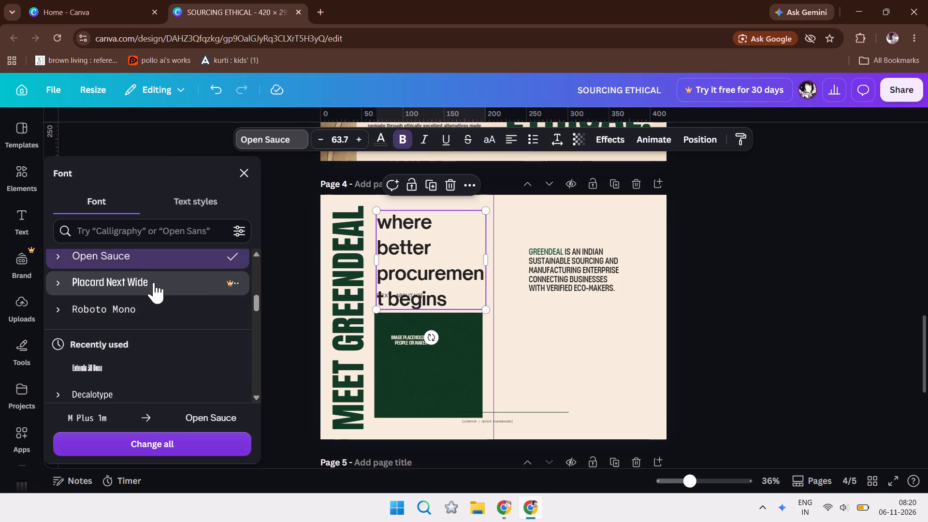
Set the page 4 "where better procurement begins" heading in Open Sauce.
{"action": "left_click", "coordinate": [173, 261]}
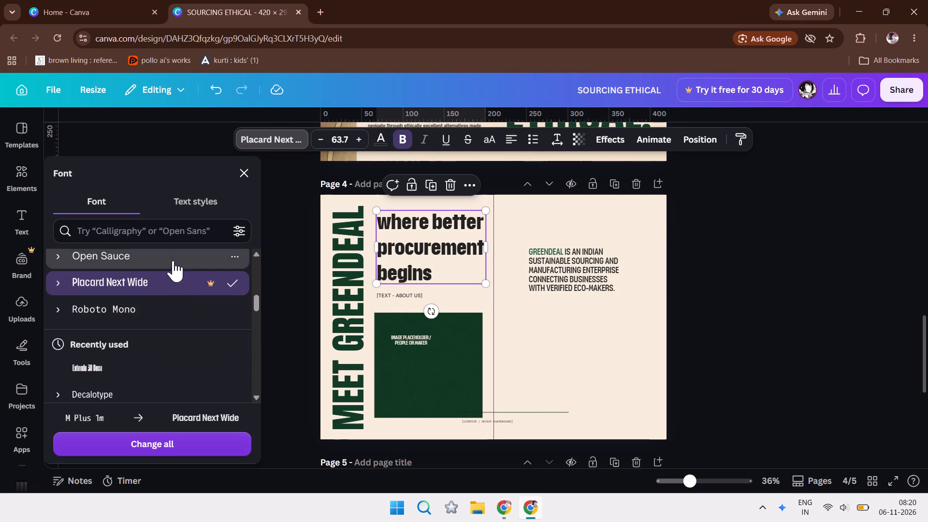
{"action": "left_click", "coordinate": [294, 306]}
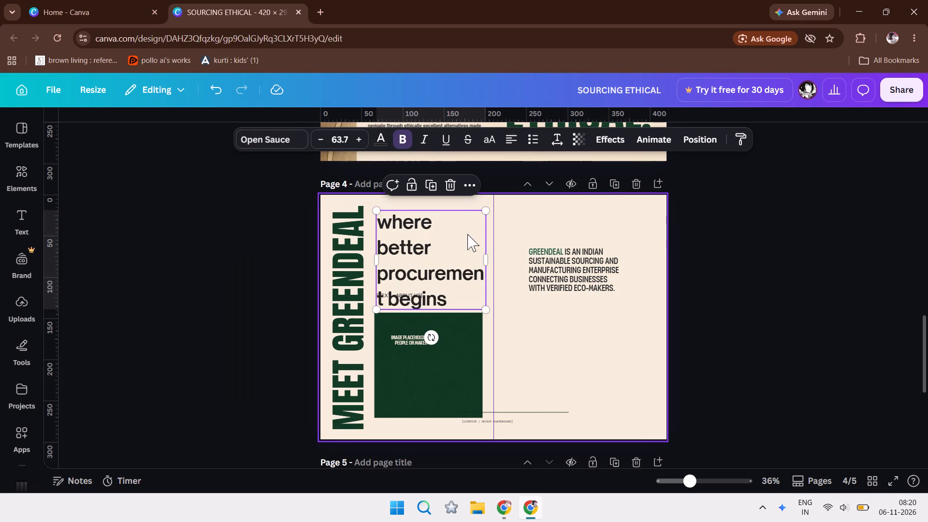
Reduce the font size of "procurement begins" in the page 4 heading, undoing the last reductions back to 60.7.
{"action": "left_click", "coordinate": [383, 298]}
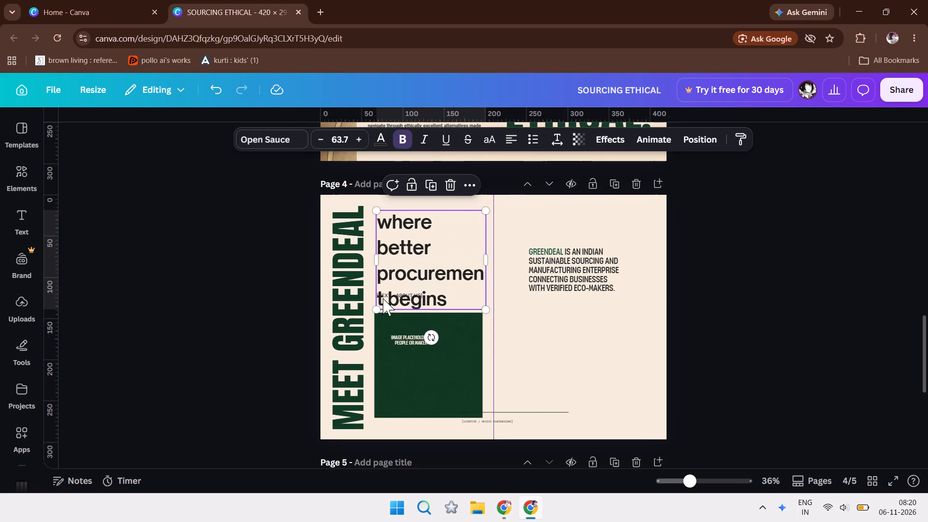
{"action": "triple_click", "coordinate": [319, 143]}
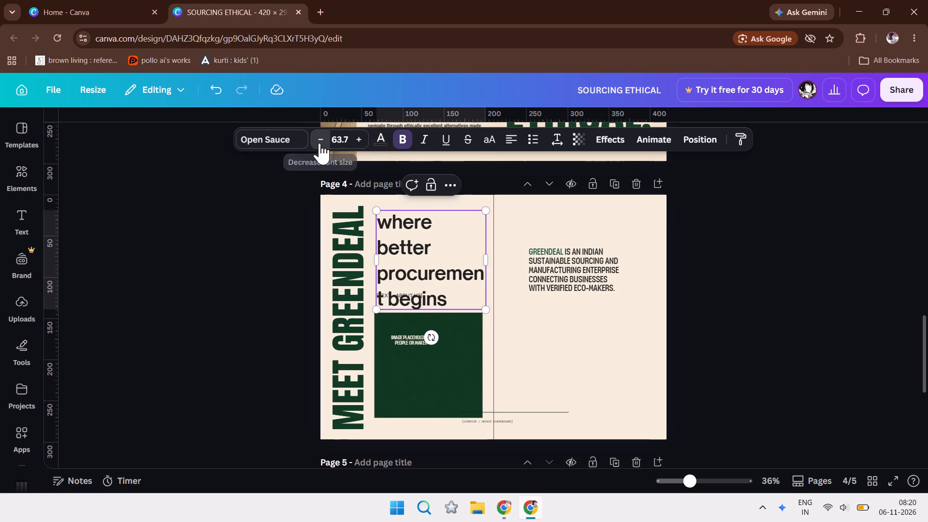
{"action": "triple_click", "coordinate": [319, 143]}
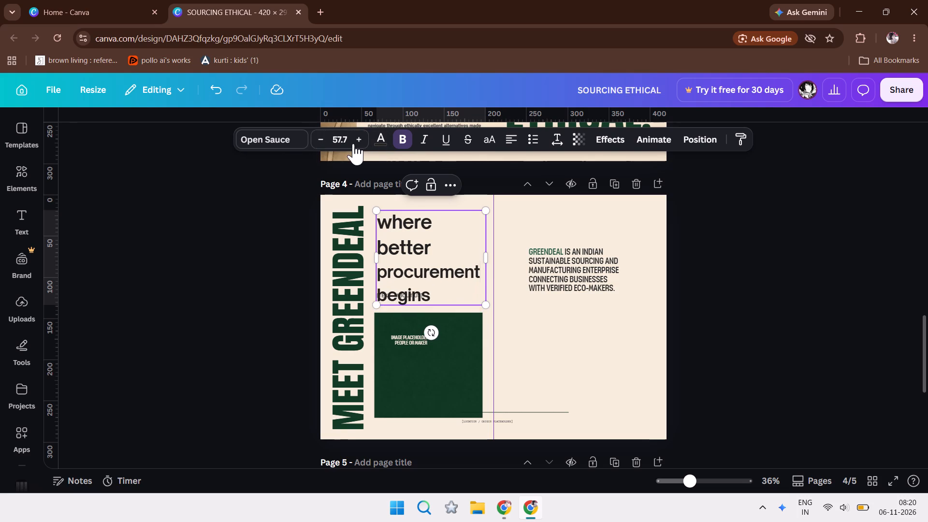
{"action": "key", "text": "ctrl+z"}
{"action": "key", "text": "ctrl+z"}
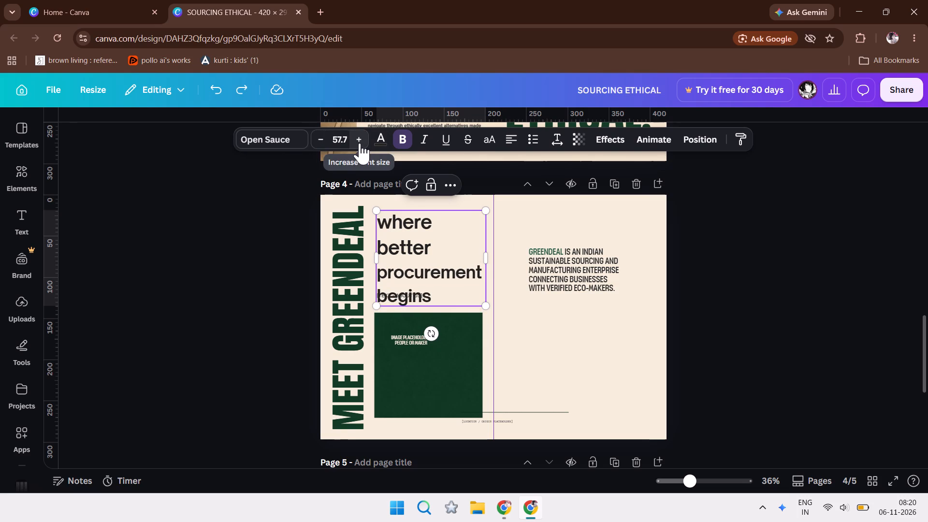
{"action": "key", "text": "ctrl+z"}
{"action": "key", "text": "ctrl+z"}
{"action": "key", "text": "ctrl+z"}
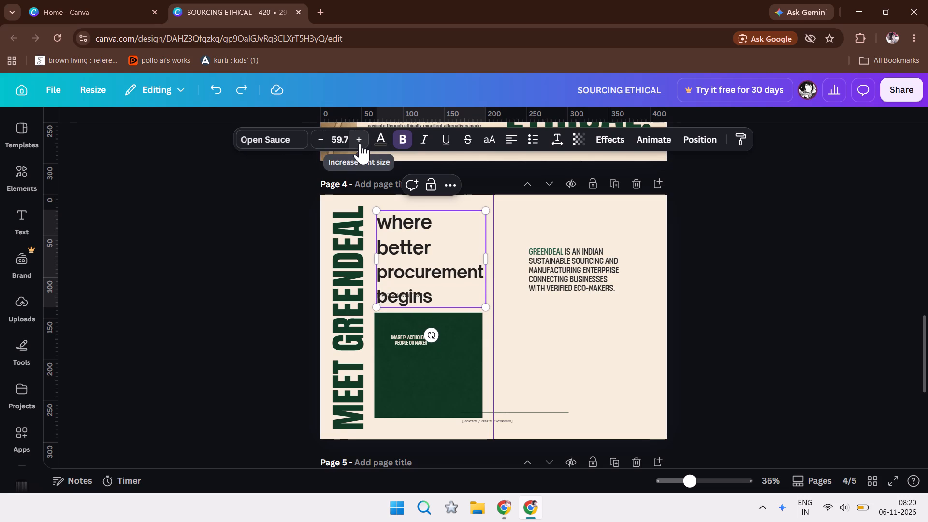
{"action": "key", "text": "ctrl+z"}
{"action": "key", "text": "ctrl+z"}
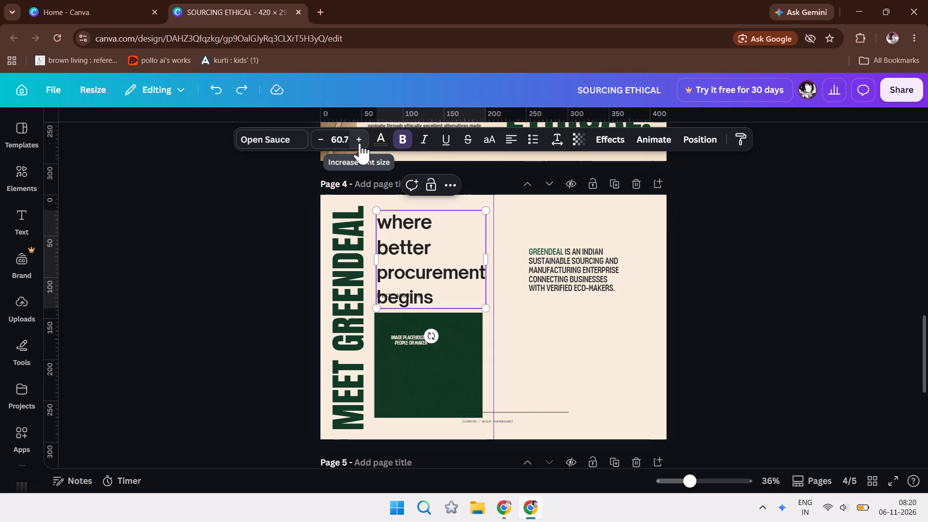
{"action": "left_click", "coordinate": [189, 250]}
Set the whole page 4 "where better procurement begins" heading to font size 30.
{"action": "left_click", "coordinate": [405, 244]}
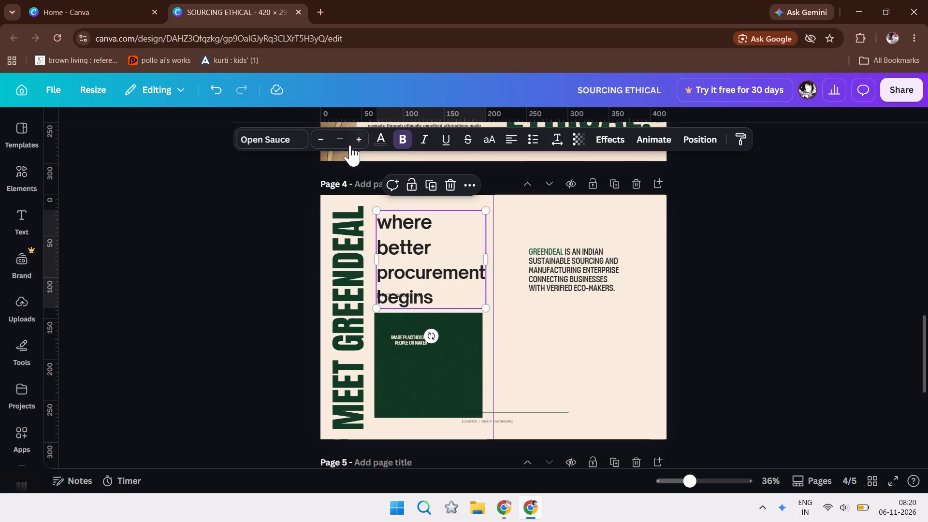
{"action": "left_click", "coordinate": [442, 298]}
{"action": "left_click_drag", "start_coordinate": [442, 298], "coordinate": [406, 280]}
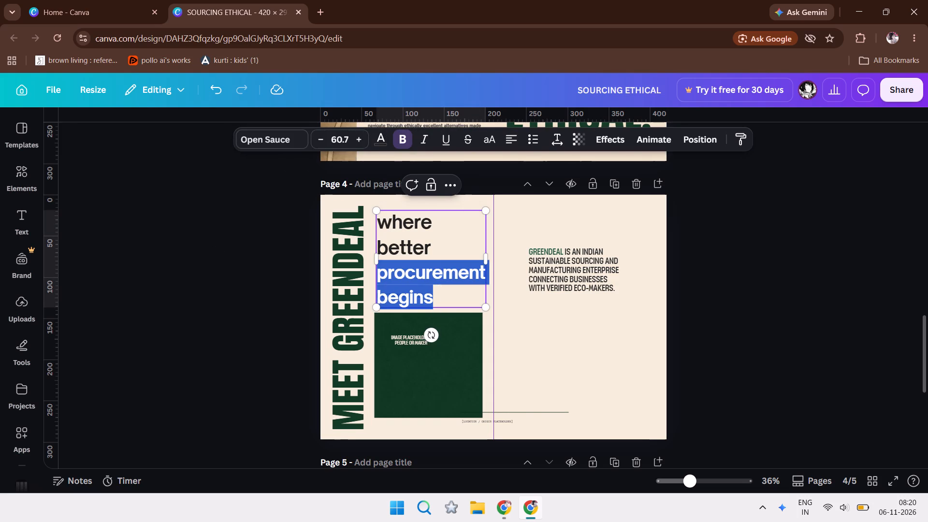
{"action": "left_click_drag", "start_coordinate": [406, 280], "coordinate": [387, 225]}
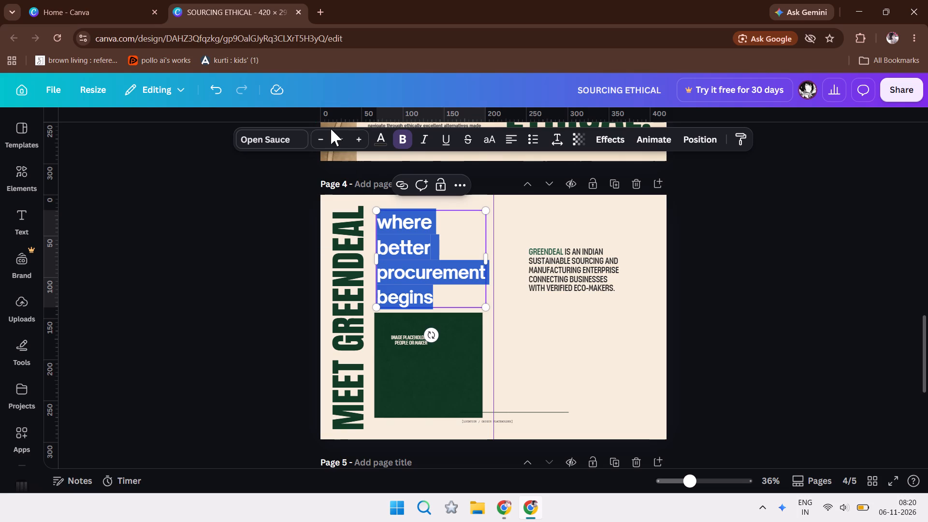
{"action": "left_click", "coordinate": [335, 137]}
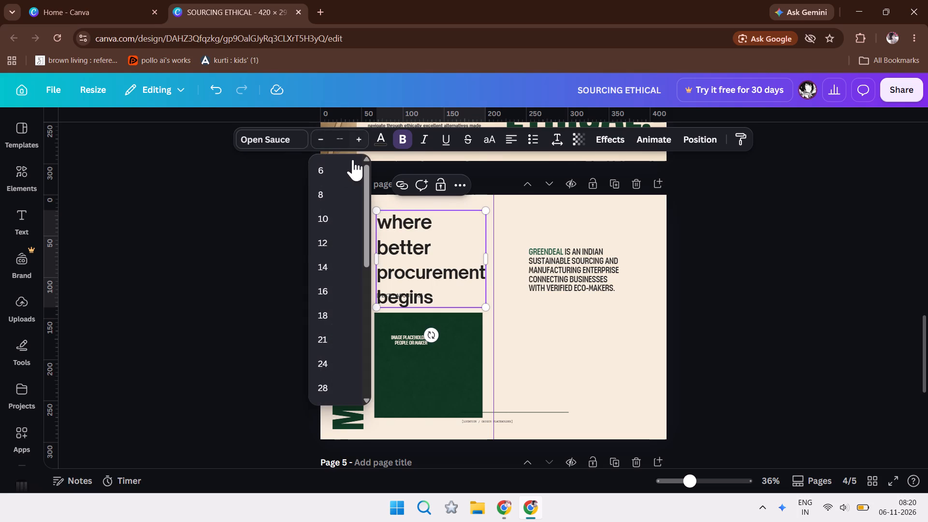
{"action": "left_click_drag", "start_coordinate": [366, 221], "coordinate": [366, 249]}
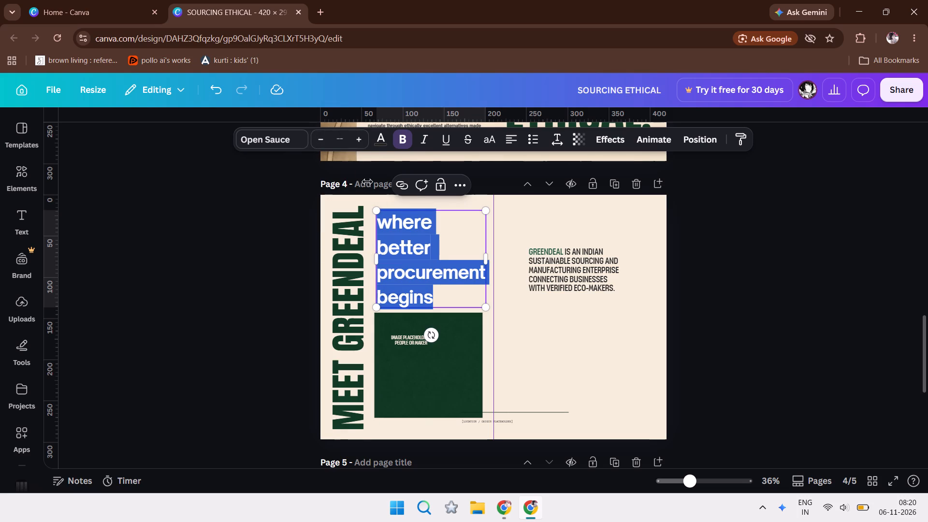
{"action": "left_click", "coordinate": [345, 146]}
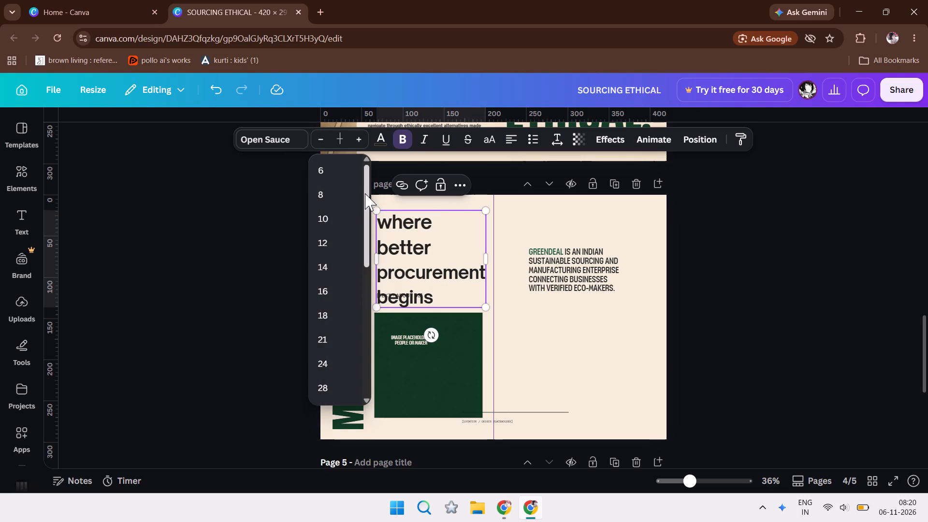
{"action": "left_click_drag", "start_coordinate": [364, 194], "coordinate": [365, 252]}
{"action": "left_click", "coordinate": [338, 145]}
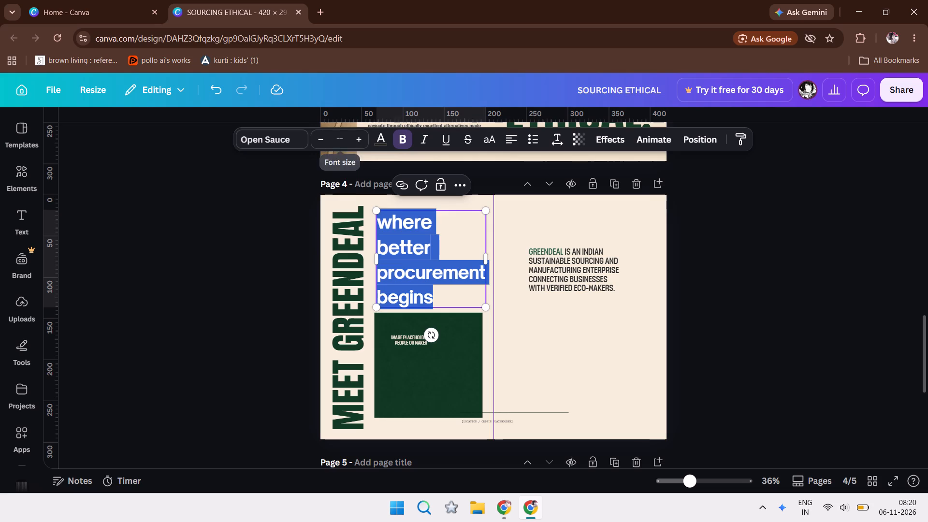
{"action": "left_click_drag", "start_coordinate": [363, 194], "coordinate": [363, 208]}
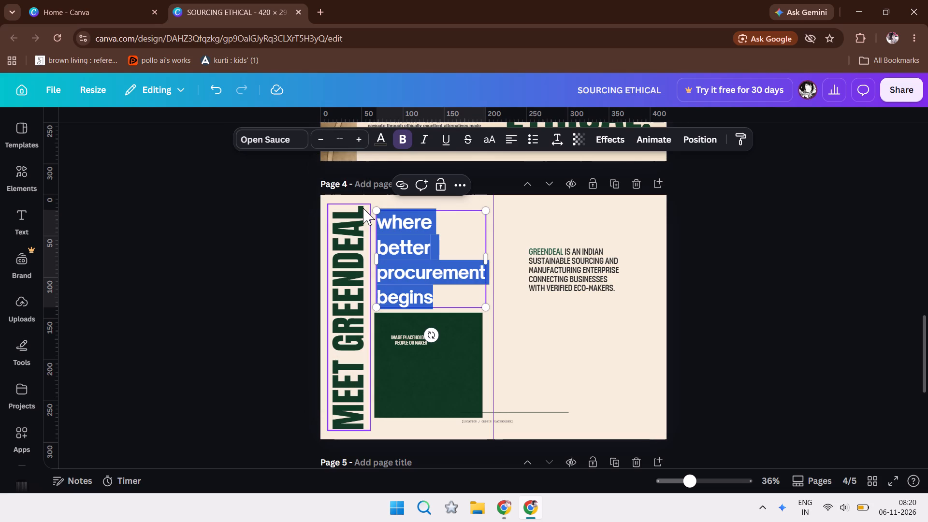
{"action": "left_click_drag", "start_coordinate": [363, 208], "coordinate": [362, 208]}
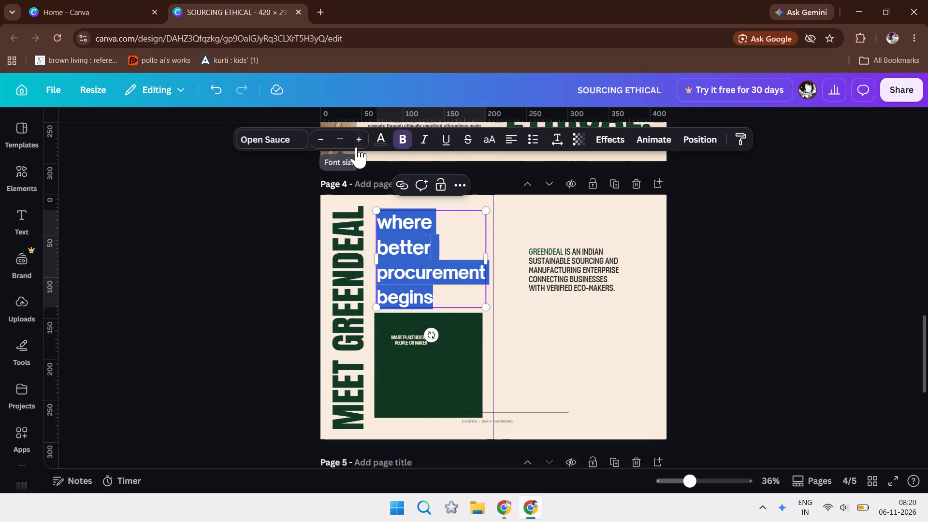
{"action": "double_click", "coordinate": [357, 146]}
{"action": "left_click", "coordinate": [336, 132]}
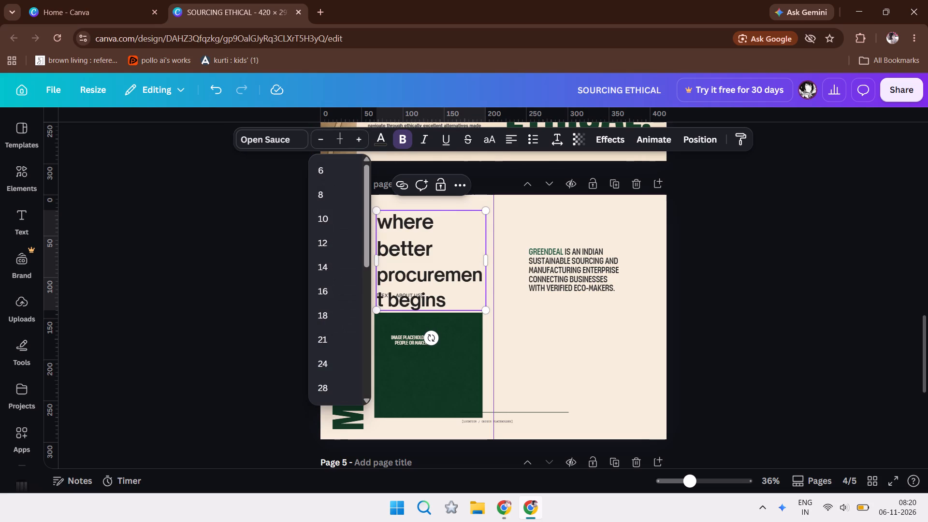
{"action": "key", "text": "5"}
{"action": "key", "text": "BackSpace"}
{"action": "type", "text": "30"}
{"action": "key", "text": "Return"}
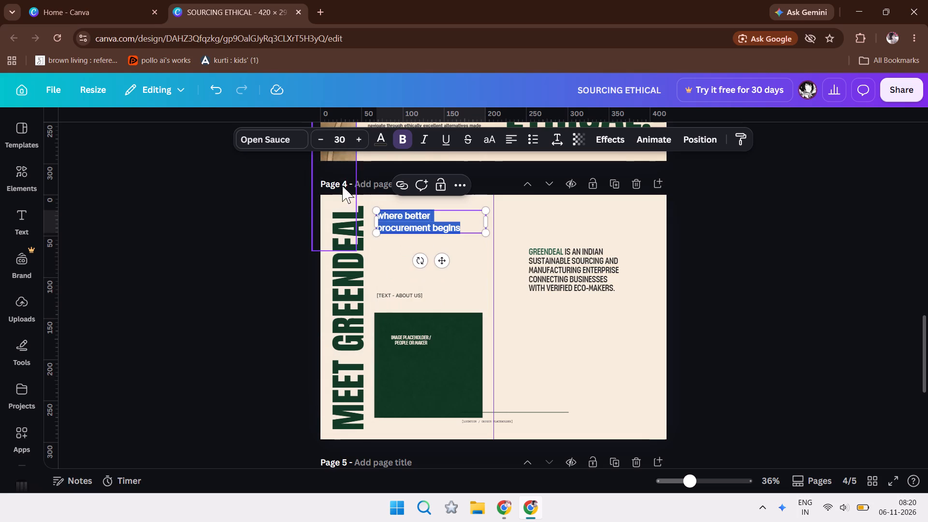
Set the font size of the whole page 4 "where better procurement begins" heading to 56.
{"action": "left_click", "coordinate": [347, 137]}
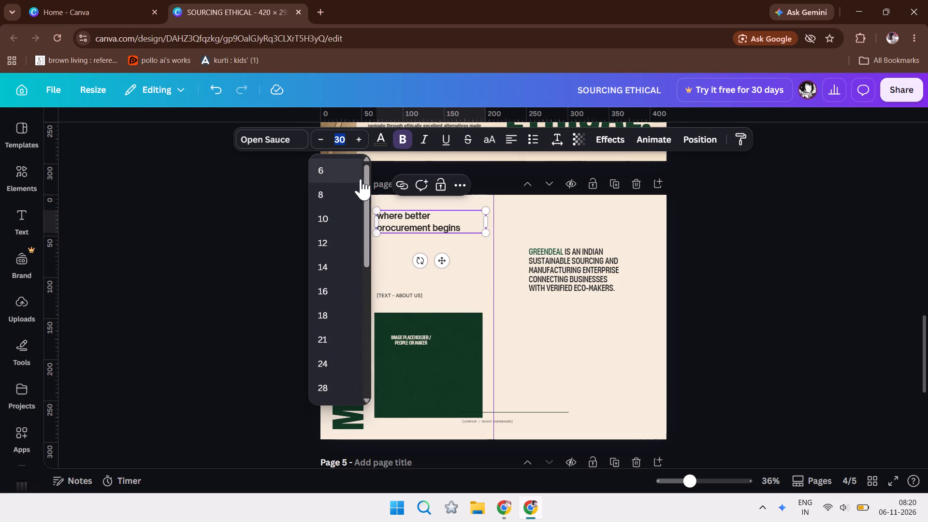
{"action": "left_click_drag", "start_coordinate": [363, 180], "coordinate": [362, 192]}
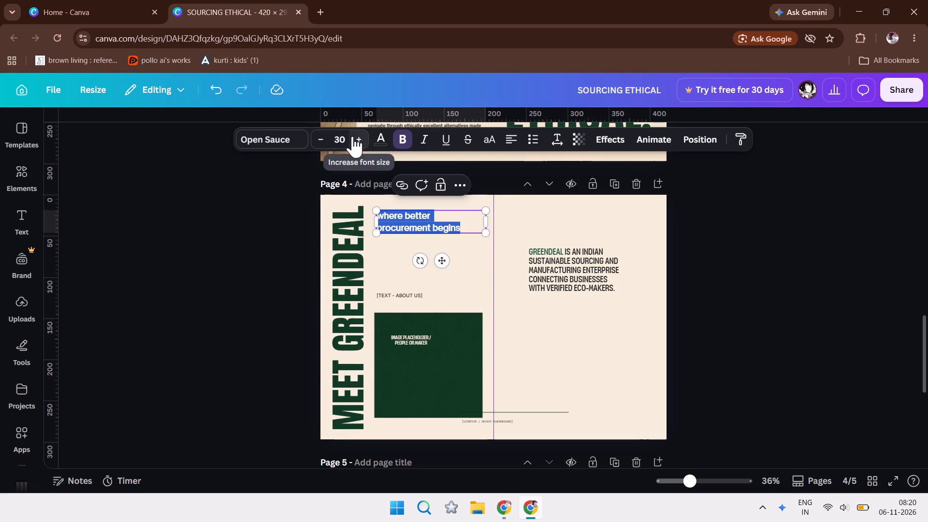
{"action": "left_click", "coordinate": [346, 136]}
{"action": "key", "text": "Down"}
{"action": "key", "text": "Down"}
{"action": "key", "text": "Down"}
{"action": "key", "text": "Down"}
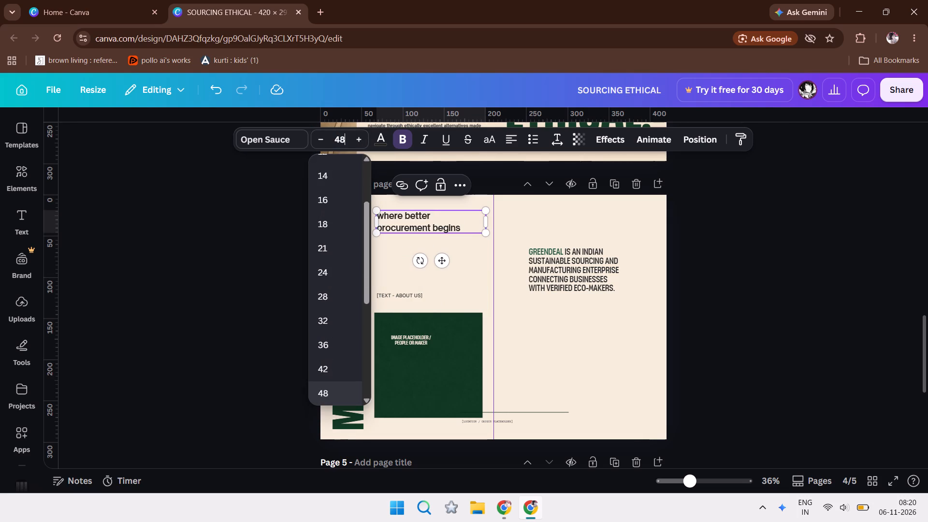
{"action": "key", "text": "Down"}
{"action": "key", "text": "Down"}
{"action": "key", "text": "Down"}
{"action": "key", "text": "Down"}
{"action": "key", "text": "Down"}
{"action": "key", "text": "Down"}
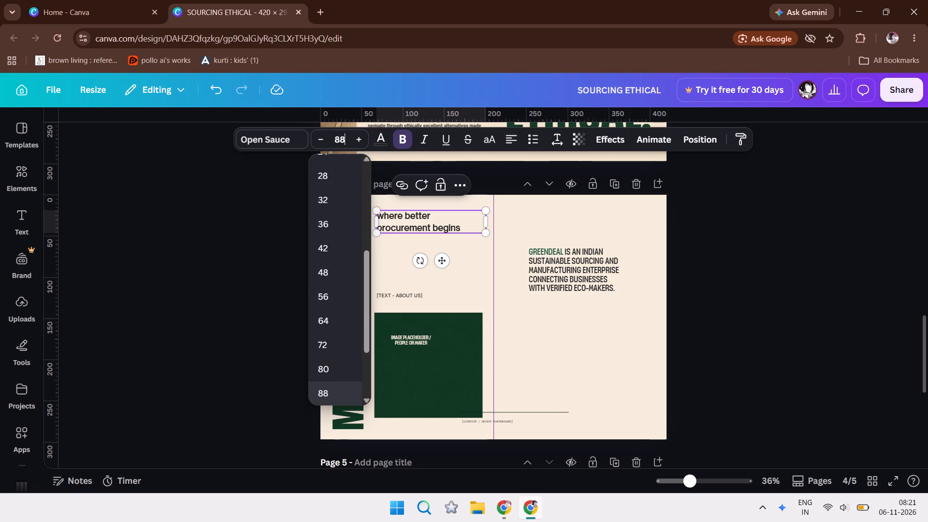
{"action": "left_click", "coordinate": [324, 291]}
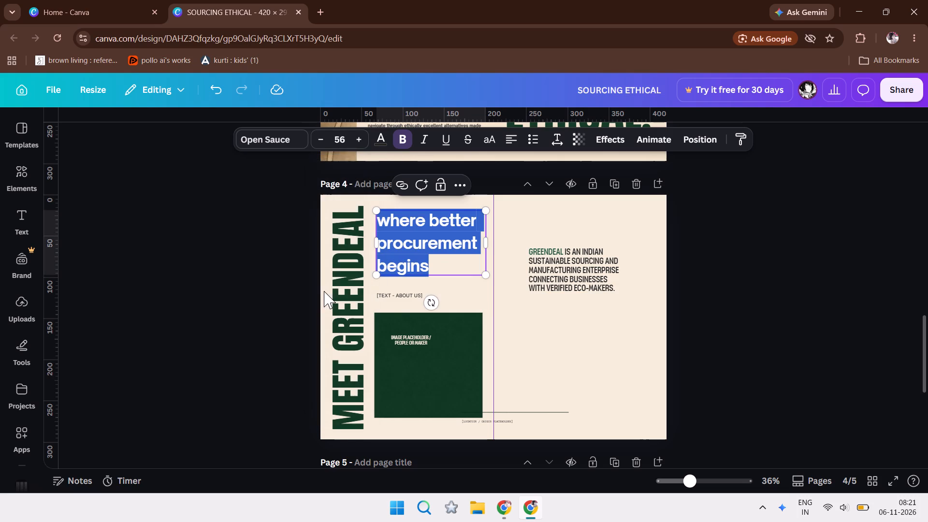
{"action": "left_click", "coordinate": [280, 254]}
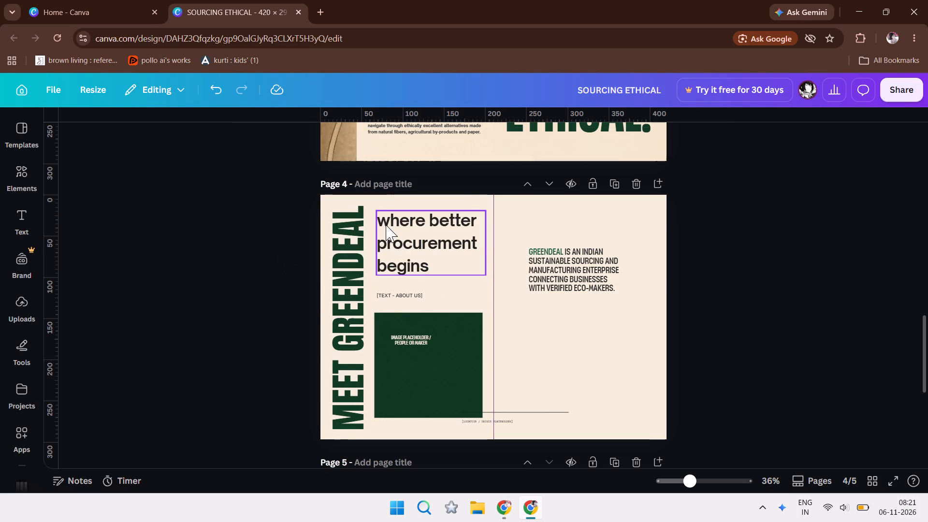
Capitalise the first word and add a full stop so the heading reads "Where better procurement begins.".
{"action": "left_click", "coordinate": [386, 225]}
{"action": "left_click", "coordinate": [386, 225]}
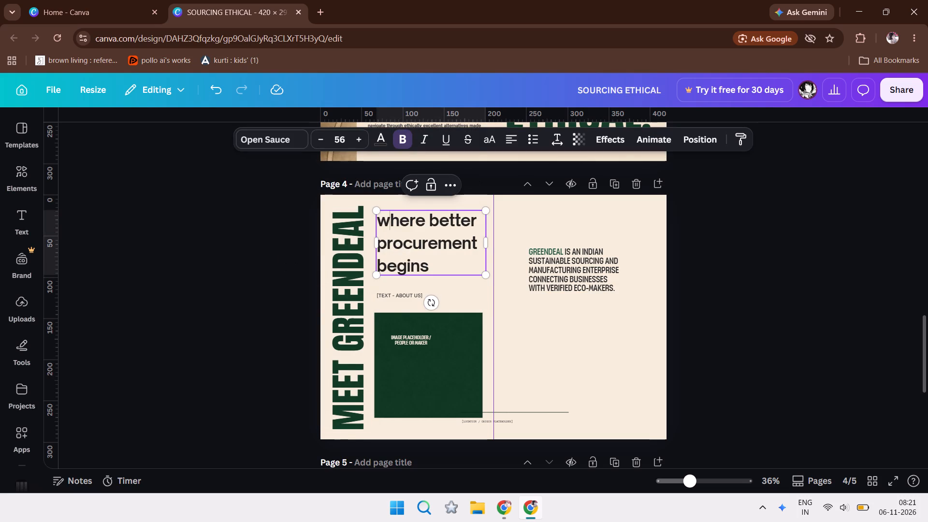
{"action": "key", "text": "BackSpace"}
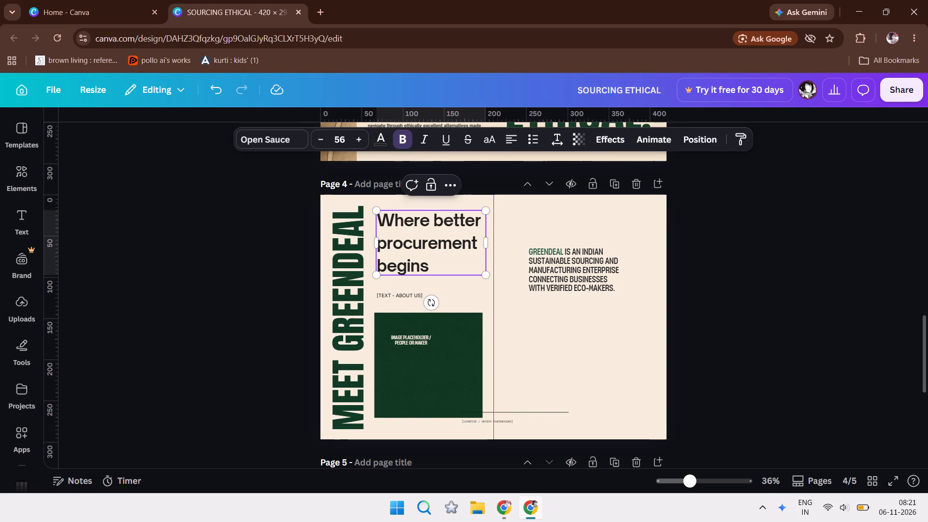
{"action": "left_click", "coordinate": [437, 264]}
{"action": "key", "text": "BackSpace"}
{"action": "type", "text": "s."}
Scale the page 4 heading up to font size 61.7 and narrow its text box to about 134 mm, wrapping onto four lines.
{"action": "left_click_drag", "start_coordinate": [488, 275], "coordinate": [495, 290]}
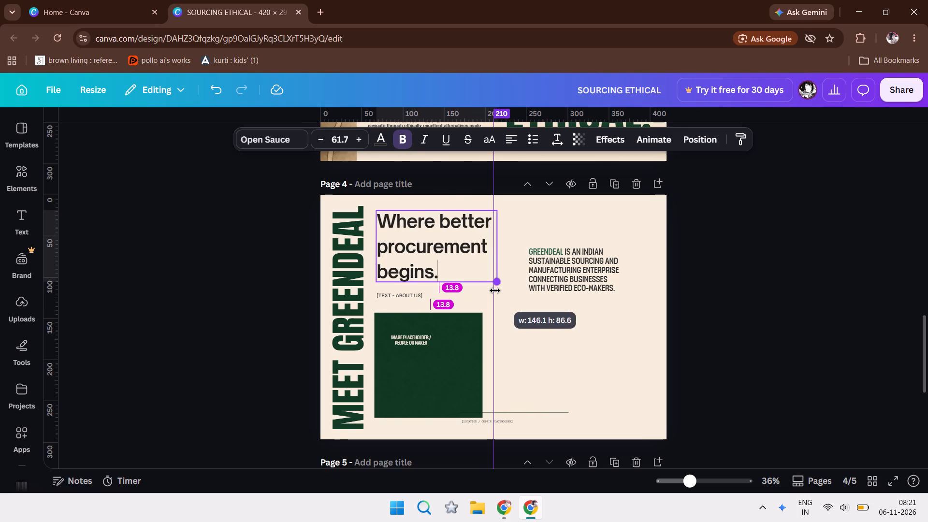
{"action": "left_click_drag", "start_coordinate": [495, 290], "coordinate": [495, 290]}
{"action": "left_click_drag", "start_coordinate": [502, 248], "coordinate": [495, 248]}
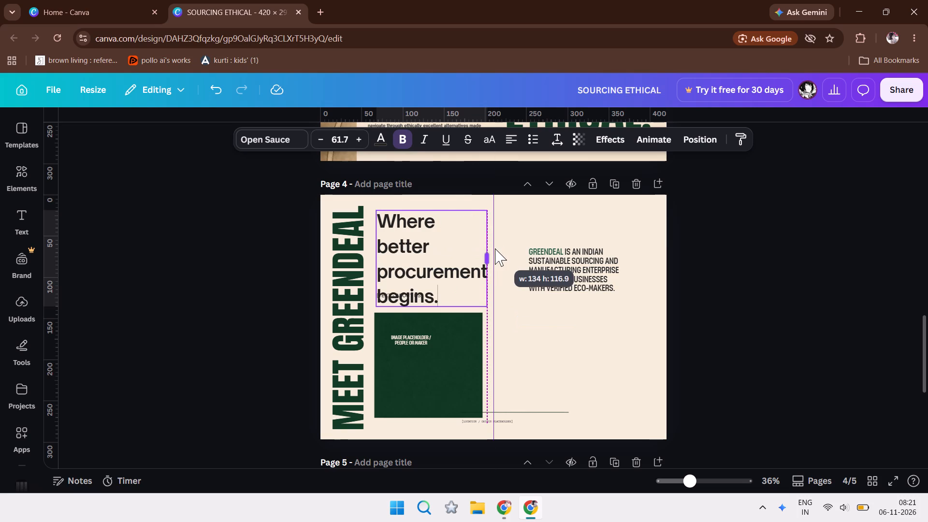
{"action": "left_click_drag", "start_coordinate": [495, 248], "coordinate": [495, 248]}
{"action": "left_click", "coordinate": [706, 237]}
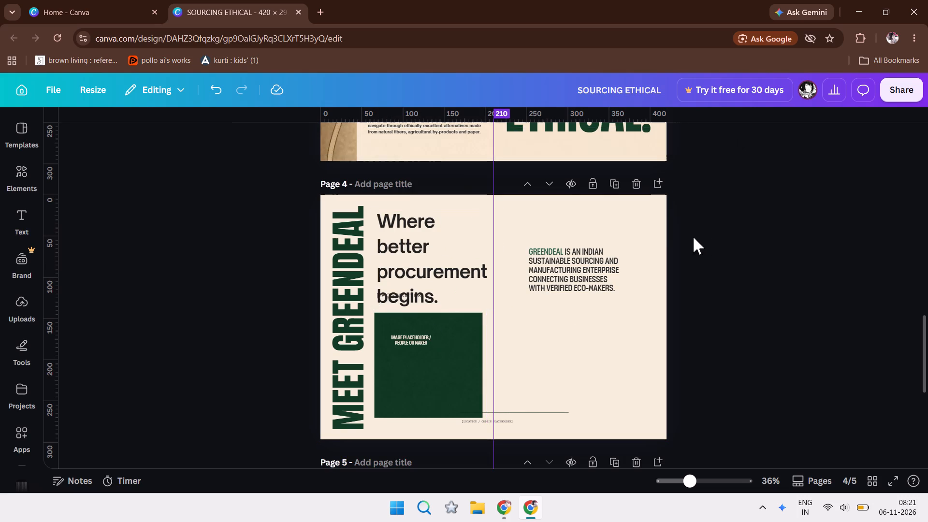
Shift the heading aside and move the "[TEXT - ABOUT US]" placeholder onto page 4's right half, above the GREENDEAL paragraph.
{"action": "left_click_drag", "start_coordinate": [425, 239], "coordinate": [441, 234]}
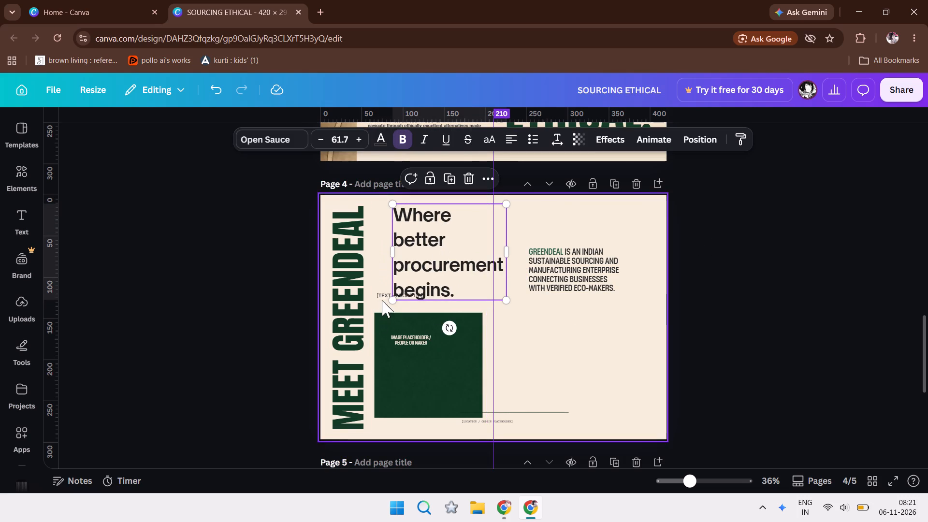
{"action": "left_click", "coordinate": [382, 299]}
{"action": "left_click_drag", "start_coordinate": [382, 299], "coordinate": [475, 365]}
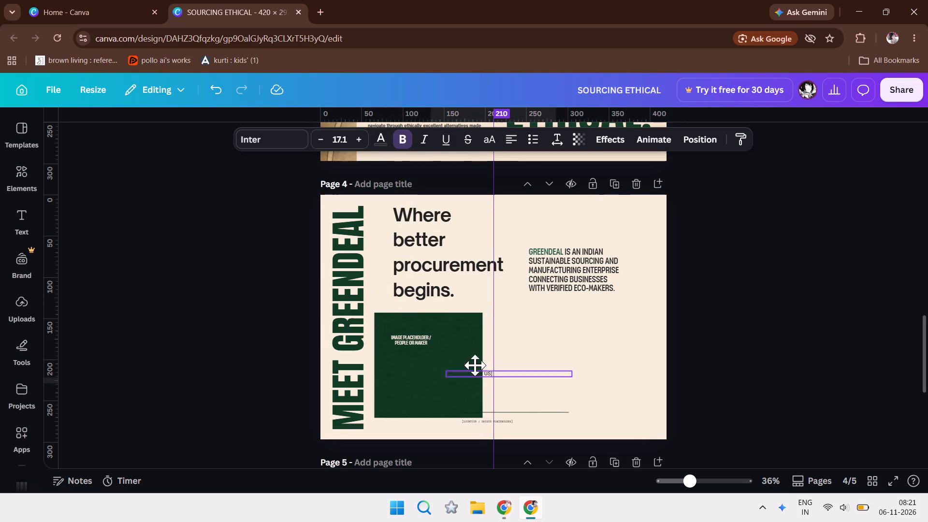
{"action": "left_click_drag", "start_coordinate": [475, 365], "coordinate": [523, 225]}
Move the heading back beside MEET GREENDEAL, scale it to font size 53 and widen its box to wrap onto three lines.
{"action": "left_click_drag", "start_coordinate": [400, 267], "coordinate": [387, 266]}
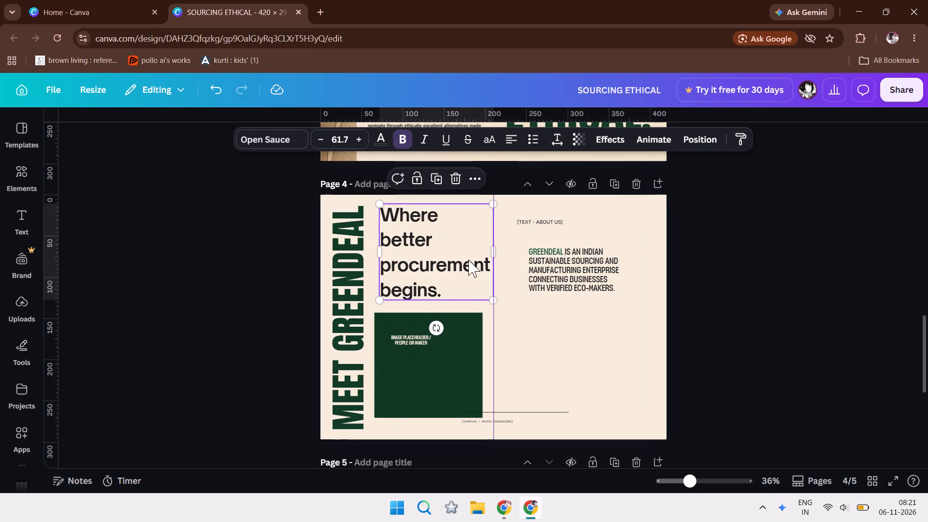
{"action": "left_click", "coordinate": [493, 300]}
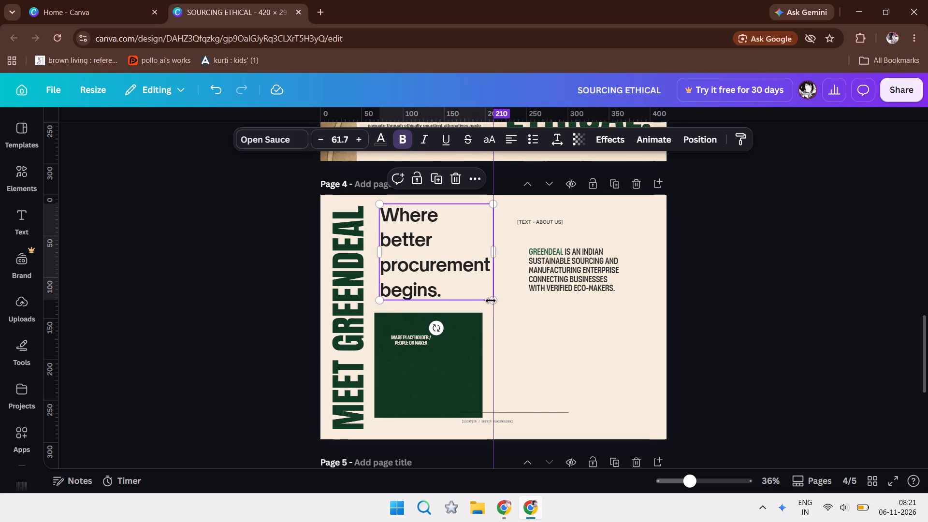
{"action": "left_click_drag", "start_coordinate": [490, 303], "coordinate": [476, 293]}
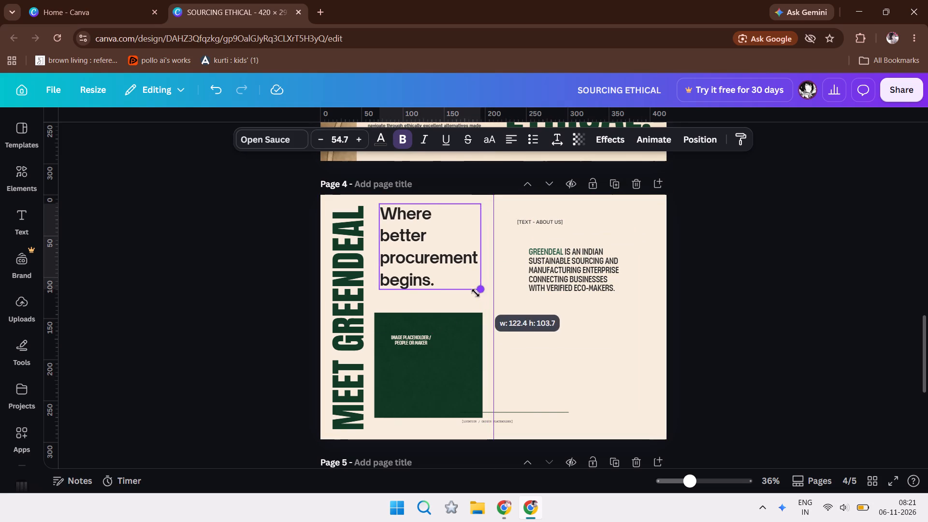
{"action": "left_click_drag", "start_coordinate": [484, 248], "coordinate": [492, 249]}
{"action": "left_click", "coordinate": [478, 249]}
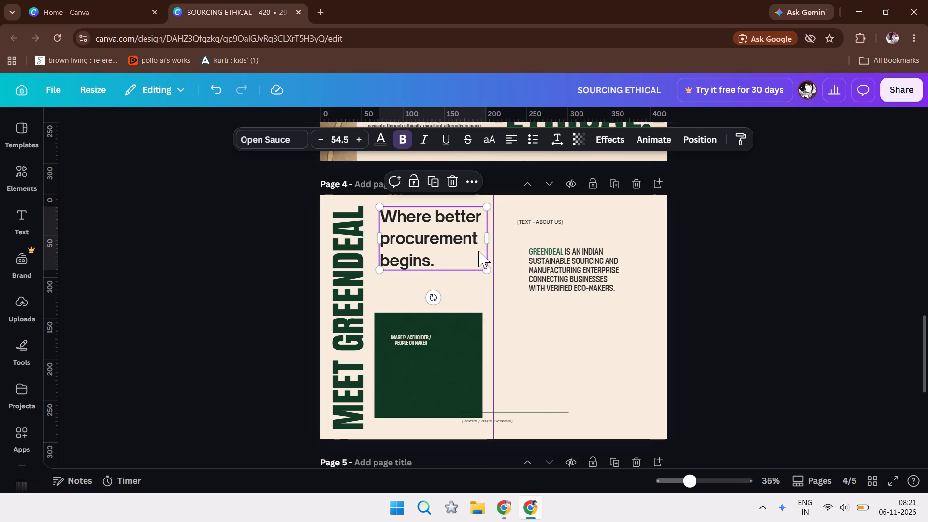
{"action": "left_click_drag", "start_coordinate": [487, 269], "coordinate": [481, 267]}
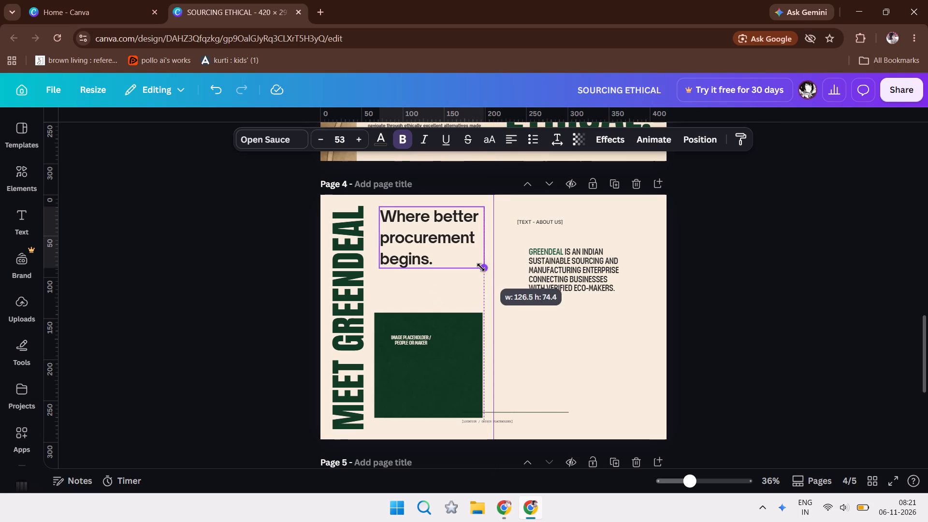
{"action": "left_click_drag", "start_coordinate": [481, 267], "coordinate": [483, 266]}
{"action": "left_click", "coordinate": [750, 313]}
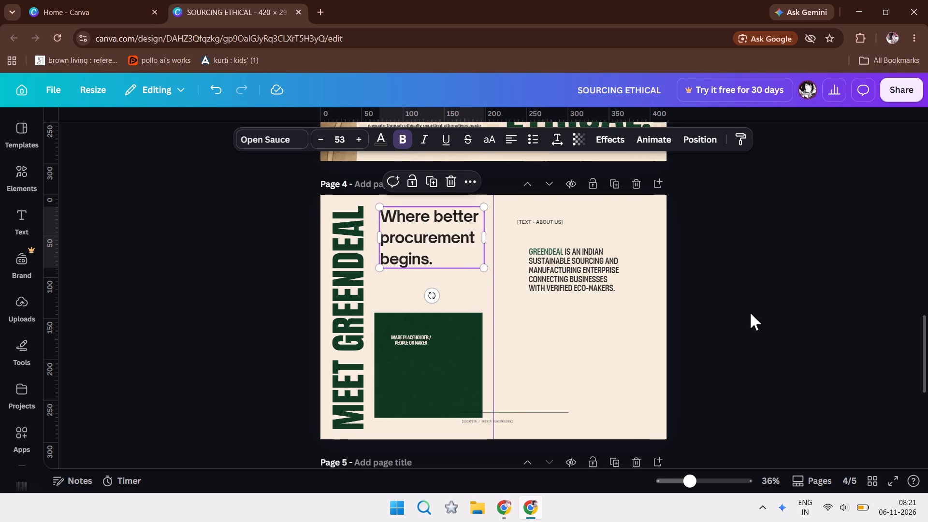
Nudge the green image placeholder box on page 4 slightly right and down, roughly in line with the heading above.
{"action": "left_click_drag", "start_coordinate": [444, 352], "coordinate": [446, 357]}
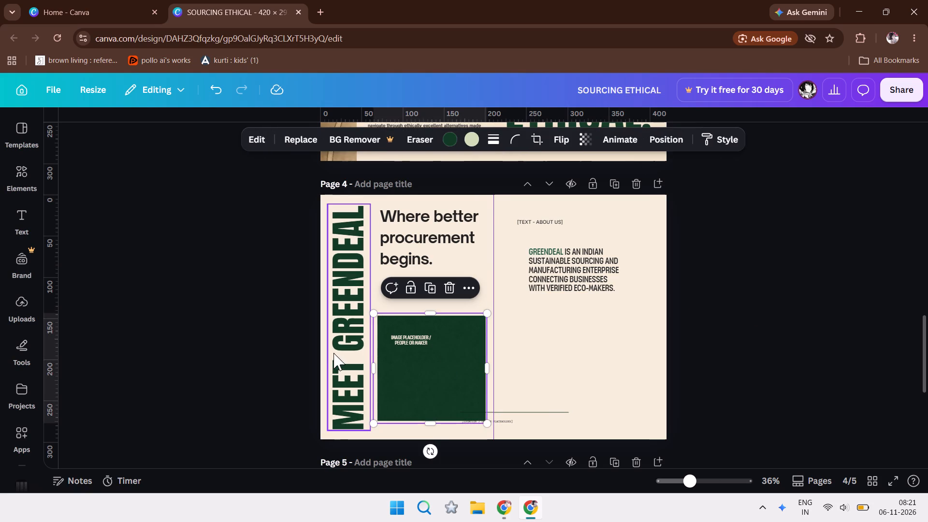
Scale the vertical MEET GREENDEAL title down to font size 120, ending near the bottom edge of the green box.
{"action": "left_click", "coordinate": [357, 355]}
{"action": "left_click_drag", "start_coordinate": [371, 428], "coordinate": [368, 423]}
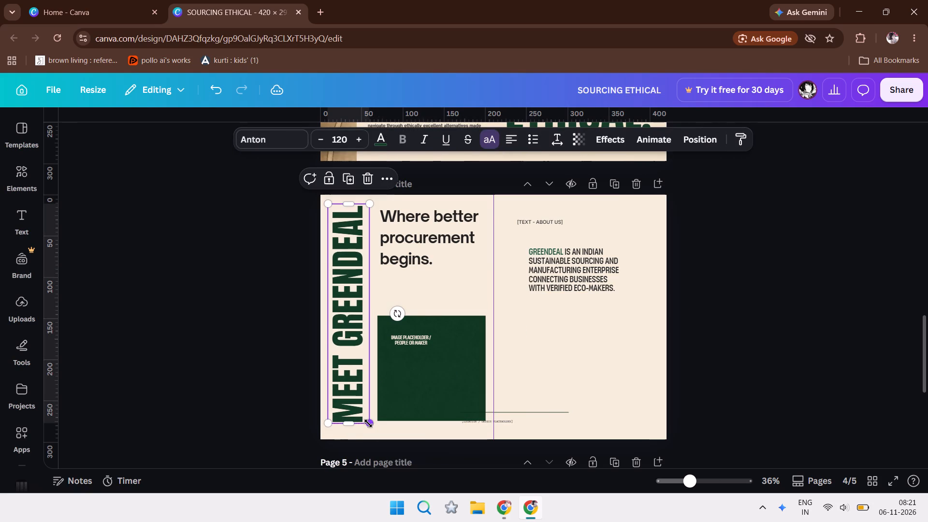
Resize the vertical MEET GREENDEAL title on page 4 to font size 119 and nudge it slightly upward.
{"action": "left_click_drag", "start_coordinate": [368, 423], "coordinate": [370, 427]}
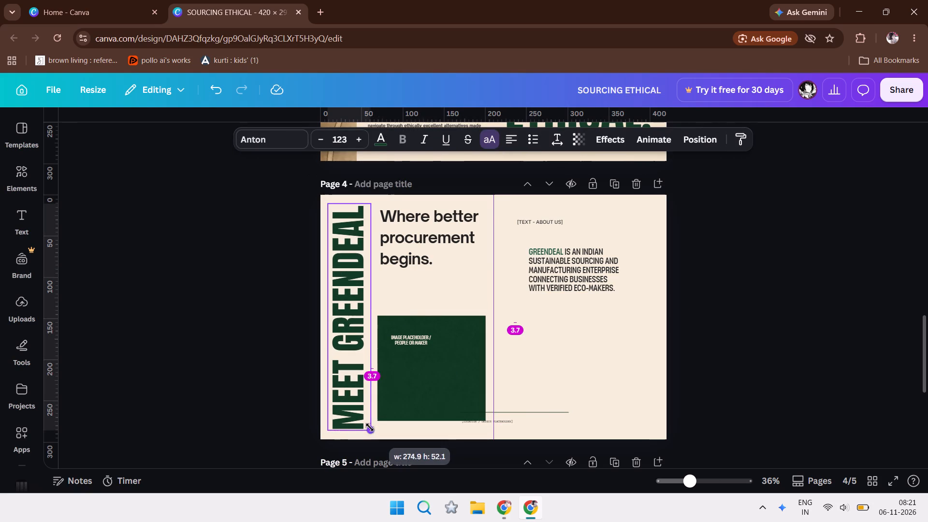
{"action": "left_click_drag", "start_coordinate": [370, 427], "coordinate": [370, 428]}
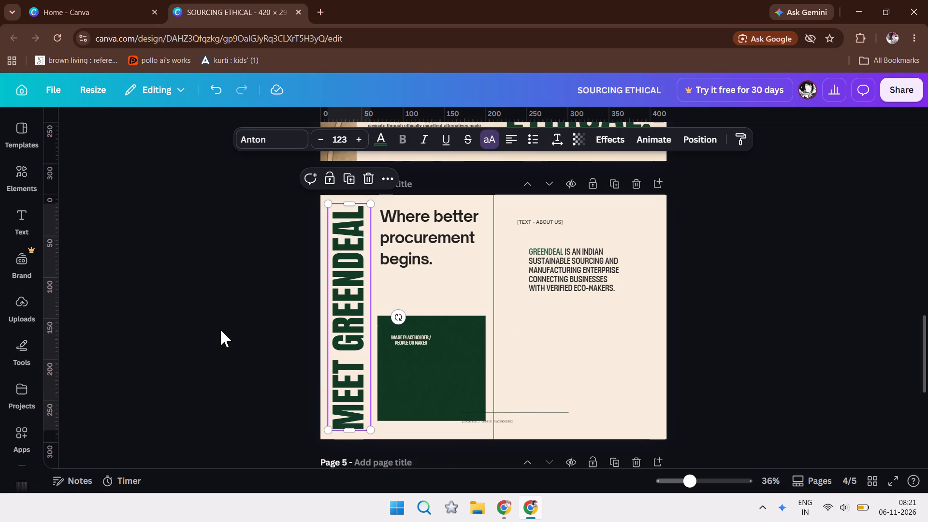
{"action": "left_click_drag", "start_coordinate": [377, 207], "coordinate": [374, 214]}
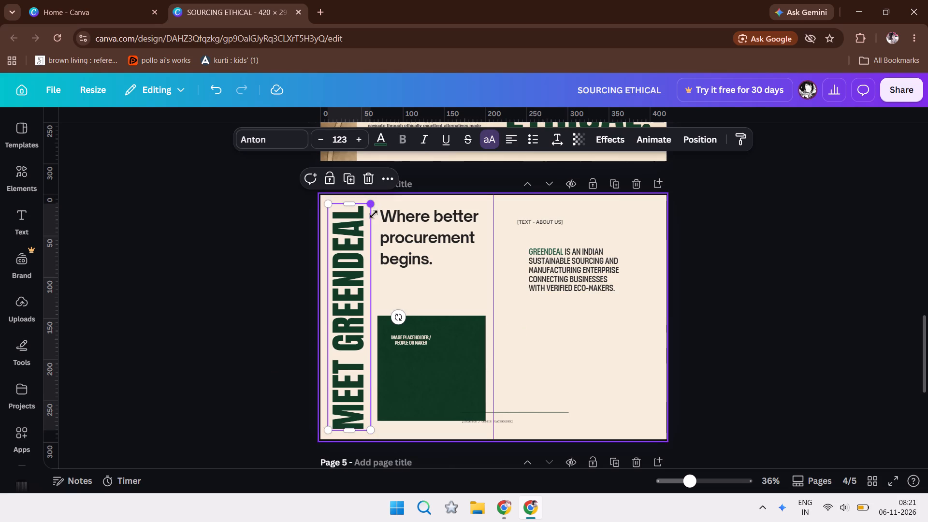
{"action": "left_click_drag", "start_coordinate": [374, 214], "coordinate": [373, 215]}
{"action": "key", "text": "Up"}
{"action": "key", "text": "Up"}
{"action": "key", "text": "Up"}
{"action": "key", "text": "Up"}
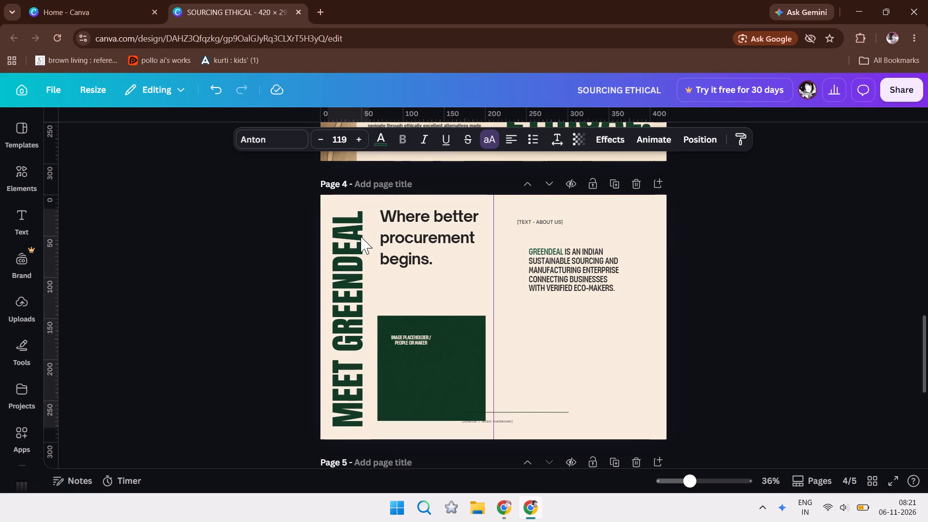
{"action": "key", "text": "Up"}
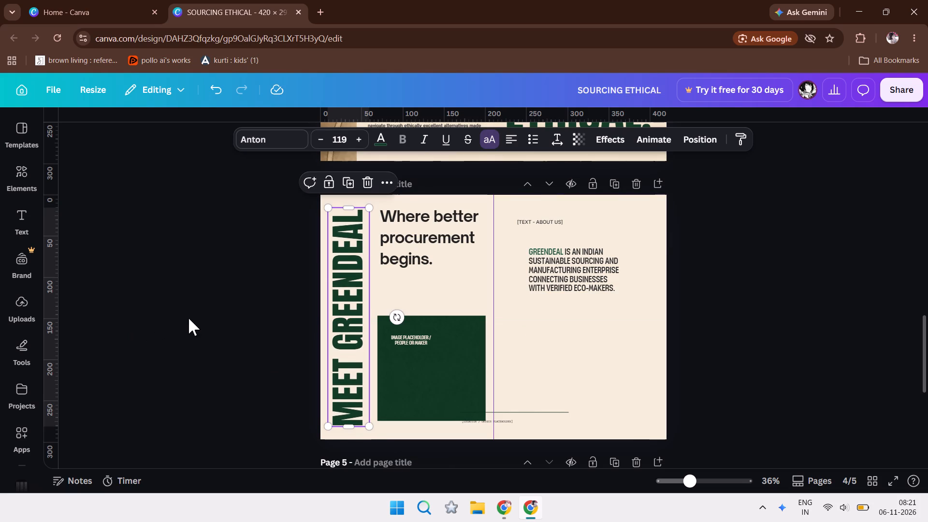
{"action": "left_click", "coordinate": [205, 317]}
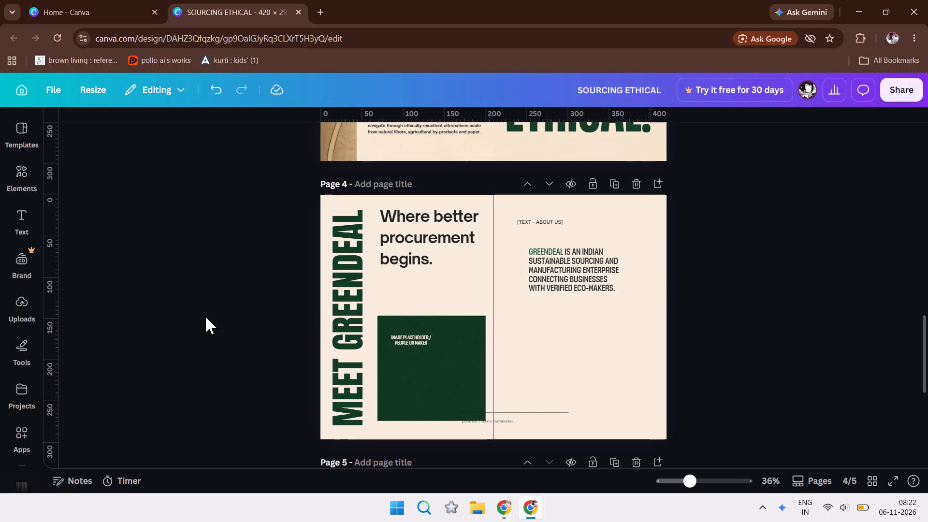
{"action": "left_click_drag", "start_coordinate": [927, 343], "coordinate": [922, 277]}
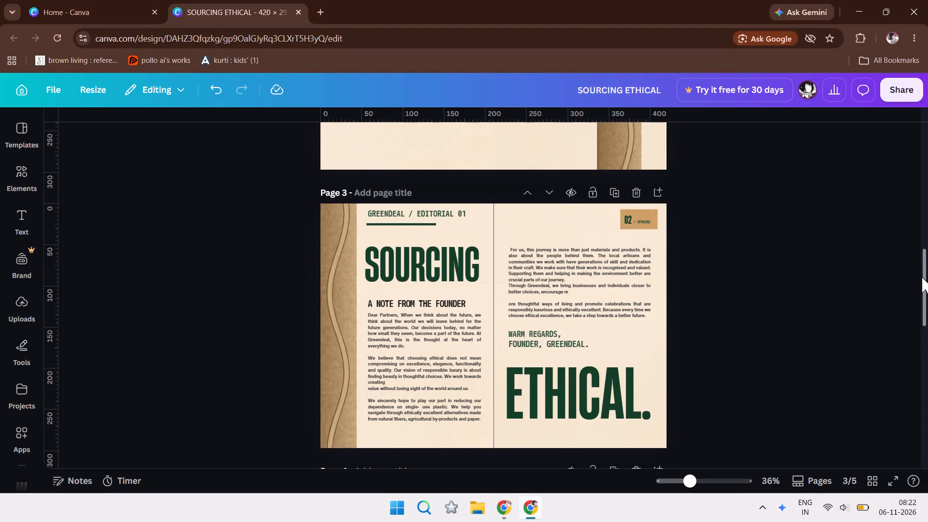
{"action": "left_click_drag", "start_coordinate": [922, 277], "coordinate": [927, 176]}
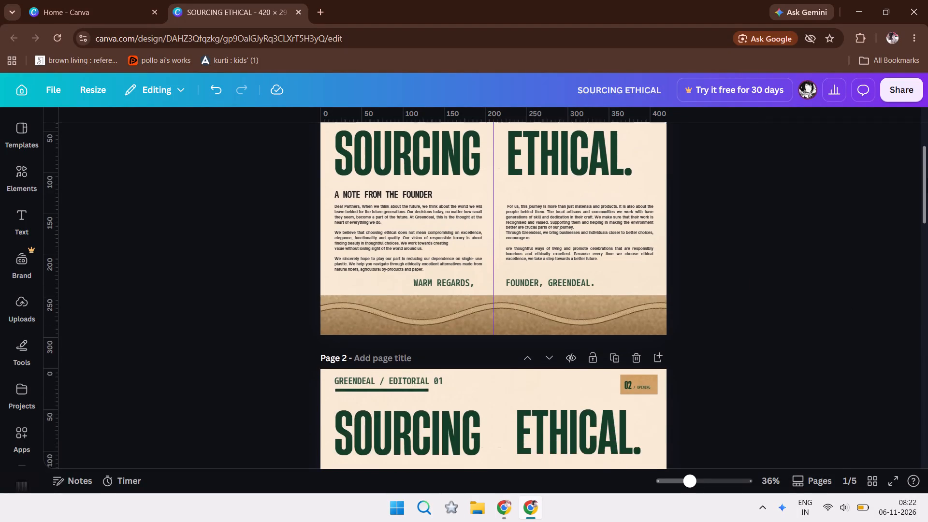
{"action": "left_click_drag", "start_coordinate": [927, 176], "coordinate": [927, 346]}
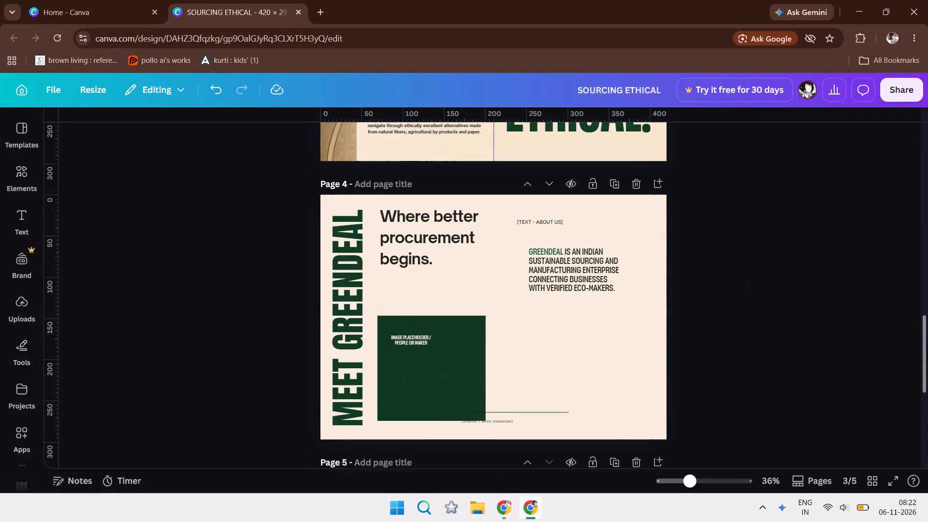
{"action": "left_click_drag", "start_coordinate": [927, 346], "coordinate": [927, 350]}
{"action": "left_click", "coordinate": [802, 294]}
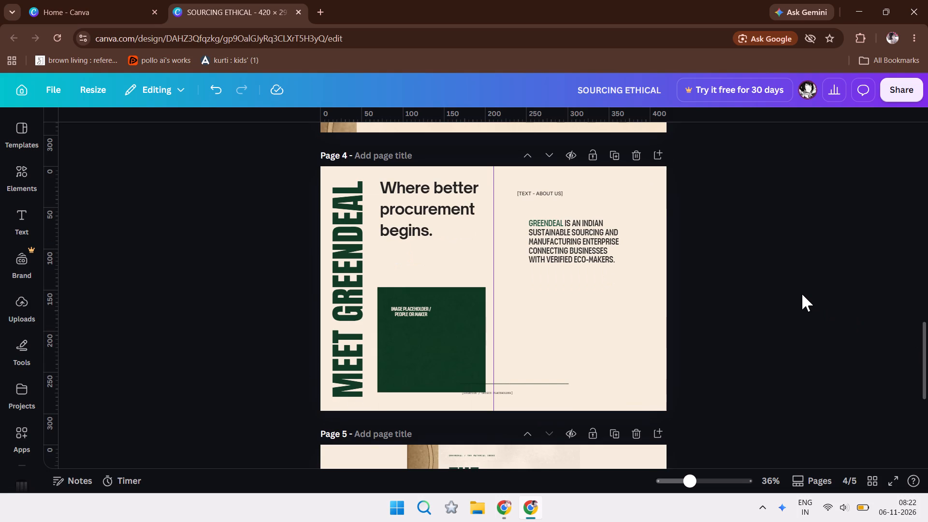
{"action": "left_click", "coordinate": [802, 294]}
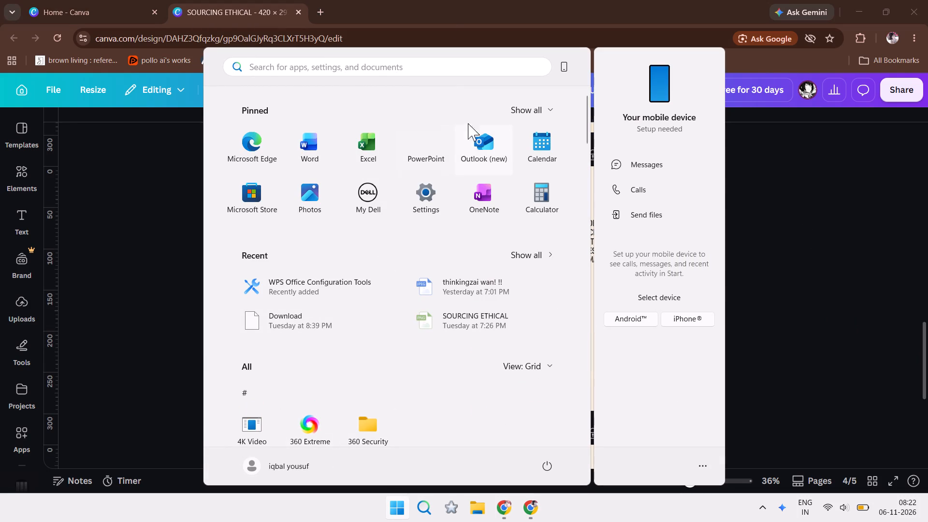
Open File Explorer and look through the Downloads, desktop files !!, pointer.bsd !! and Music folders.
{"action": "left_click", "coordinate": [417, 66]}
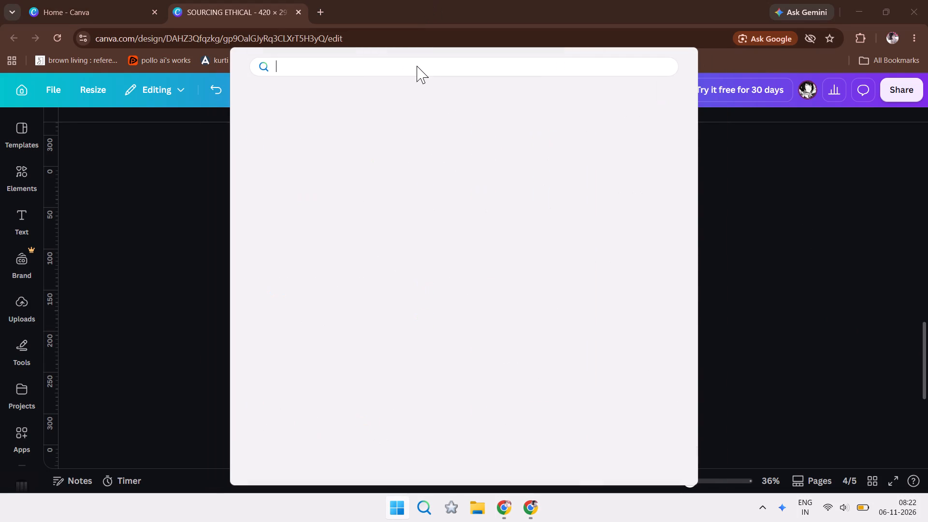
{"action": "key", "text": "f"}
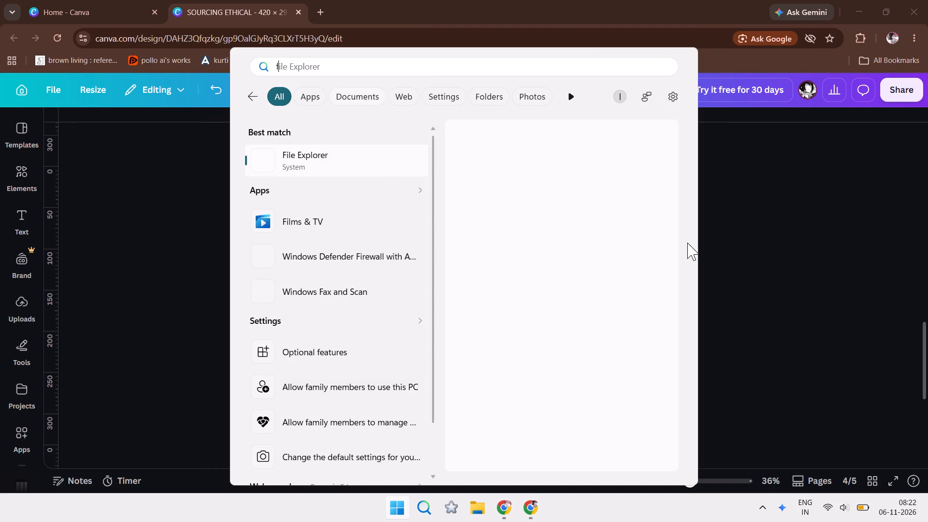
{"action": "left_click", "coordinate": [344, 150]}
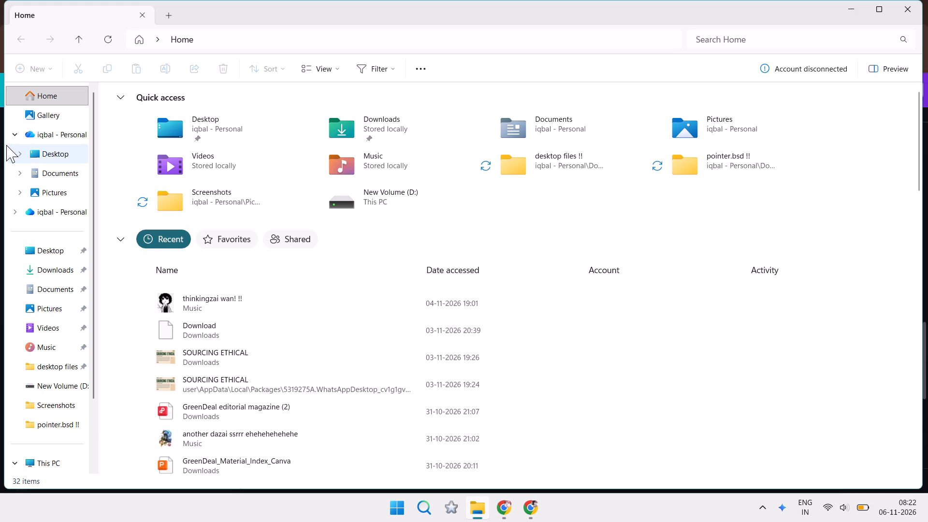
{"action": "left_click", "coordinate": [43, 277]}
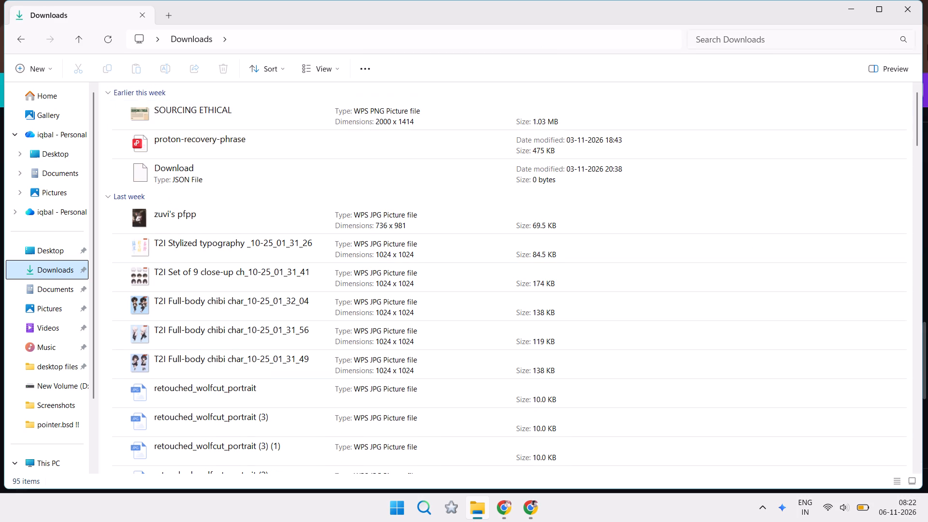
{"action": "left_click_drag", "start_coordinate": [921, 108], "coordinate": [916, 101]}
{"action": "left_click", "coordinate": [72, 361]}
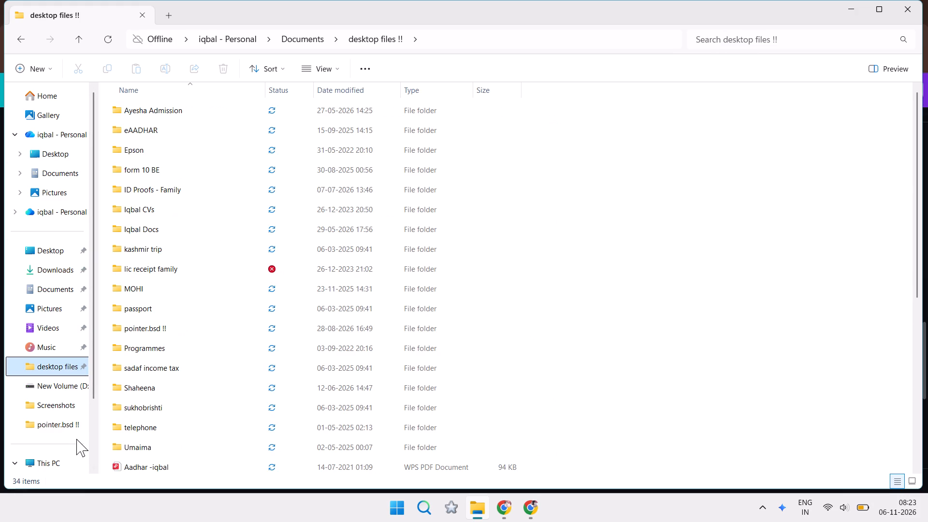
{"action": "left_click", "coordinate": [80, 425]}
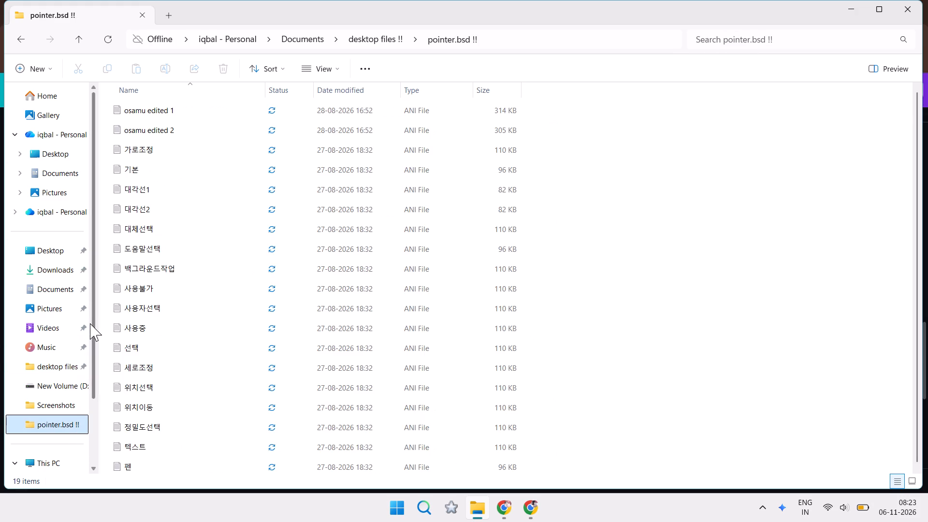
{"action": "left_click_drag", "start_coordinate": [90, 323], "coordinate": [90, 390]}
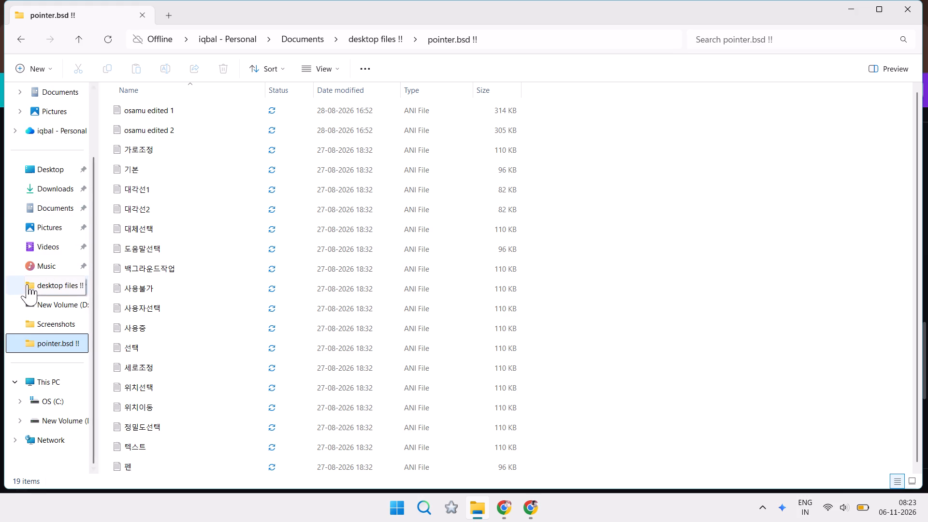
{"action": "left_click", "coordinate": [41, 269]}
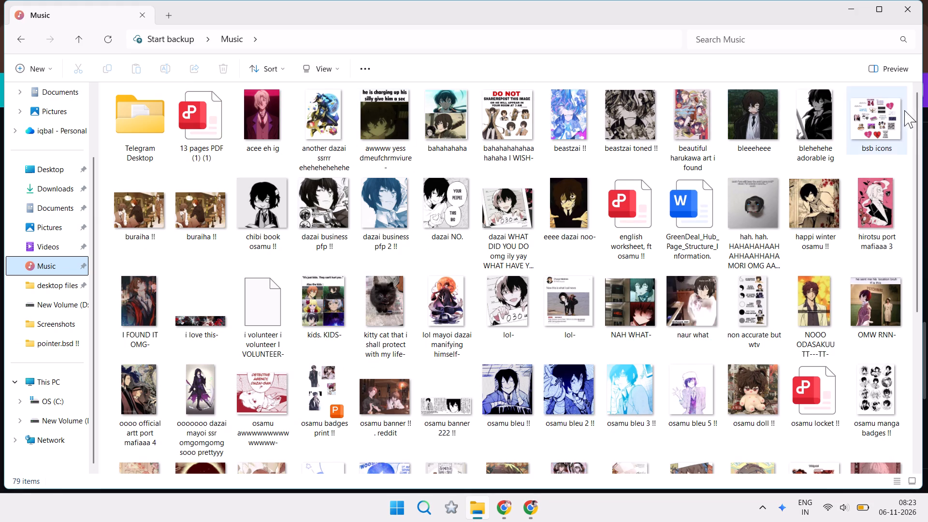
{"action": "left_click_drag", "start_coordinate": [921, 125], "coordinate": [923, 151]}
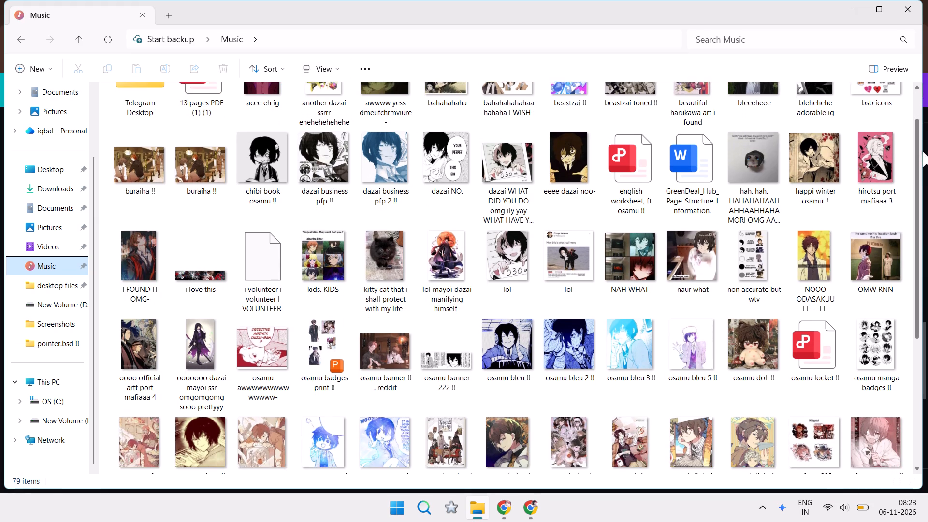
{"action": "left_click_drag", "start_coordinate": [923, 151], "coordinate": [925, 167]}
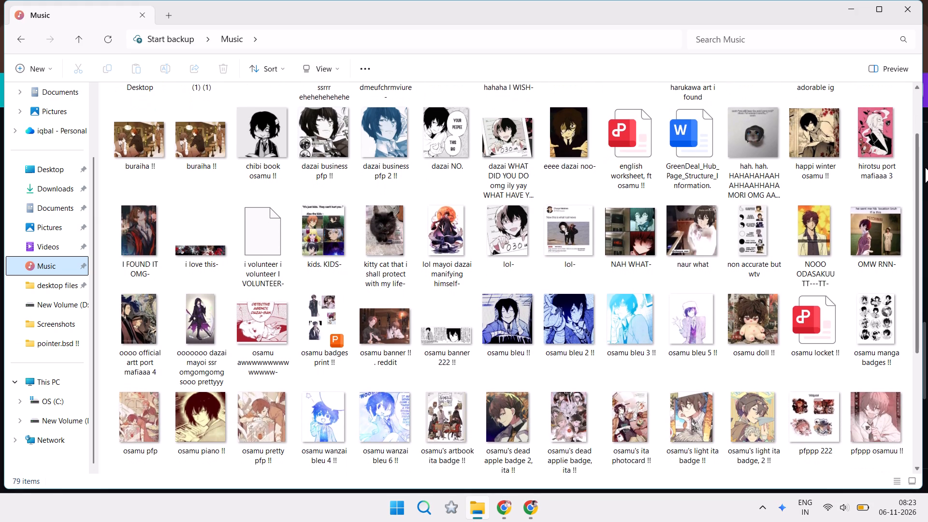
{"action": "left_click_drag", "start_coordinate": [925, 167], "coordinate": [927, 195]}
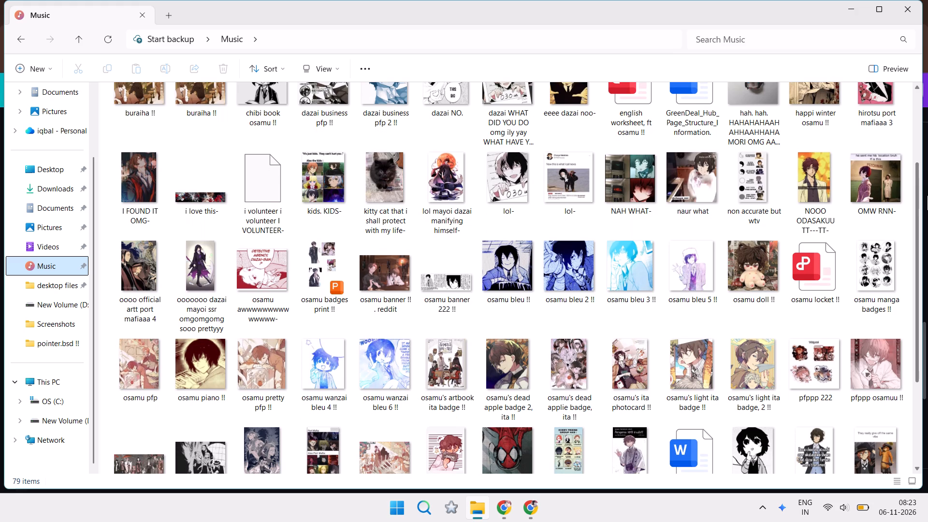
{"action": "left_click_drag", "start_coordinate": [927, 195], "coordinate": [927, 230]}
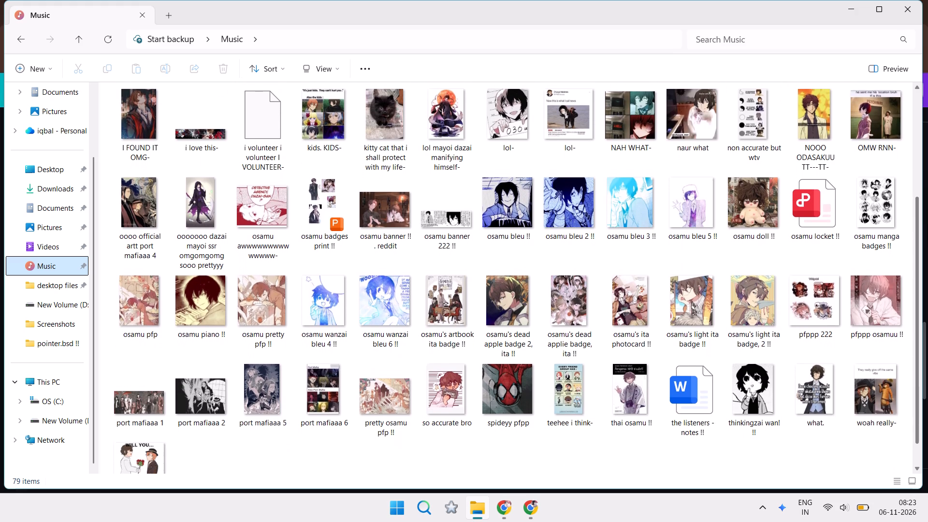
{"action": "left_click_drag", "start_coordinate": [927, 230], "coordinate": [923, 275]}
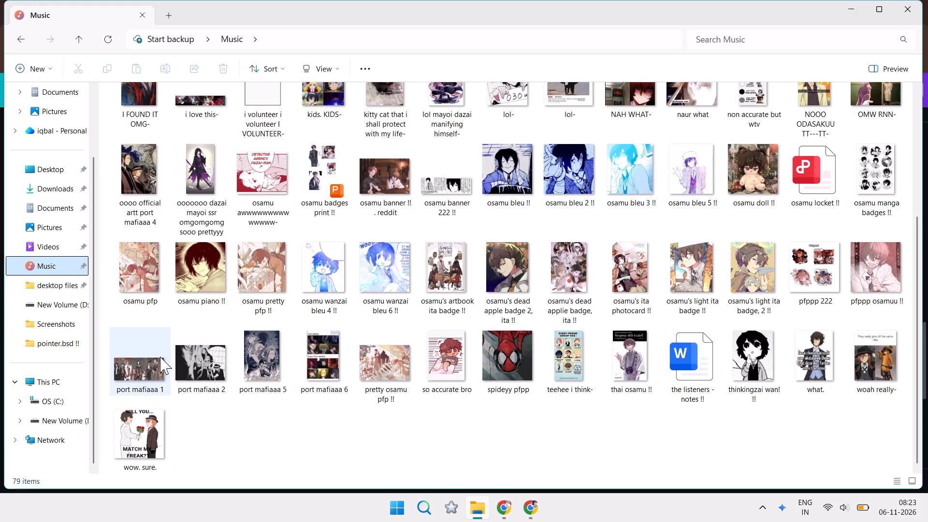
Look through the C: and D: drives, Screenshots, Pictures, Documents and Downloads, and then the recent files in Home for the needed file.
{"action": "left_click", "coordinate": [65, 402]}
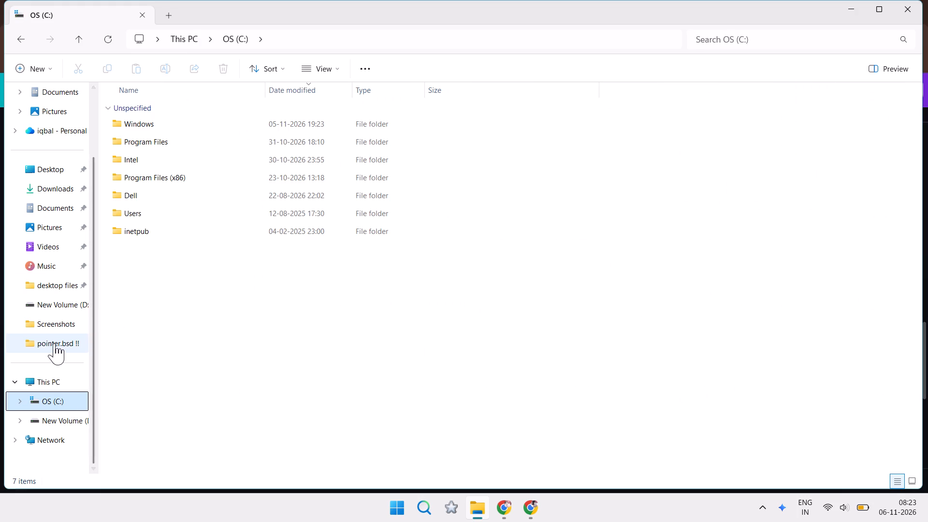
{"action": "left_click", "coordinate": [54, 343]}
{"action": "left_click", "coordinate": [62, 327]}
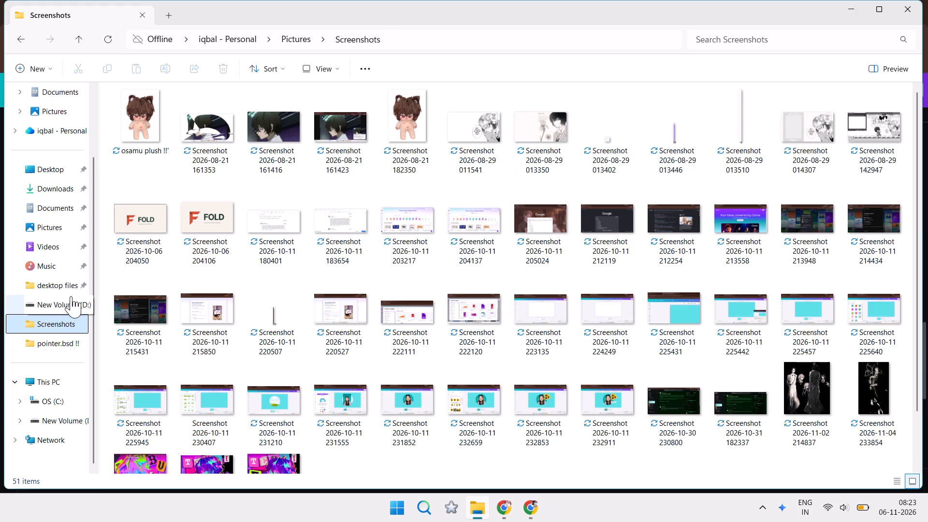
{"action": "left_click", "coordinate": [71, 296]}
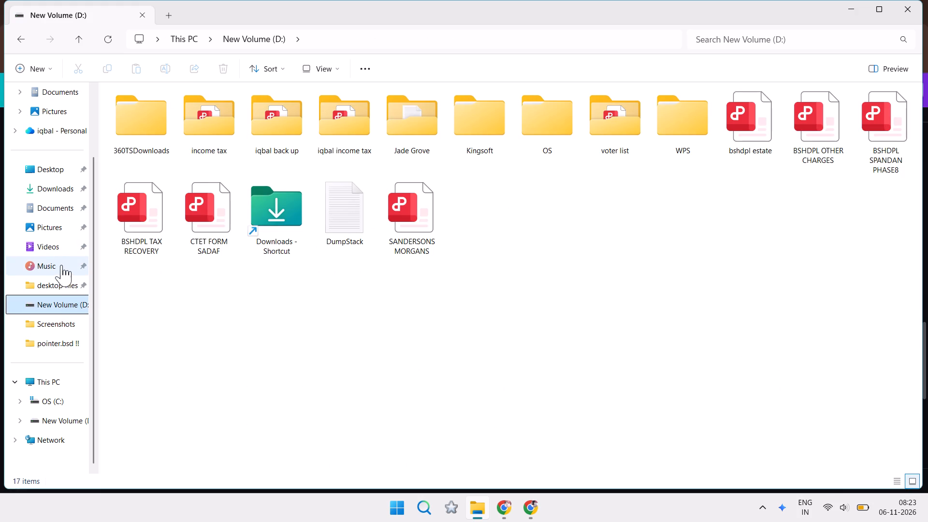
{"action": "left_click", "coordinate": [69, 267]}
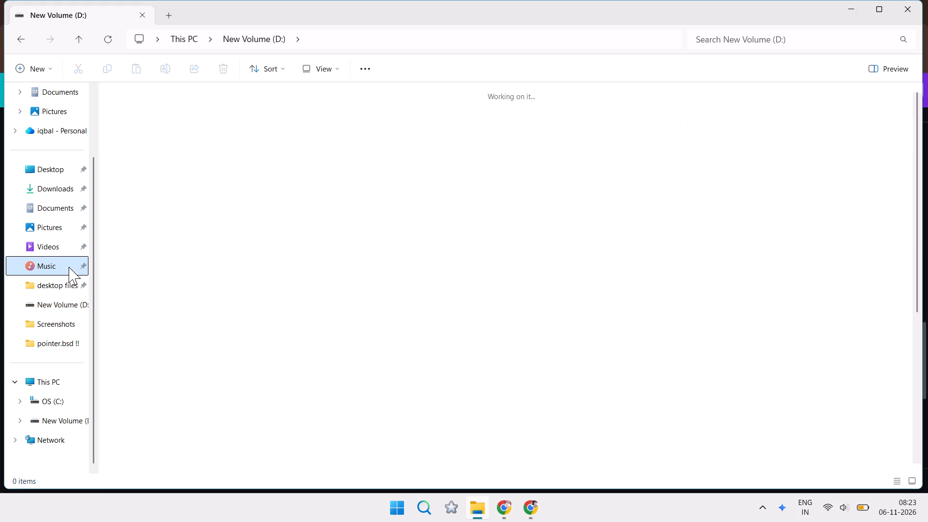
{"action": "left_click", "coordinate": [49, 236]}
{"action": "left_click", "coordinate": [58, 242]}
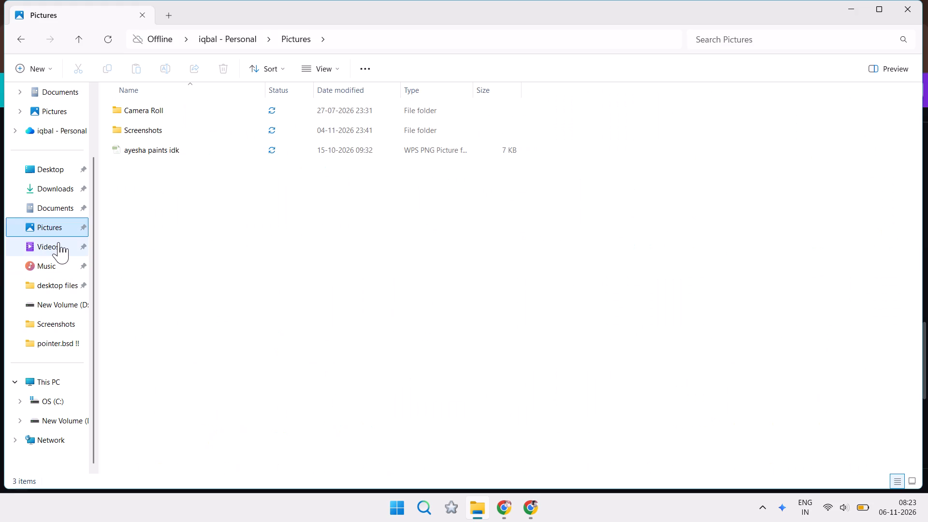
{"action": "left_click", "coordinate": [68, 208]}
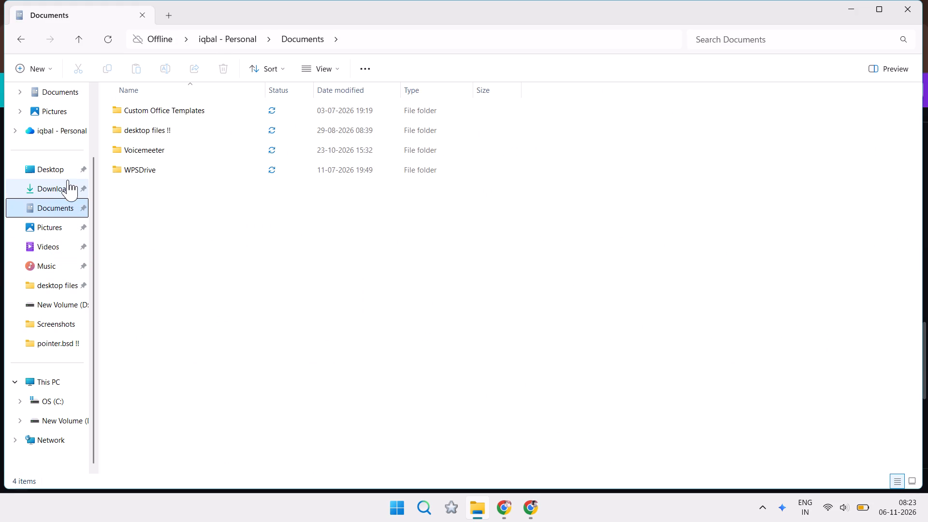
{"action": "left_click", "coordinate": [68, 180]}
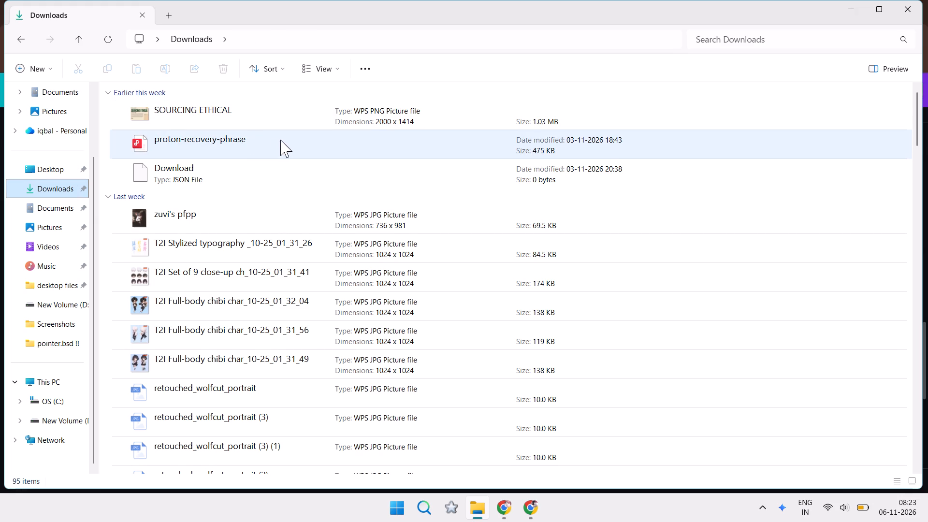
{"action": "left_click", "coordinate": [87, 104]}
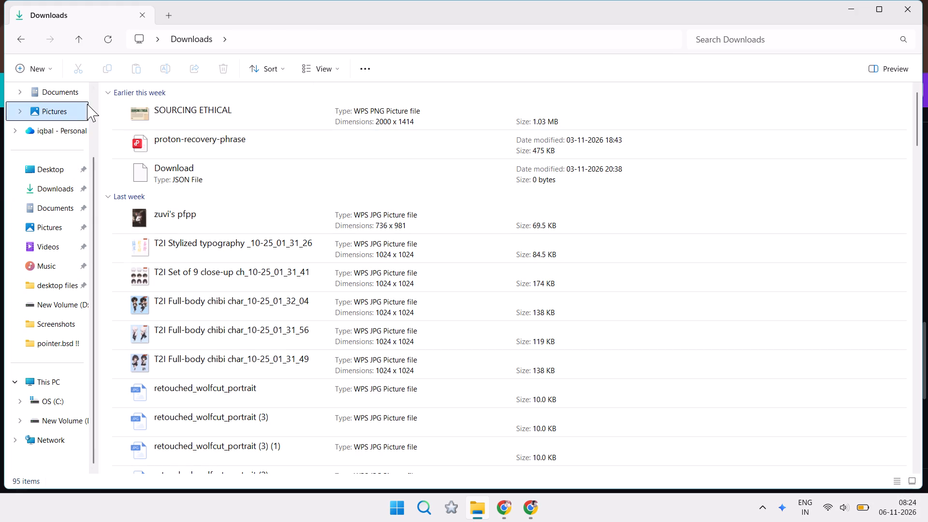
{"action": "left_click", "coordinate": [74, 96]}
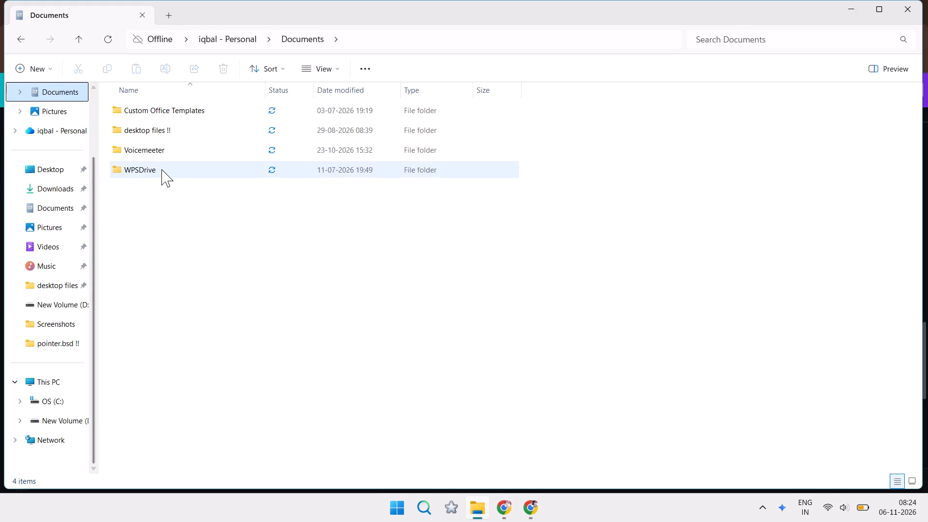
{"action": "left_click_drag", "start_coordinate": [88, 203], "coordinate": [86, 106]}
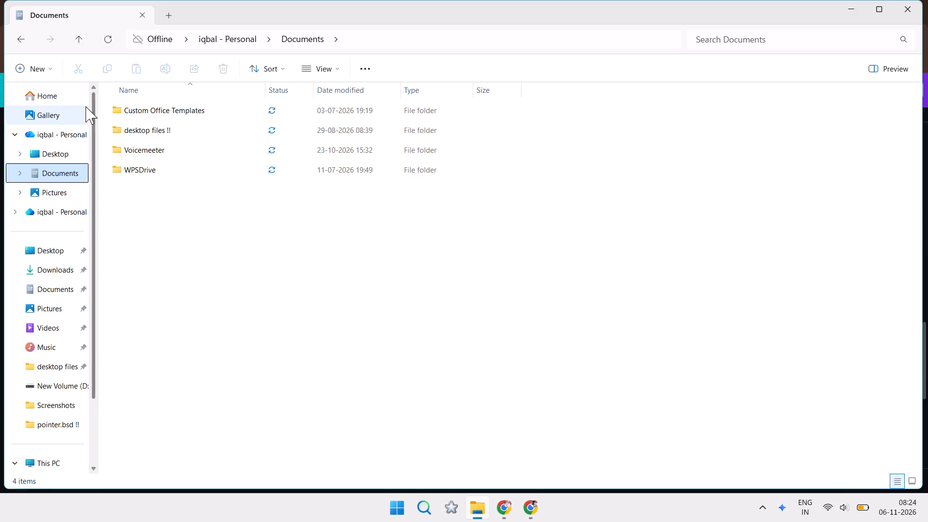
{"action": "left_click", "coordinate": [70, 99]}
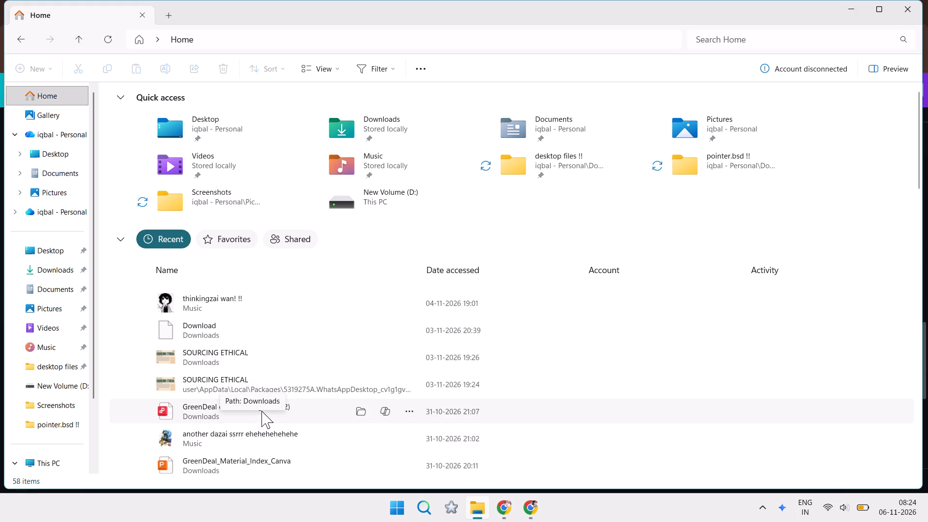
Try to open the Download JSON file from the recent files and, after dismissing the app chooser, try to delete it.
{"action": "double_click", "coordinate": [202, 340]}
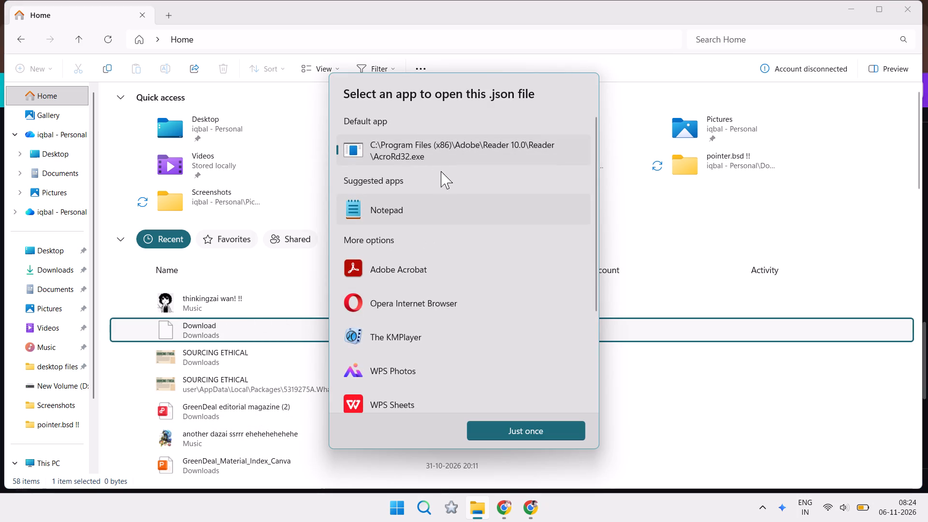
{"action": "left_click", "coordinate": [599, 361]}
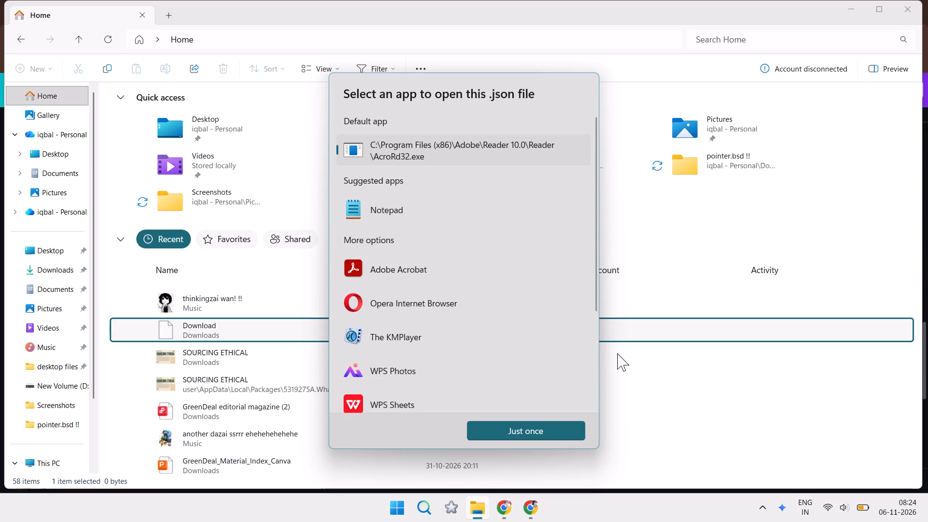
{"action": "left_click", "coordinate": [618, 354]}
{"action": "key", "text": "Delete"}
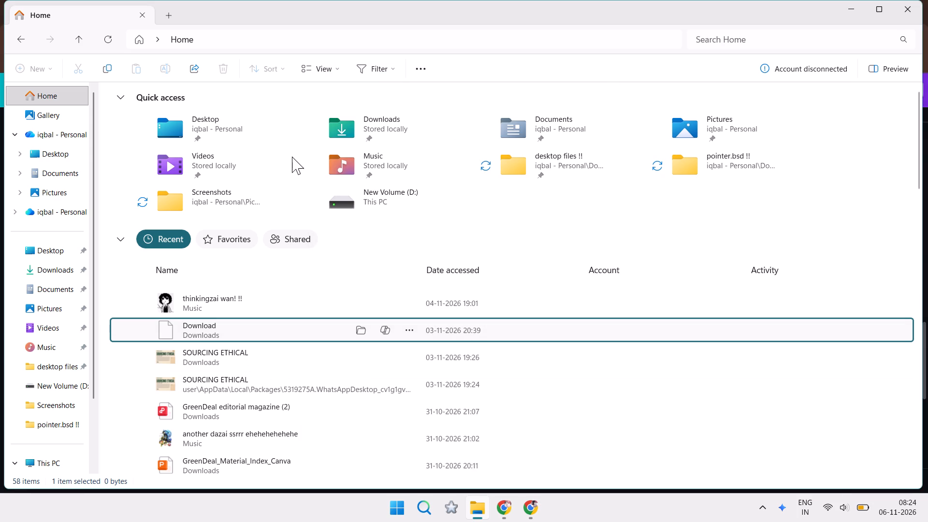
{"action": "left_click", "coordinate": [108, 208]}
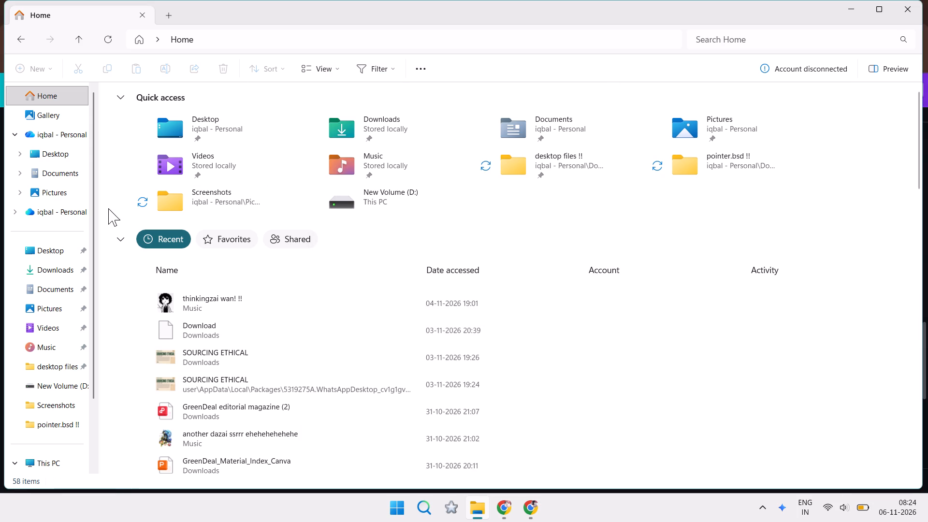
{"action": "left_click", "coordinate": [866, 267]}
Minimize File Explorer, search the computer for "w" and launch WhatsApp.
{"action": "left_click", "coordinate": [860, 11]}
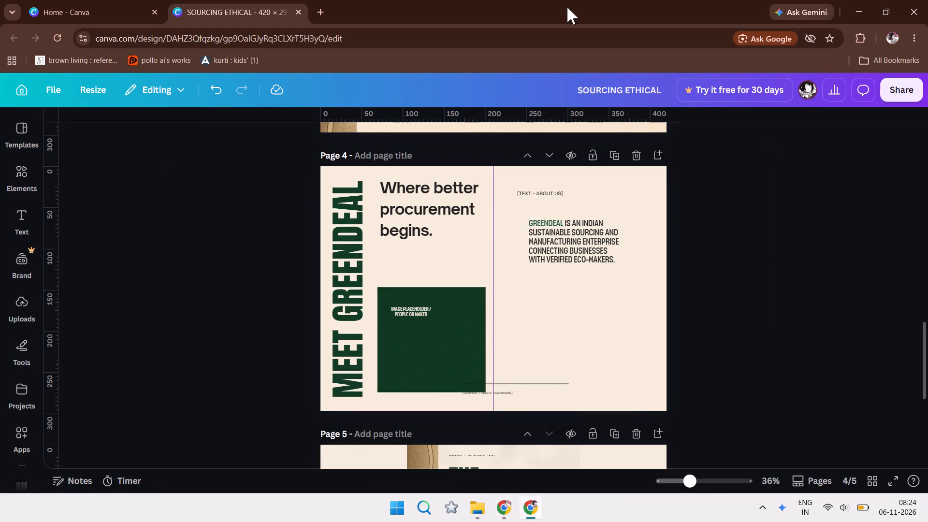
{"action": "left_click", "coordinate": [403, 72]}
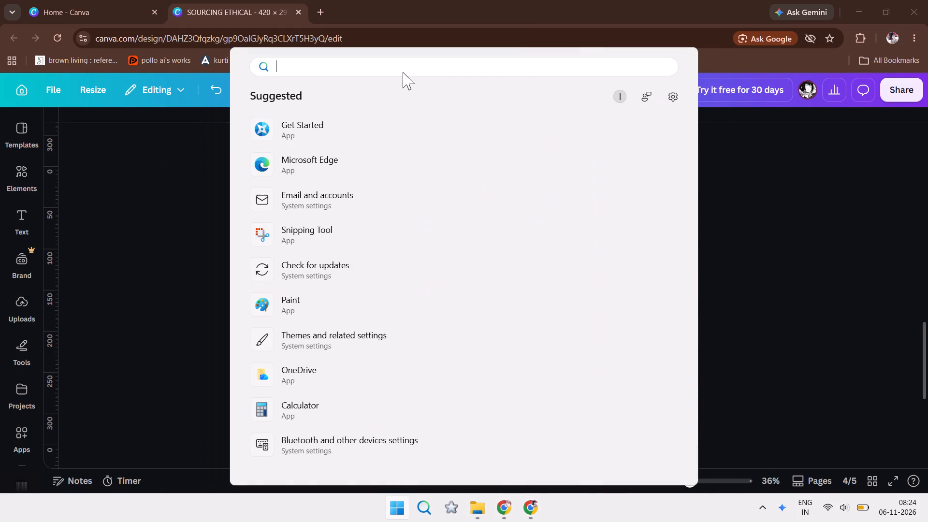
{"action": "key", "text": "w"}
{"action": "left_click", "coordinate": [314, 148]}
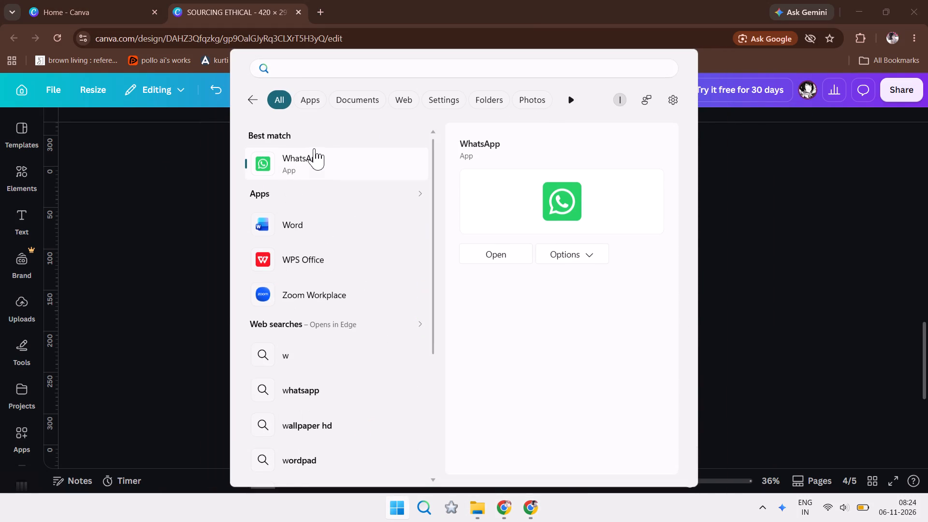
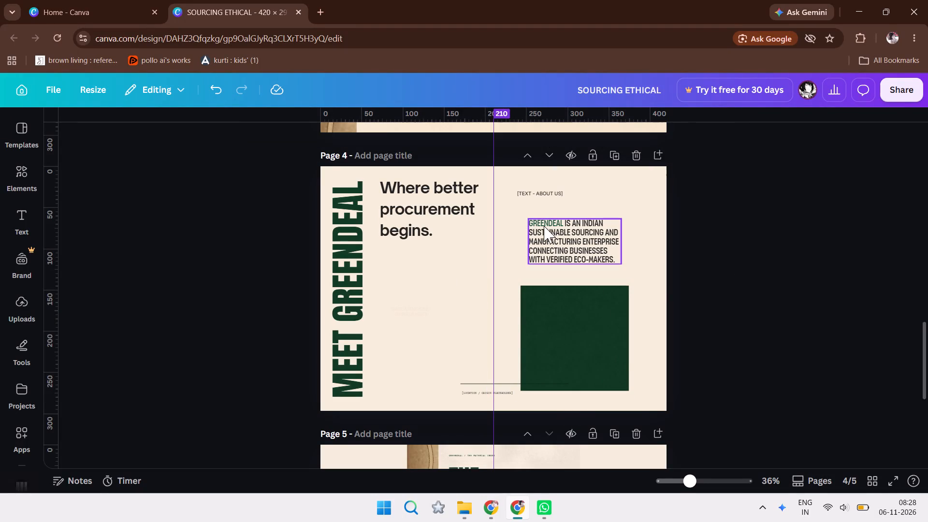
Move the GREENDEAL description paragraph on page 4 beneath the "Where better procurement begins." headline, aligned with its left edge.
{"action": "left_click_drag", "start_coordinate": [551, 231], "coordinate": [399, 263]}
Change the whole GREENDEAL description paragraph to the Roboto Mono font and turn off its uppercase formatting.
{"action": "triple_click", "coordinate": [437, 270]}
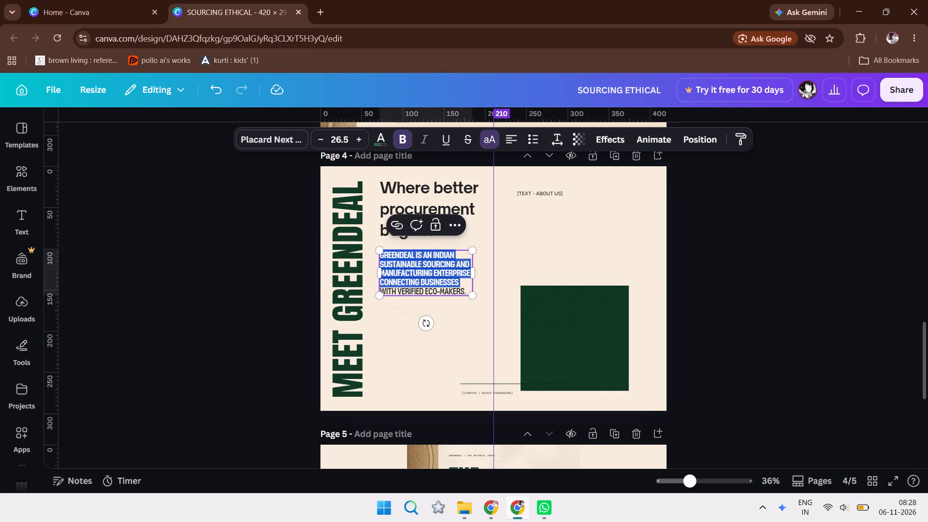
{"action": "left_click", "coordinate": [464, 289]}
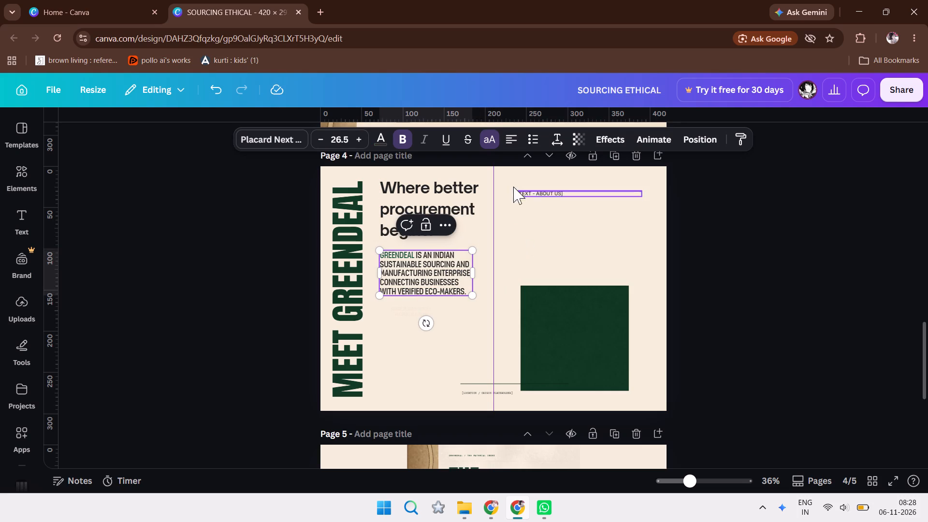
{"action": "triple_click", "coordinate": [442, 277]}
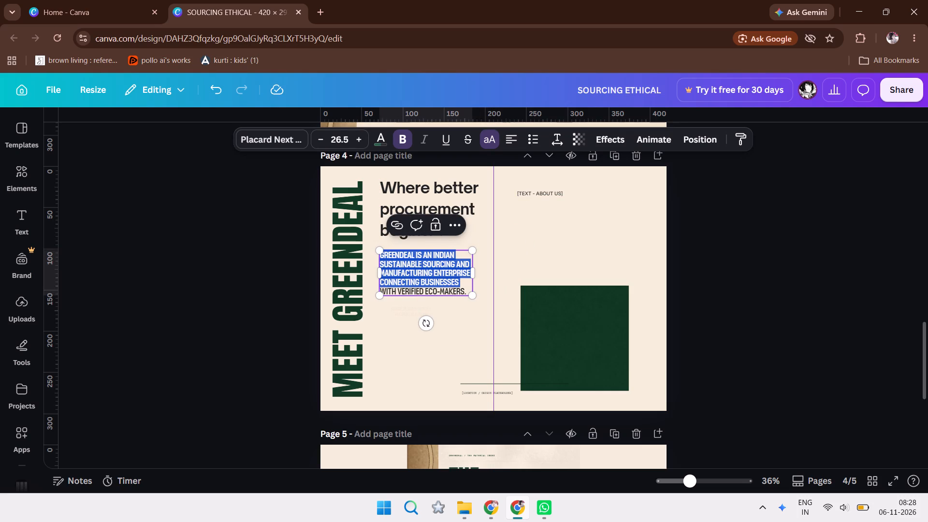
{"action": "left_click", "coordinate": [467, 288]}
{"action": "left_click_drag", "start_coordinate": [467, 288], "coordinate": [383, 255]}
{"action": "left_click", "coordinate": [268, 136]}
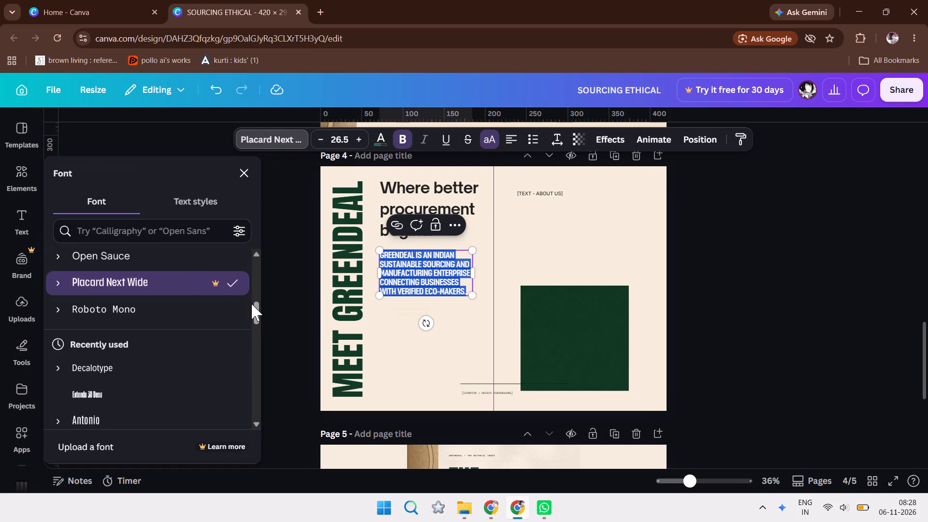
{"action": "left_click", "coordinate": [253, 304]}
{"action": "left_click", "coordinate": [152, 288]}
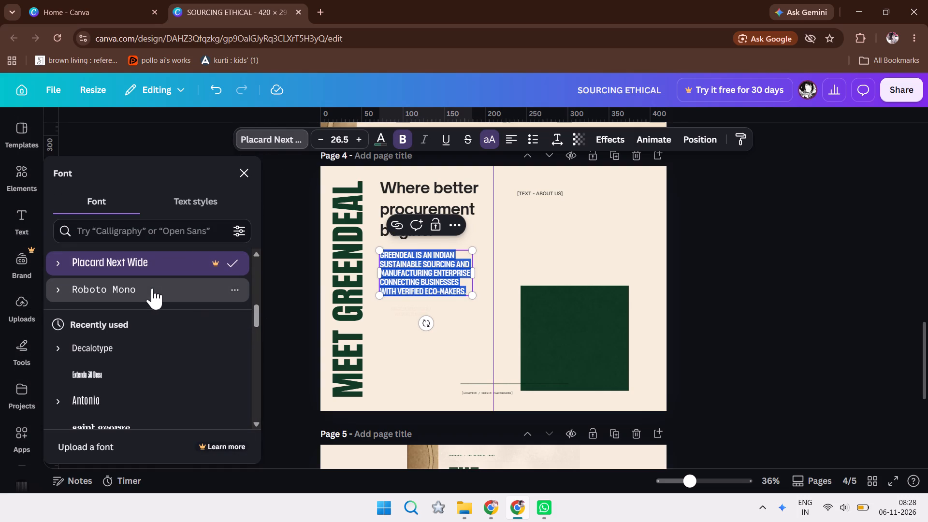
{"action": "left_click", "coordinate": [493, 144]}
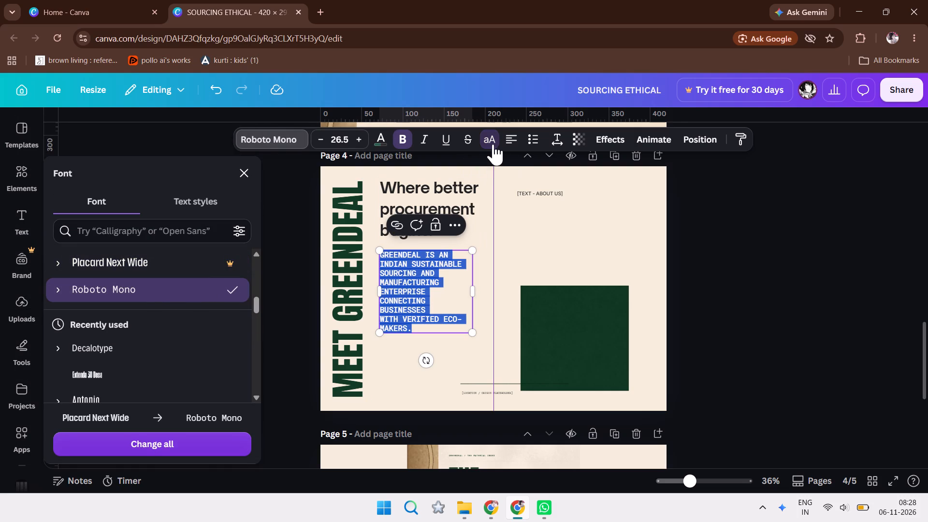
Set the description paragraph's font size to 19.5, remove its bold and justify the text.
{"action": "triple_click", "coordinate": [319, 135]}
{"action": "triple_click", "coordinate": [319, 135]}
{"action": "left_click", "coordinate": [319, 135]}
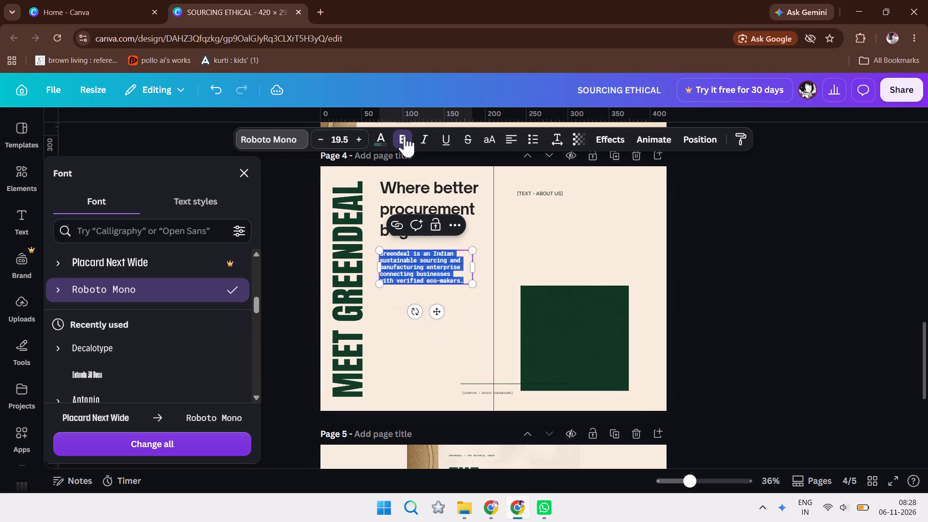
{"action": "left_click", "coordinate": [402, 134]}
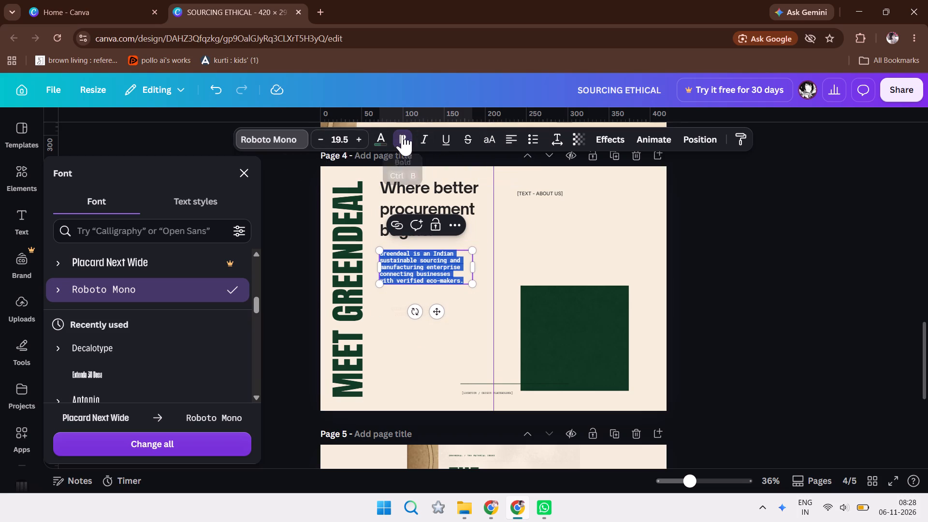
{"action": "left_click", "coordinate": [507, 136]}
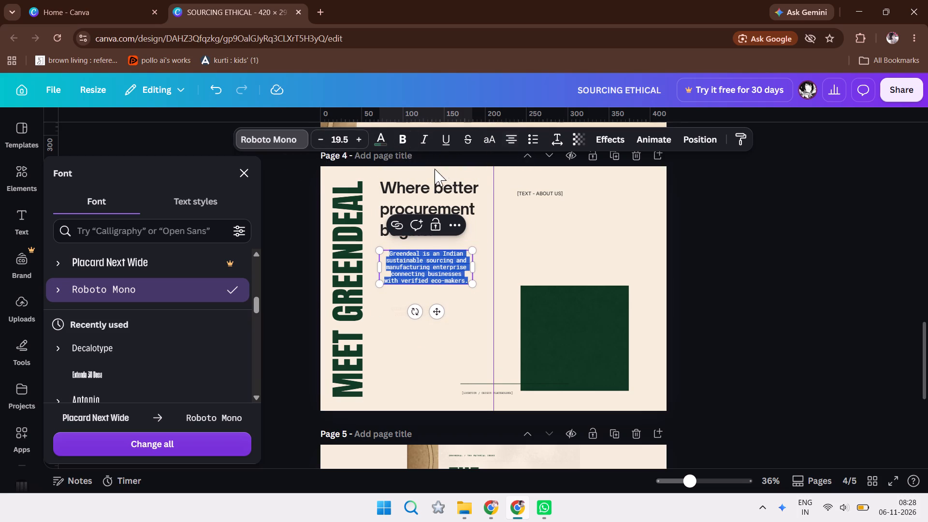
{"action": "left_click", "coordinate": [507, 146]}
{"action": "left_click", "coordinate": [507, 146]}
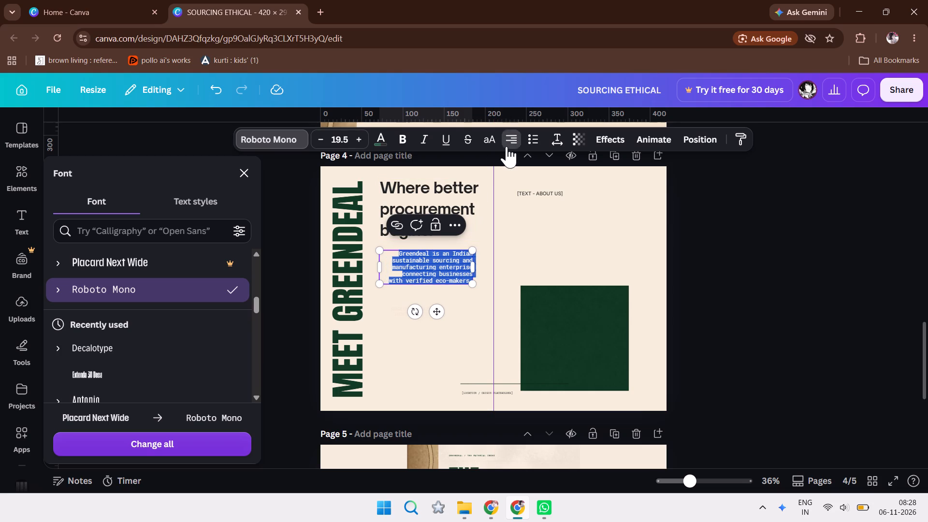
{"action": "left_click", "coordinate": [698, 186]}
{"action": "left_click", "coordinate": [698, 186]}
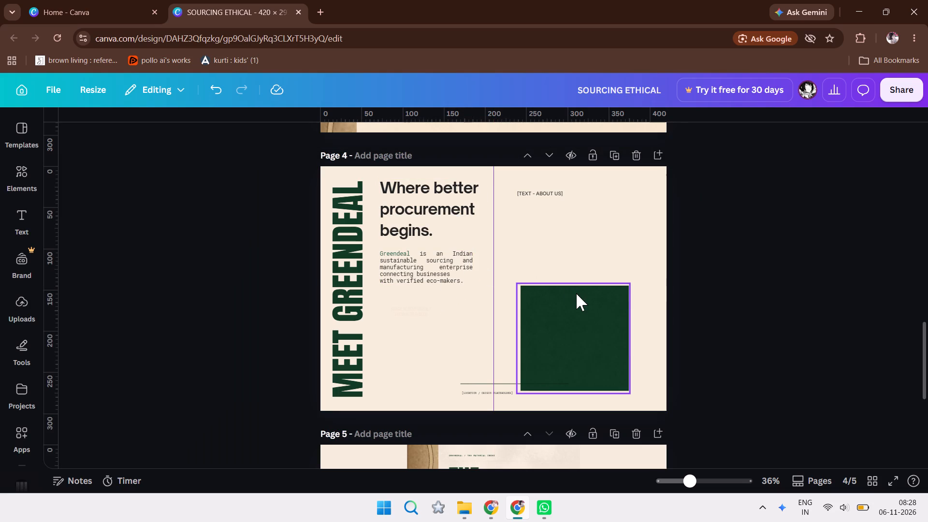
Adjust the description paragraph's text box width to nearly match the "procurement" line of the headline above it.
{"action": "left_click", "coordinate": [411, 268]}
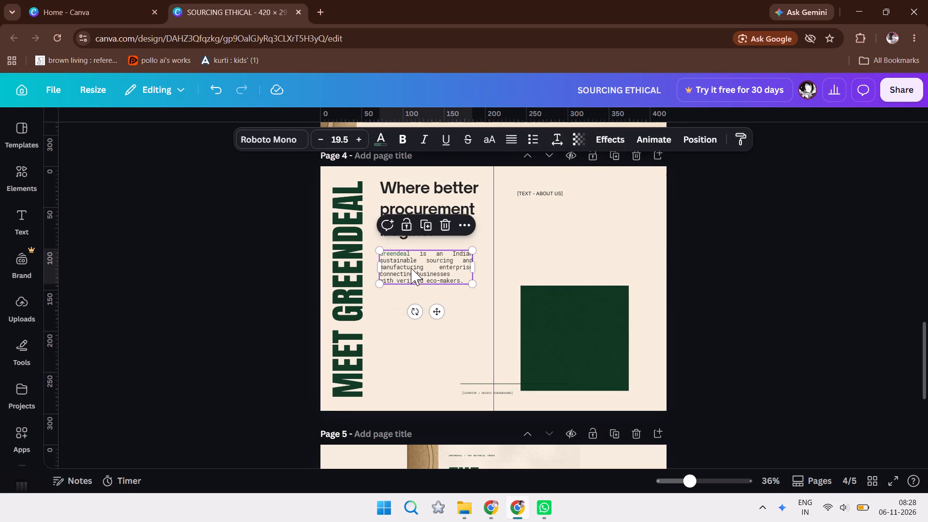
{"action": "left_click", "coordinate": [411, 268]}
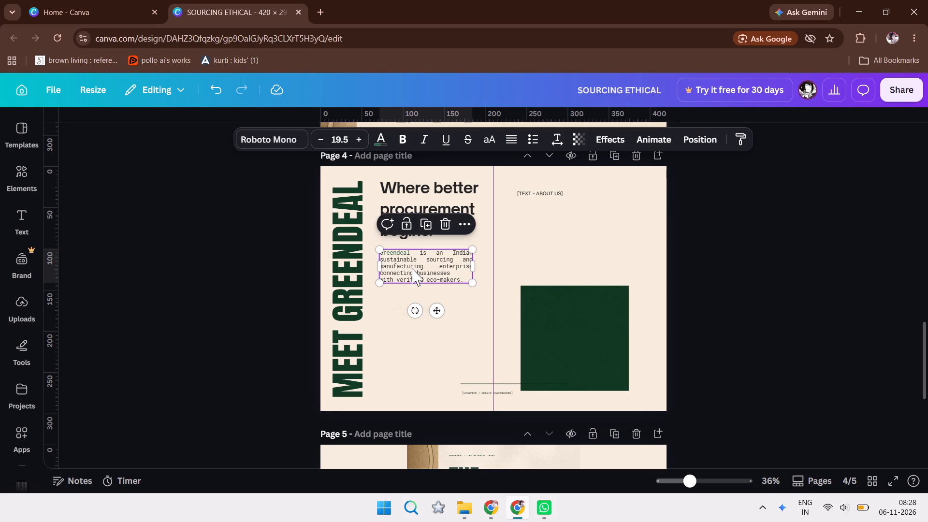
{"action": "left_click_drag", "start_coordinate": [473, 268], "coordinate": [477, 268]}
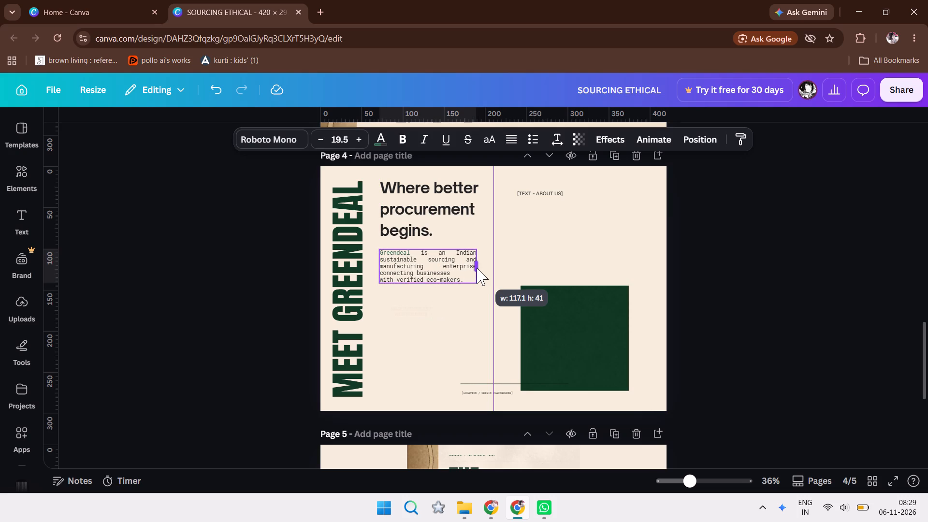
{"action": "left_click_drag", "start_coordinate": [477, 268], "coordinate": [482, 267]}
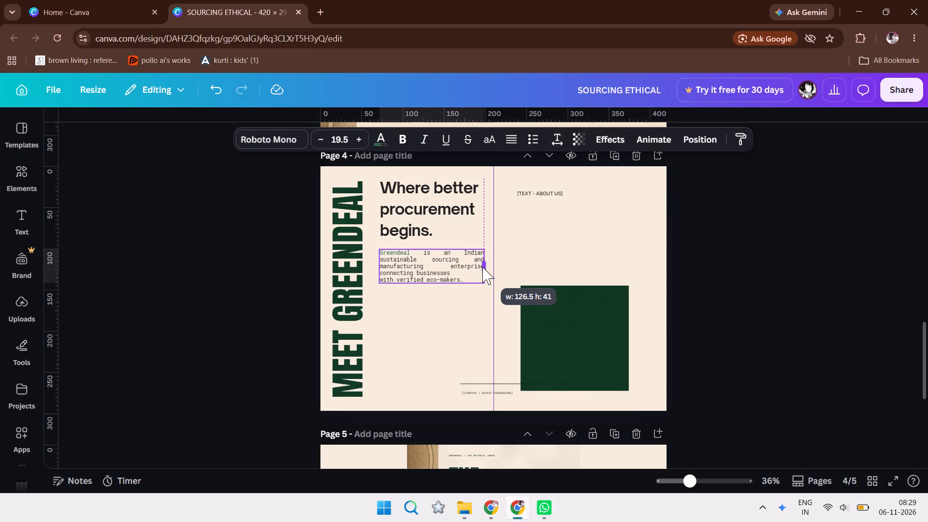
{"action": "left_click_drag", "start_coordinate": [482, 267], "coordinate": [483, 267]}
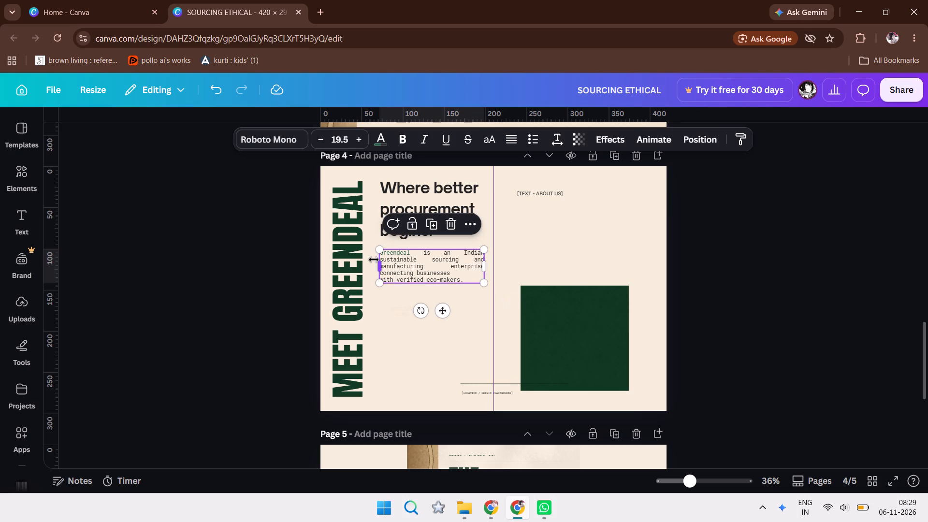
{"action": "left_click", "coordinate": [374, 260]}
{"action": "left_click_drag", "start_coordinate": [489, 265], "coordinate": [478, 264]}
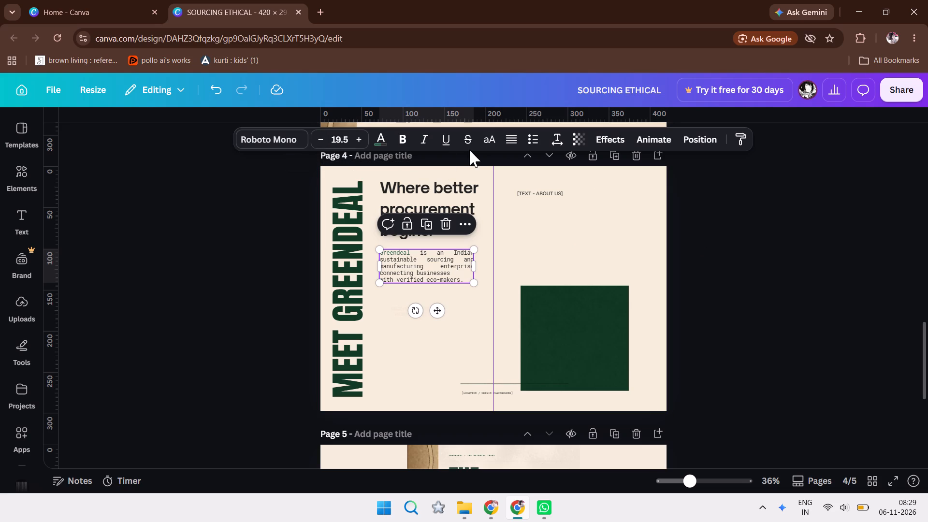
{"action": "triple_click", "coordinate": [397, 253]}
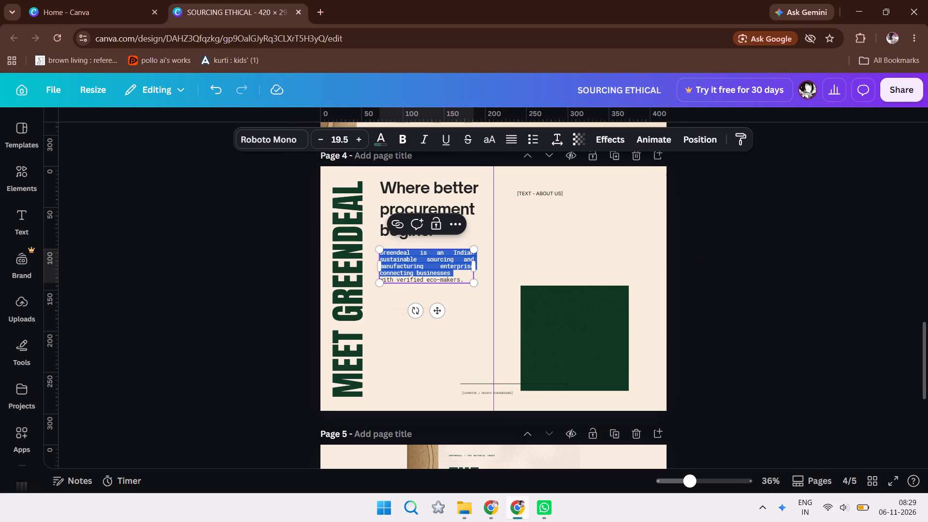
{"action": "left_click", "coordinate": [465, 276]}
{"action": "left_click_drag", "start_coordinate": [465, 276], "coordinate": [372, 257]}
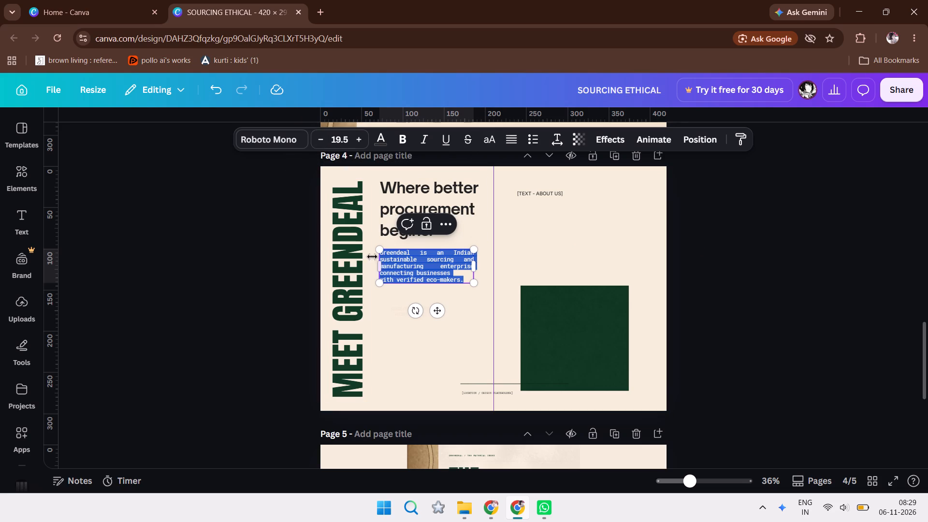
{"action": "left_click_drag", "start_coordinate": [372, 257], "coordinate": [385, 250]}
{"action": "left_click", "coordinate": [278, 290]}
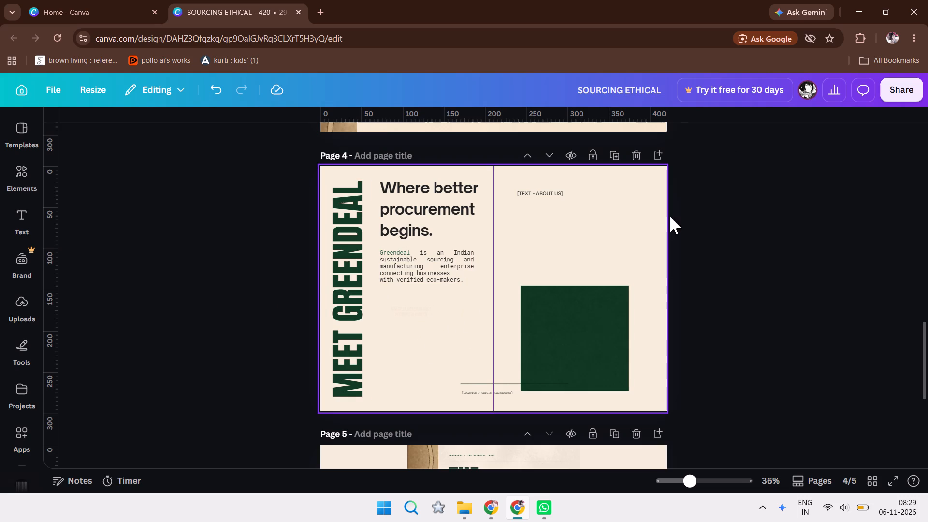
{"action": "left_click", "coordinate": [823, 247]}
Move the dark green square on page 4 up to the page's upper-right corner area.
{"action": "left_click_drag", "start_coordinate": [591, 322], "coordinate": [610, 320]}
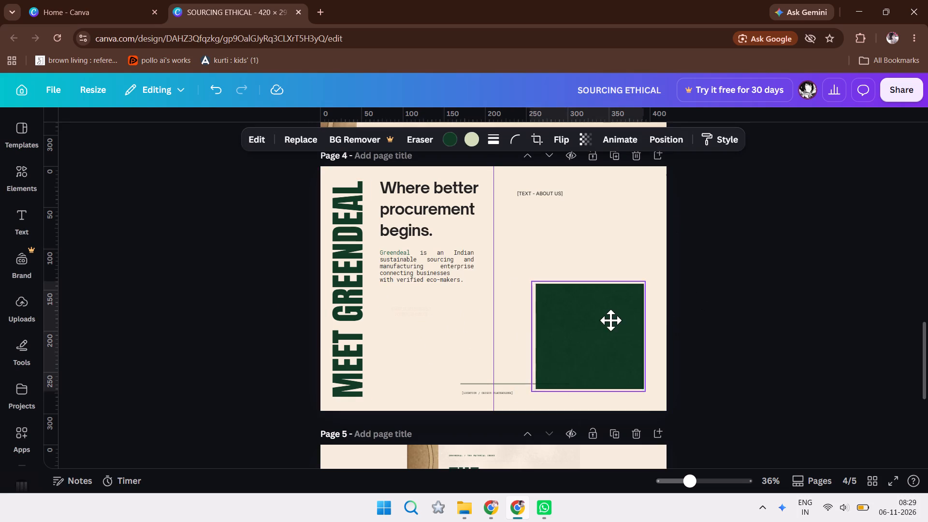
{"action": "left_click_drag", "start_coordinate": [610, 320], "coordinate": [617, 319]}
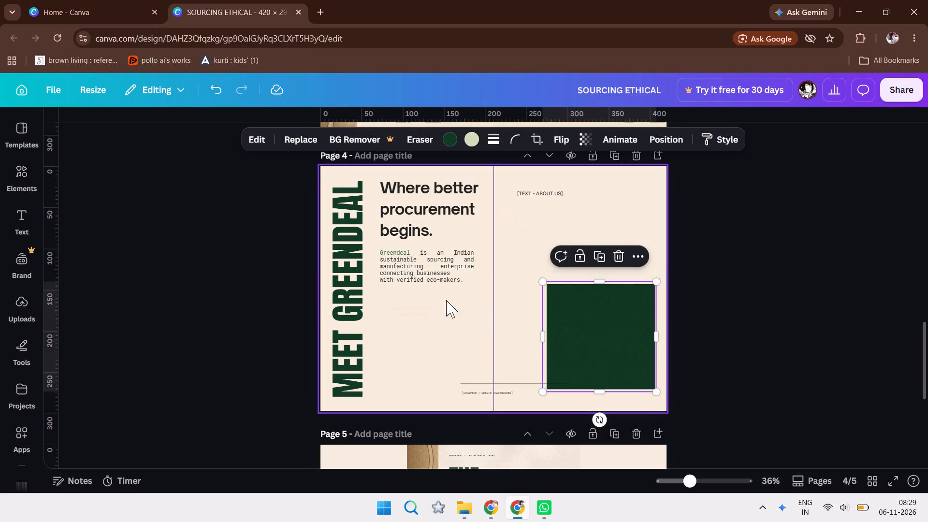
{"action": "left_click", "coordinate": [927, 347]}
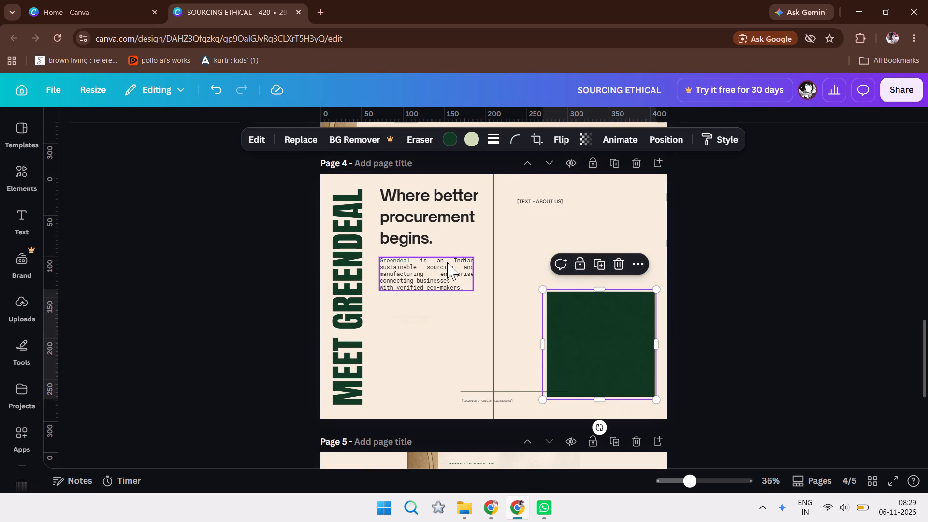
{"action": "left_click_drag", "start_coordinate": [558, 304], "coordinate": [568, 172]}
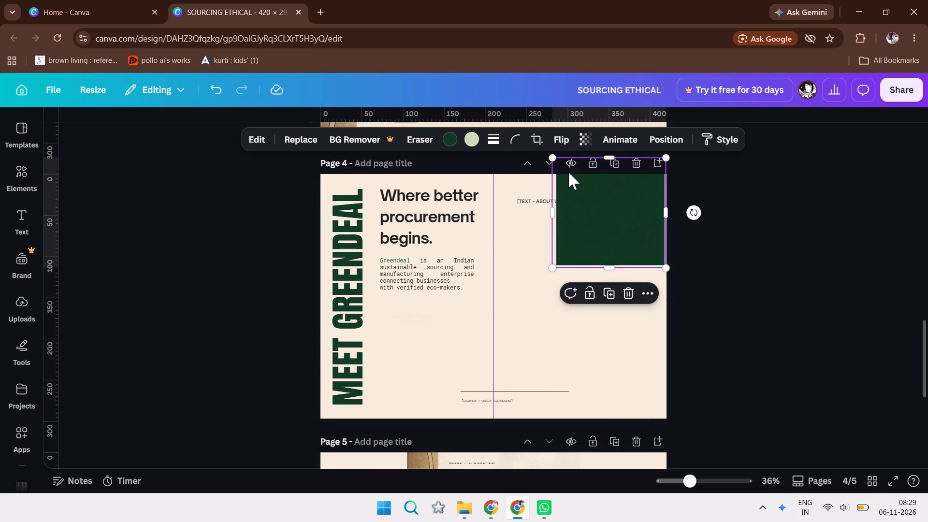
{"action": "left_click_drag", "start_coordinate": [588, 227], "coordinate": [580, 246]}
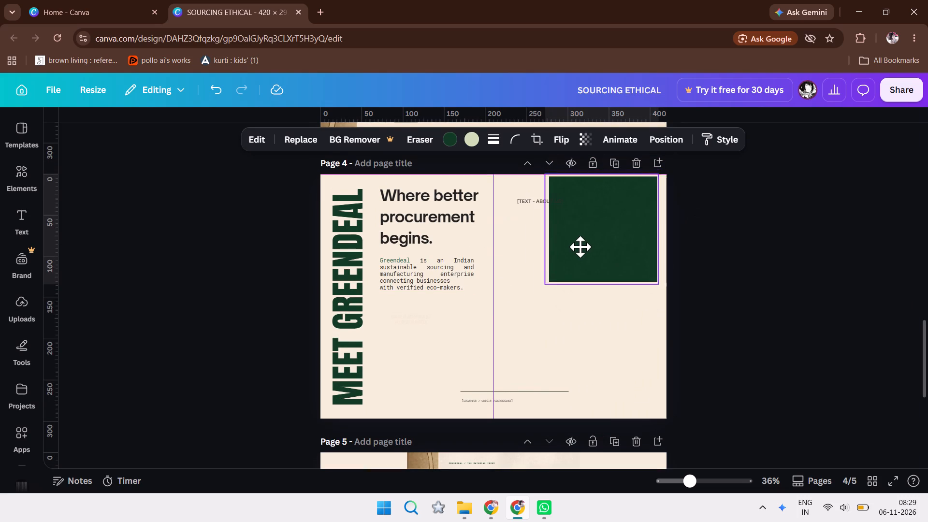
{"action": "left_click_drag", "start_coordinate": [580, 246], "coordinate": [580, 250]}
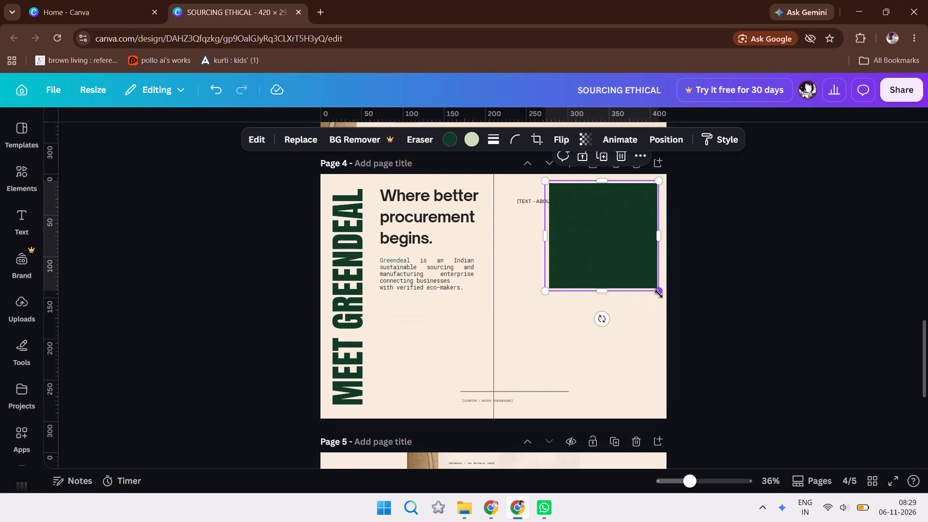
Shrink the green square and fit it beside the [TEXT - ABOUT US] label, inside the page's top and right margins.
{"action": "left_click_drag", "start_coordinate": [659, 294], "coordinate": [641, 278]}
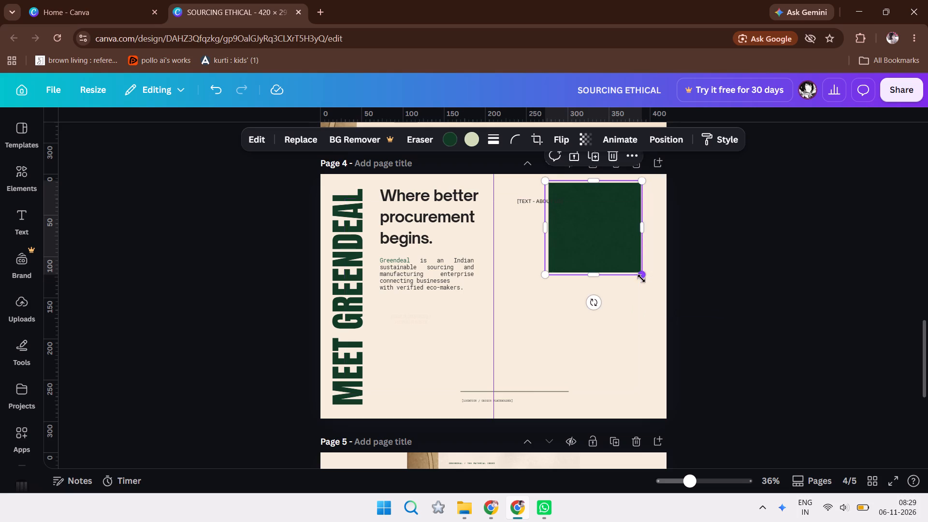
{"action": "left_click_drag", "start_coordinate": [612, 246], "coordinate": [640, 258]}
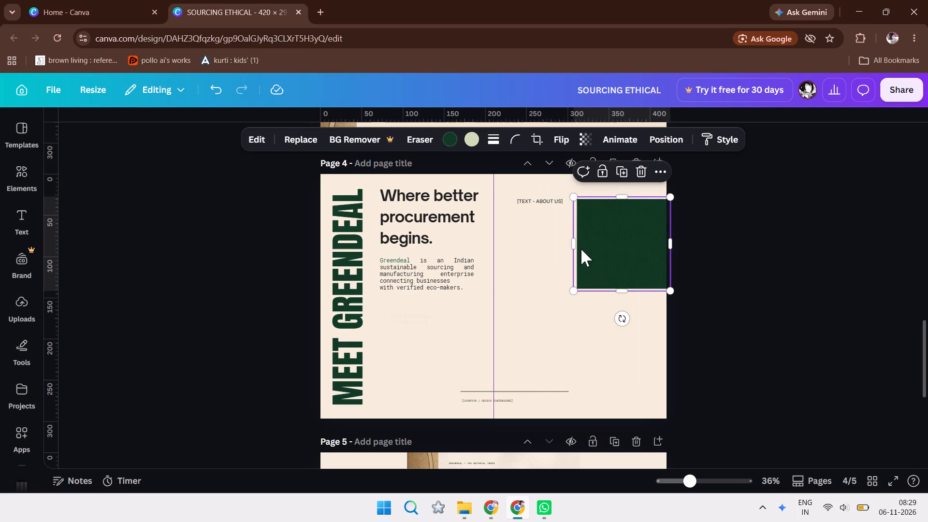
{"action": "left_click_drag", "start_coordinate": [576, 246], "coordinate": [573, 245]}
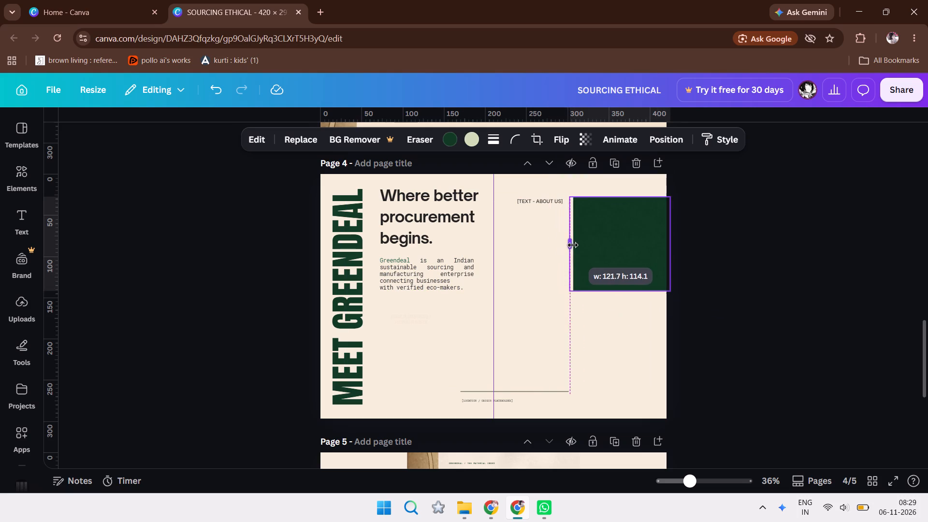
{"action": "left_click_drag", "start_coordinate": [573, 245], "coordinate": [585, 244]}
{"action": "left_click_drag", "start_coordinate": [610, 244], "coordinate": [610, 243]}
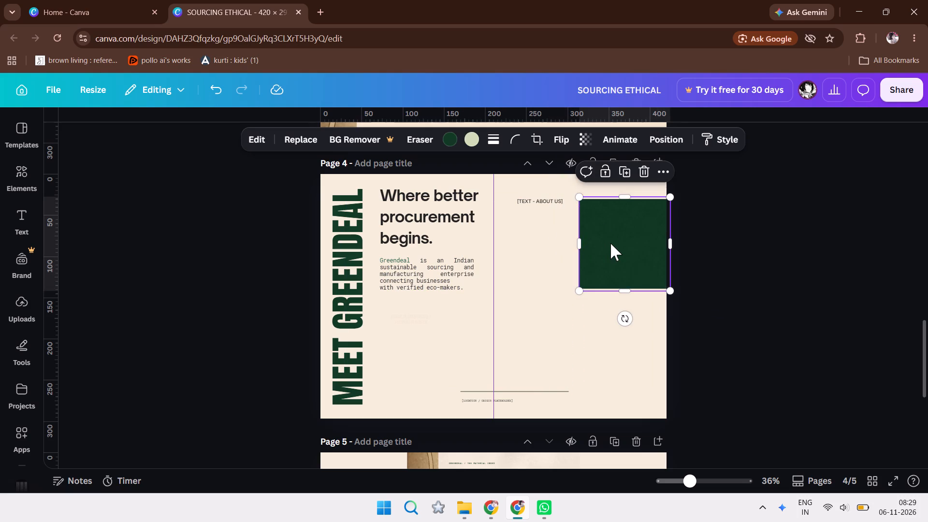
{"action": "left_click_drag", "start_coordinate": [610, 243], "coordinate": [603, 235]}
{"action": "left_click_drag", "start_coordinate": [660, 238], "coordinate": [655, 238]}
{"action": "left_click_drag", "start_coordinate": [610, 189], "coordinate": [611, 193]}
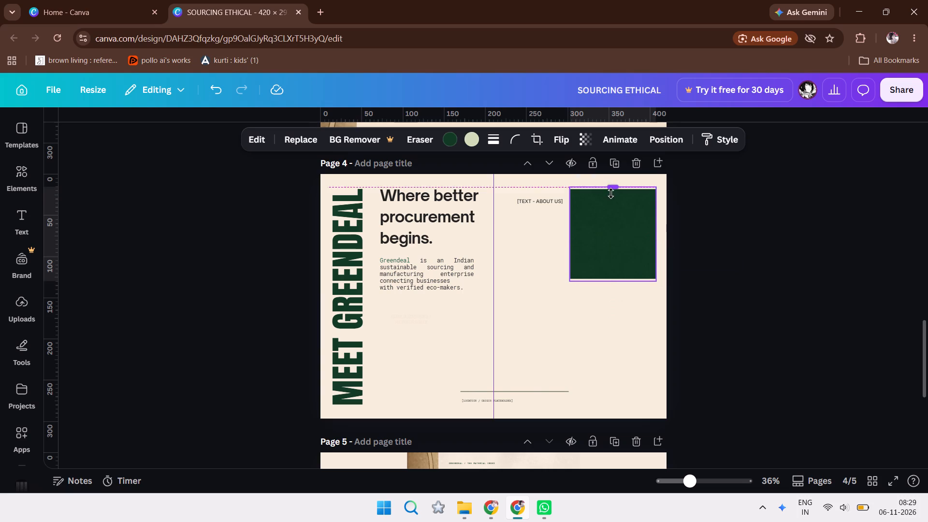
{"action": "left_click_drag", "start_coordinate": [611, 193], "coordinate": [611, 194]}
{"action": "left_click_drag", "start_coordinate": [613, 278], "coordinate": [612, 274]}
{"action": "left_click_drag", "start_coordinate": [656, 280], "coordinate": [656, 275]}
{"action": "left_click", "coordinate": [656, 275]}
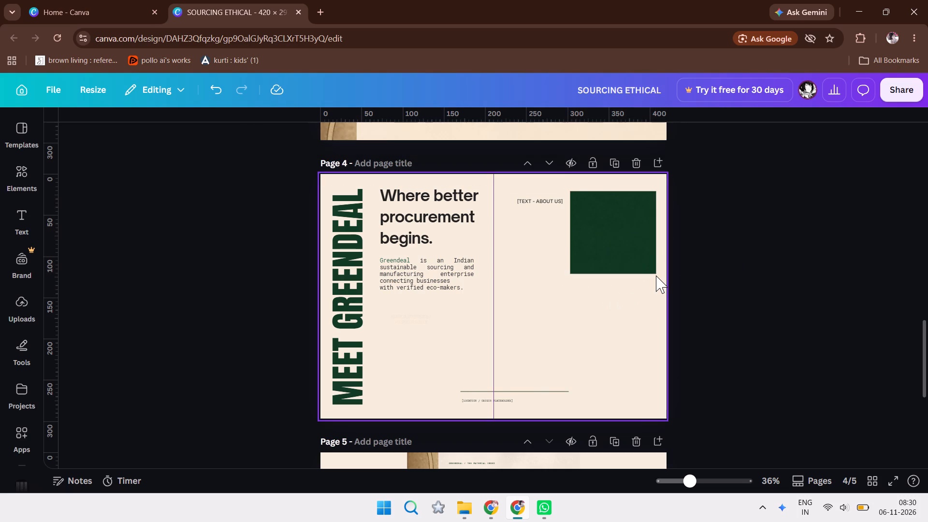
Enlarge the dark green square on page 4 and move it so it bleeds off the page's upper-right corner.
{"action": "left_click", "coordinate": [645, 261]}
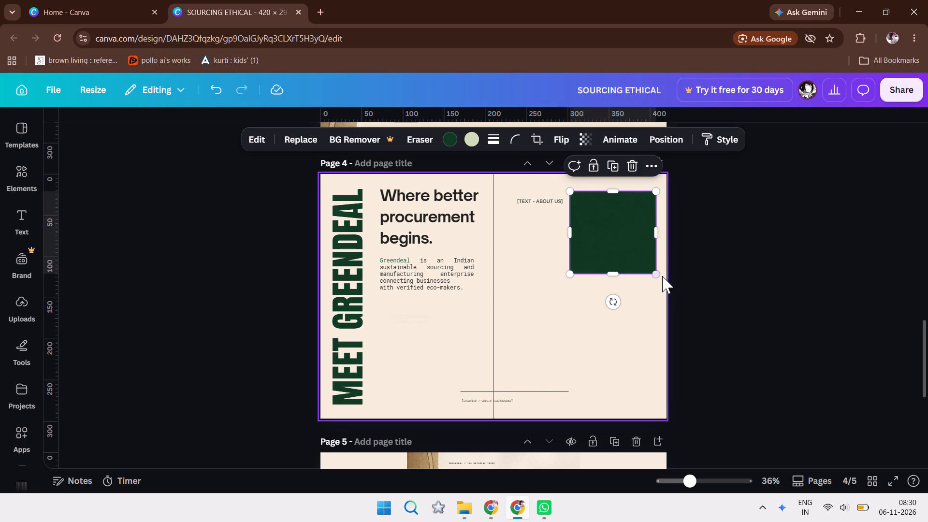
{"action": "left_click_drag", "start_coordinate": [657, 274], "coordinate": [679, 295]}
{"action": "left_click_drag", "start_coordinate": [654, 260], "coordinate": [659, 240]}
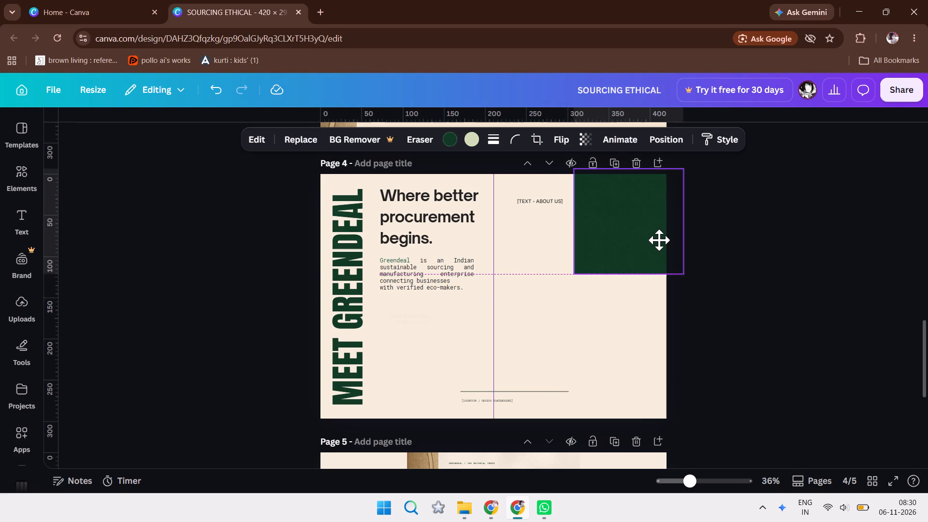
{"action": "left_click_drag", "start_coordinate": [659, 240], "coordinate": [665, 237]}
{"action": "left_click", "coordinate": [774, 243]}
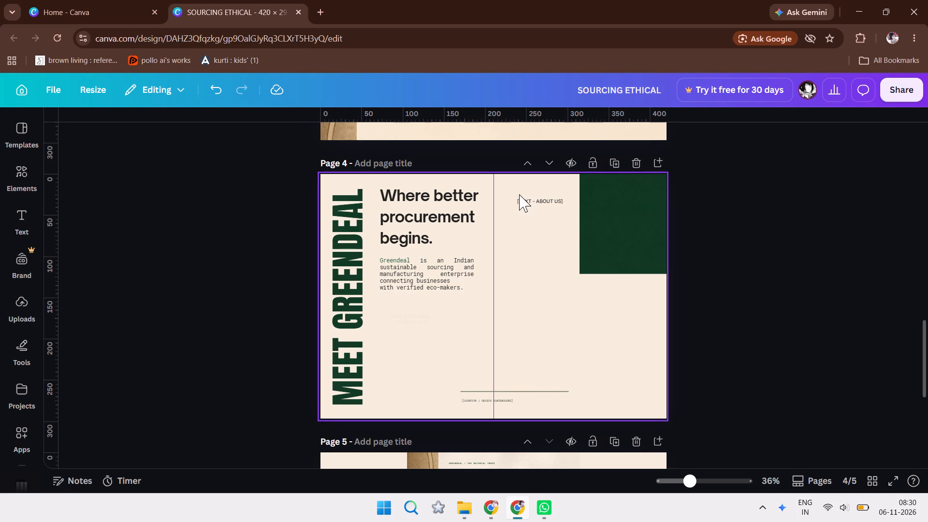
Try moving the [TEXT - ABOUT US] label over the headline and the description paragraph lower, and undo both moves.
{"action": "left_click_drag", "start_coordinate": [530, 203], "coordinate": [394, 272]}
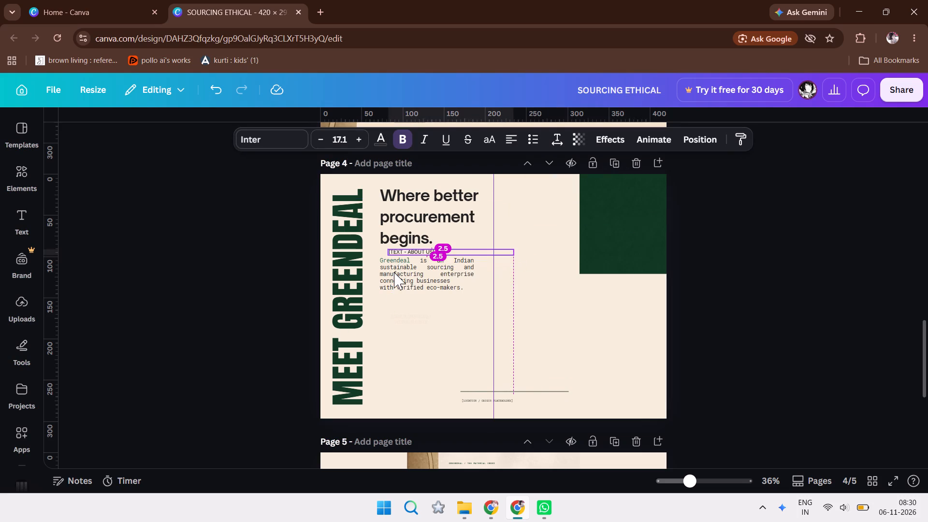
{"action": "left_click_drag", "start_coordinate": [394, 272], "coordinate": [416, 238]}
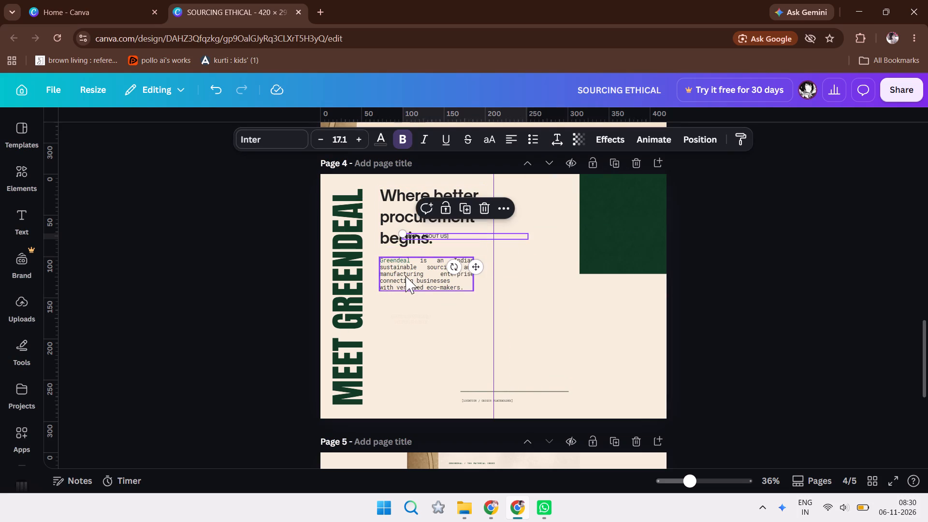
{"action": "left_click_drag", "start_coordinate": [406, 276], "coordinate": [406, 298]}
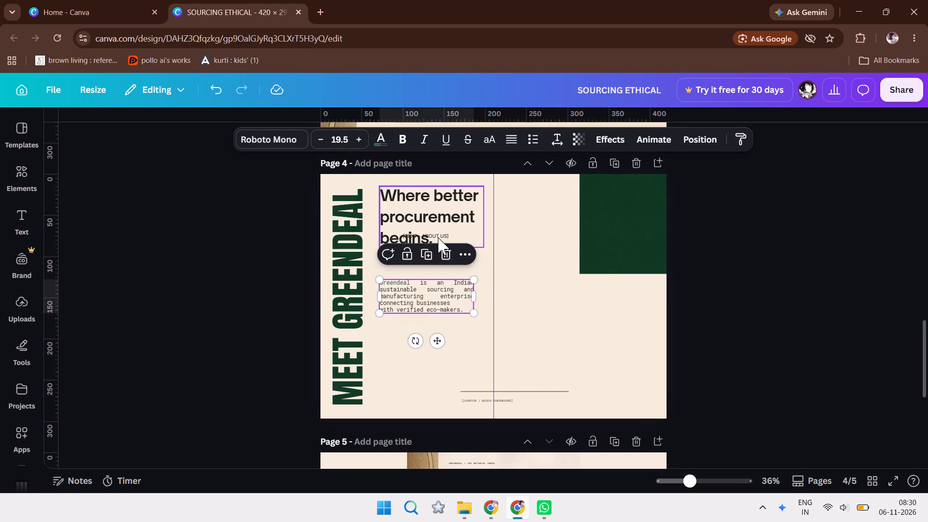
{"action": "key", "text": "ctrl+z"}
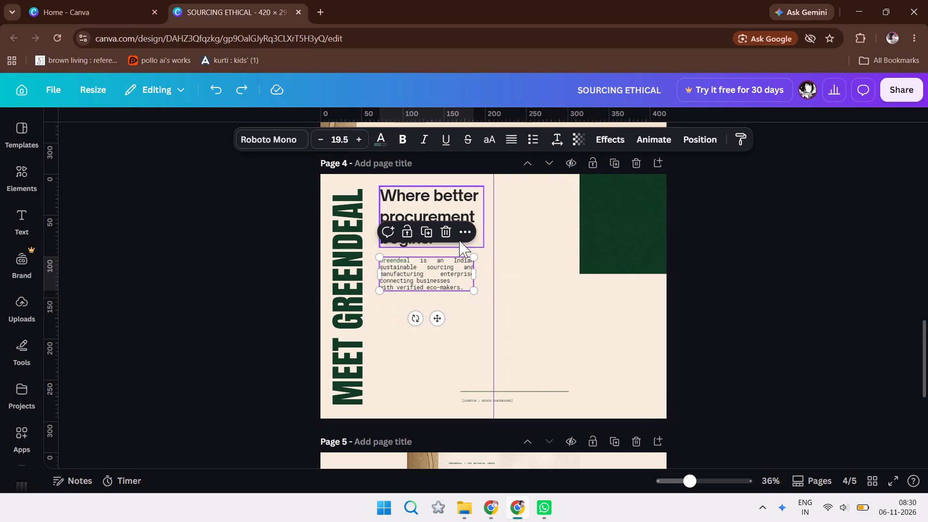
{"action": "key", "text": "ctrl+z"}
Move the description paragraph down and place the [TEXT - ABOUT US] label between it and the headline, aligned to their left edge.
{"action": "left_click_drag", "start_coordinate": [521, 203], "coordinate": [432, 319]}
{"action": "left_click_drag", "start_coordinate": [396, 286], "coordinate": [396, 293]}
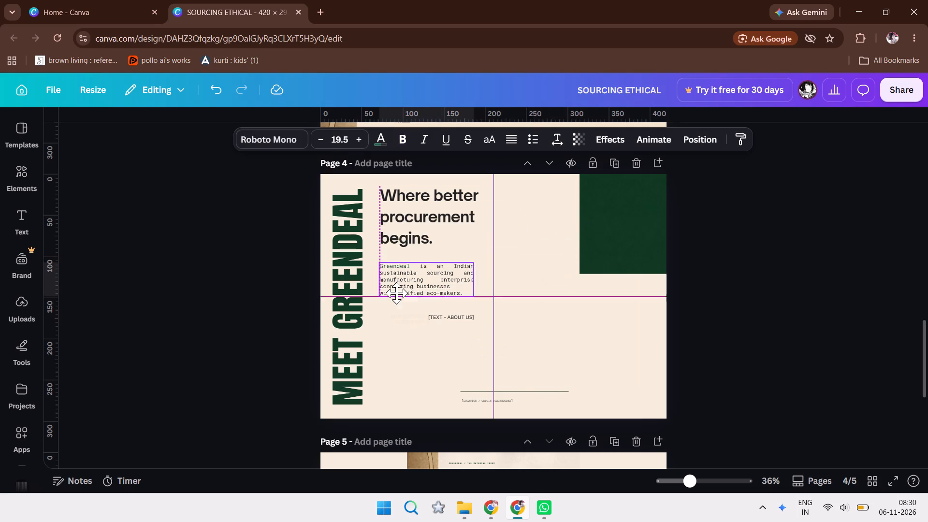
{"action": "left_click_drag", "start_coordinate": [396, 293], "coordinate": [396, 301]}
{"action": "left_click_drag", "start_coordinate": [451, 320], "coordinate": [428, 276]}
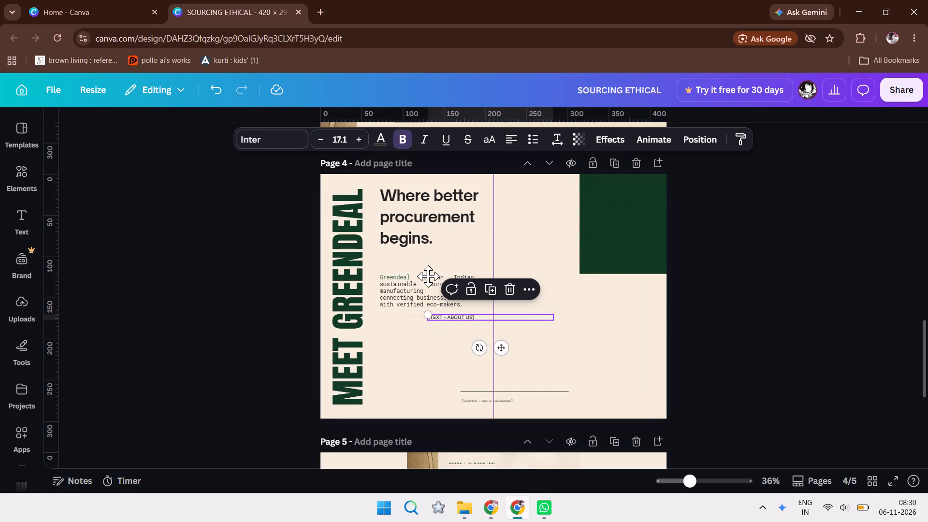
{"action": "left_click_drag", "start_coordinate": [428, 276], "coordinate": [404, 268]}
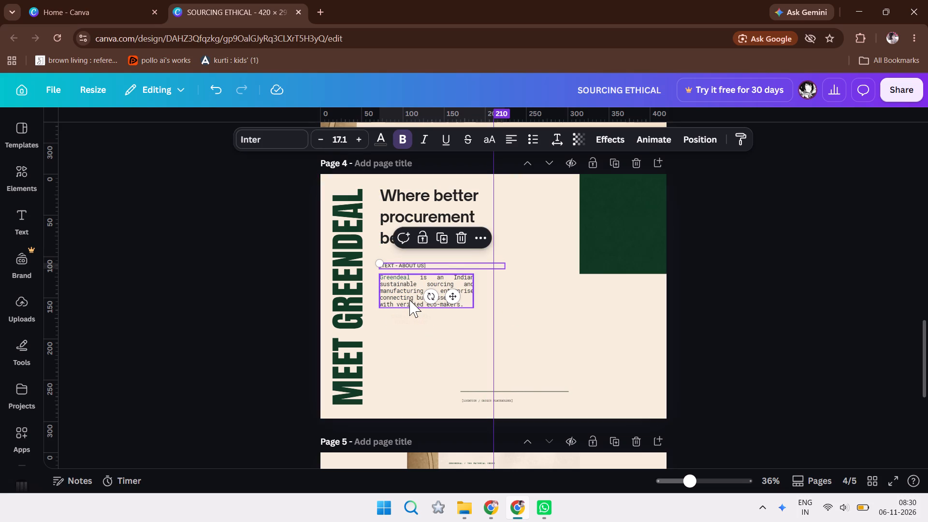
{"action": "left_click", "coordinate": [409, 300]}
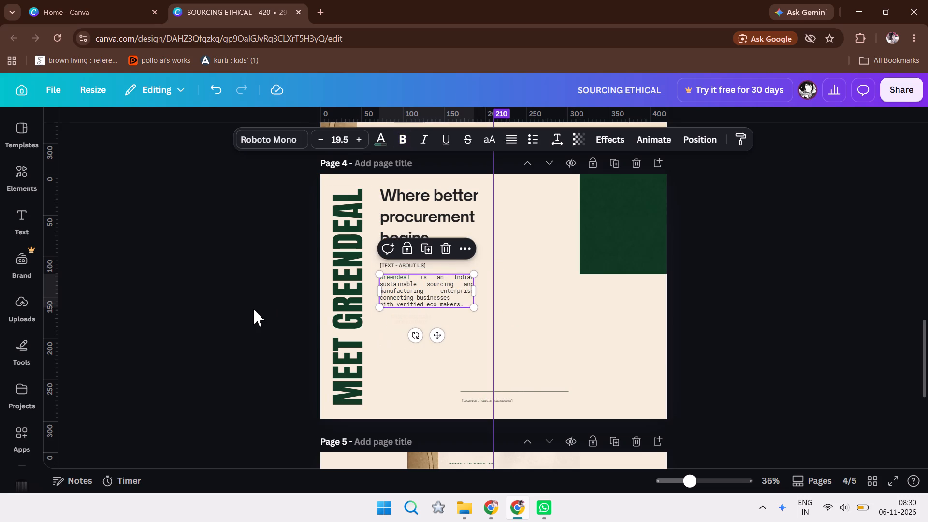
{"action": "left_click", "coordinate": [253, 308]}
Replace the [TEXT - ABOUT US] label's text with "about us".
{"action": "double_click", "coordinate": [418, 267]}
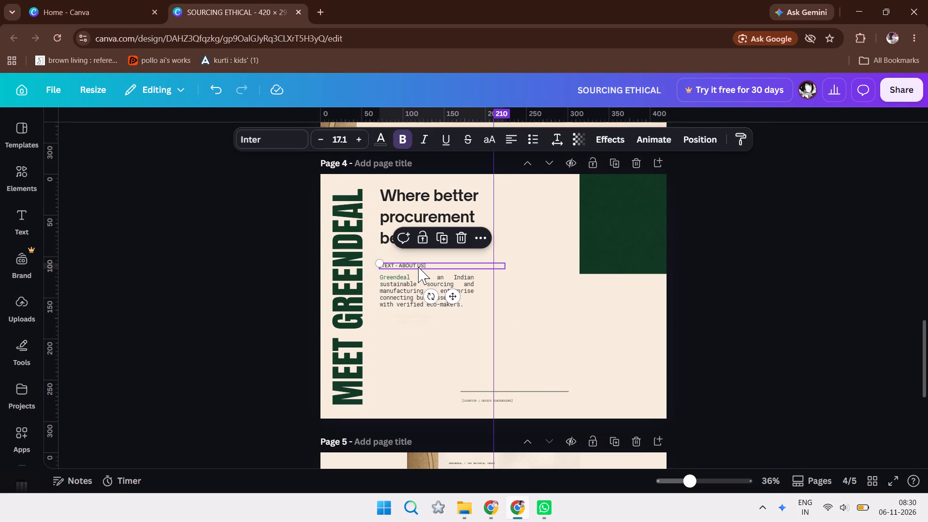
{"action": "triple_click", "coordinate": [418, 267]}
{"action": "key", "text": "BackSpace"}
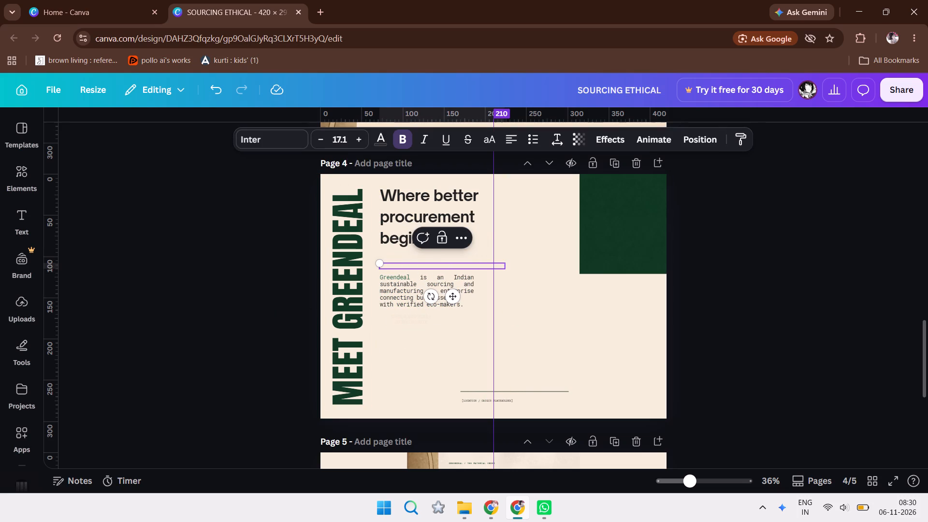
{"action": "type", "text": "about su"}
{"action": "key", "text": "BackSpace"}
{"action": "key", "text": "BackSpace"}
{"action": "type", "text": "us"}
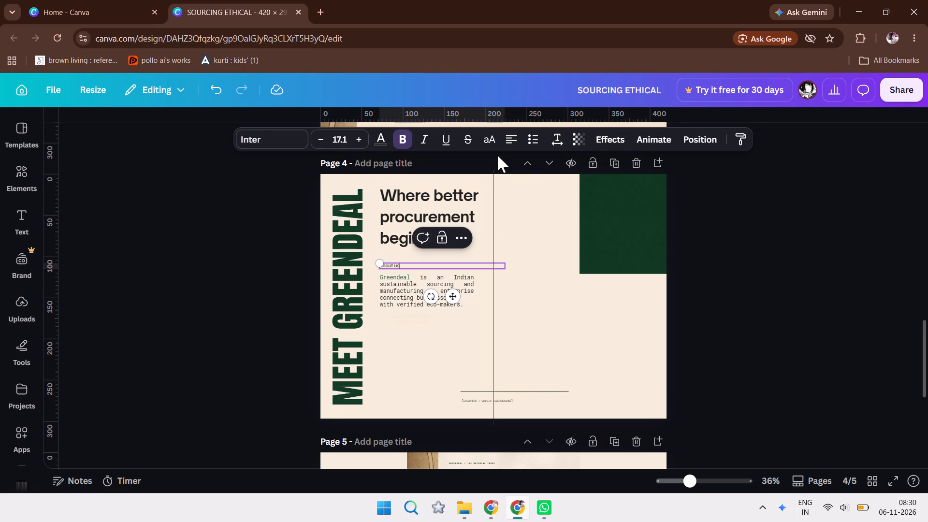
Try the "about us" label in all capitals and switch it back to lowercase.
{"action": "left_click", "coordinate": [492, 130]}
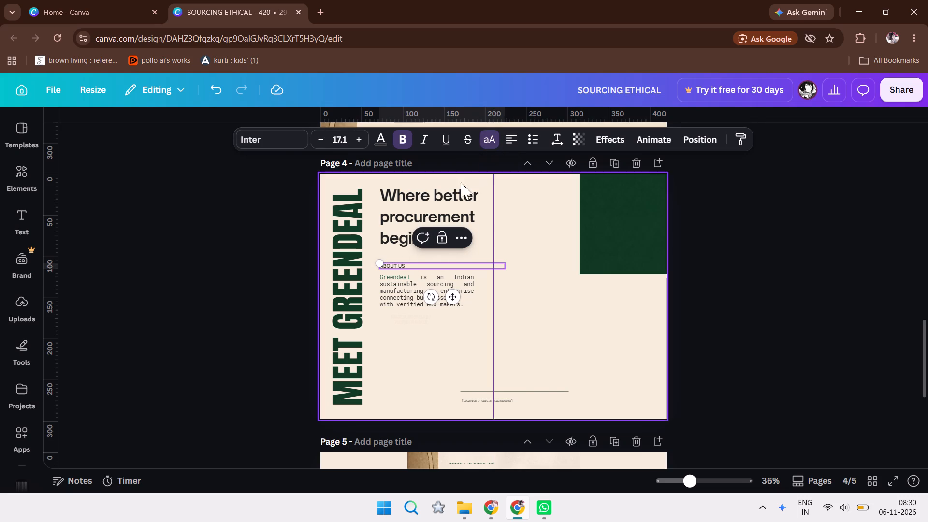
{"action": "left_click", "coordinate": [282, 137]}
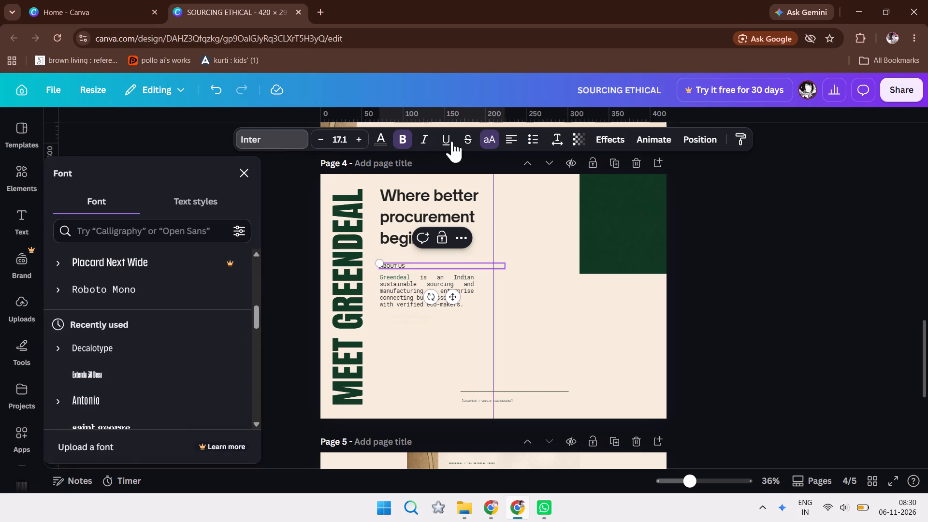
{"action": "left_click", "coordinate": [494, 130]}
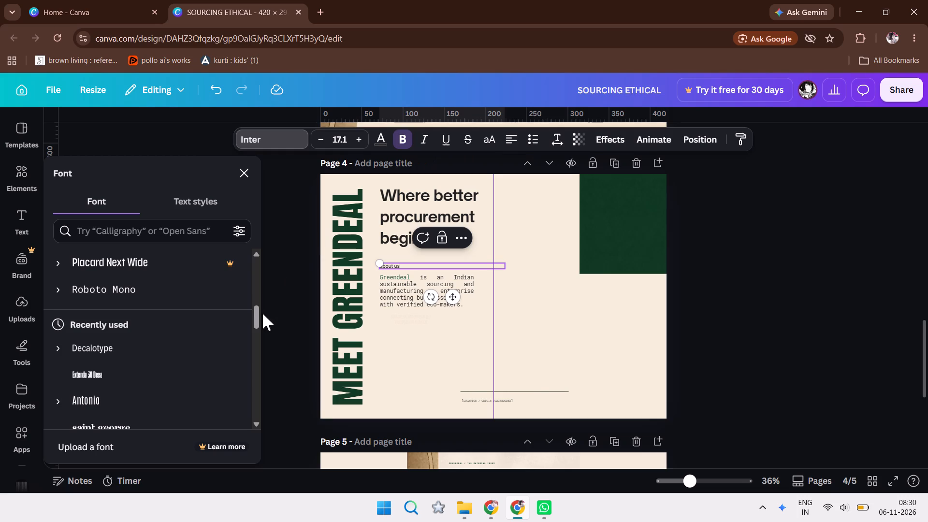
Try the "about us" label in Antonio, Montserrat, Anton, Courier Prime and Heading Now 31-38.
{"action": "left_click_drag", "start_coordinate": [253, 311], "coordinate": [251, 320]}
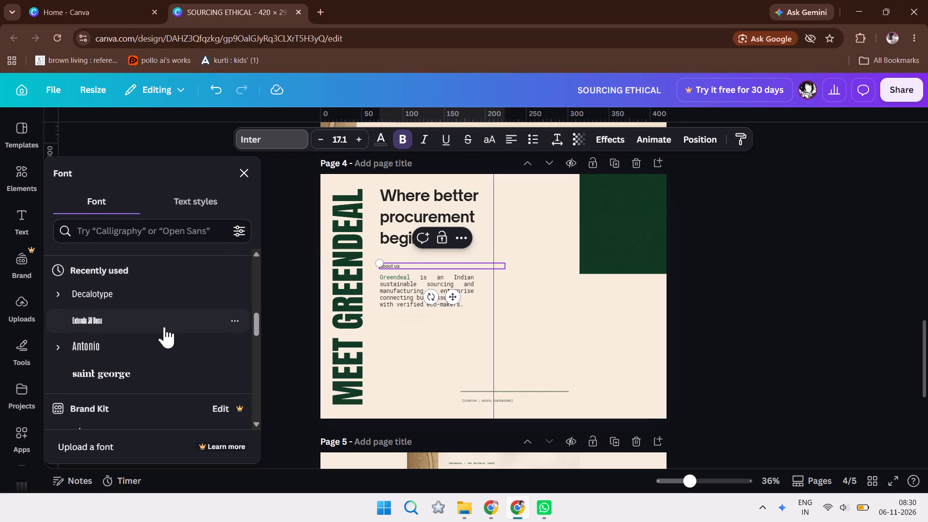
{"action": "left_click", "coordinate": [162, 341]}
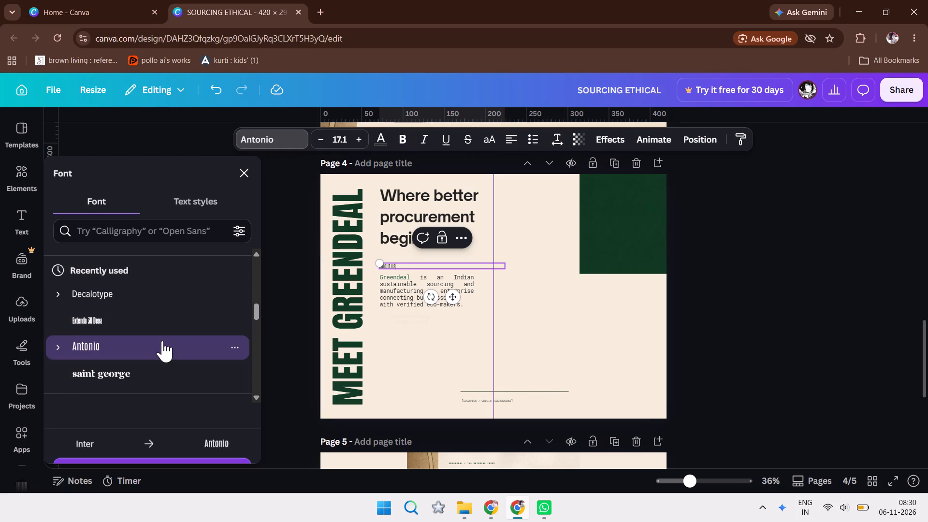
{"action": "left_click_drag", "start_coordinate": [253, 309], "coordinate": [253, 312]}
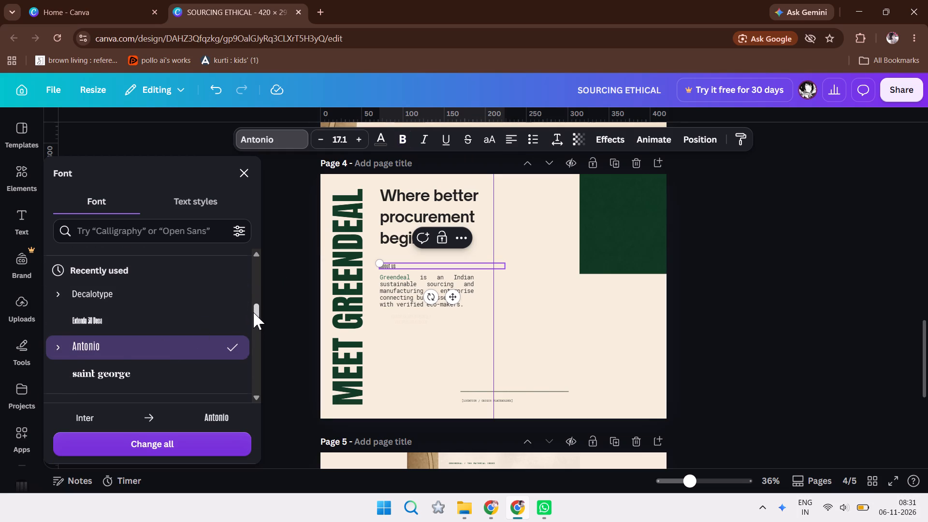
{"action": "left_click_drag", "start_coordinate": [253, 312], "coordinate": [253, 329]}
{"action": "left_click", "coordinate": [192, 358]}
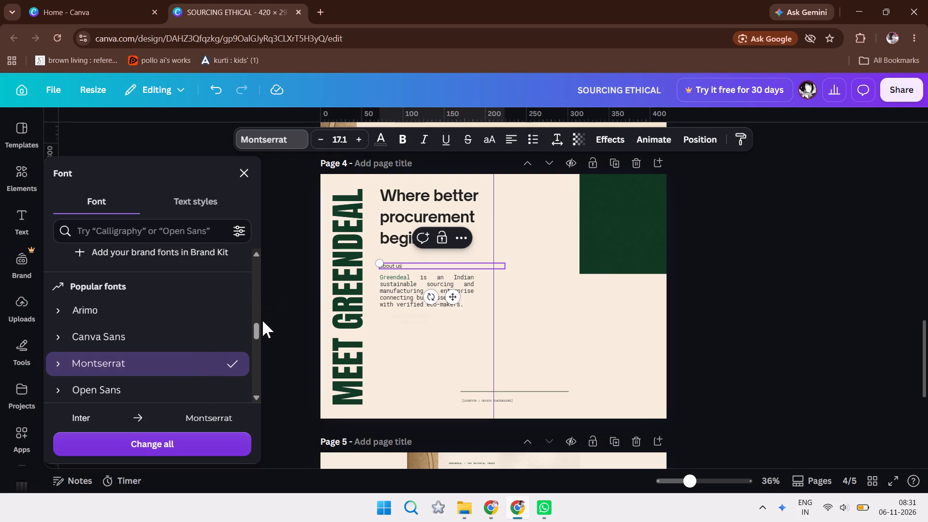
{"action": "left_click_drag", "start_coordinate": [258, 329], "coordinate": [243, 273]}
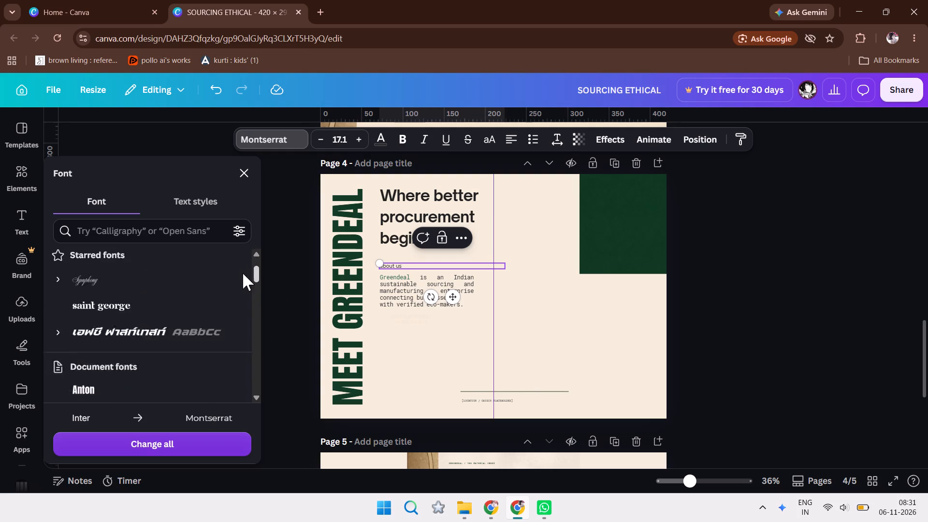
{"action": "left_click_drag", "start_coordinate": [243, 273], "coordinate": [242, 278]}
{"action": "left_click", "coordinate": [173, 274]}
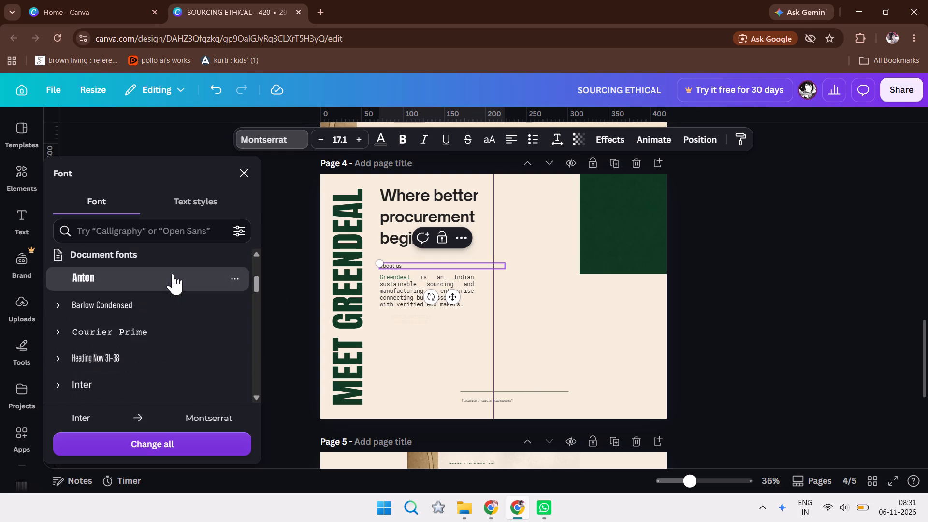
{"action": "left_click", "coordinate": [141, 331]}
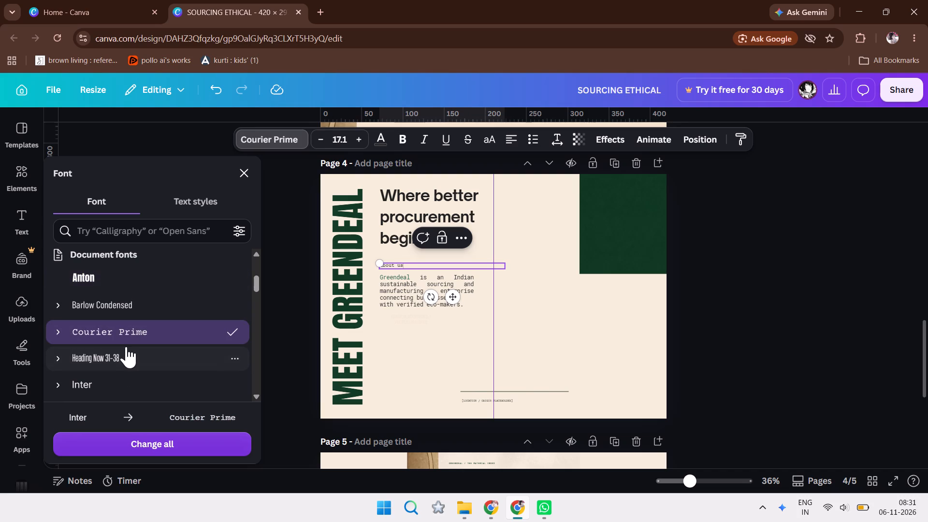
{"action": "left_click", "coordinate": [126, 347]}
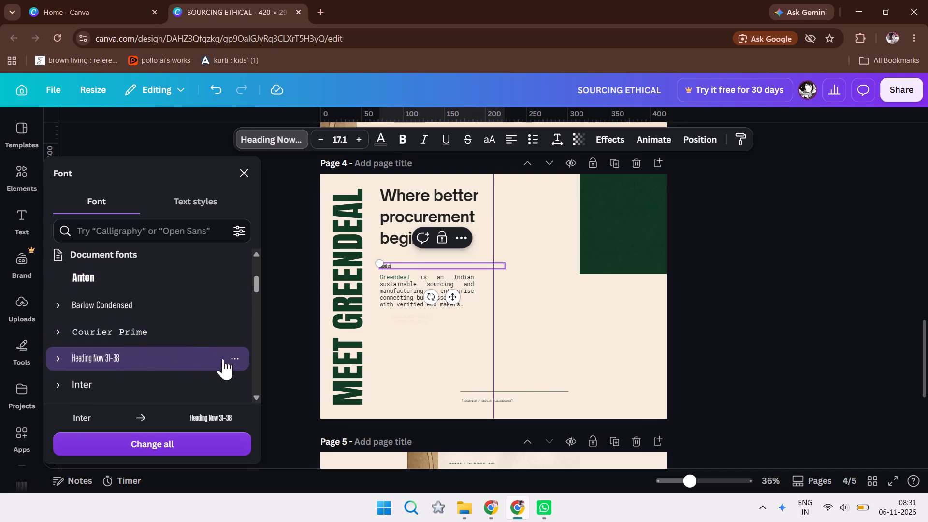
Set the "about us" label's font to Antonio.
{"action": "left_click", "coordinate": [255, 288]}
{"action": "left_click_drag", "start_coordinate": [255, 288], "coordinate": [255, 292]}
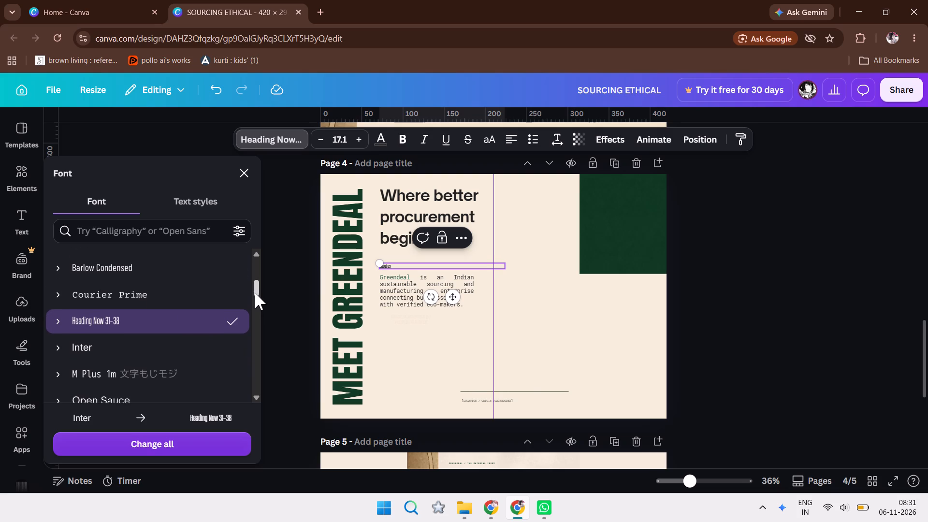
{"action": "left_click_drag", "start_coordinate": [255, 292], "coordinate": [256, 303]}
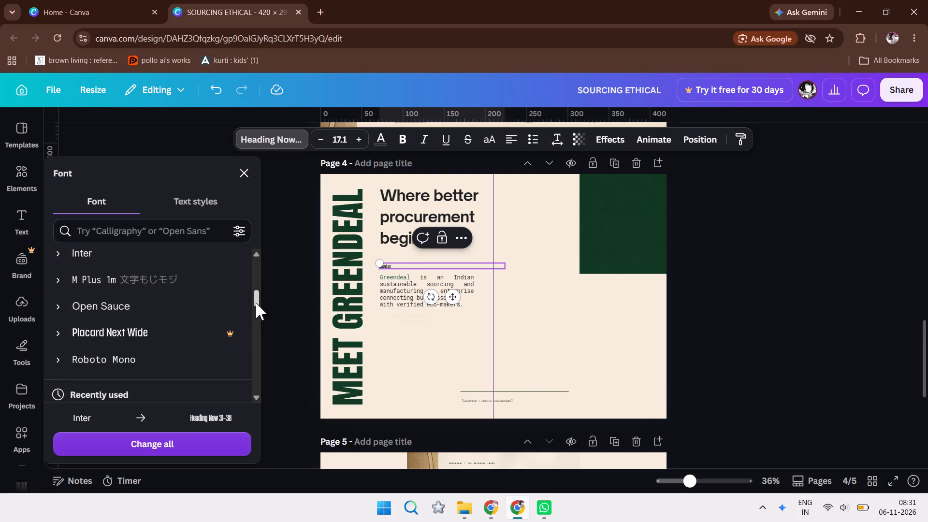
{"action": "left_click_drag", "start_coordinate": [256, 303], "coordinate": [258, 300]}
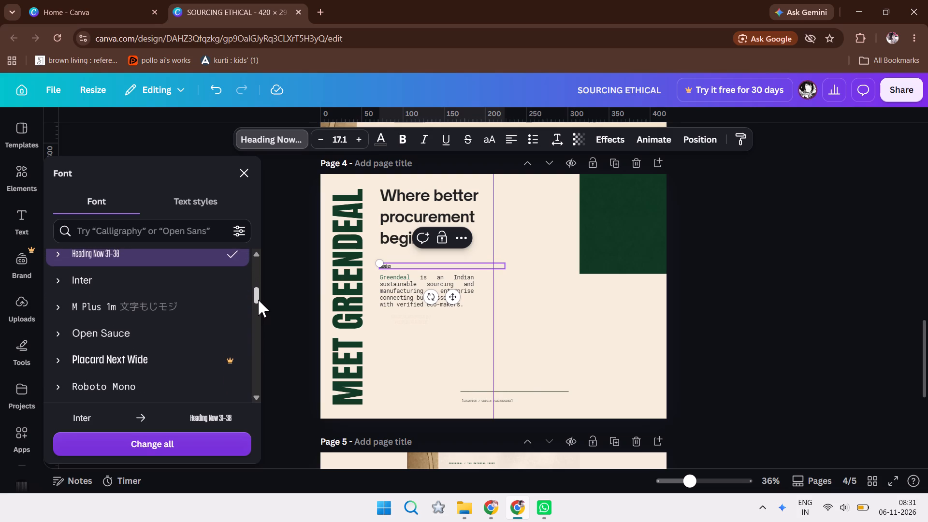
{"action": "left_click_drag", "start_coordinate": [258, 300], "coordinate": [258, 299]}
{"action": "left_click_drag", "start_coordinate": [258, 299], "coordinate": [253, 308]}
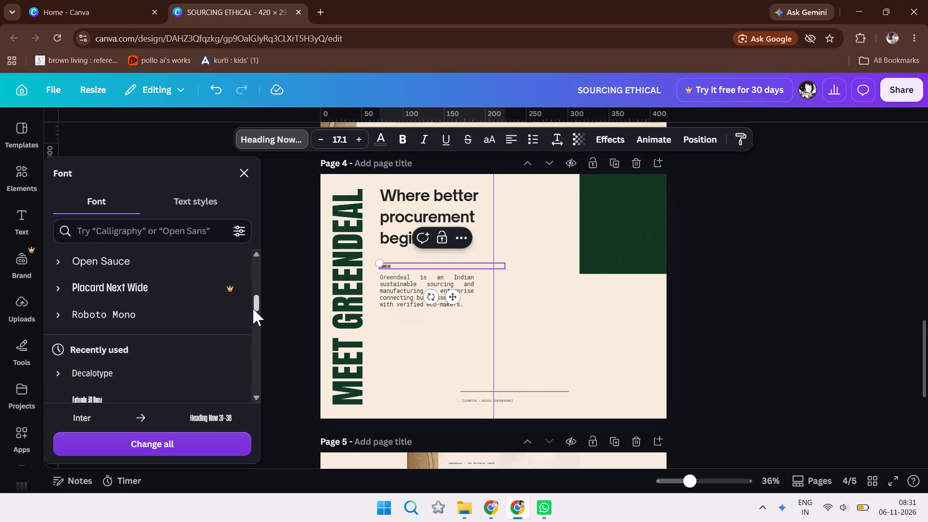
{"action": "left_click_drag", "start_coordinate": [253, 308], "coordinate": [252, 308]}
{"action": "left_click_drag", "start_coordinate": [252, 308], "coordinate": [243, 320]}
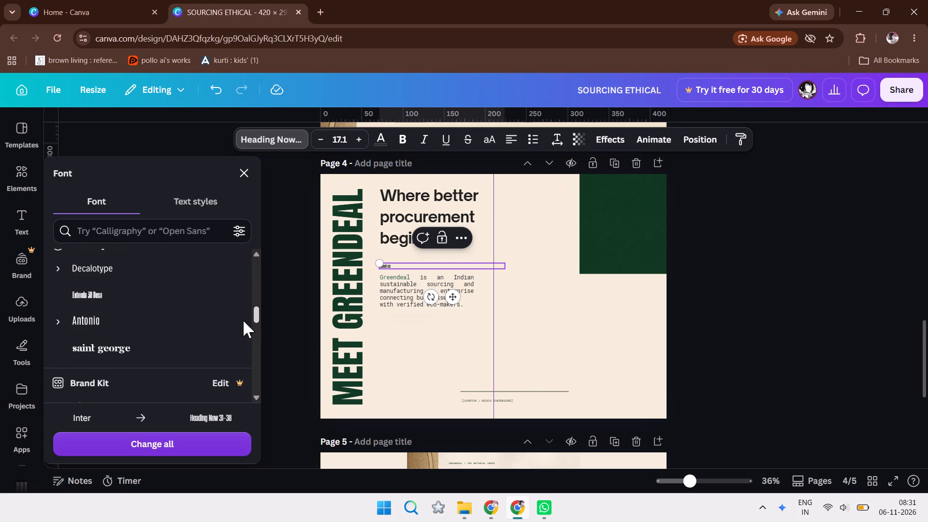
{"action": "left_click_drag", "start_coordinate": [243, 320], "coordinate": [242, 320]}
{"action": "left_click", "coordinate": [197, 306]}
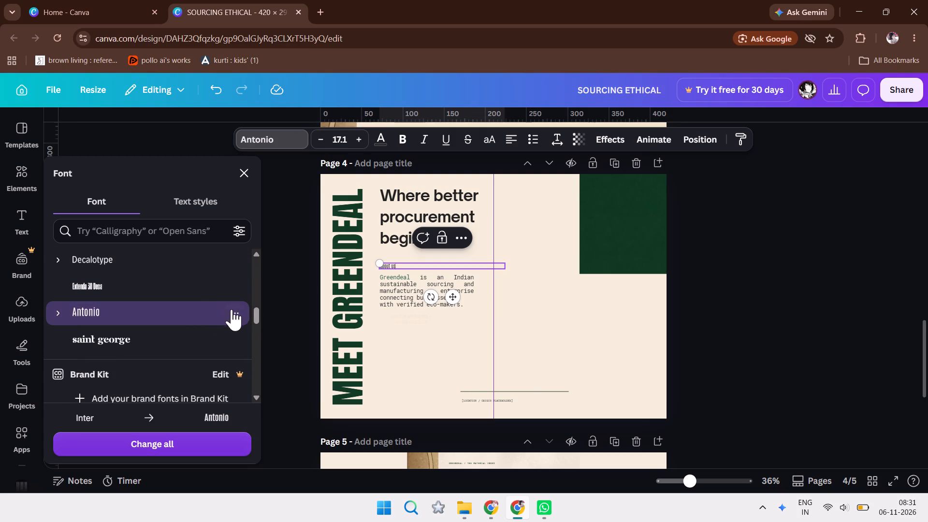
Try the "about us" label in Roboto Mono and set its font to Open Sauce.
{"action": "left_click_drag", "start_coordinate": [259, 316], "coordinate": [262, 270]}
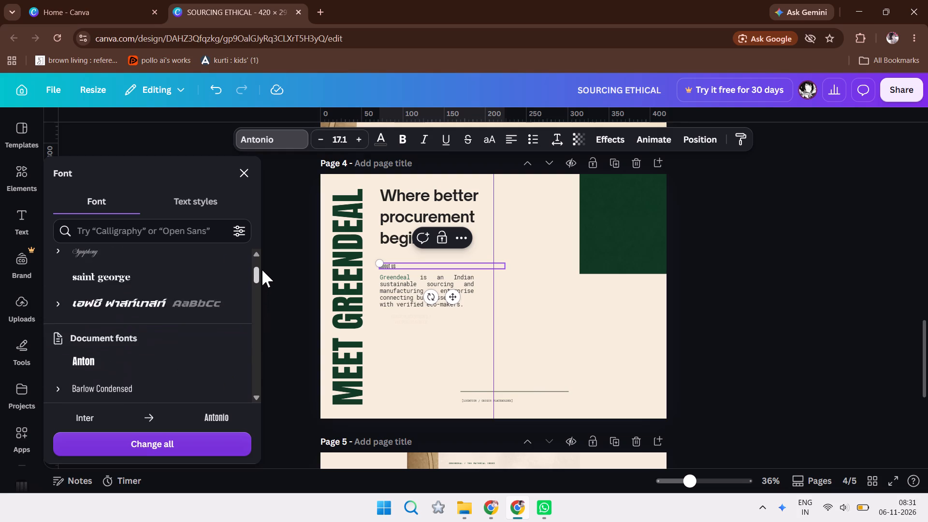
{"action": "left_click_drag", "start_coordinate": [262, 270], "coordinate": [244, 289]}
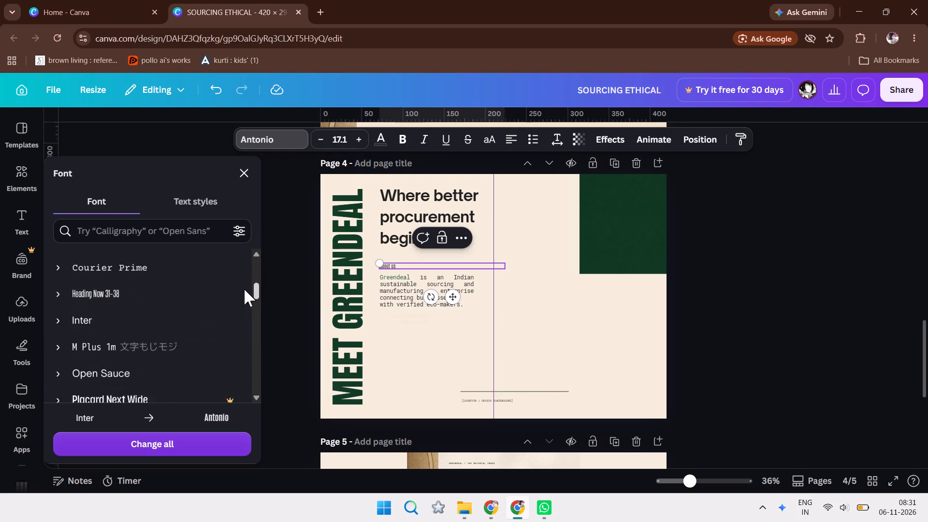
{"action": "left_click_drag", "start_coordinate": [244, 289], "coordinate": [243, 288]}
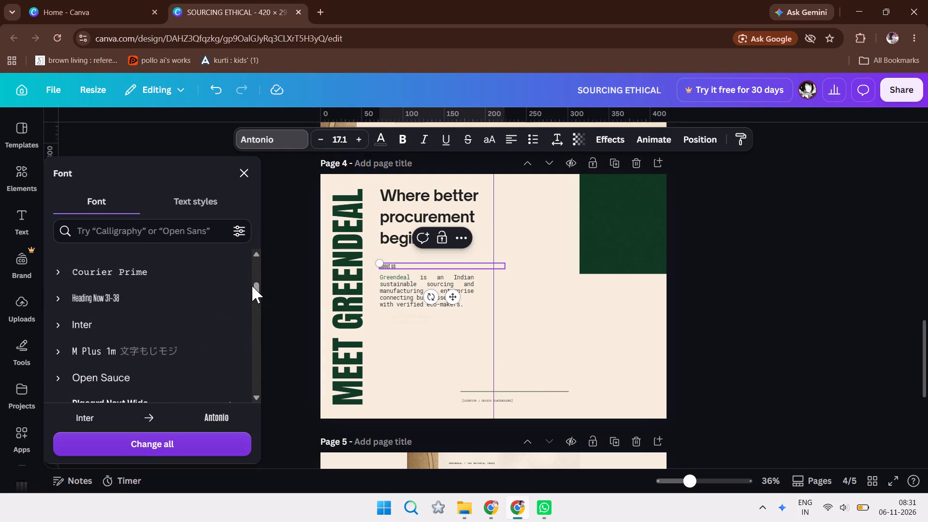
{"action": "left_click_drag", "start_coordinate": [256, 286], "coordinate": [252, 293]}
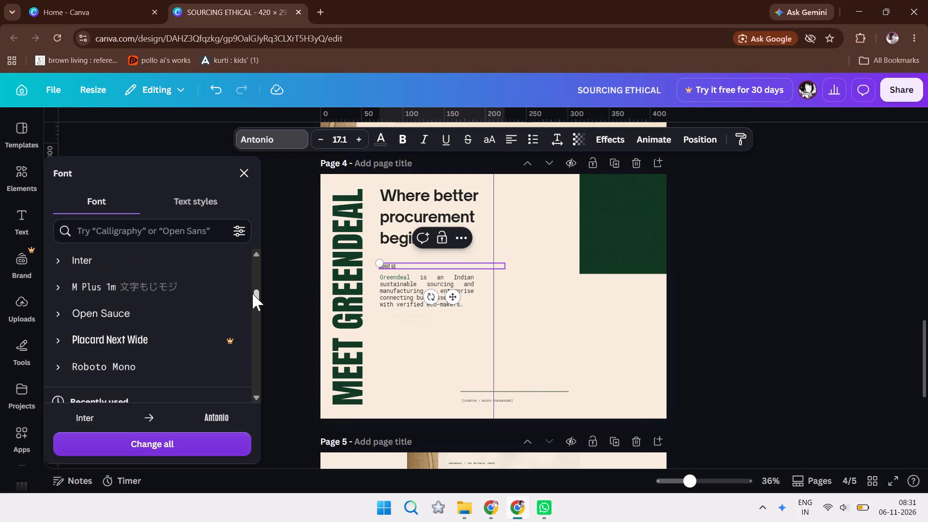
{"action": "left_click_drag", "start_coordinate": [252, 293], "coordinate": [251, 293]}
{"action": "left_click", "coordinate": [120, 361]}
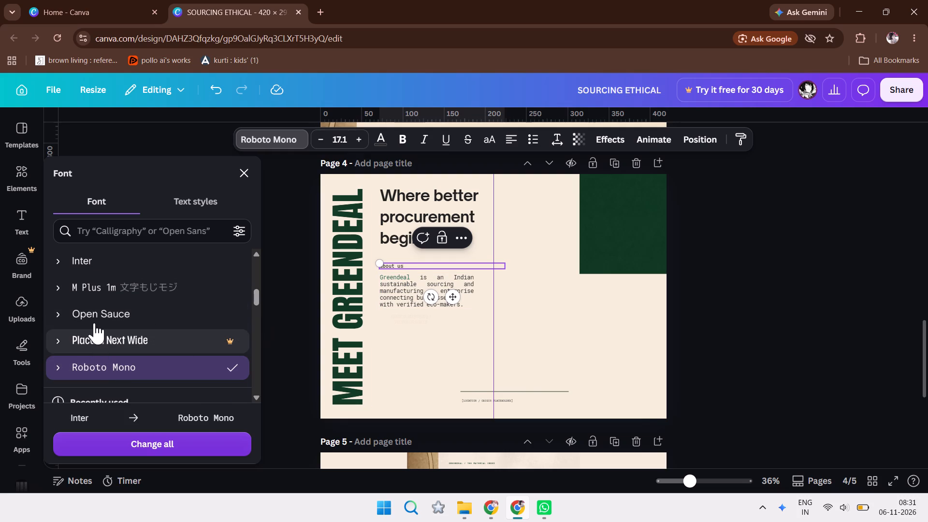
{"action": "left_click", "coordinate": [113, 312]}
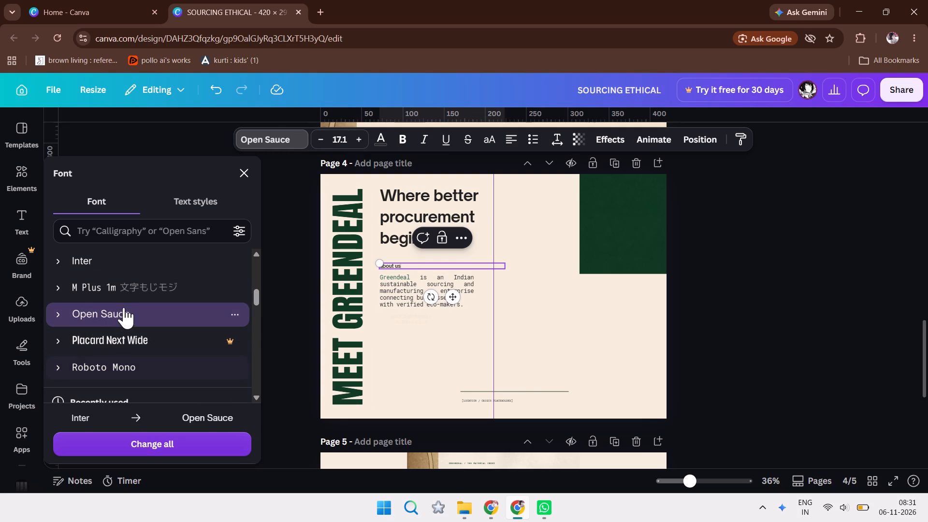
{"action": "left_click", "coordinate": [264, 307]}
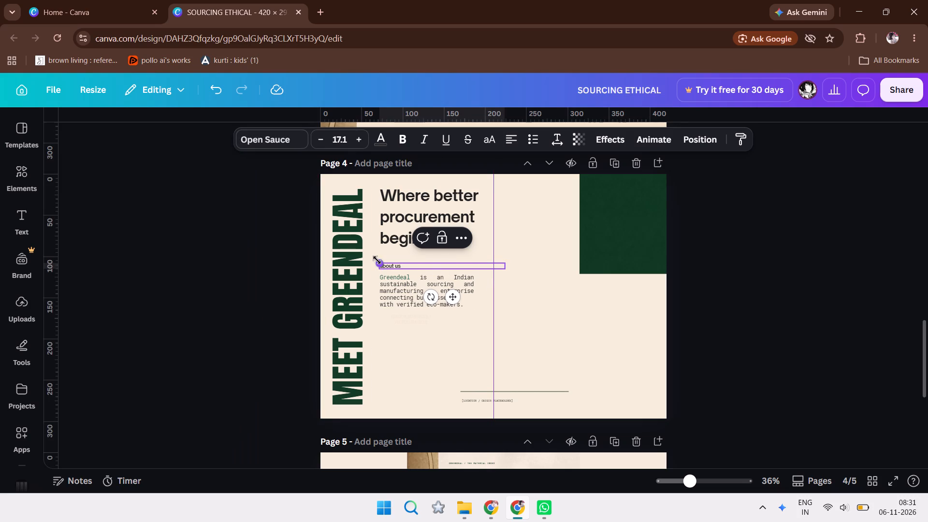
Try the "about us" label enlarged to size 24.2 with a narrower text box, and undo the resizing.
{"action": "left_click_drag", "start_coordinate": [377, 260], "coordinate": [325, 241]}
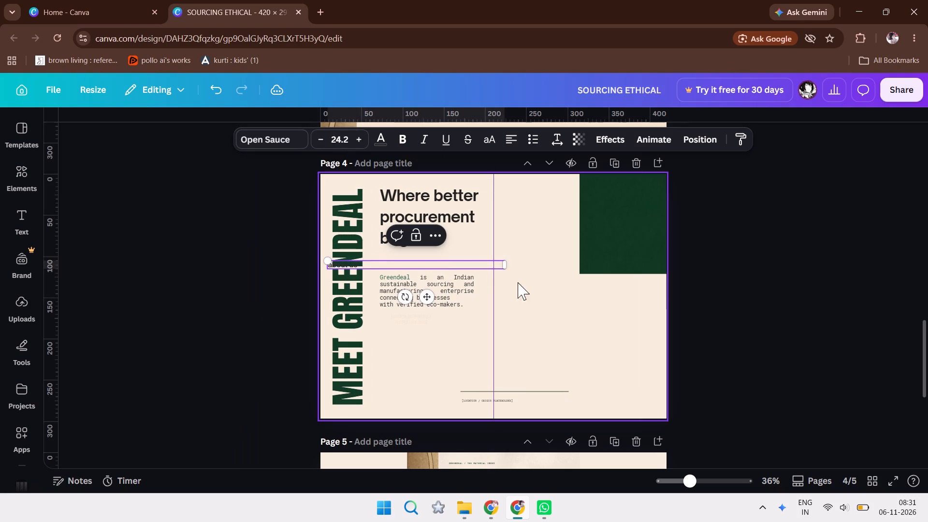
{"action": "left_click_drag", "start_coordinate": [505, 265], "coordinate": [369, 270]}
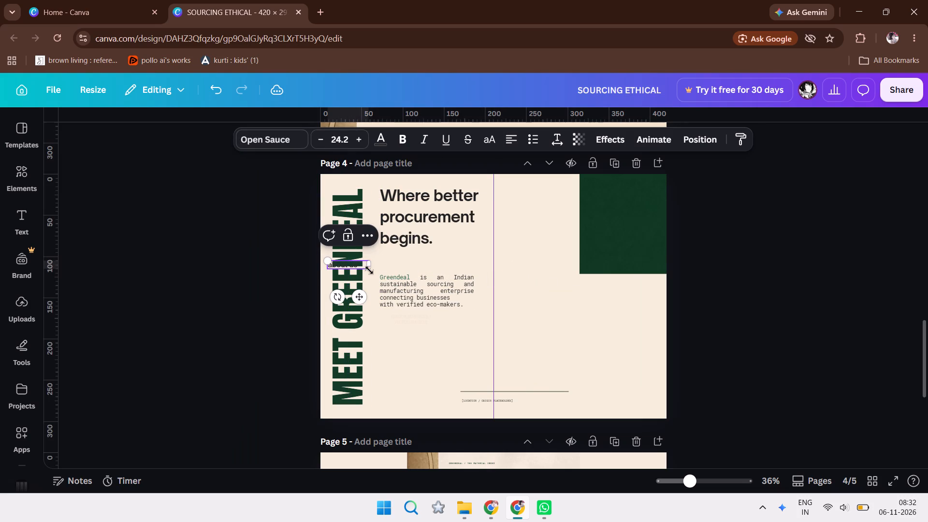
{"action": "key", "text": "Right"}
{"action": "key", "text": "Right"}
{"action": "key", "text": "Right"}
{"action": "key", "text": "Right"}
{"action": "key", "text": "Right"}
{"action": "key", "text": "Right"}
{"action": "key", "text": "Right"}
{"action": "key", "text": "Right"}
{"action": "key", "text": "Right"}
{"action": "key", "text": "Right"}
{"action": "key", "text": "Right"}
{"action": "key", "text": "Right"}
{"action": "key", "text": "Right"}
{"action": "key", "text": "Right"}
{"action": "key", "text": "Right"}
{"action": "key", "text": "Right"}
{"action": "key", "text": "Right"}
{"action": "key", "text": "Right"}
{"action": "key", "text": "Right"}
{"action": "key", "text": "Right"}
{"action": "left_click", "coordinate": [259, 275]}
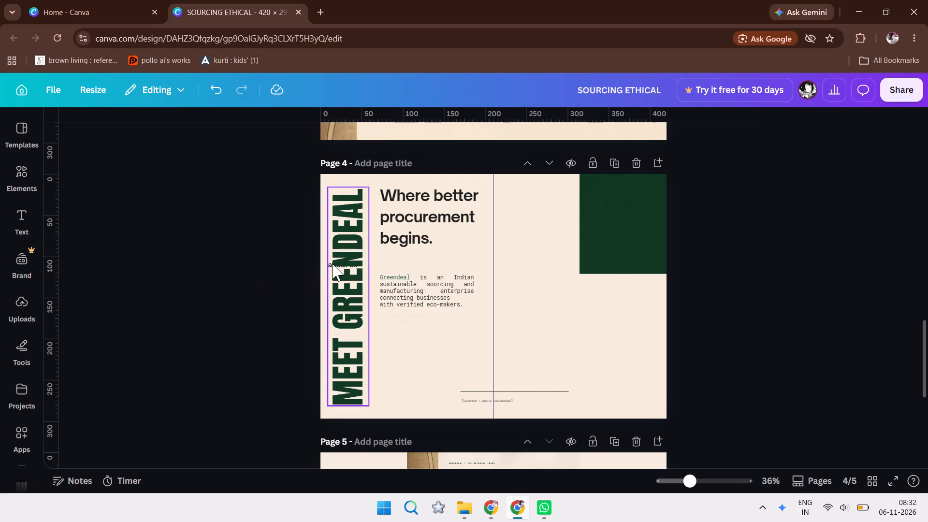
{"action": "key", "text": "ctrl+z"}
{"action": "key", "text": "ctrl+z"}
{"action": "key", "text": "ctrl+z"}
Enlarge the "about us" label to size 19 and reposition it between the heading and the description.
{"action": "left_click_drag", "start_coordinate": [405, 264], "coordinate": [426, 253]}
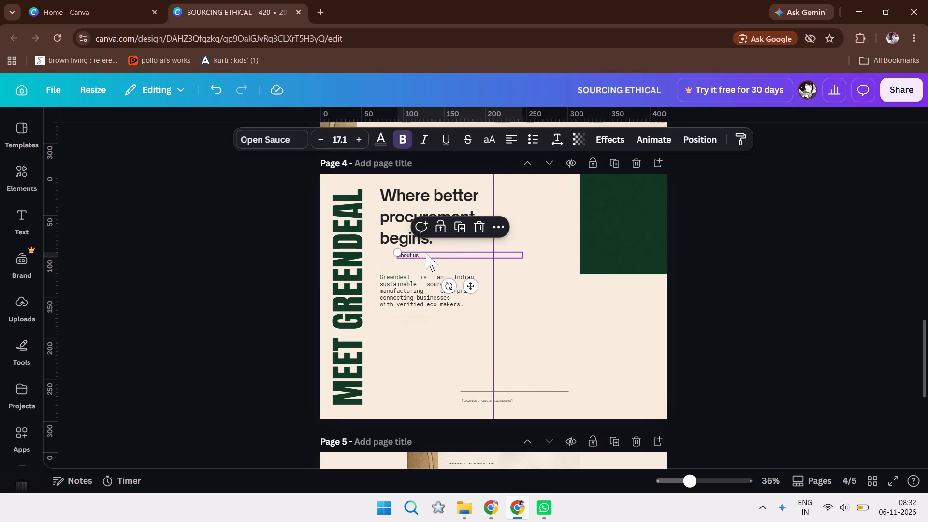
{"action": "left_click_drag", "start_coordinate": [397, 252], "coordinate": [383, 238]}
{"action": "key", "text": "Down"}
{"action": "key", "text": "Down"}
{"action": "key", "text": "Down"}
{"action": "key", "text": "Down"}
{"action": "key", "text": "Down"}
{"action": "key", "text": "Down"}
{"action": "key", "text": "Down"}
{"action": "key", "text": "Down"}
{"action": "key", "text": "Down"}
{"action": "key", "text": "Down"}
{"action": "key", "text": "Down"}
{"action": "key", "text": "Down"}
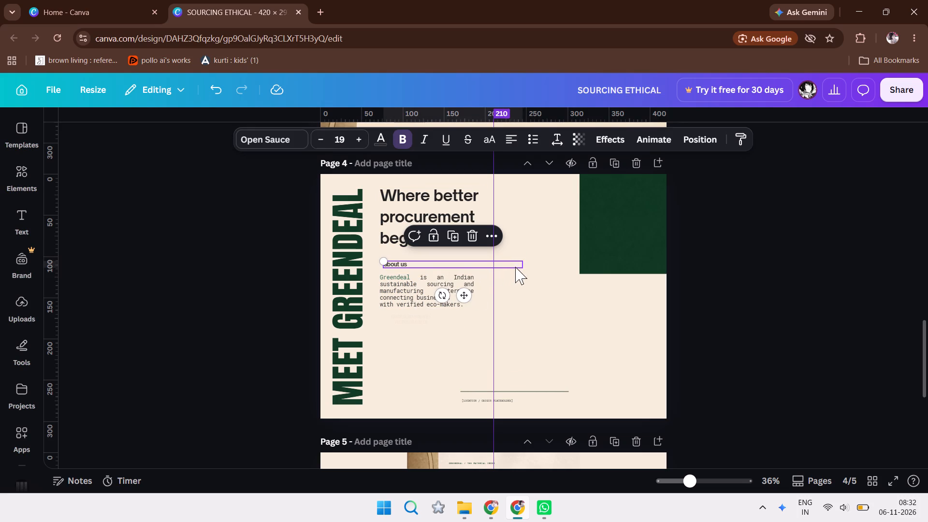
Enlarge the "about us" label to size 20.9 and nudge it back over the description's left edge.
{"action": "left_click_drag", "start_coordinate": [381, 260], "coordinate": [373, 242]}
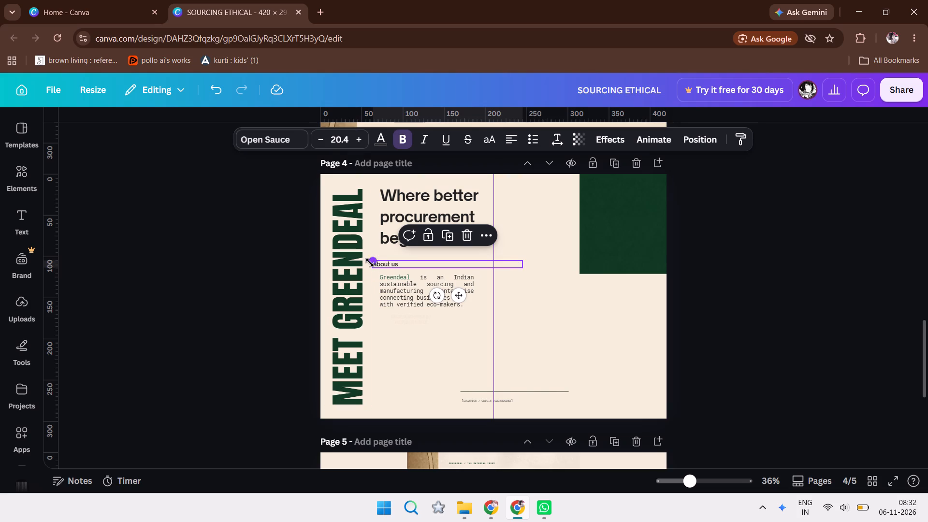
{"action": "left_click_drag", "start_coordinate": [370, 261], "coordinate": [367, 246]}
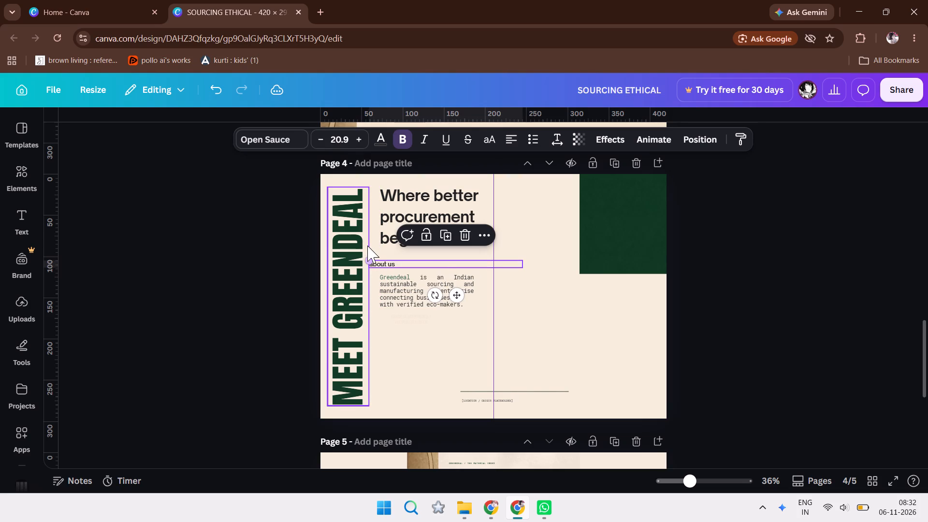
{"action": "key", "text": "Up"}
{"action": "key", "text": "Right"}
{"action": "key", "text": "Right"}
{"action": "key", "text": "Right"}
{"action": "key", "text": "Right"}
{"action": "key", "text": "Right"}
{"action": "key", "text": "Right"}
{"action": "key", "text": "Right"}
{"action": "key", "text": "Right"}
{"action": "key", "text": "Right"}
{"action": "key", "text": "Right"}
{"action": "key", "text": "Right"}
{"action": "key", "text": "Right"}
{"action": "key", "text": "Right"}
{"action": "key", "text": "Right"}
{"action": "key", "text": "Right"}
{"action": "key", "text": "Right"}
{"action": "key", "text": "Right"}
{"action": "key", "text": "Right"}
{"action": "key", "text": "Right"}
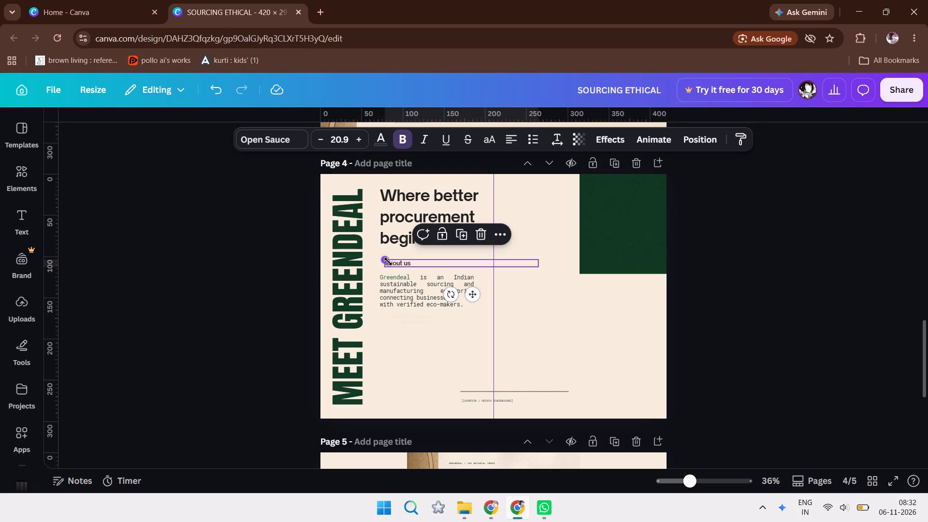
Enlarge the "about us" label to size 27.6 and narrow its text box to fit the words.
{"action": "left_click", "coordinate": [385, 261]}
{"action": "left_click_drag", "start_coordinate": [385, 261], "coordinate": [384, 259]}
{"action": "left_click_drag", "start_coordinate": [384, 259], "coordinate": [364, 243]}
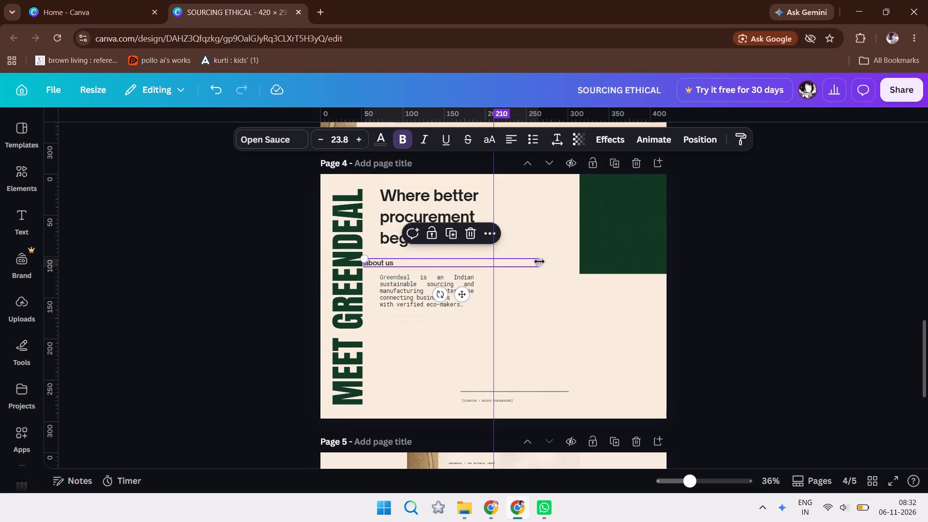
{"action": "left_click_drag", "start_coordinate": [538, 262], "coordinate": [405, 262]}
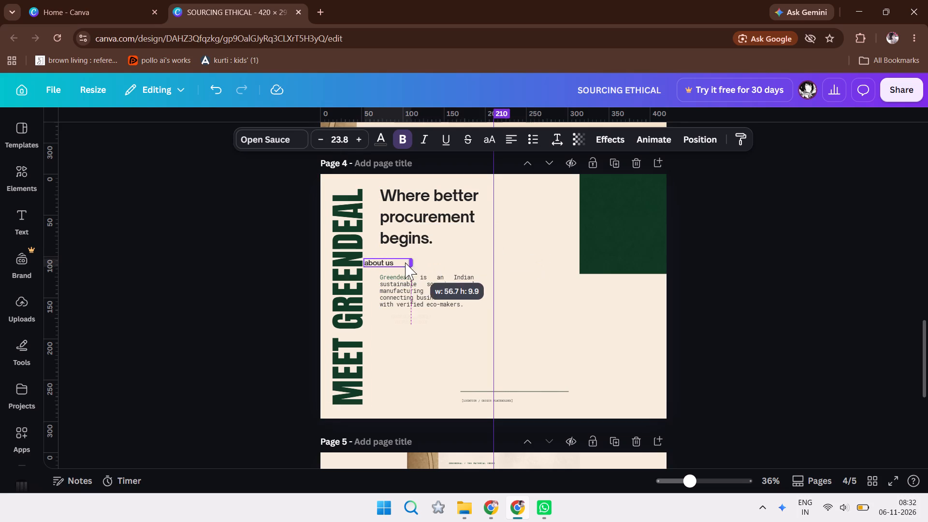
{"action": "left_click_drag", "start_coordinate": [405, 262], "coordinate": [397, 262]}
{"action": "left_click_drag", "start_coordinate": [363, 257], "coordinate": [359, 251]}
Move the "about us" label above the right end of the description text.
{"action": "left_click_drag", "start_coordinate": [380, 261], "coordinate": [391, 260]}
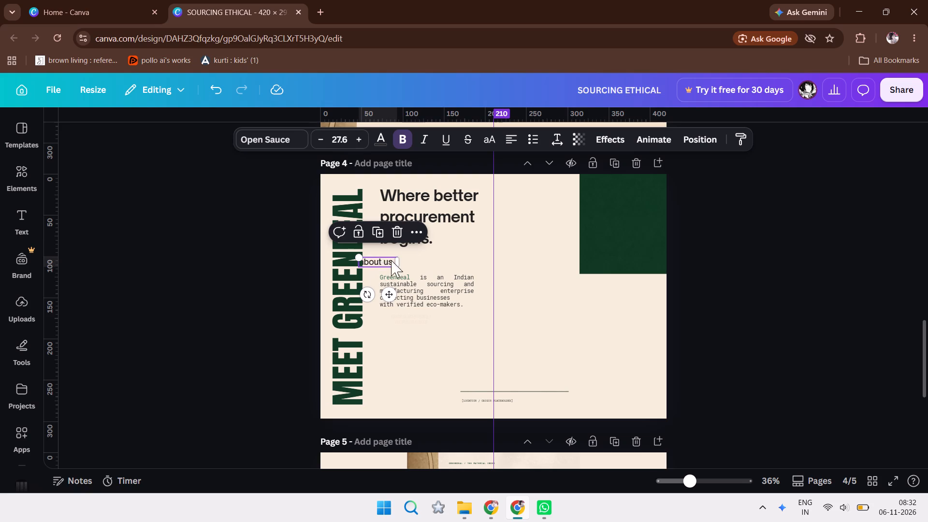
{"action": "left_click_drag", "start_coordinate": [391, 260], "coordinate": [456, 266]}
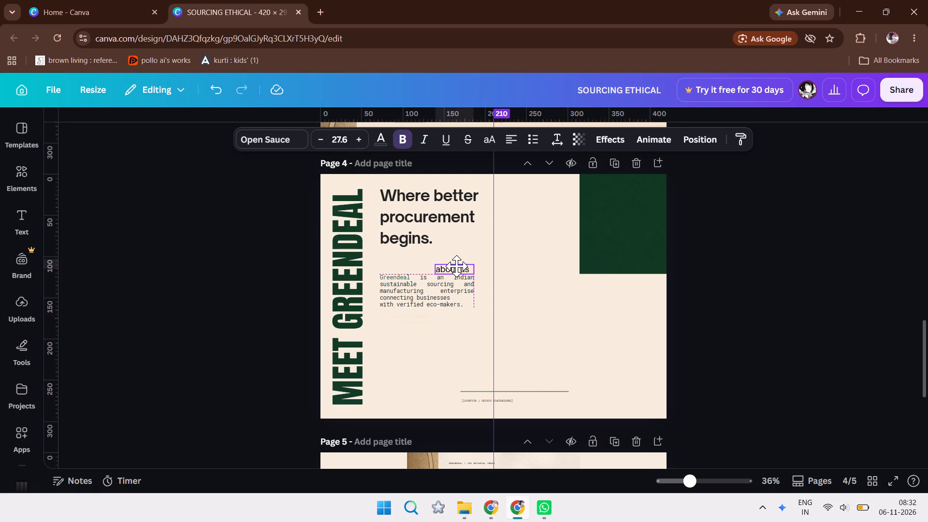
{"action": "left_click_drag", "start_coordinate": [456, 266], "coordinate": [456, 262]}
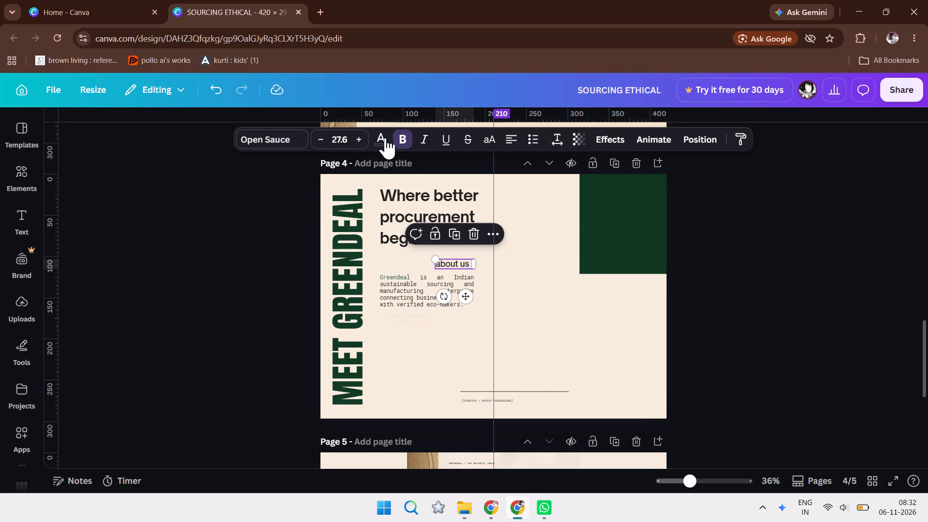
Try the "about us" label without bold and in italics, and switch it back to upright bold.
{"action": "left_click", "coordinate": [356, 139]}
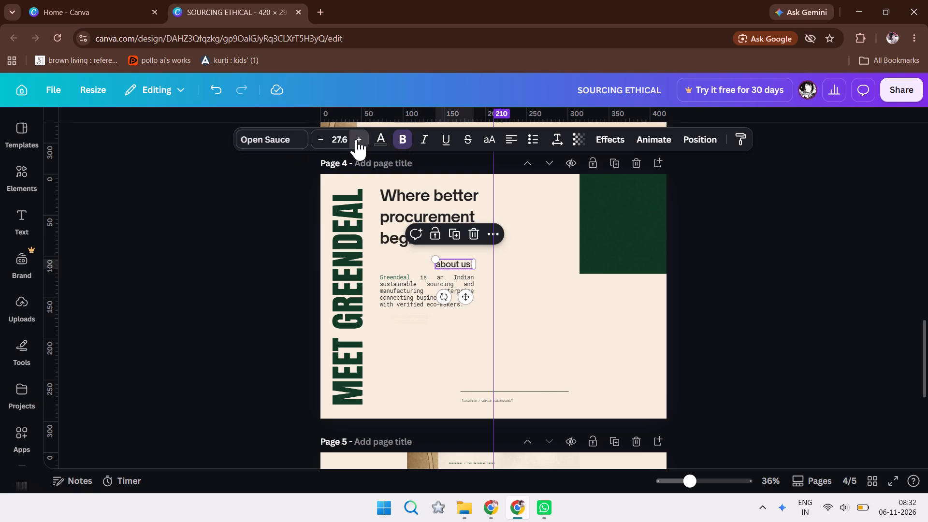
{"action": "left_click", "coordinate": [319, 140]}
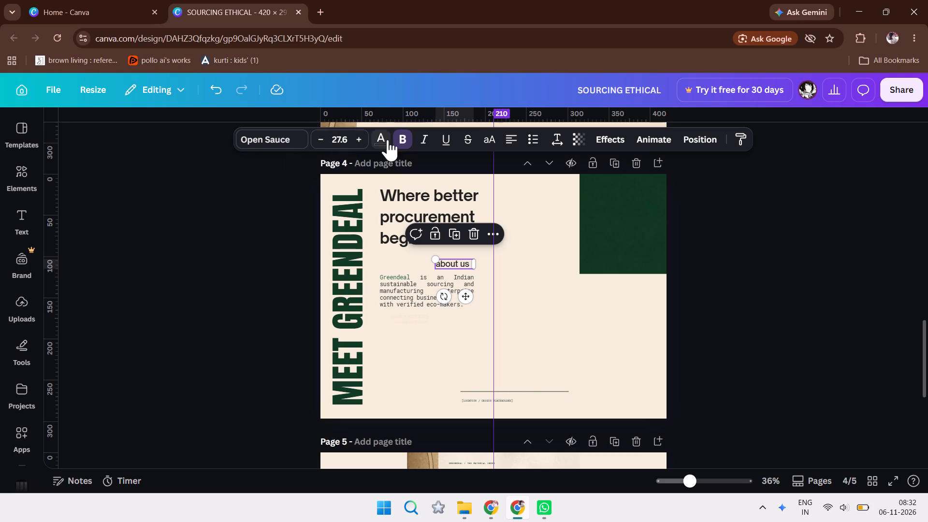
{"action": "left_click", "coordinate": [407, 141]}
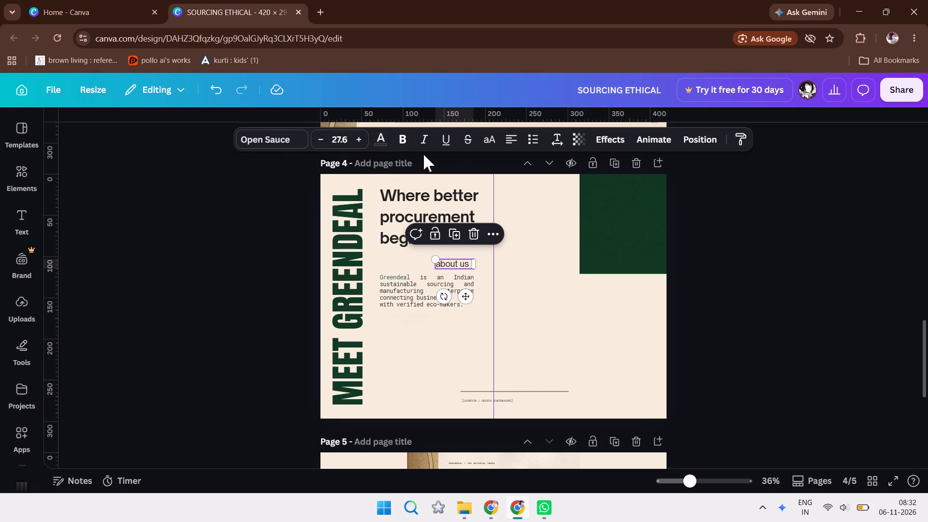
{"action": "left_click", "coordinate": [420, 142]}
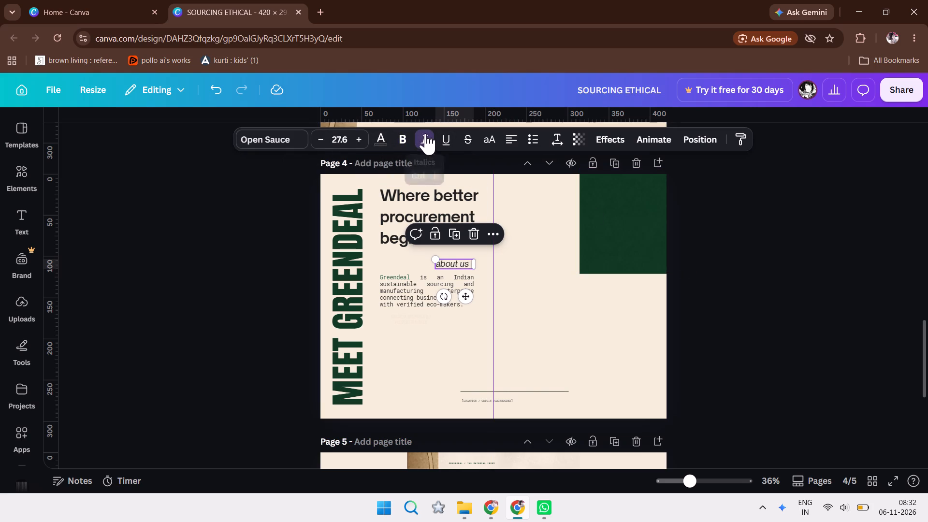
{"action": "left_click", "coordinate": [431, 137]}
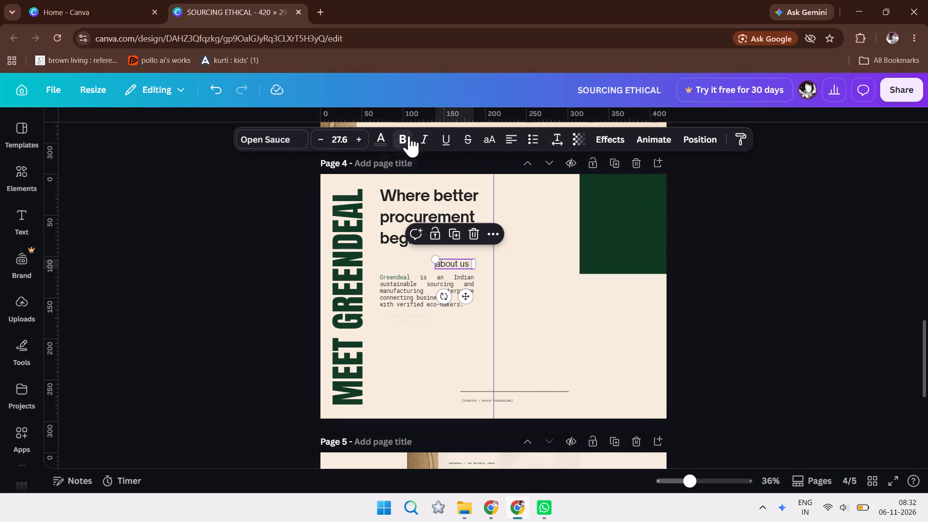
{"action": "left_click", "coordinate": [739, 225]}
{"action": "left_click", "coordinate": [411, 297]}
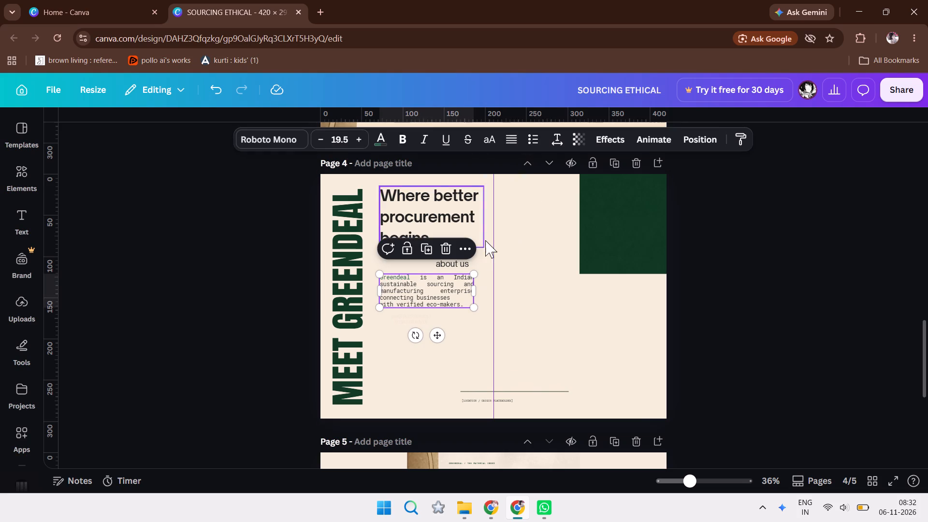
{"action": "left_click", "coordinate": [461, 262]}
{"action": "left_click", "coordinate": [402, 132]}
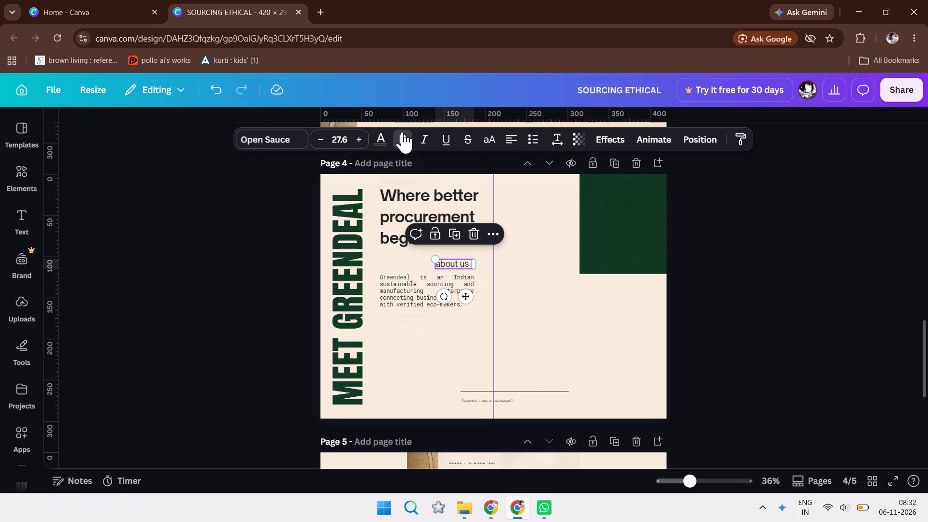
Align the "about us" label with the description's left edge and nudge it down to sit just above the description.
{"action": "left_click_drag", "start_coordinate": [448, 263], "coordinate": [411, 263]}
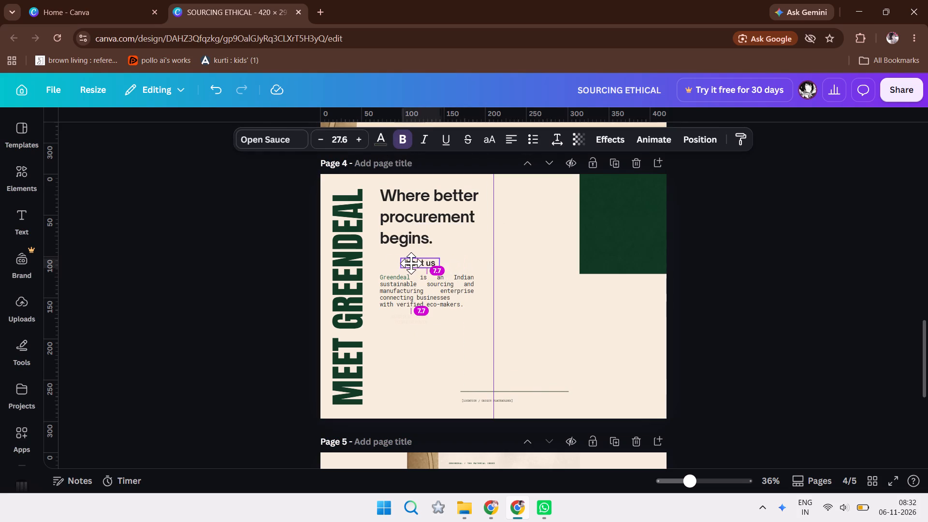
{"action": "left_click_drag", "start_coordinate": [411, 263], "coordinate": [393, 264]}
{"action": "left_click", "coordinate": [251, 272]}
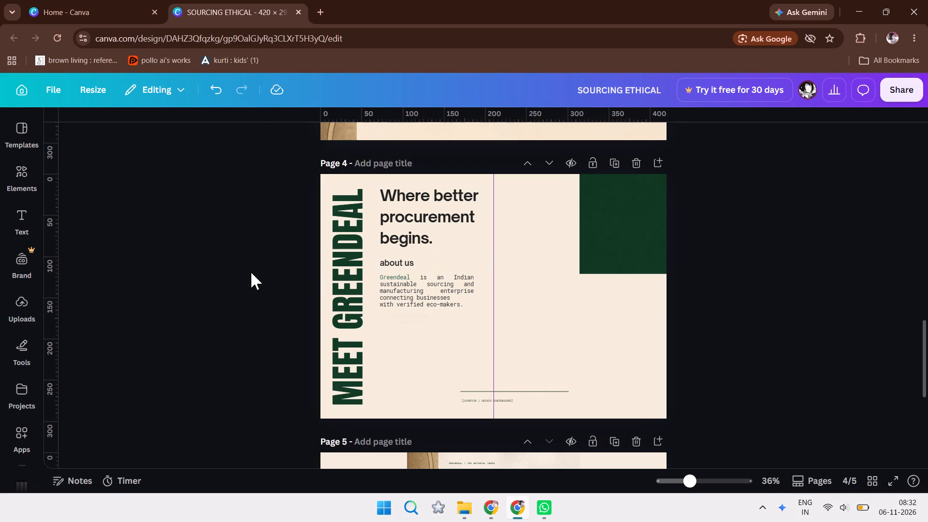
{"action": "left_click", "coordinate": [398, 267]}
{"action": "key", "text": "Right"}
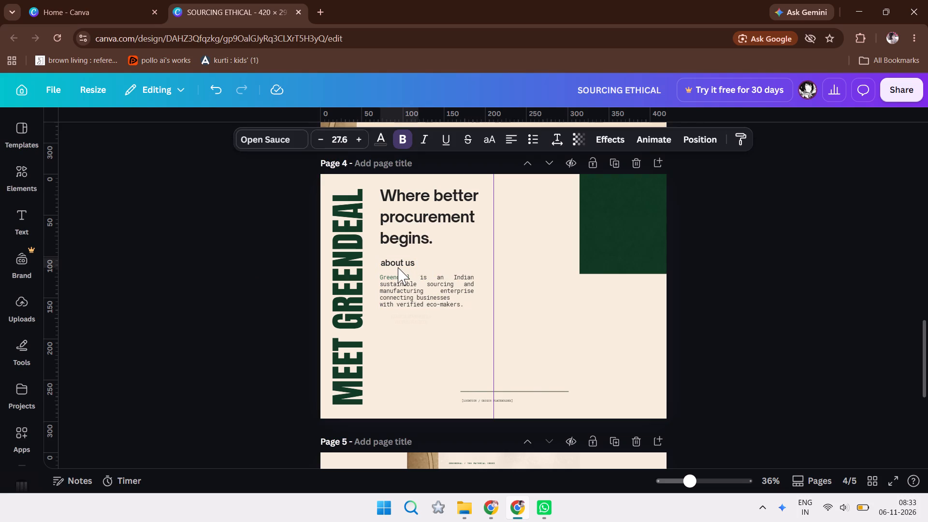
{"action": "key", "text": "Left"}
{"action": "key", "text": "Down"}
{"action": "key", "text": "Down"}
{"action": "key", "text": "Down"}
{"action": "key", "text": "Down"}
{"action": "key", "text": "Down"}
{"action": "key", "text": "Down"}
{"action": "key", "text": "Down"}
{"action": "key", "text": "Up"}
{"action": "key", "text": "Up"}
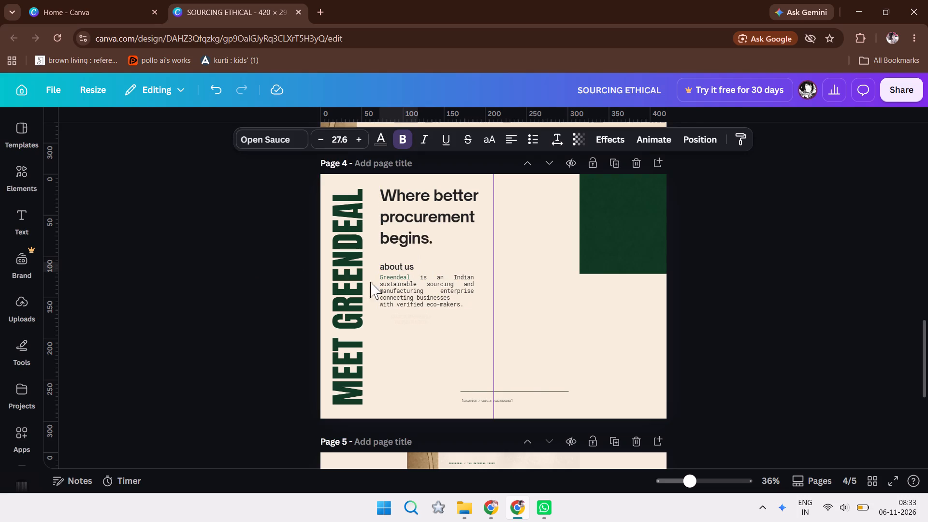
Nudge the "about us" label up slightly, keeping it aligned with the left edge of the description text on page 4.
{"action": "left_click", "coordinate": [204, 285]}
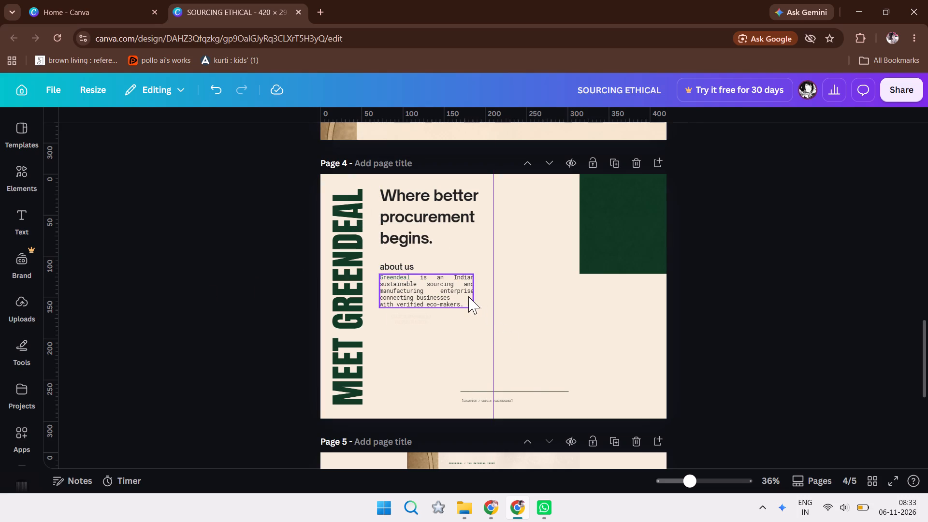
{"action": "left_click", "coordinate": [727, 378]}
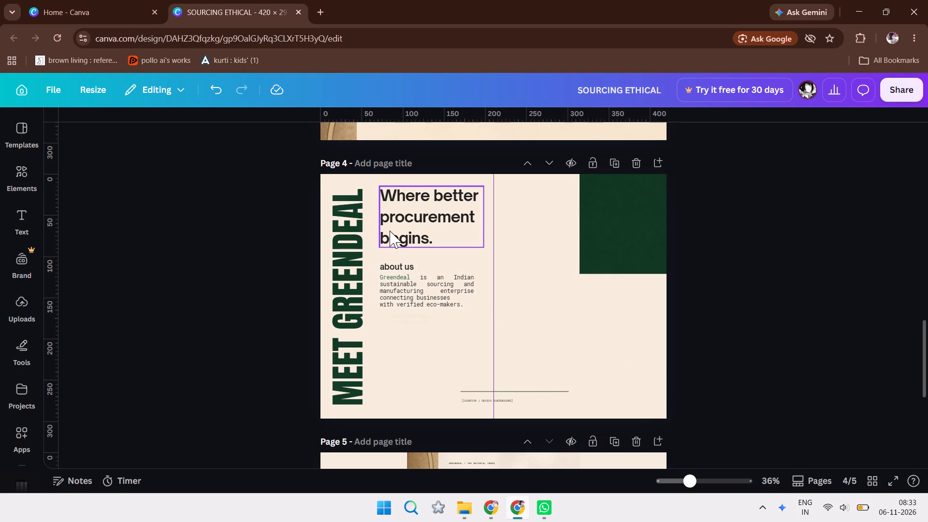
{"action": "left_click", "coordinate": [389, 269]}
{"action": "key", "text": "Right"}
{"action": "key", "text": "Right"}
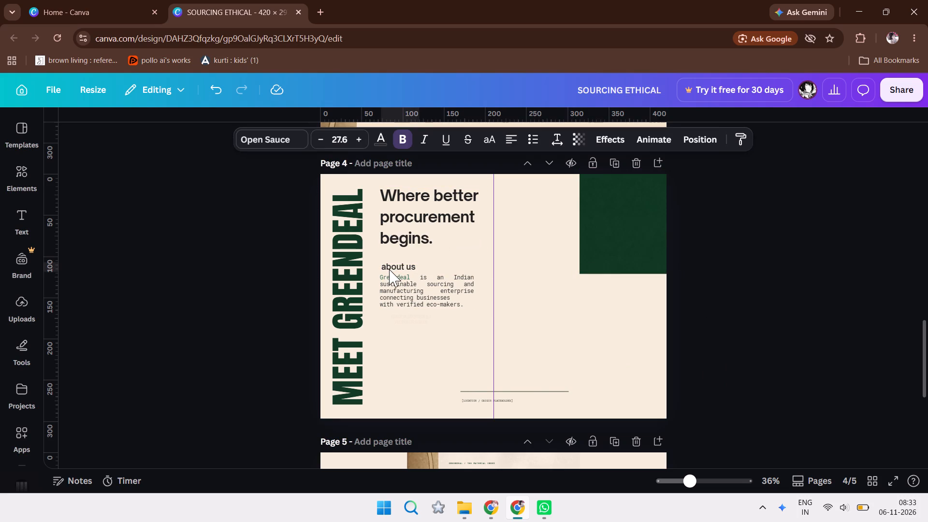
{"action": "left_click", "coordinate": [389, 269]}
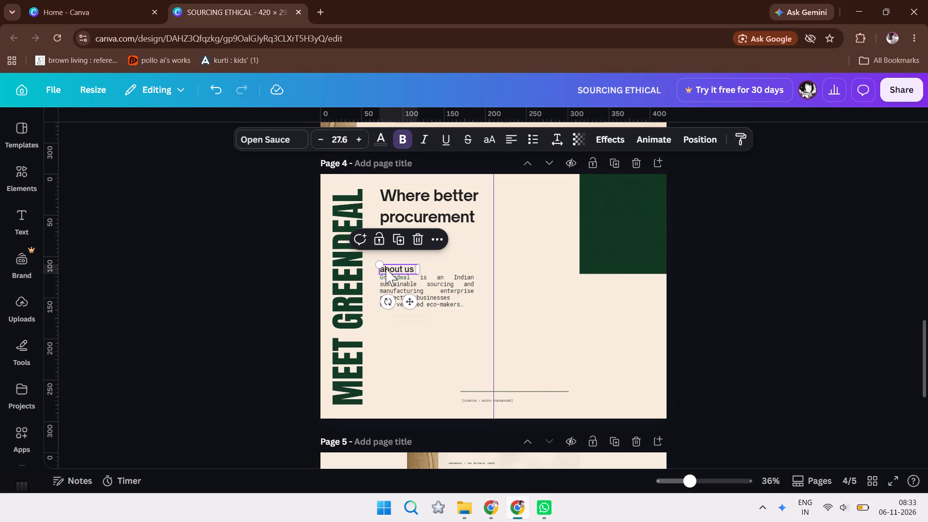
{"action": "key", "text": "Up"}
{"action": "key", "text": "Up"}
{"action": "key", "text": "Up"}
{"action": "key", "text": "Up"}
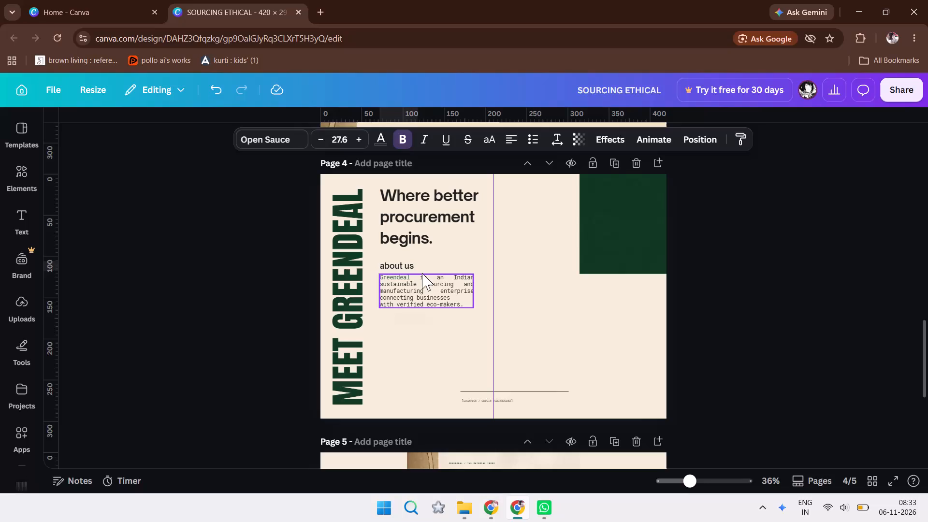
{"action": "left_click", "coordinate": [661, 246]}
{"action": "left_click", "coordinate": [798, 280]}
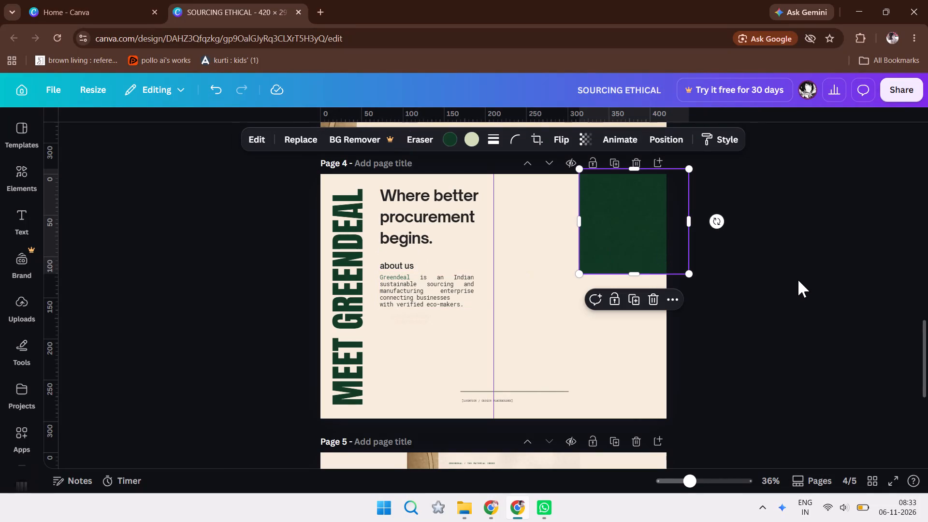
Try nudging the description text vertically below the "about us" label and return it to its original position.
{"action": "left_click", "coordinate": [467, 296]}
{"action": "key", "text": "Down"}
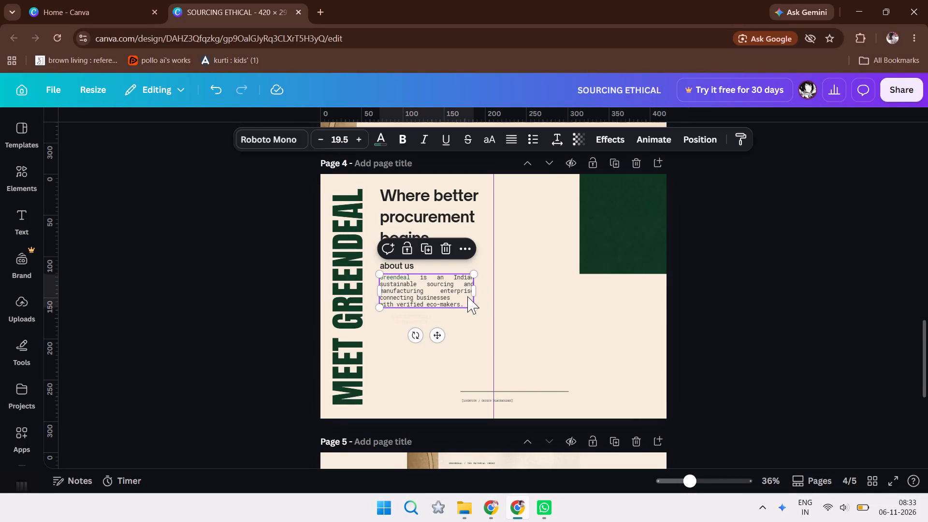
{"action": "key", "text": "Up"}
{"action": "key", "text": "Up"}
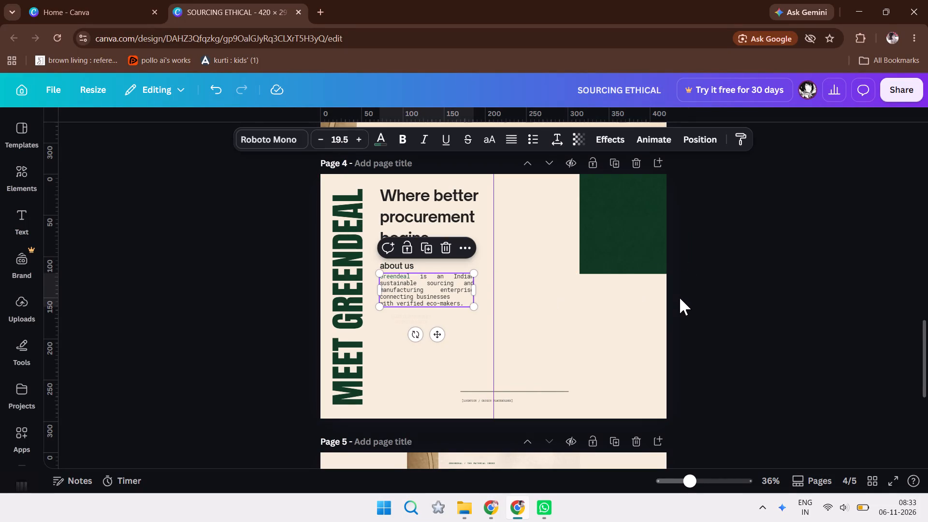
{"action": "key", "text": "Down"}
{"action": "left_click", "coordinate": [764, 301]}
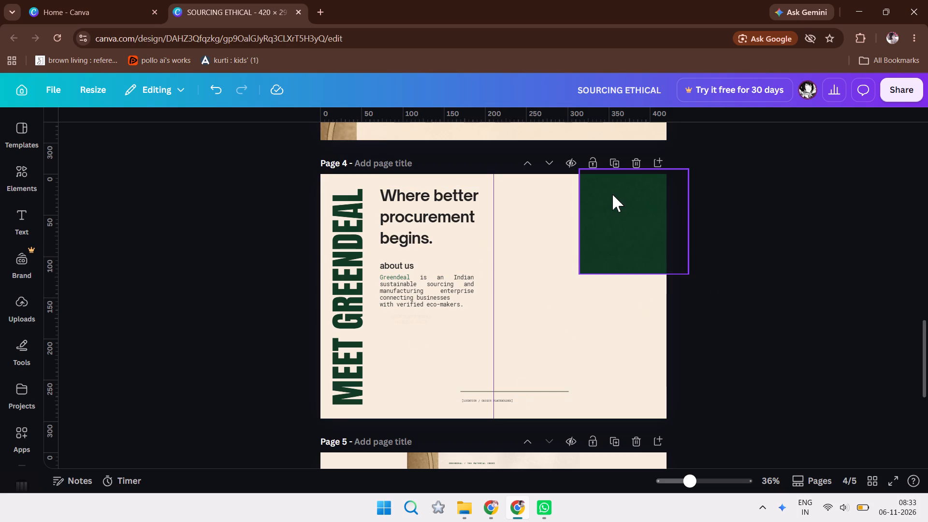
Reposition the dark green square slightly further into page 4's upper-right corner, overhanging the page's top and right edges.
{"action": "left_click_drag", "start_coordinate": [612, 194], "coordinate": [573, 214]}
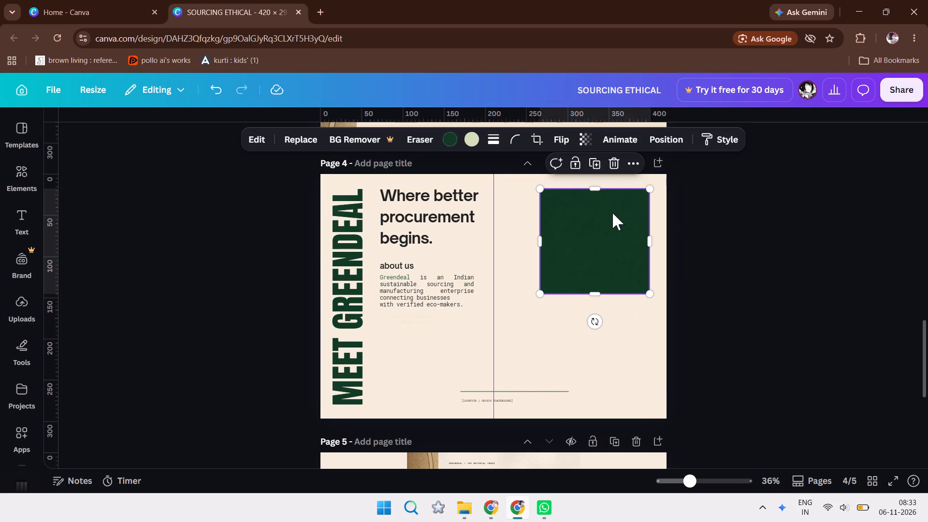
{"action": "left_click_drag", "start_coordinate": [612, 213], "coordinate": [641, 191]}
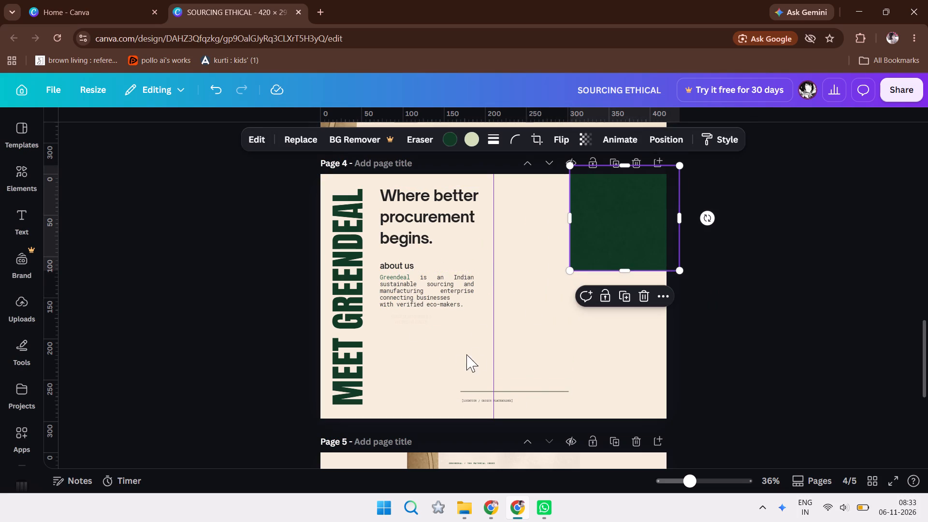
Delete the tiny bracketed placeholder caption beneath the thin horizontal line at the bottom of page 4.
{"action": "left_click_drag", "start_coordinate": [484, 399], "coordinate": [484, 399]}
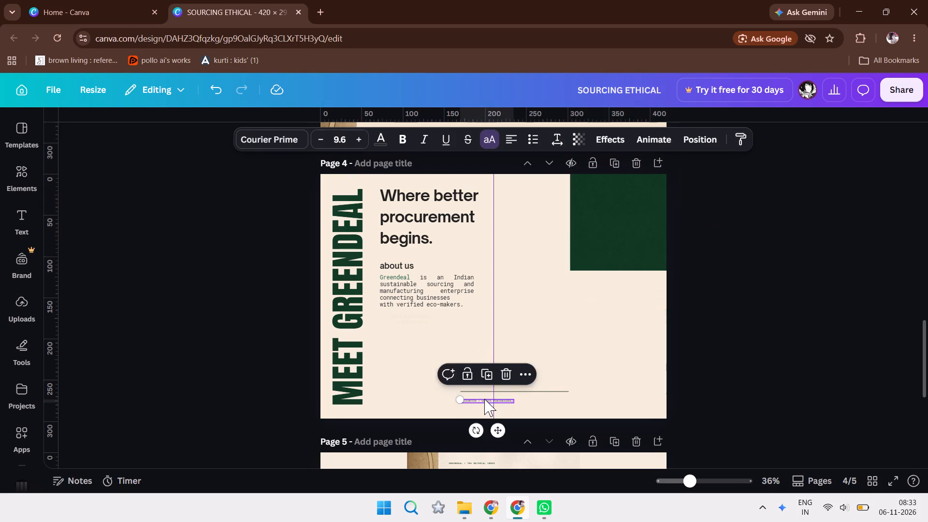
{"action": "left_click_drag", "start_coordinate": [484, 399], "coordinate": [527, 208]}
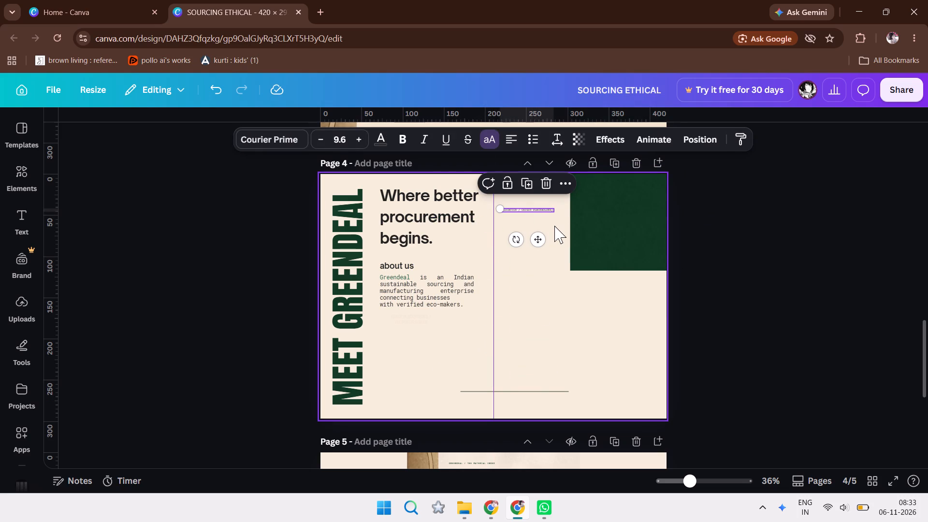
{"action": "key", "text": "Delete"}
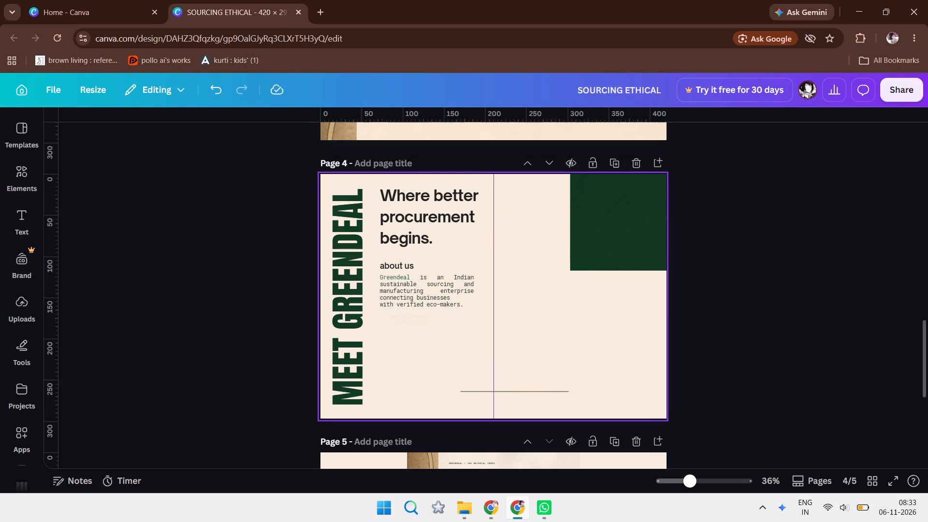
Move the thin horizontal line to just below the description text, aligned with the text's left edge.
{"action": "left_click_drag", "start_coordinate": [469, 393], "coordinate": [421, 400]}
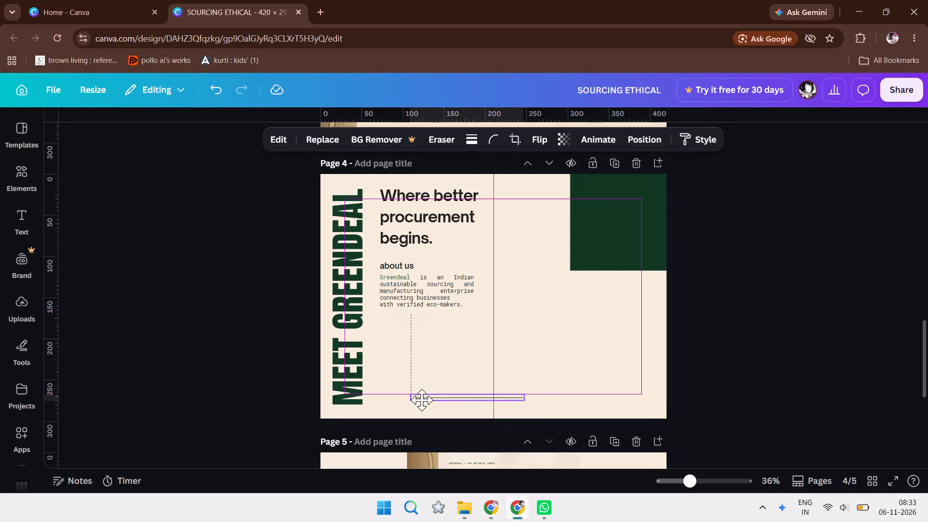
{"action": "left_click_drag", "start_coordinate": [421, 400], "coordinate": [392, 317]}
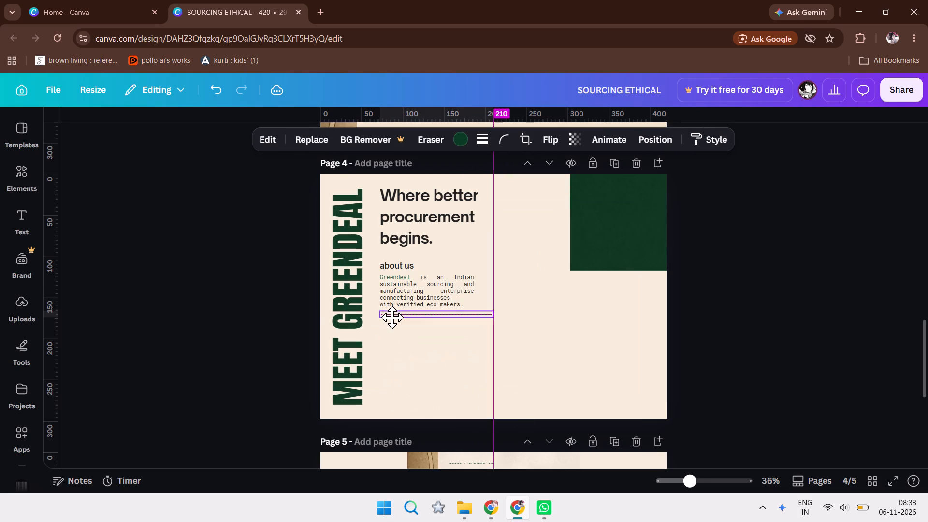
{"action": "left_click_drag", "start_coordinate": [392, 317], "coordinate": [392, 321]}
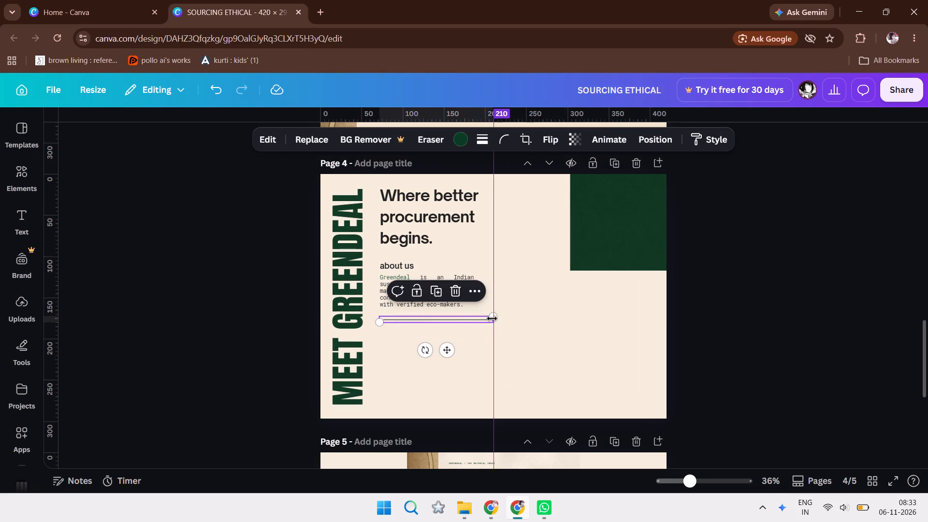
Shorten the thin line to the width of the description text and nudge it slightly to the left.
{"action": "left_click_drag", "start_coordinate": [492, 319], "coordinate": [485, 319]}
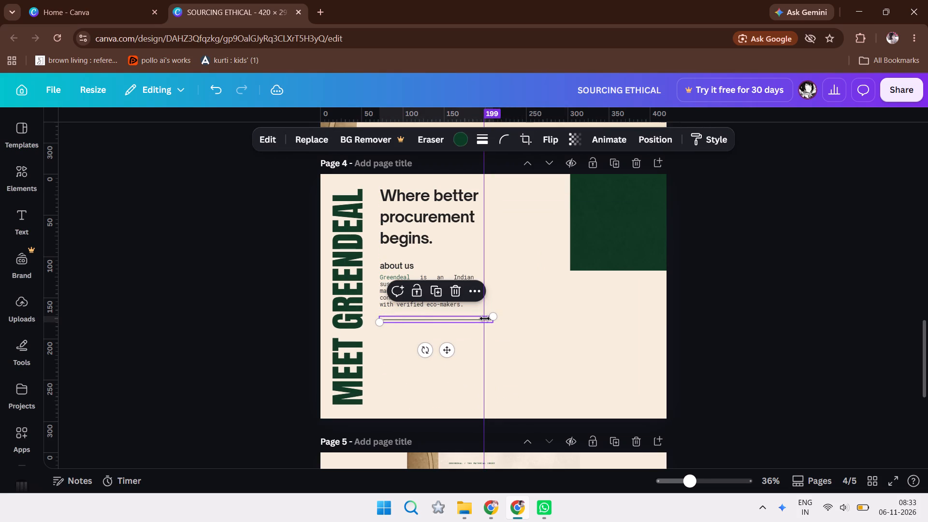
{"action": "key", "text": "ctrl+z"}
{"action": "left_click_drag", "start_coordinate": [490, 315], "coordinate": [483, 315]}
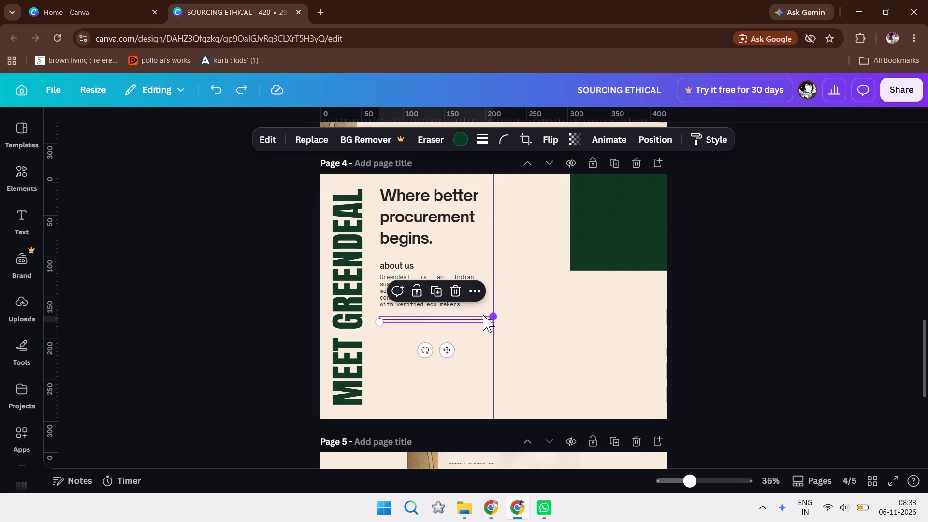
{"action": "left_click_drag", "start_coordinate": [483, 315], "coordinate": [472, 315]}
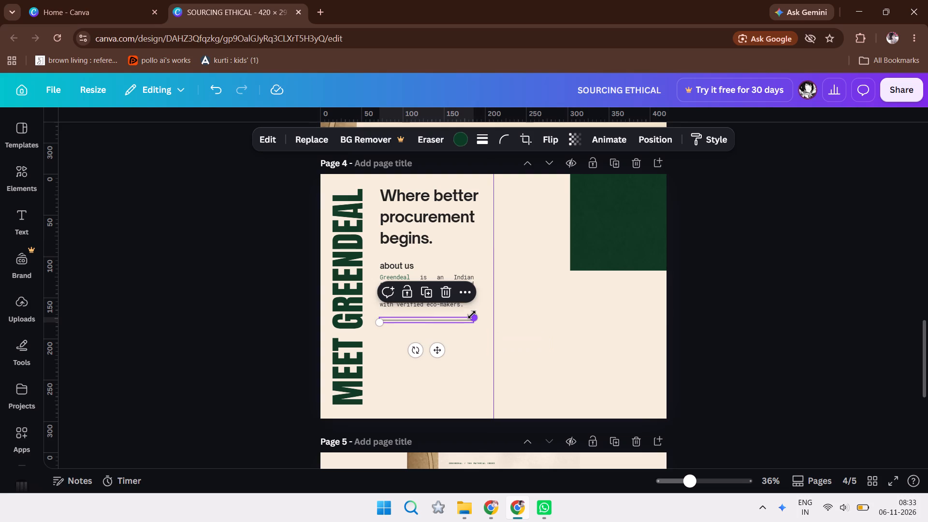
{"action": "left_click", "coordinate": [718, 297]}
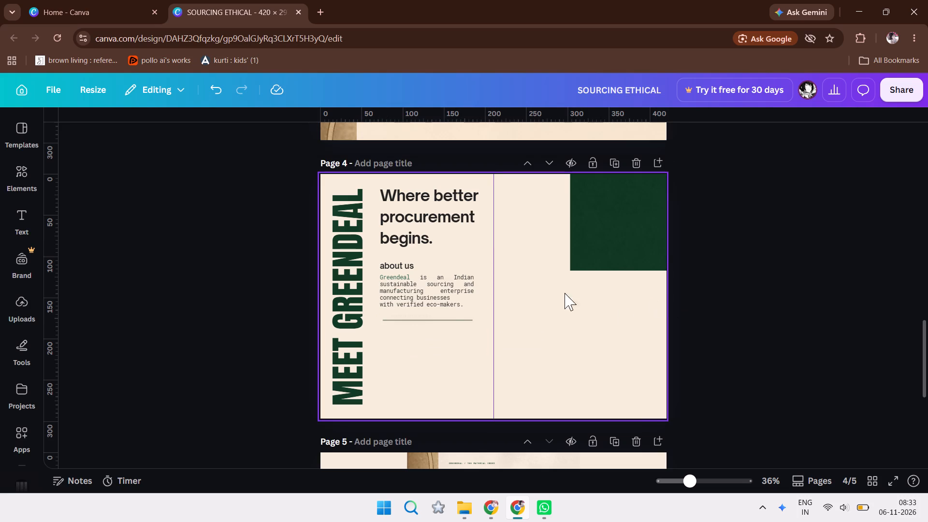
{"action": "left_click", "coordinate": [451, 319]}
{"action": "key", "text": "Left"}
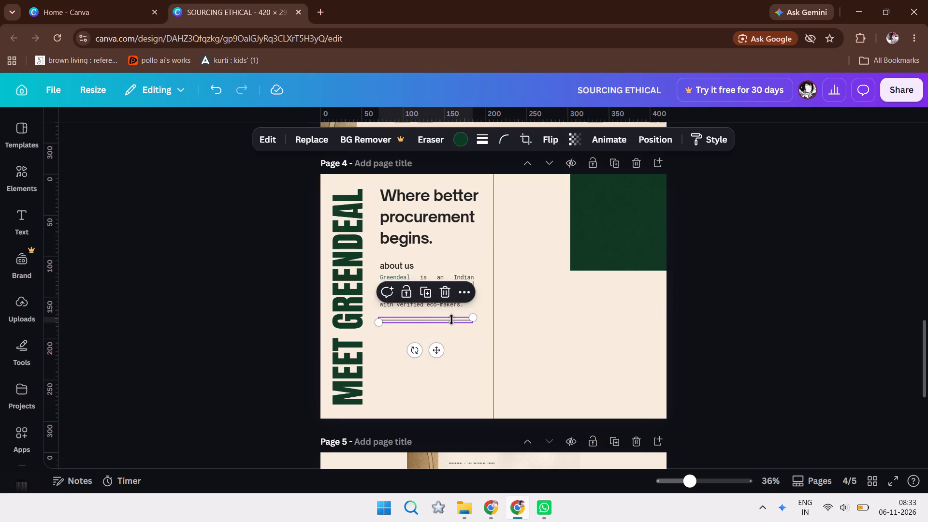
{"action": "key", "text": "Left"}
{"action": "key", "text": "Right"}
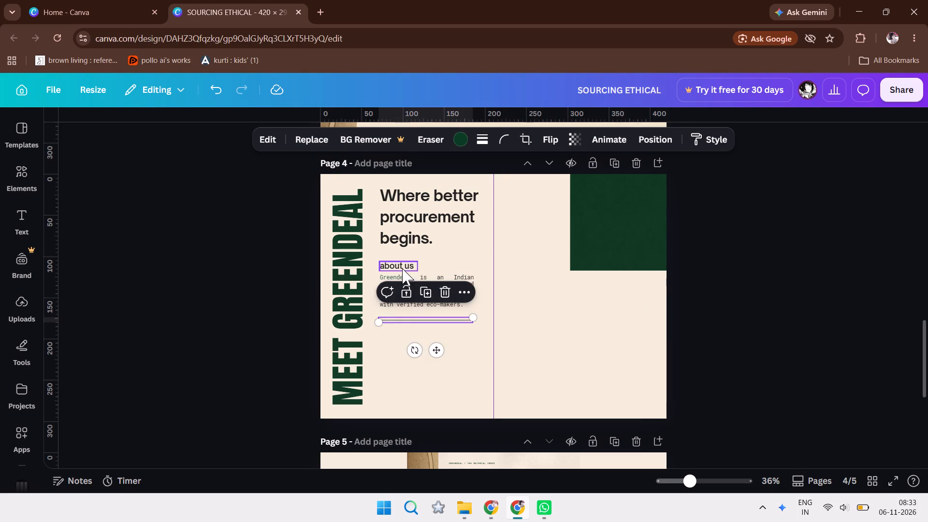
Duplicate the "about us" label and place the copy below the right end of the thin line.
{"action": "left_click", "coordinate": [402, 267]}
{"action": "key", "text": "ctrl+c"}
{"action": "key", "text": "ctrl+v"}
{"action": "left_click_drag", "start_coordinate": [402, 267], "coordinate": [454, 331]}
Duplicate the description text and place the copy below the second label, aligned with the original paragraph.
{"action": "left_click", "coordinate": [395, 291]}
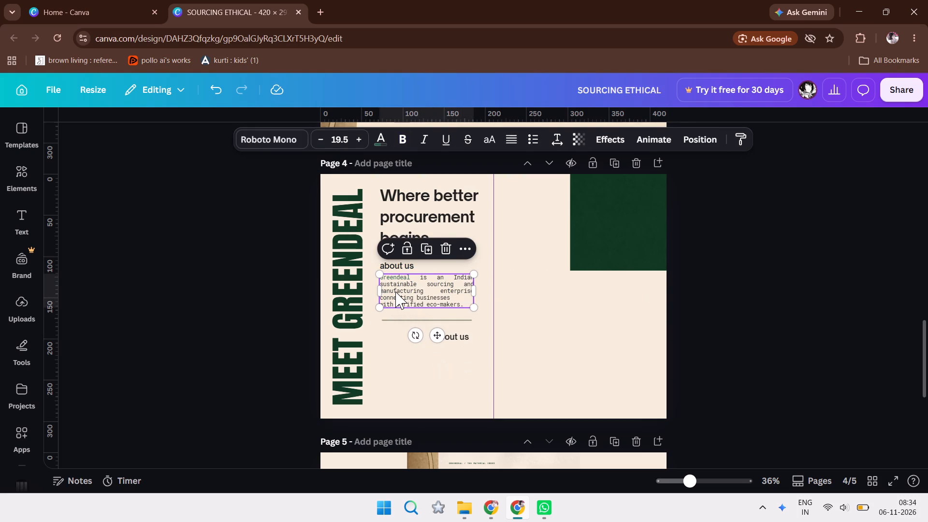
{"action": "key", "text": "ctrl+c"}
{"action": "key", "text": "ctrl+v"}
{"action": "left_click_drag", "start_coordinate": [395, 291], "coordinate": [393, 377]}
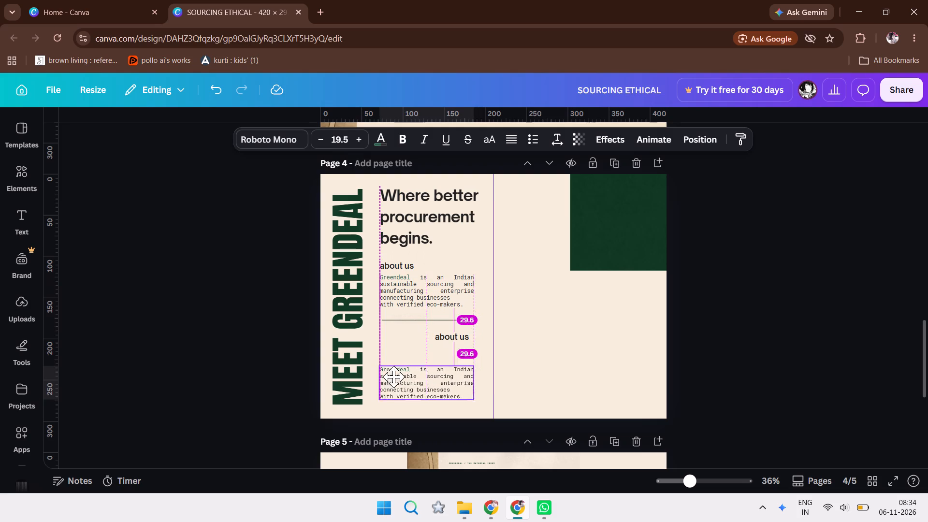
{"action": "left_click_drag", "start_coordinate": [393, 377], "coordinate": [393, 365]}
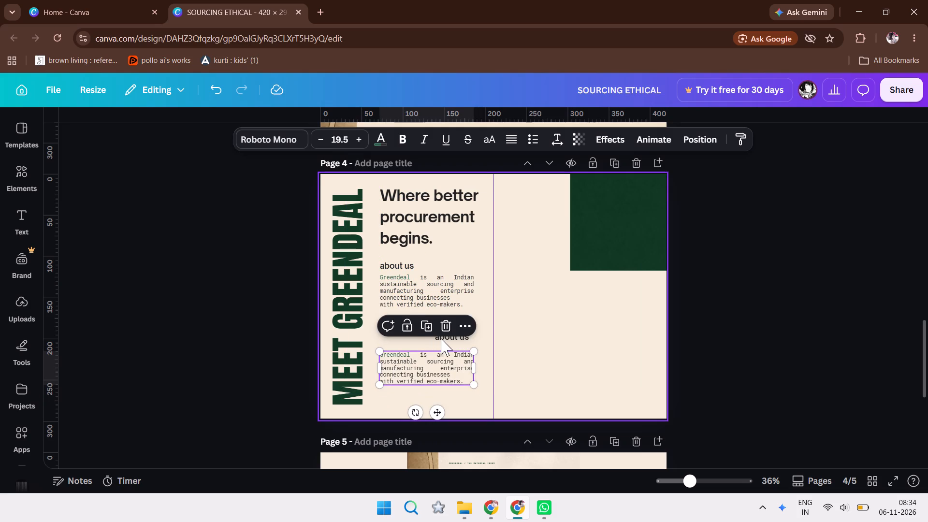
Change the text of the duplicated label below the line to "our vision.".
{"action": "left_click", "coordinate": [441, 338]}
{"action": "double_click", "coordinate": [441, 338]}
{"action": "key", "text": "BackSpace"}
{"action": "type", "text": "our vision"}
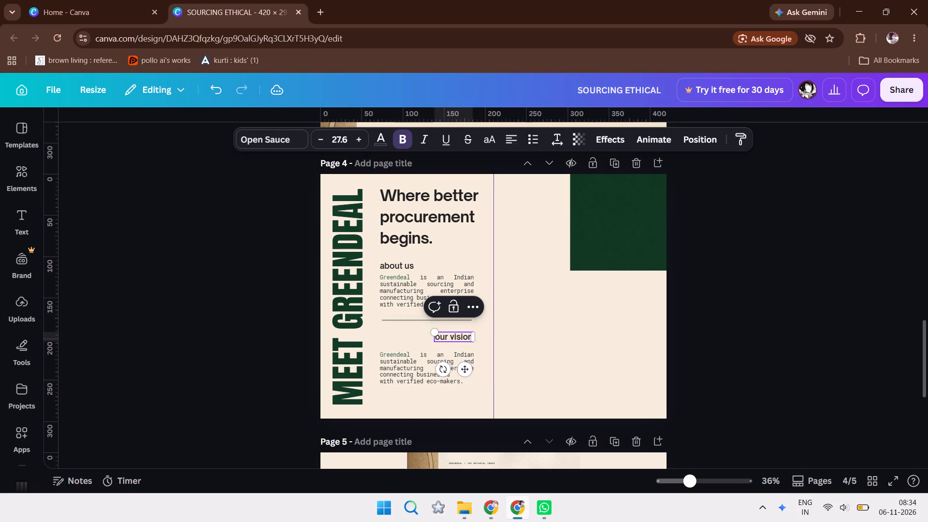
{"action": "key", "text": "period"}
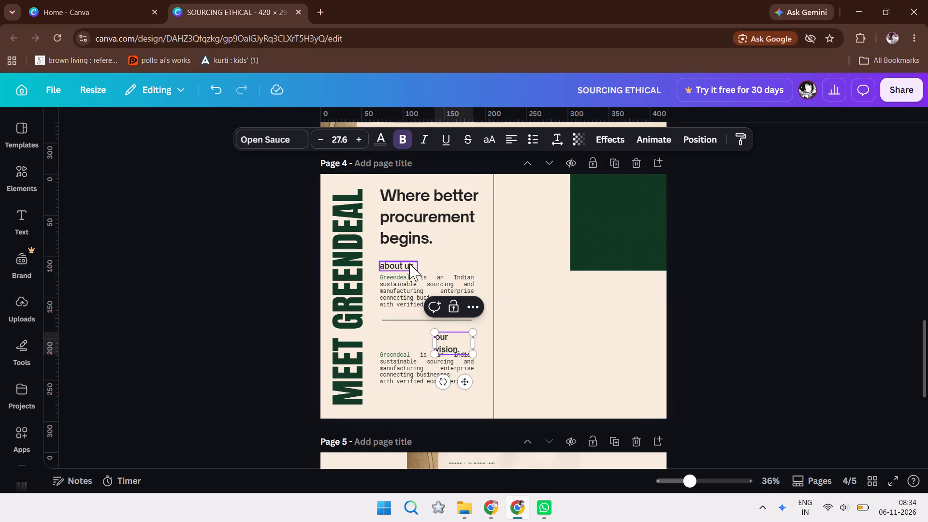
Add a period to the end of the first label so it reads "about us.".
{"action": "left_click", "coordinate": [409, 260]}
{"action": "left_click", "coordinate": [416, 265]}
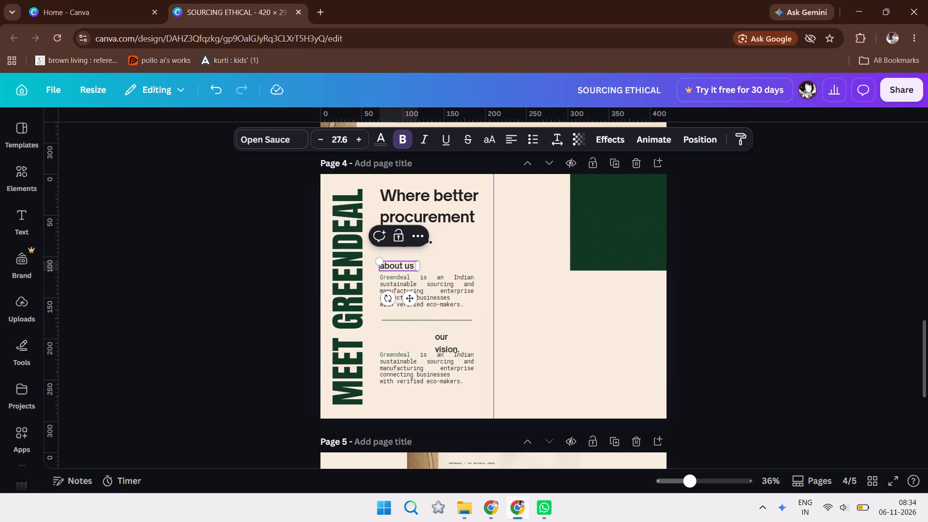
{"action": "key", "text": "period"}
Resize the "our vision." text box to fit the words on one line, about 52.2 wide.
{"action": "left_click", "coordinate": [449, 336]}
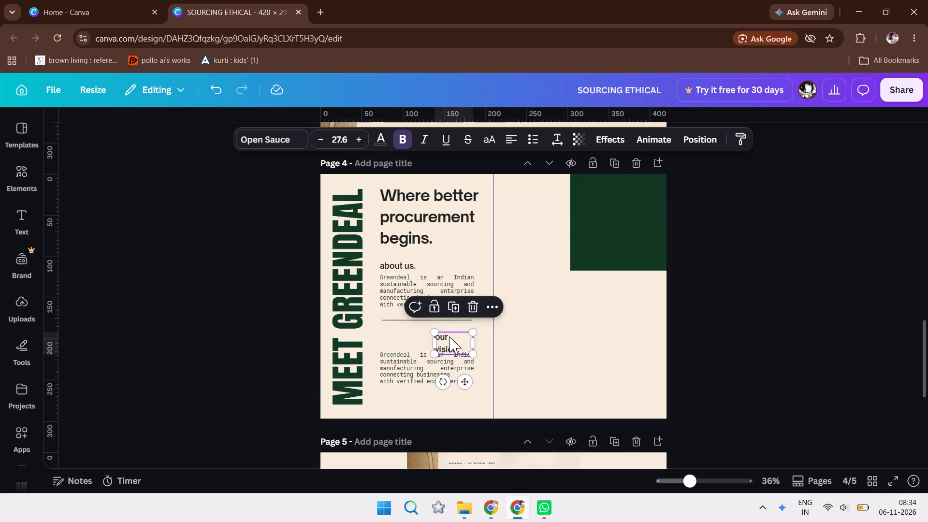
{"action": "left_click_drag", "start_coordinate": [433, 345], "coordinate": [417, 345]}
{"action": "left_click_drag", "start_coordinate": [475, 338], "coordinate": [466, 338]}
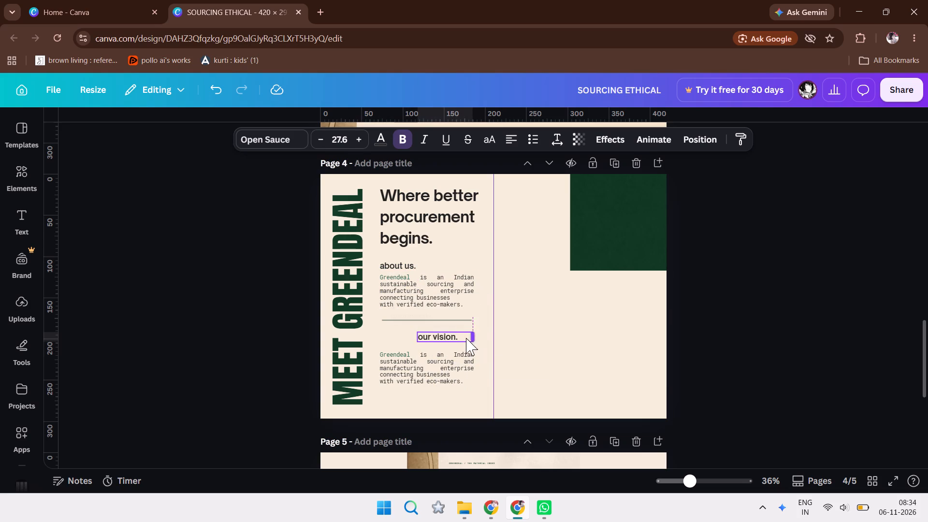
{"action": "left_click_drag", "start_coordinate": [466, 338], "coordinate": [463, 338]}
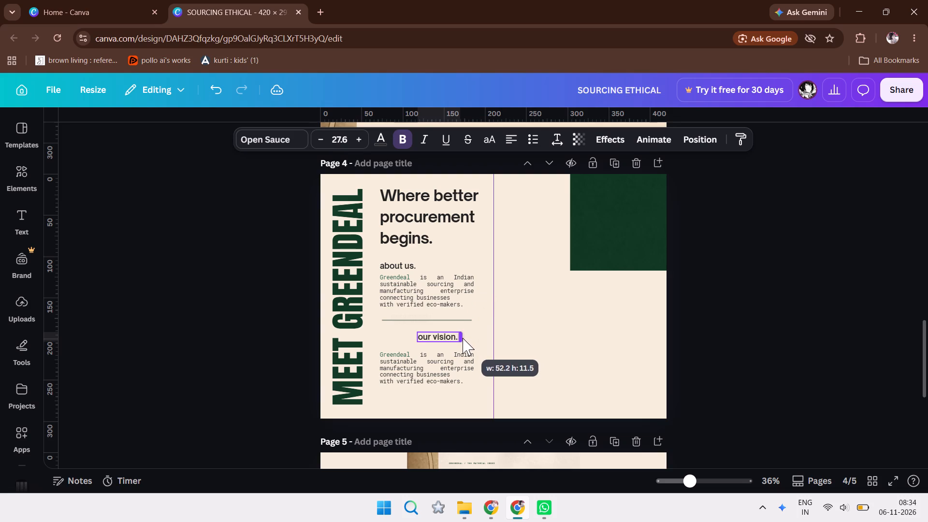
Position the "our vision." label above the right end of the second description, aligned with the paragraph's right edge.
{"action": "left_click_drag", "start_coordinate": [444, 338], "coordinate": [459, 343]}
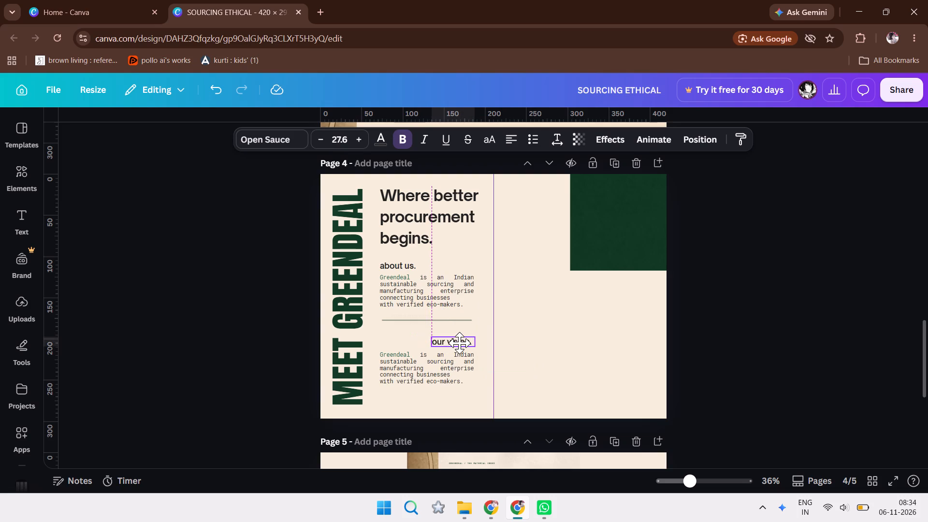
{"action": "left_click_drag", "start_coordinate": [459, 343], "coordinate": [457, 345]}
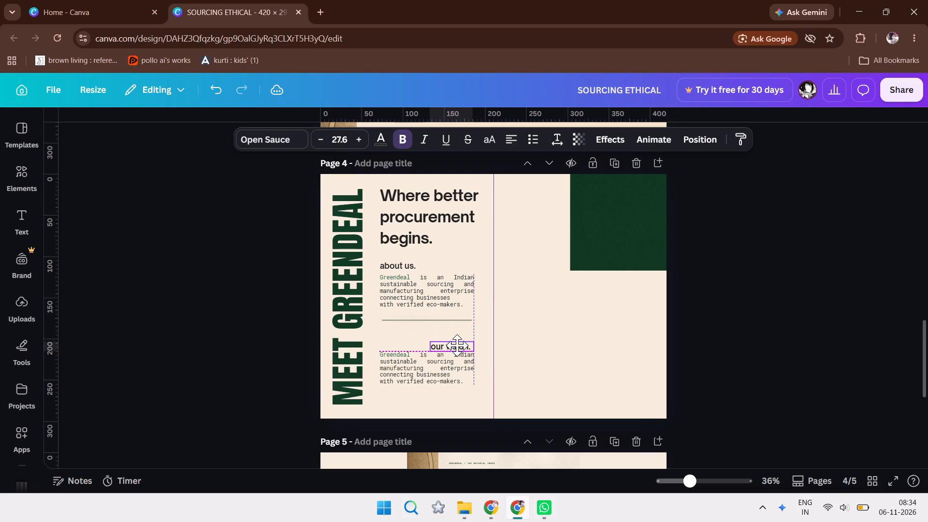
{"action": "left_click_drag", "start_coordinate": [457, 345], "coordinate": [457, 343]}
{"action": "left_click", "coordinate": [782, 267]}
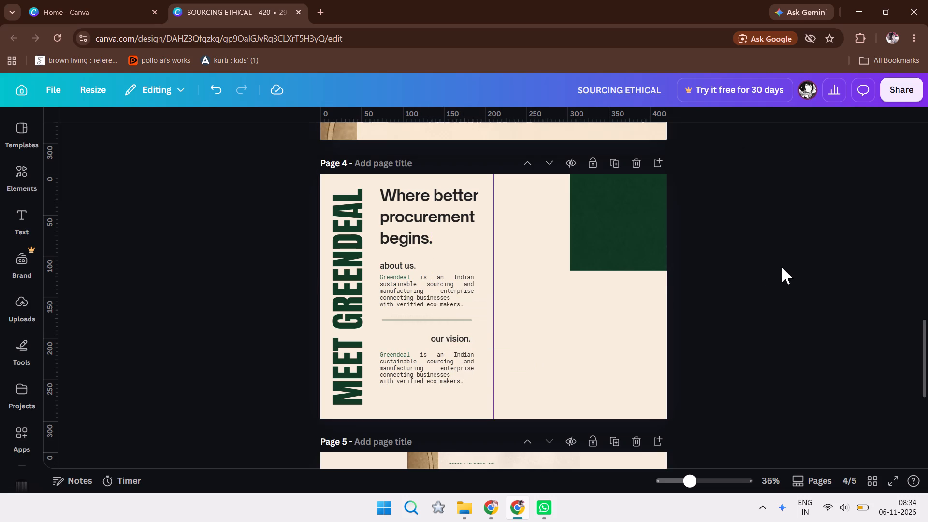
Nudge the "our vision." label slightly right so its period lines up with the right edge of the paragraph below.
{"action": "left_click", "coordinate": [446, 339]}
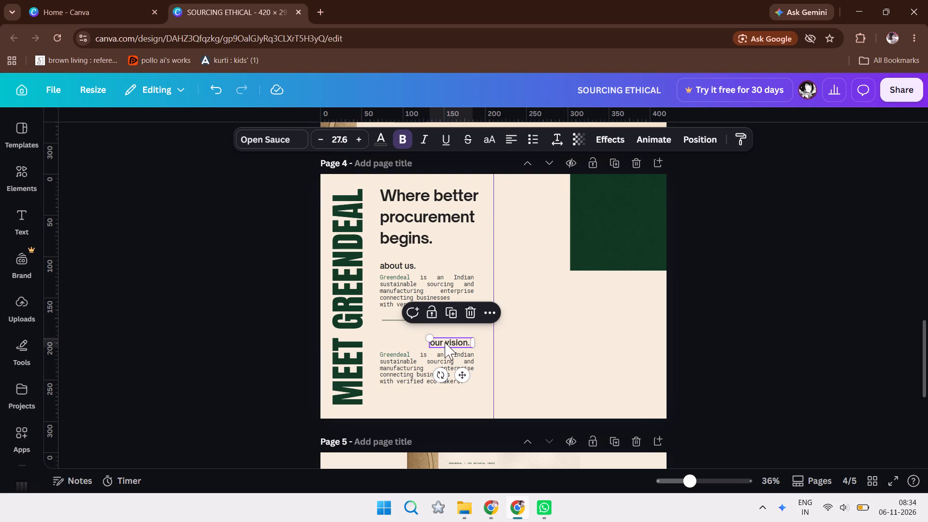
{"action": "left_click", "coordinate": [829, 298]}
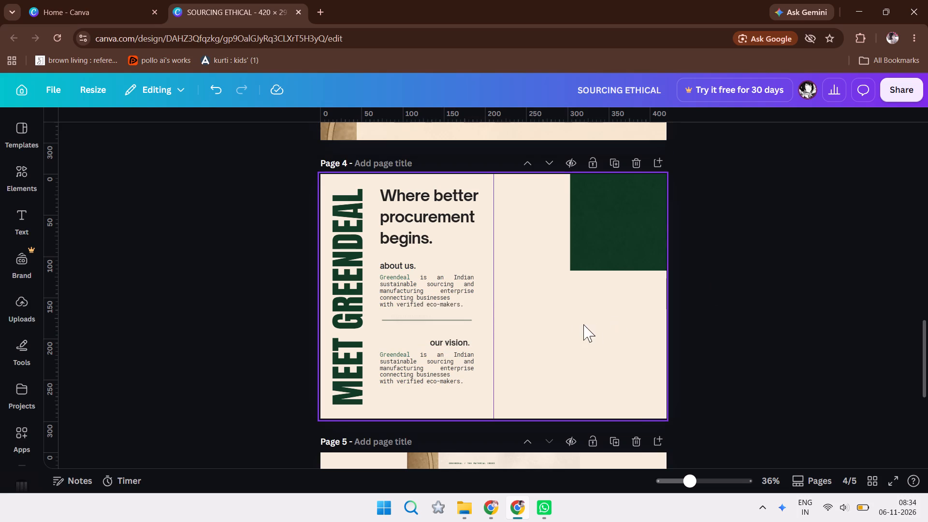
{"action": "left_click", "coordinate": [466, 346]}
{"action": "key", "text": "Right"}
{"action": "key", "text": "Right"}
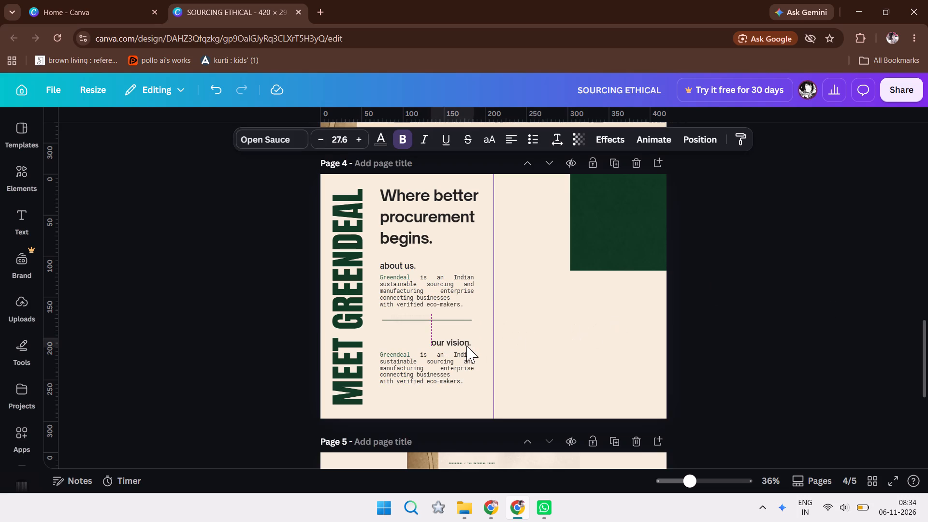
{"action": "key", "text": "Right"}
{"action": "key", "text": "Right"}
{"action": "key", "text": "Right"}
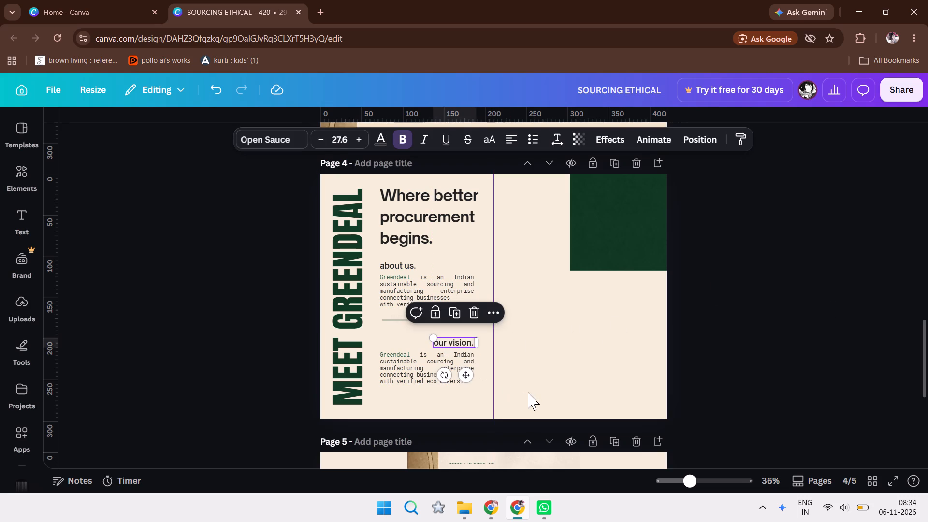
{"action": "key", "text": "Right"}
{"action": "key", "text": "Right"}
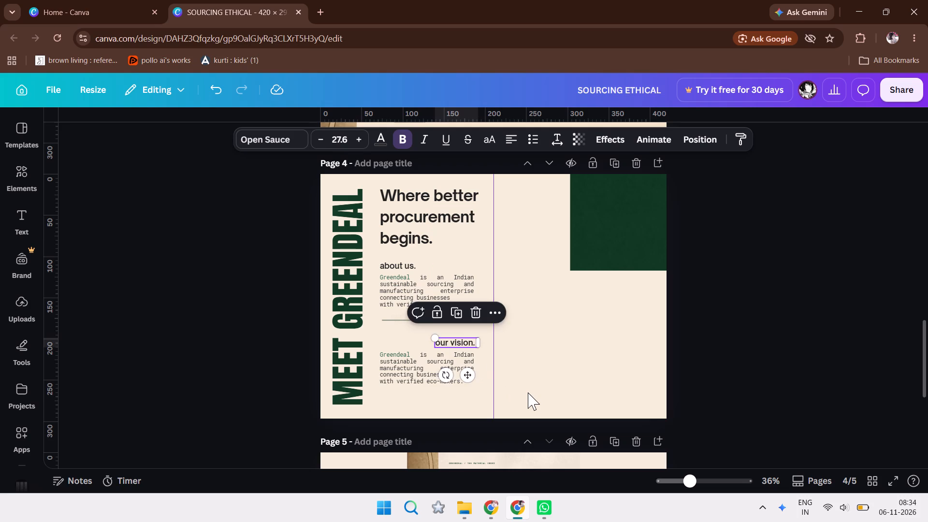
{"action": "key", "text": "Right"}
{"action": "key", "text": "Left"}
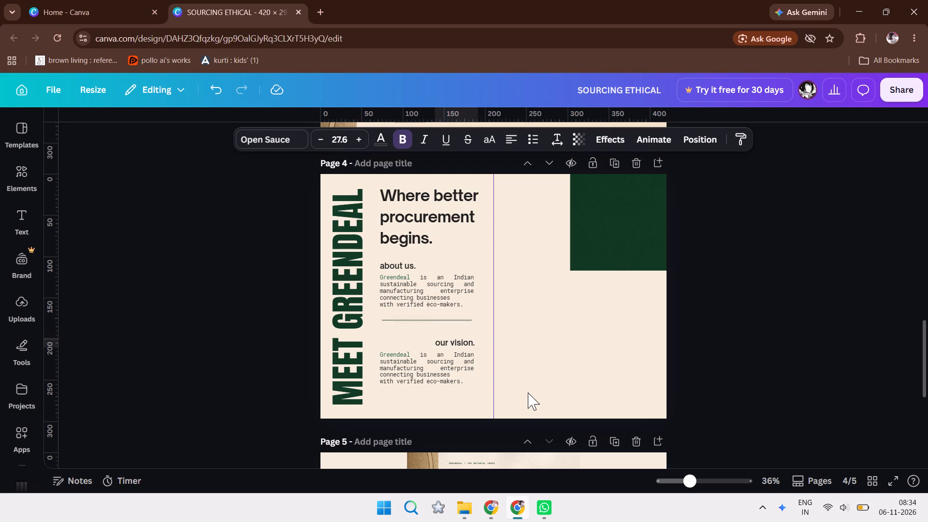
{"action": "left_click", "coordinate": [800, 378]}
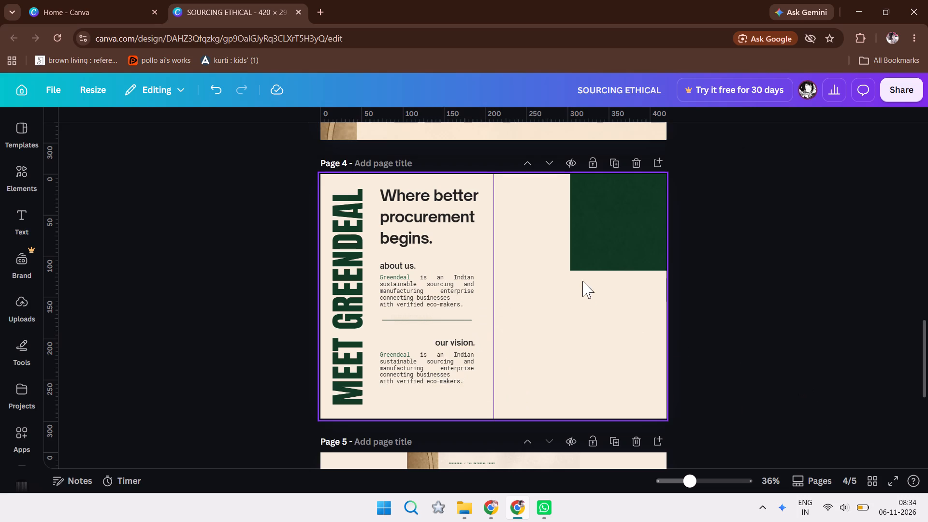
Nudge the description paragraph under "our vision." down by one small increment.
{"action": "left_click", "coordinate": [455, 373]}
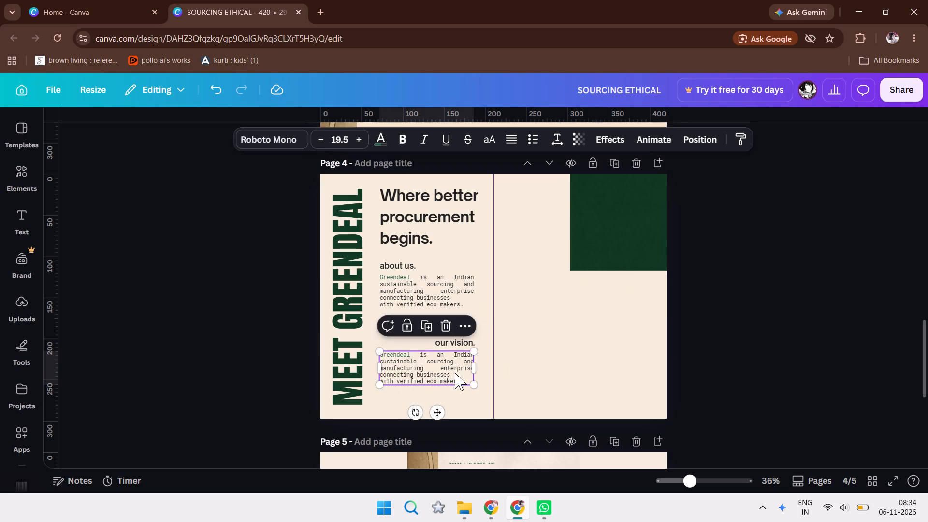
{"action": "key", "text": "Down"}
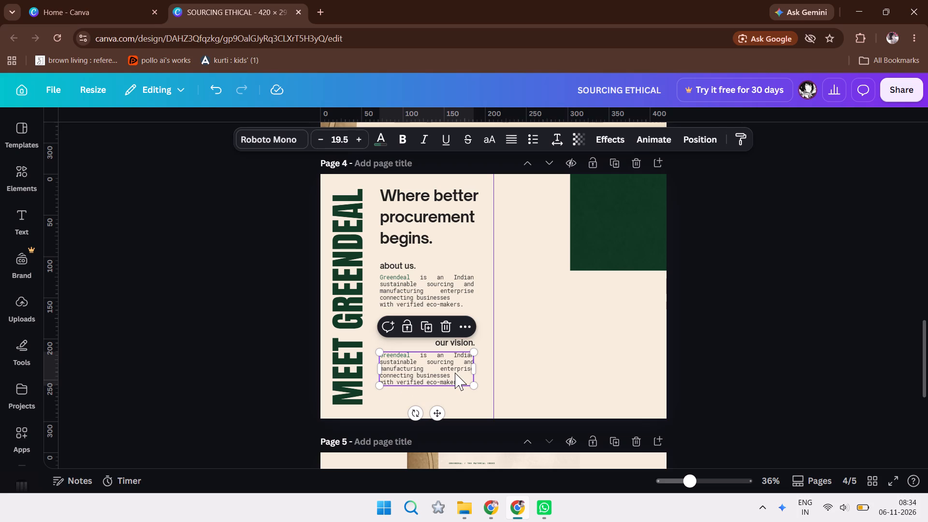
{"action": "left_click", "coordinate": [799, 273]}
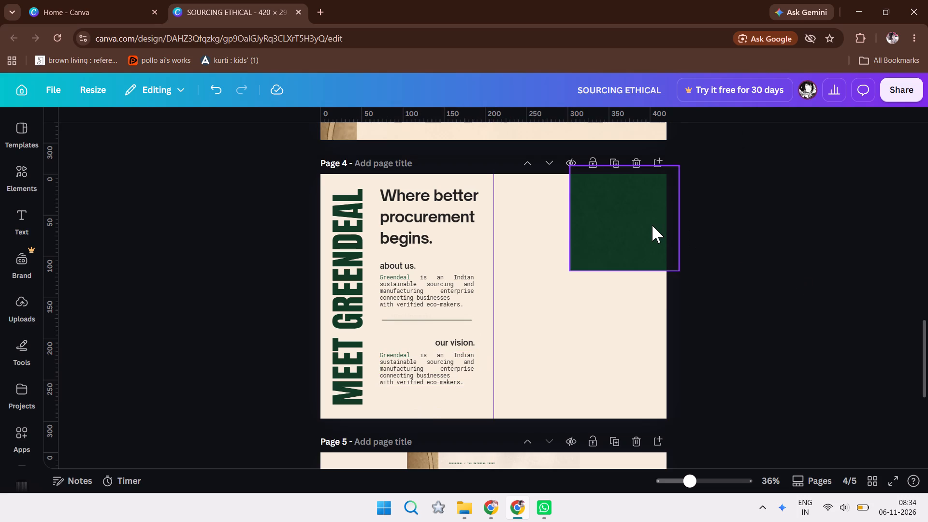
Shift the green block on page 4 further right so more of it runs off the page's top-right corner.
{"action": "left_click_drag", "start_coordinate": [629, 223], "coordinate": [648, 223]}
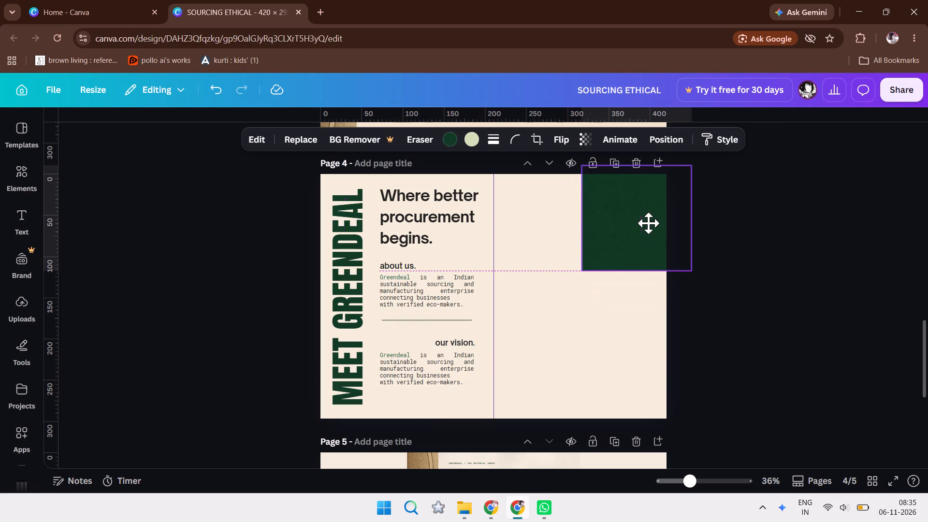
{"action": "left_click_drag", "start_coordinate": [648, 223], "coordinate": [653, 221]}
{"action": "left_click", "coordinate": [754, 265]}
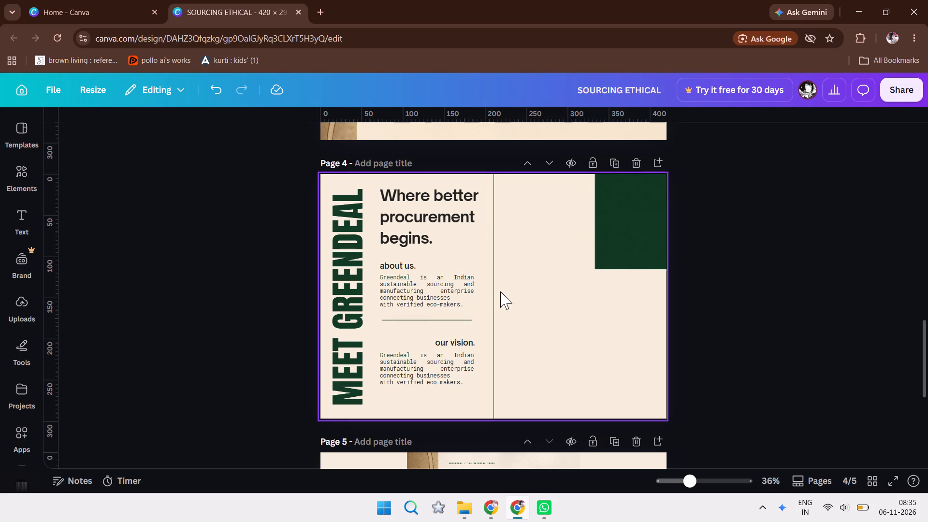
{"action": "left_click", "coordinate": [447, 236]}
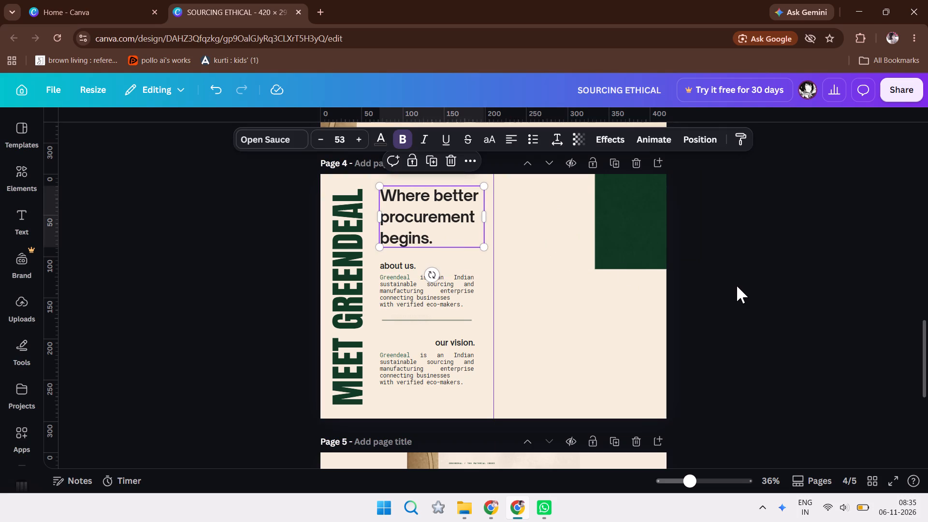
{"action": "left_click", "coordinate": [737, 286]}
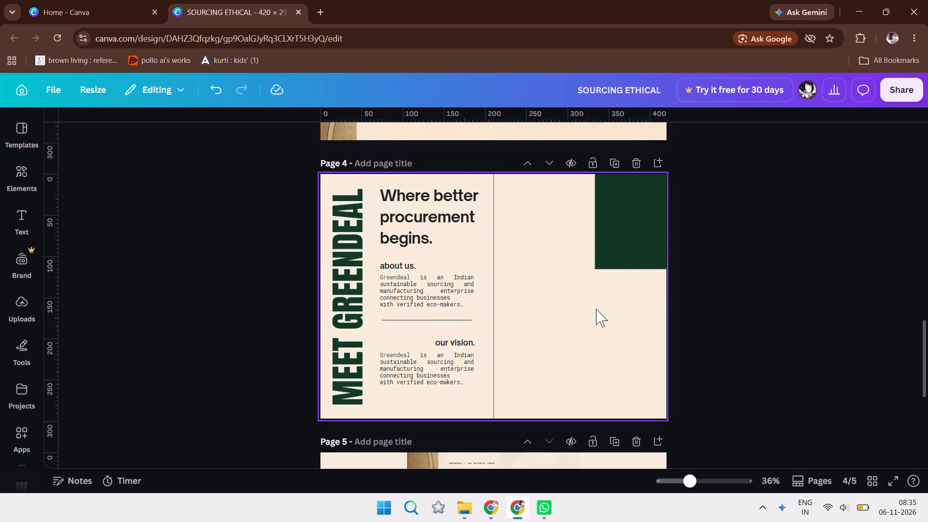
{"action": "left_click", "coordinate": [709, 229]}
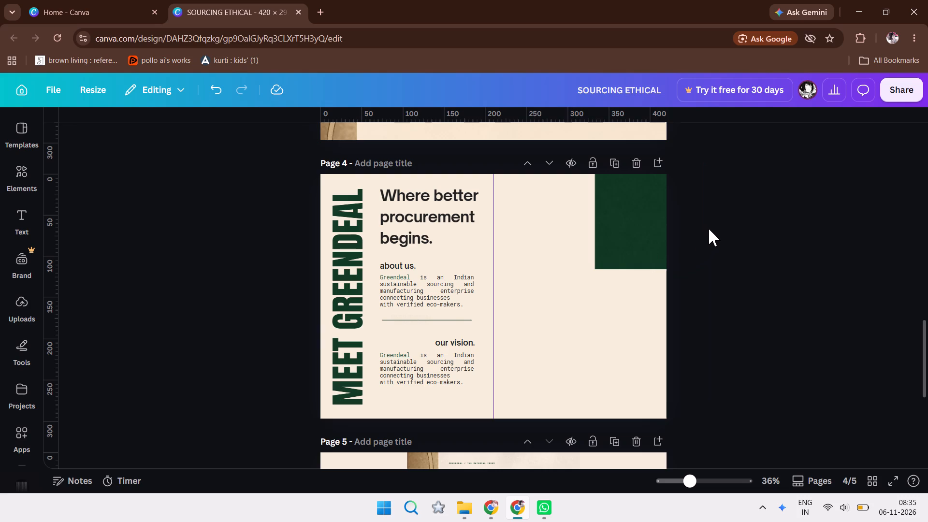
Move the green block down to page 4's bottom-right corner, extending past the right and bottom page edges.
{"action": "left_click_drag", "start_coordinate": [625, 234], "coordinate": [627, 244]}
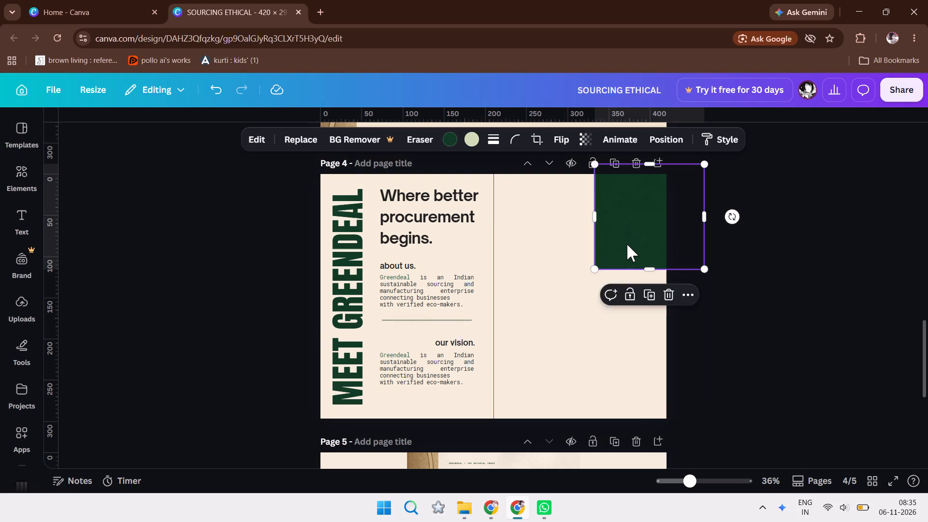
{"action": "left_click_drag", "start_coordinate": [627, 244], "coordinate": [634, 397]}
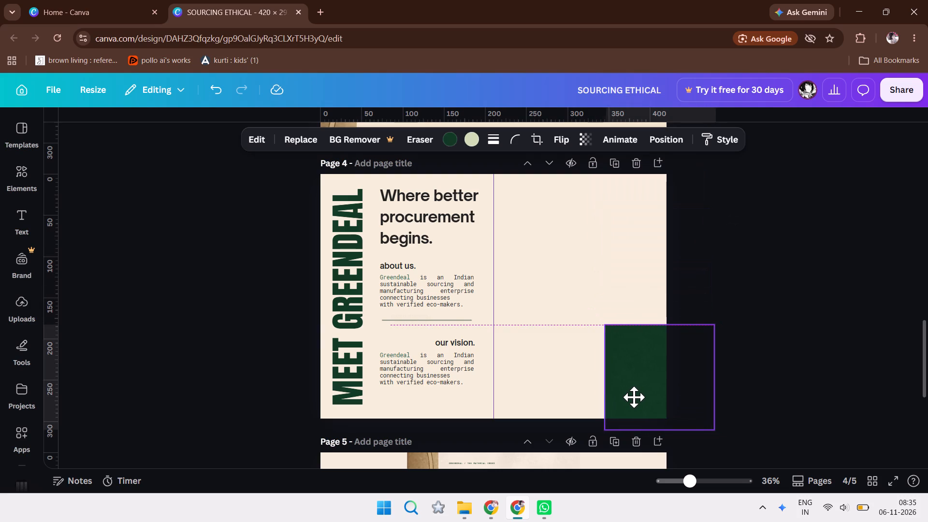
{"action": "left_click_drag", "start_coordinate": [634, 397], "coordinate": [632, 398]}
{"action": "left_click", "coordinate": [807, 314]}
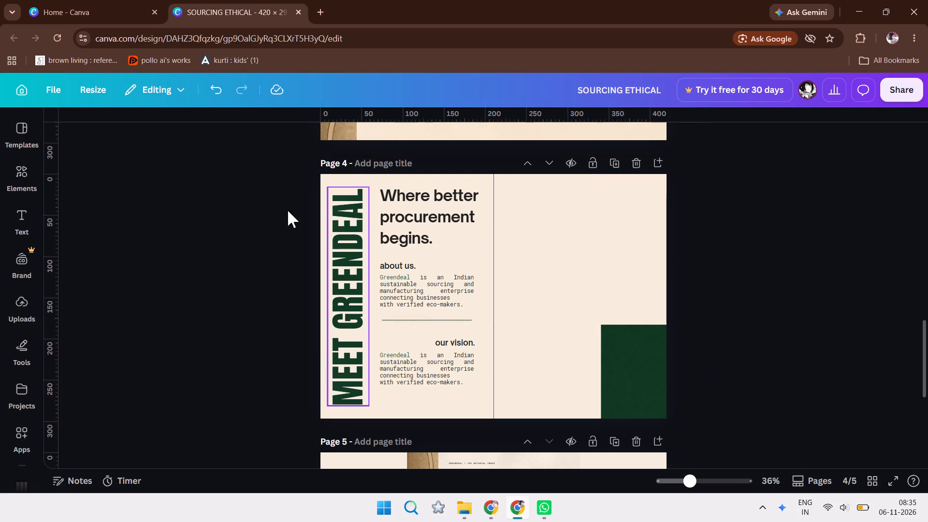
Duplicate the "Where better procurement begins." heading and place the copy at the top of the right half, roughly level with the original.
{"action": "left_click", "coordinate": [410, 265]}
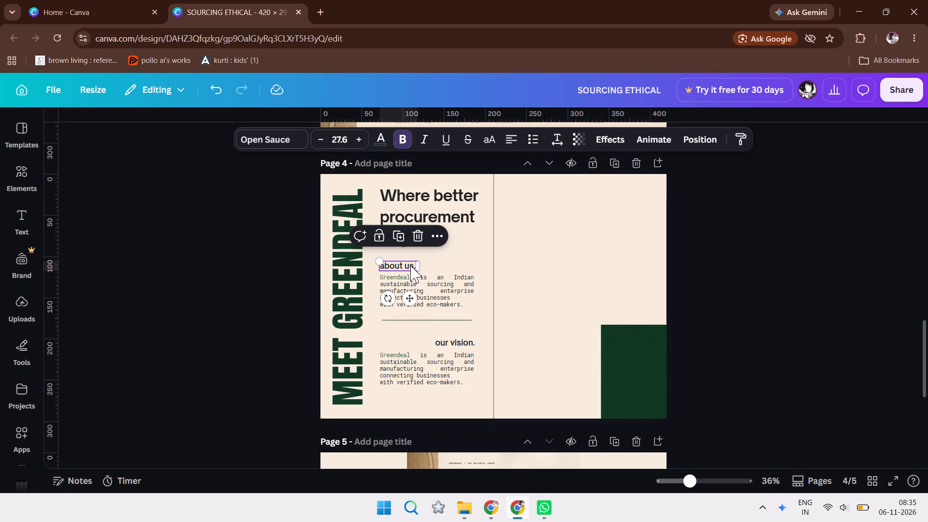
{"action": "left_click", "coordinate": [430, 208]}
{"action": "key", "text": "ctrl+c"}
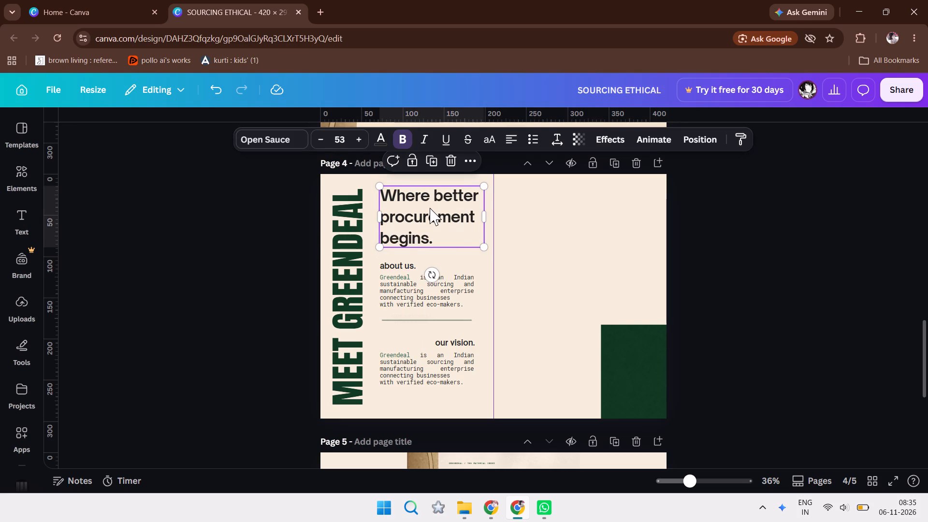
{"action": "key", "text": "ctrl+v"}
{"action": "left_click_drag", "start_coordinate": [430, 208], "coordinate": [557, 259]}
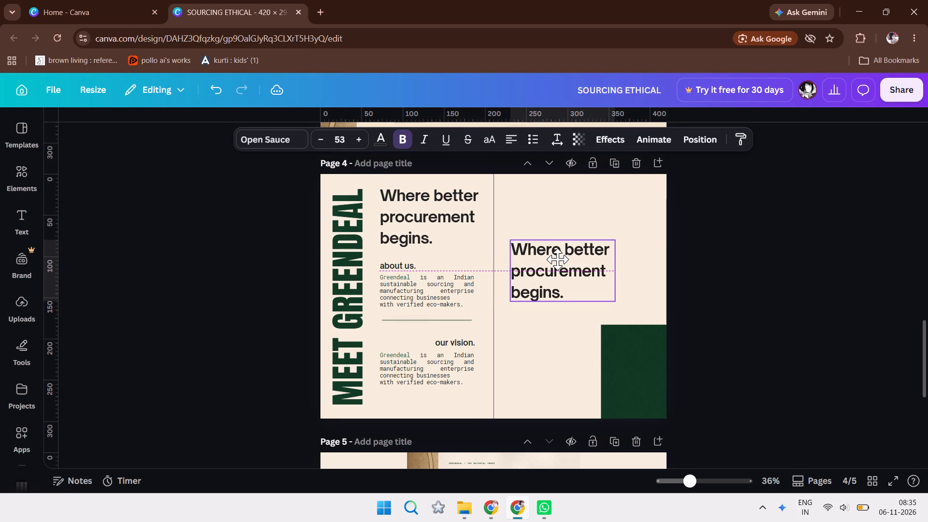
{"action": "left_click_drag", "start_coordinate": [557, 259], "coordinate": [551, 243]}
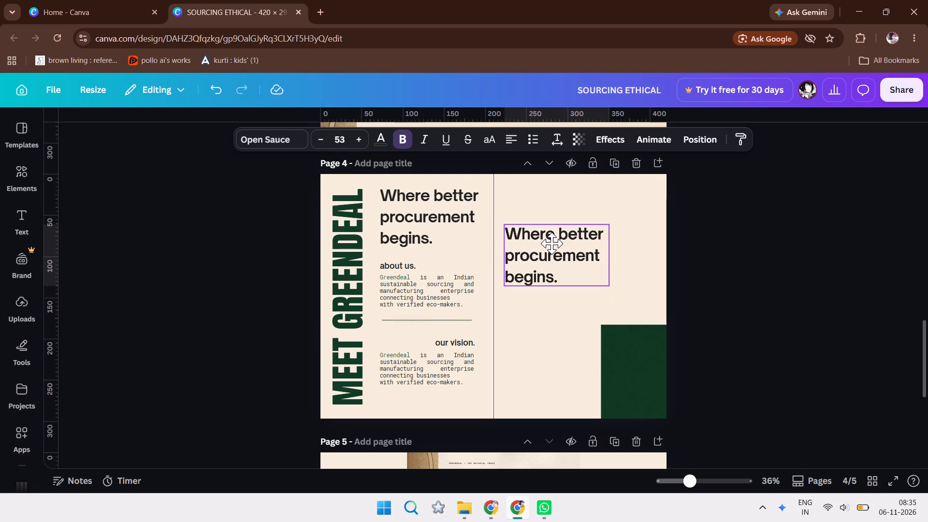
{"action": "left_click_drag", "start_coordinate": [551, 243], "coordinate": [545, 232]}
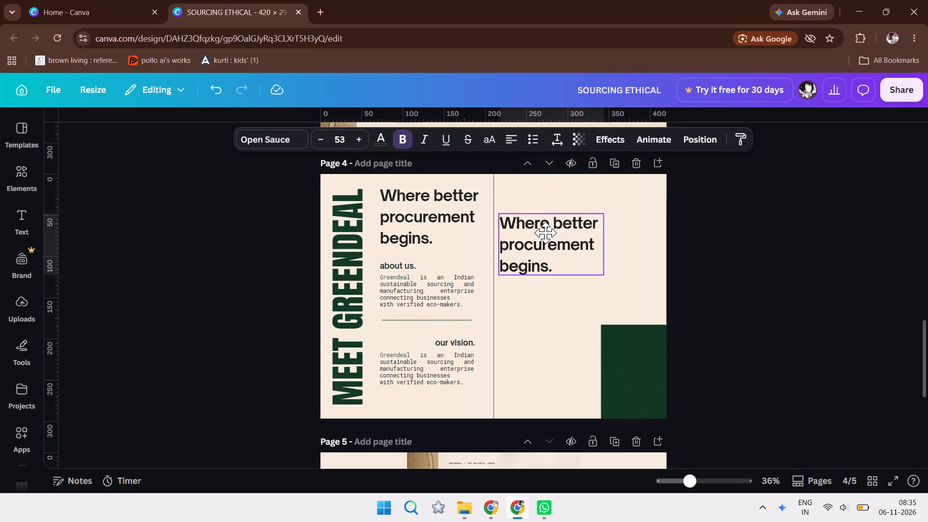
{"action": "left_click_drag", "start_coordinate": [545, 232], "coordinate": [559, 209]}
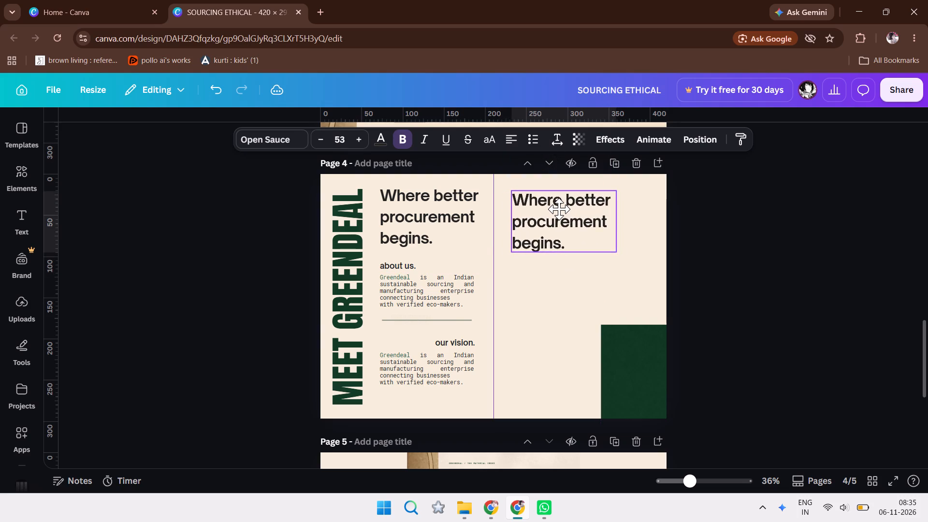
{"action": "left_click_drag", "start_coordinate": [559, 209], "coordinate": [557, 208]}
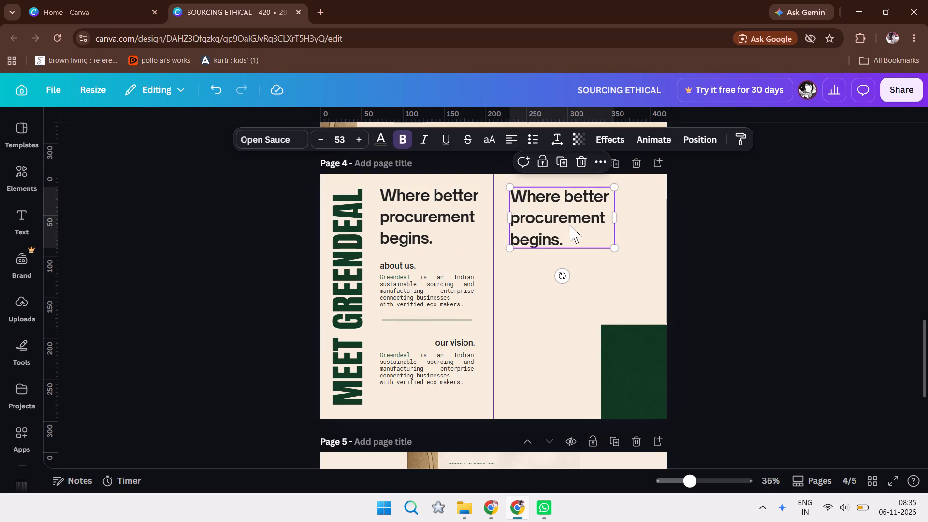
Replace the copied heading's text with "our" followed by an empty second line.
{"action": "triple_click", "coordinate": [585, 228]}
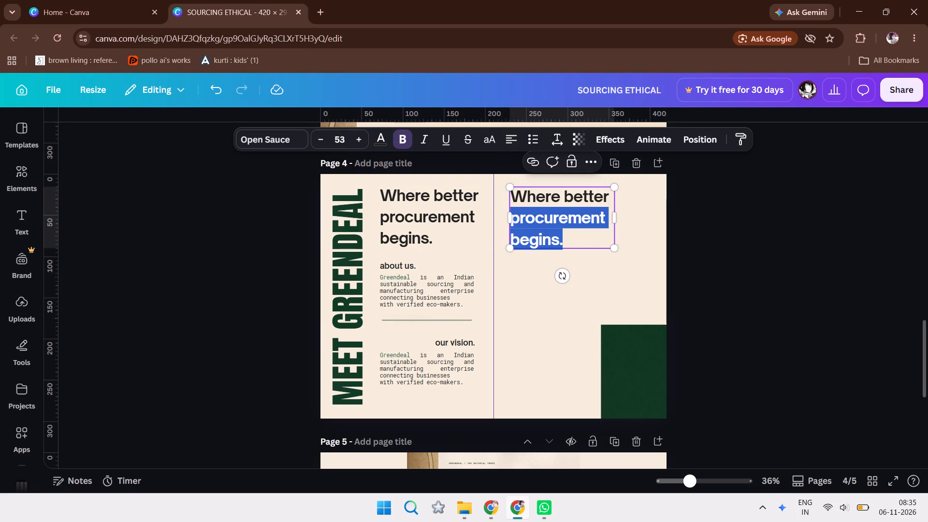
{"action": "triple_click", "coordinate": [585, 228]}
{"action": "left_click", "coordinate": [566, 244]}
{"action": "left_click_drag", "start_coordinate": [574, 242], "coordinate": [515, 194]}
{"action": "key", "text": "BackSpace"}
{"action": "type", "text": "our"}
{"action": "key", "text": "shift+Return"}
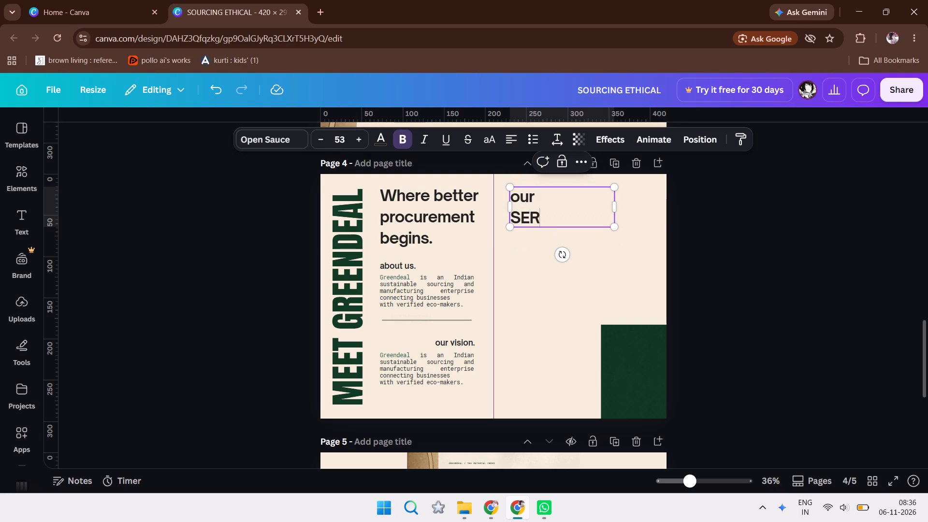
{"action": "key", "text": "BackSpace"}
{"action": "key", "text": "BackSpace"}
{"action": "key", "text": "BackSpace"}
{"action": "key", "text": "BackSpace"}
{"action": "key", "text": "BackSpace"}
Add "services." on the heading's second line at font size 72.
{"action": "triple_click", "coordinate": [350, 138]}
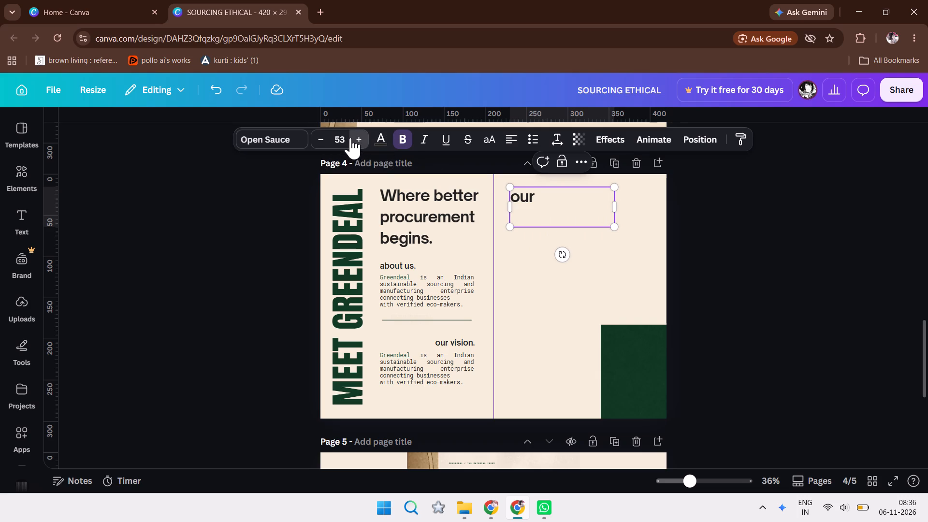
{"action": "triple_click", "coordinate": [350, 138]}
{"action": "triple_click", "coordinate": [350, 138]}
{"action": "triple_click", "coordinate": [350, 138]}
{"action": "triple_click", "coordinate": [350, 138]}
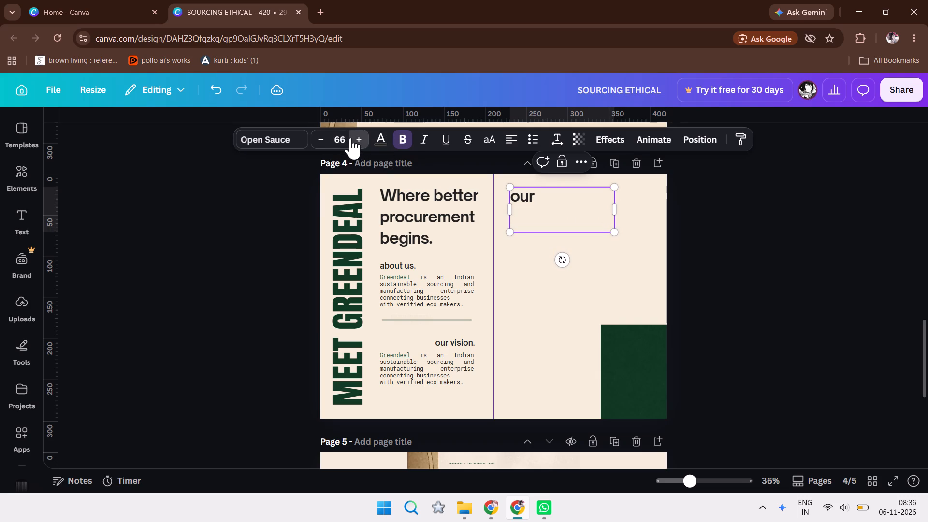
{"action": "triple_click", "coordinate": [350, 138]}
{"action": "left_click", "coordinate": [350, 138]}
{"action": "left_click", "coordinate": [546, 222]}
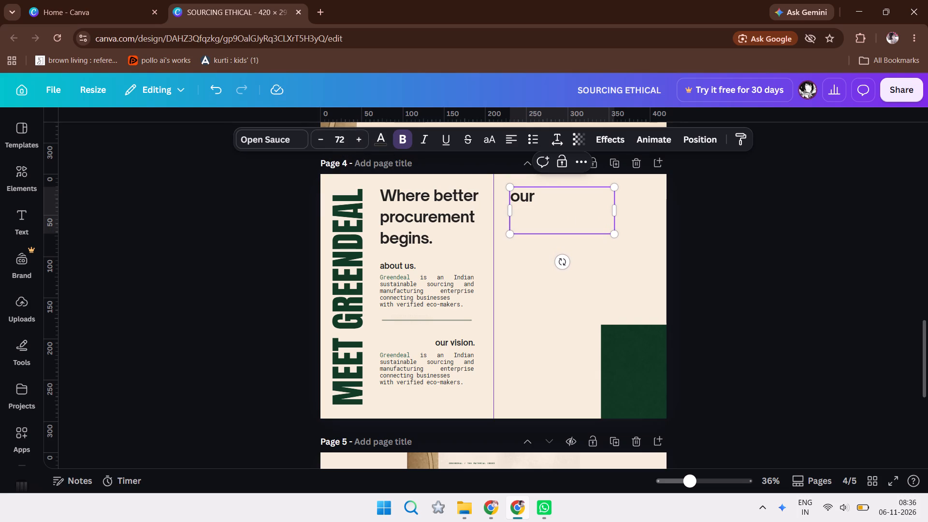
{"action": "type", "text": "servie"}
{"action": "key", "text": "BackSpace"}
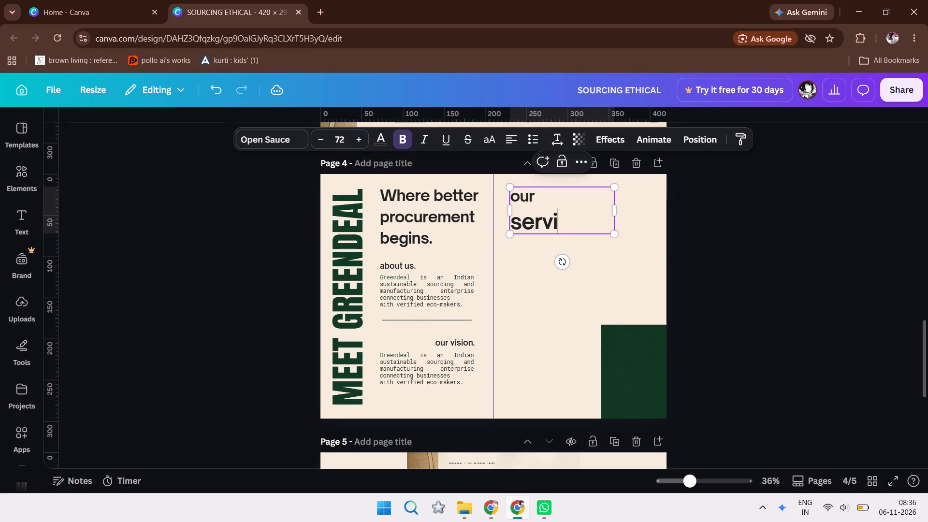
{"action": "type", "text": "ces."}
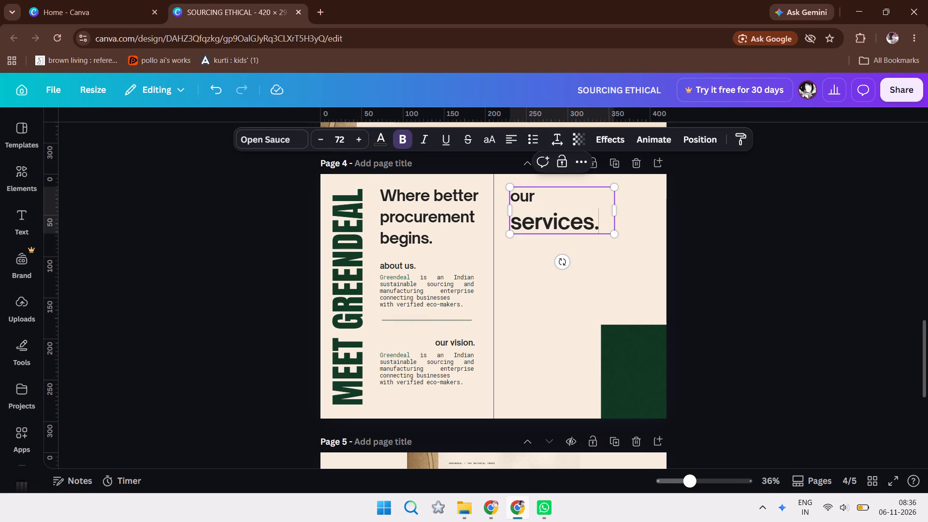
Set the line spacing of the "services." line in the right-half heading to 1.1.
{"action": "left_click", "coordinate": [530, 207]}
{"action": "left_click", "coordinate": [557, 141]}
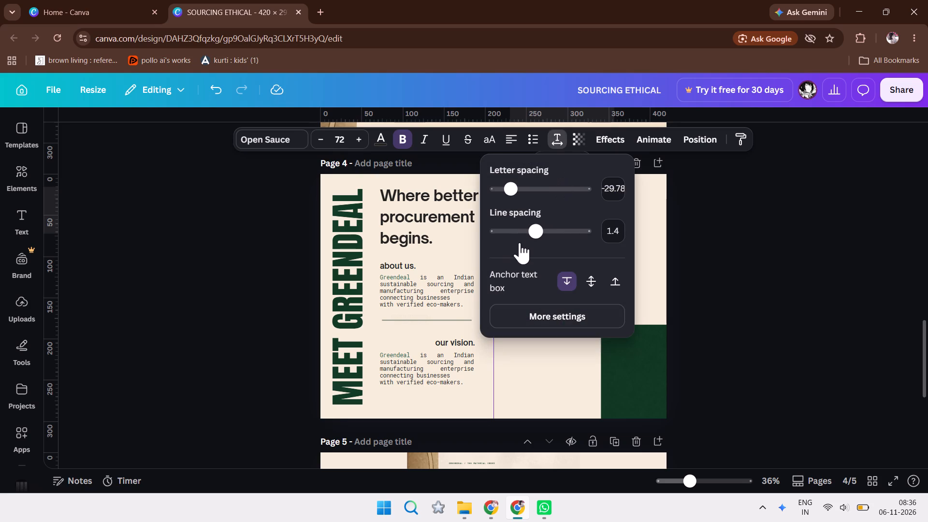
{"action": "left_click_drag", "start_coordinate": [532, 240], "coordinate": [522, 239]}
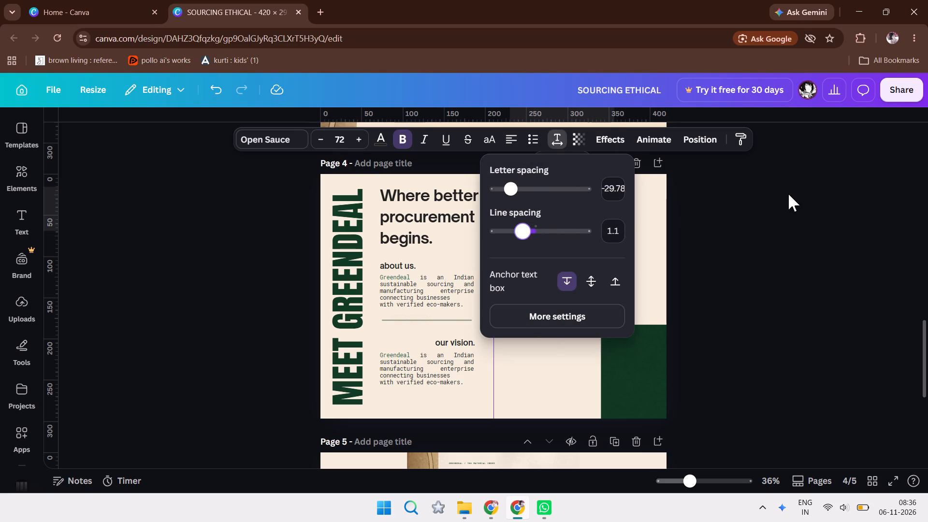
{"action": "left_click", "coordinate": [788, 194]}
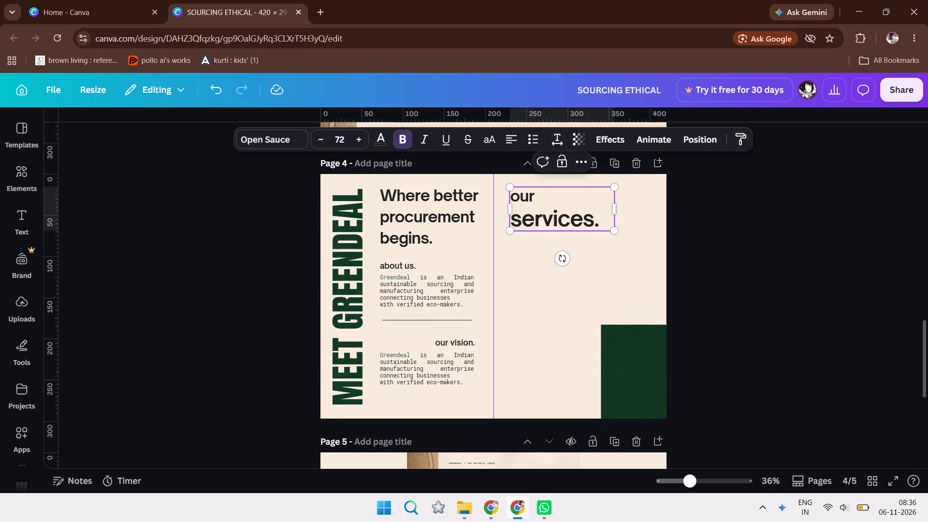
Select both lines of the "our services." heading and tighten their line spacing until the two lines sit close together.
{"action": "triple_click", "coordinate": [555, 204]}
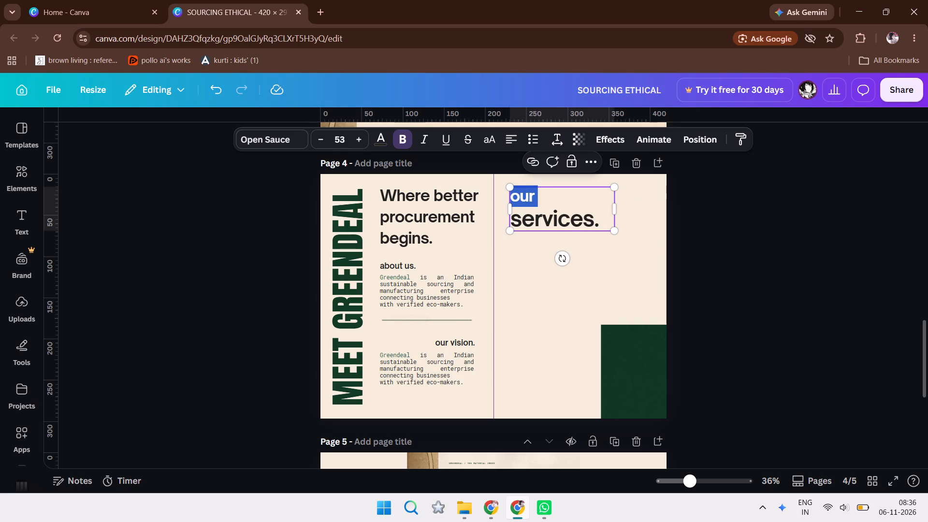
{"action": "left_click", "coordinate": [596, 217]}
{"action": "left_click_drag", "start_coordinate": [601, 217], "coordinate": [532, 216]}
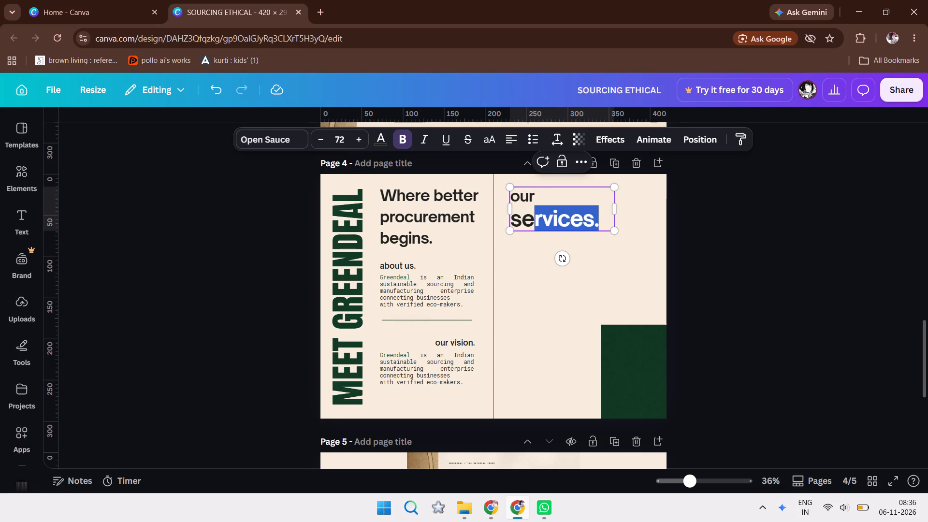
{"action": "left_click_drag", "start_coordinate": [532, 216], "coordinate": [514, 200]}
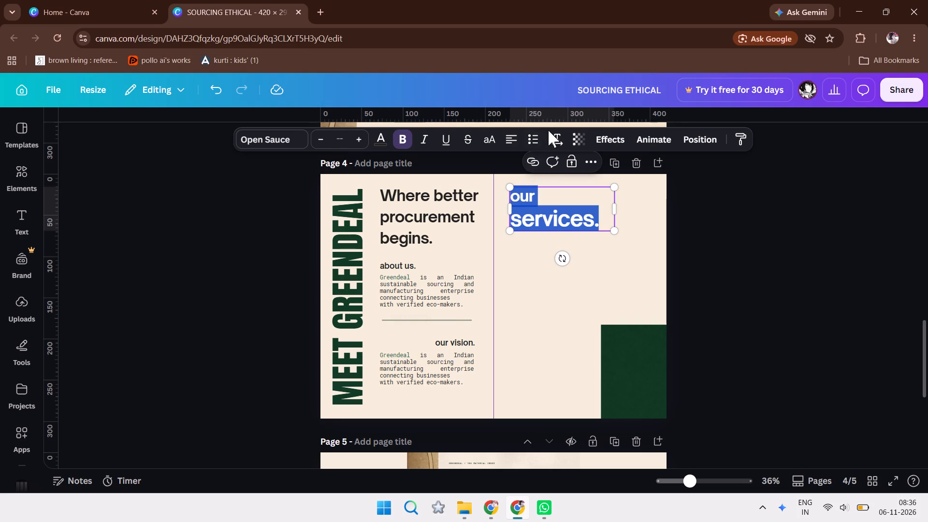
{"action": "left_click", "coordinate": [556, 134]}
{"action": "left_click_drag", "start_coordinate": [536, 231], "coordinate": [535, 231]}
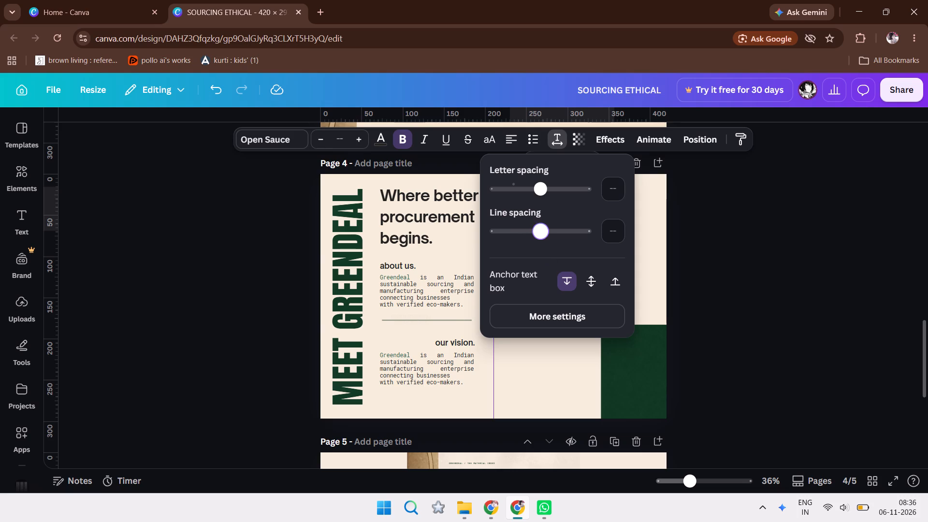
{"action": "left_click_drag", "start_coordinate": [535, 231], "coordinate": [524, 231]}
{"action": "left_click_drag", "start_coordinate": [524, 231], "coordinate": [520, 231]}
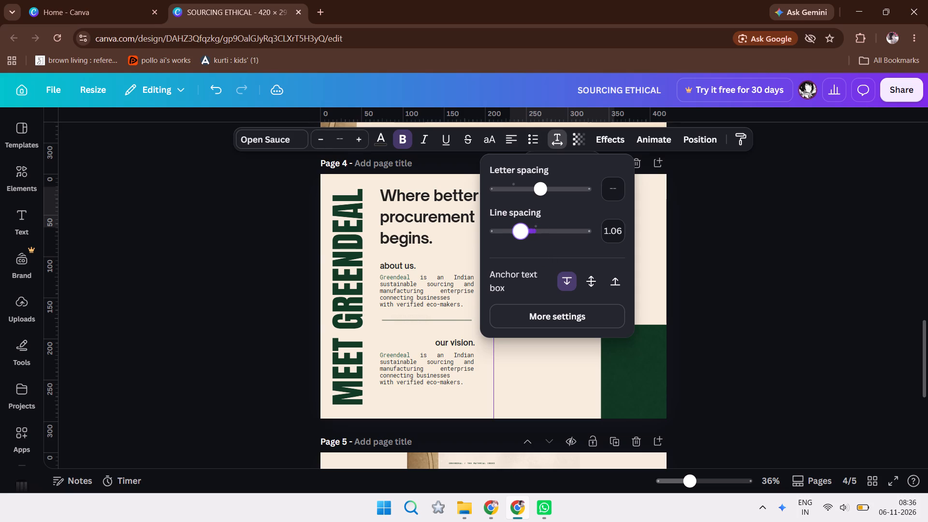
{"action": "left_click_drag", "start_coordinate": [520, 231], "coordinate": [513, 229]}
{"action": "left_click", "coordinate": [722, 228]}
{"action": "left_click", "coordinate": [722, 228]}
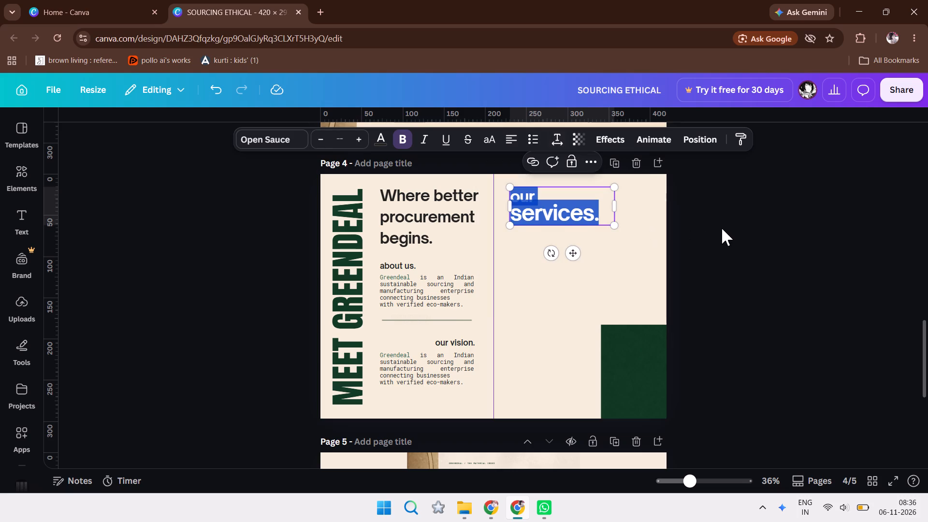
Enlarge the "our services." heading to nearly the width of page 4's right half and move it down to the lower part.
{"action": "left_click", "coordinate": [603, 213]}
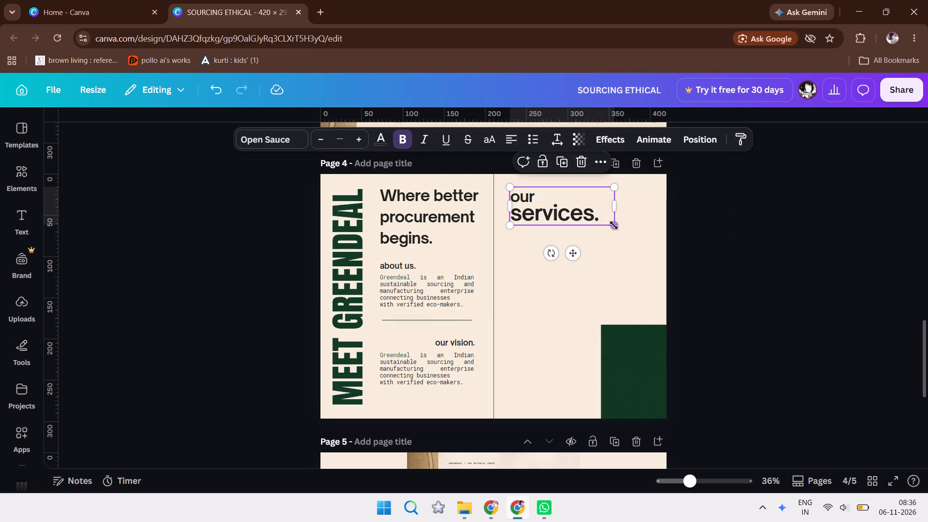
{"action": "left_click_drag", "start_coordinate": [614, 225], "coordinate": [653, 252]}
{"action": "left_click_drag", "start_coordinate": [572, 218], "coordinate": [569, 266]}
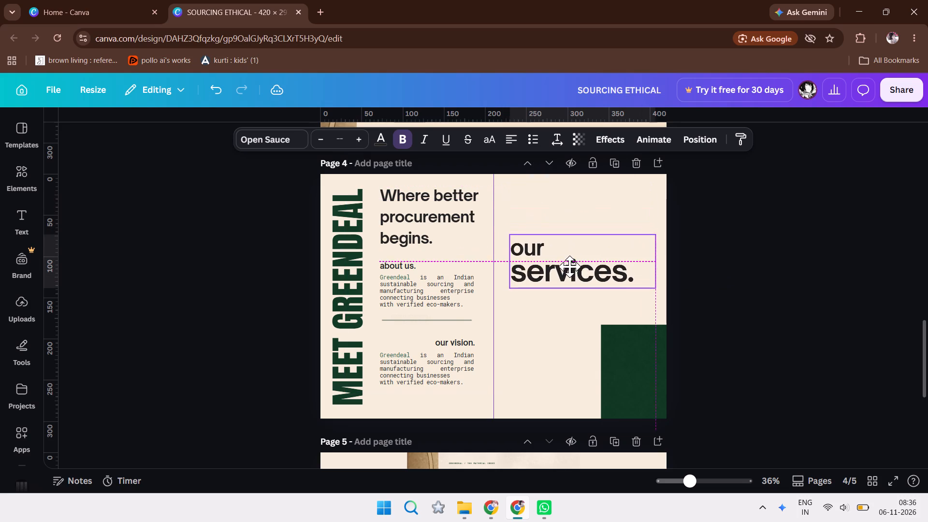
{"action": "left_click_drag", "start_coordinate": [569, 266], "coordinate": [568, 367]}
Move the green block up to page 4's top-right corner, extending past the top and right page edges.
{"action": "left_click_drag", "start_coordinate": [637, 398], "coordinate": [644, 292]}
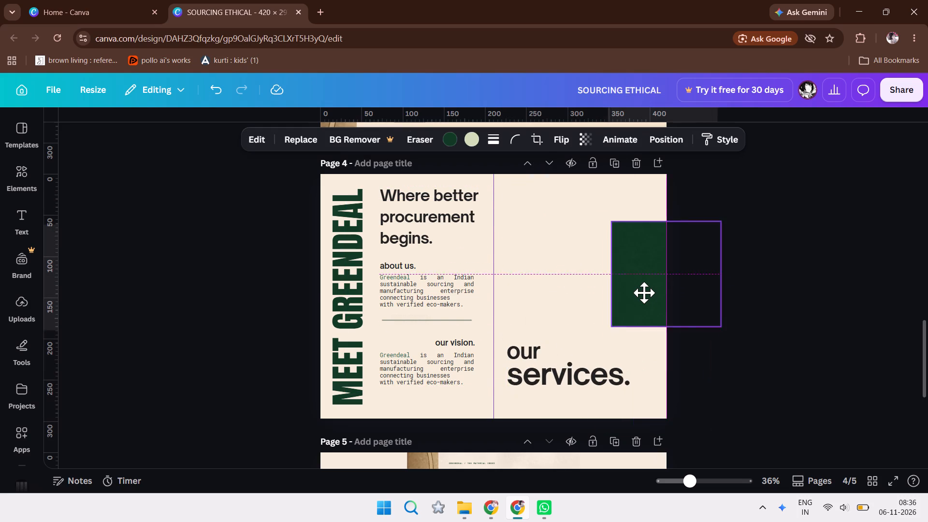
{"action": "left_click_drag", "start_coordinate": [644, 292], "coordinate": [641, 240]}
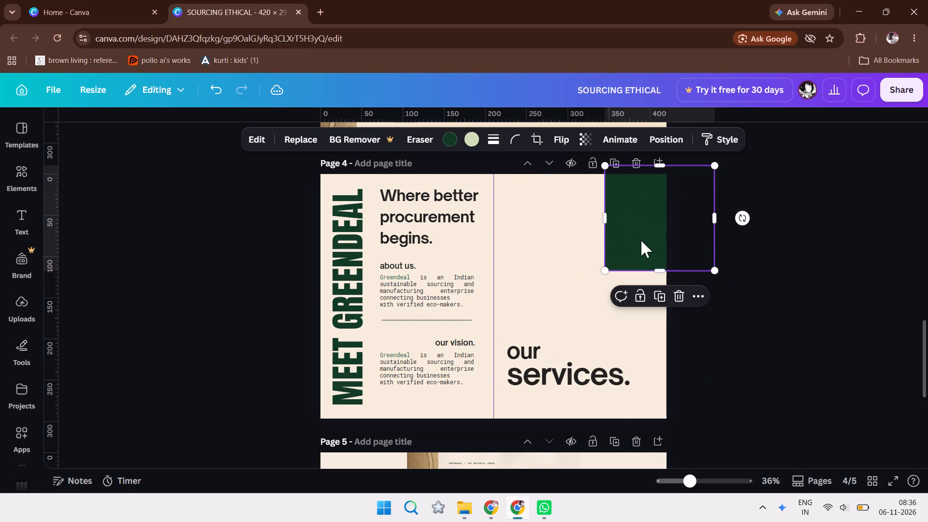
Shift the "our services." heading slightly lower, close to the bottom margin of page 4's right half.
{"action": "left_click_drag", "start_coordinate": [577, 374], "coordinate": [578, 378]}
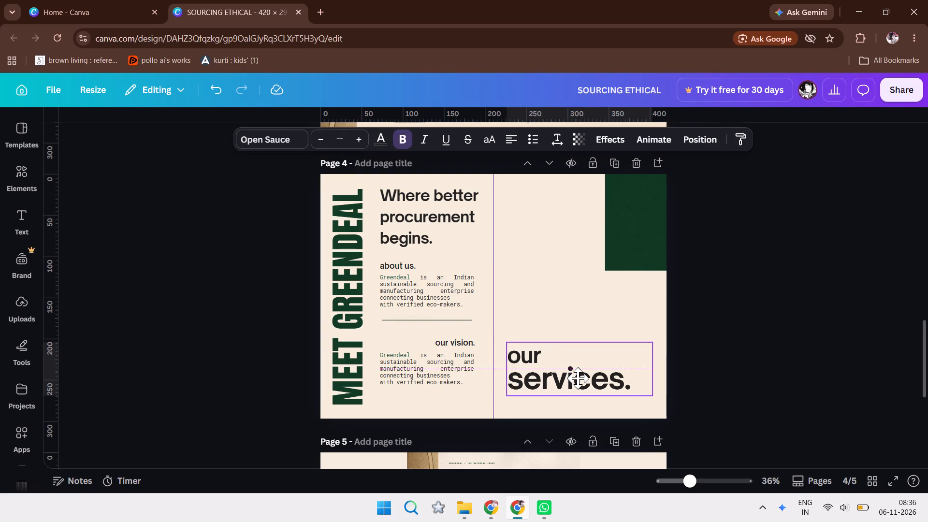
{"action": "left_click_drag", "start_coordinate": [578, 378], "coordinate": [579, 382]}
{"action": "left_click", "coordinate": [692, 351]}
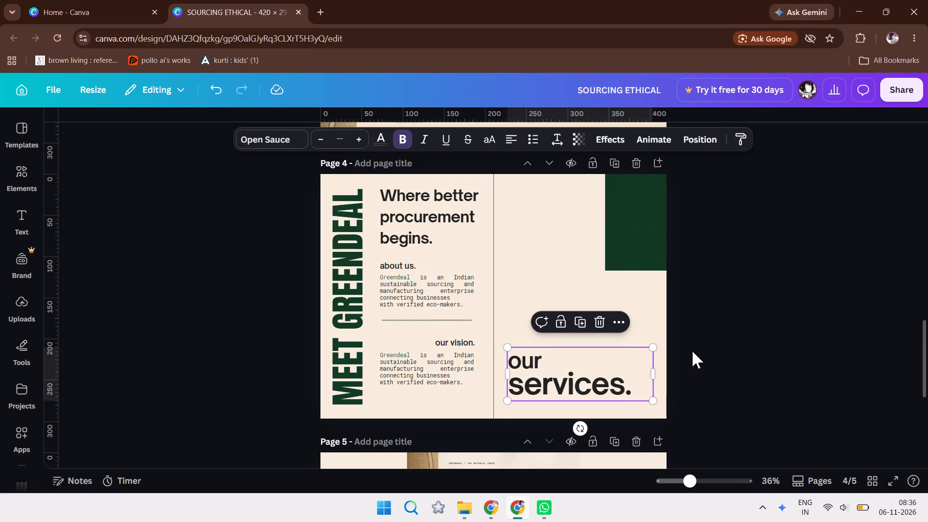
{"action": "left_click", "coordinate": [615, 370]}
{"action": "key", "text": "Right"}
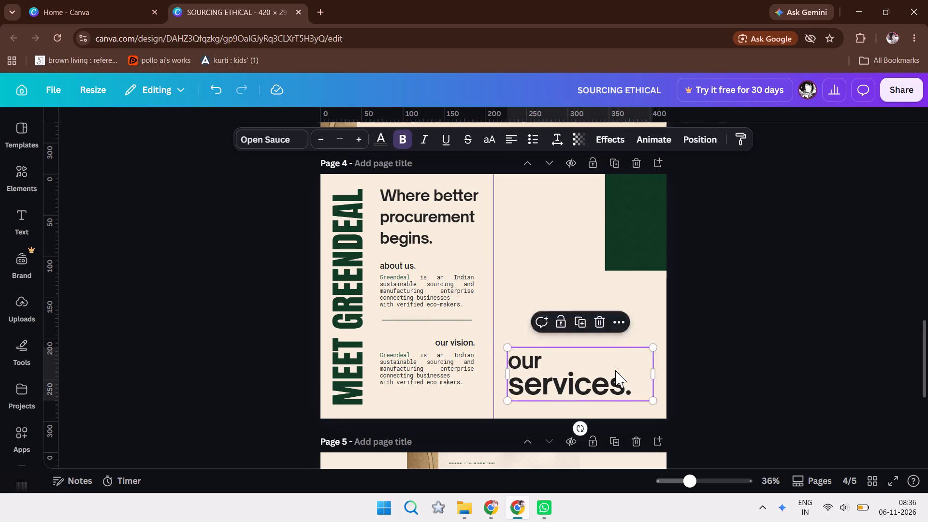
{"action": "left_click", "coordinate": [745, 357]}
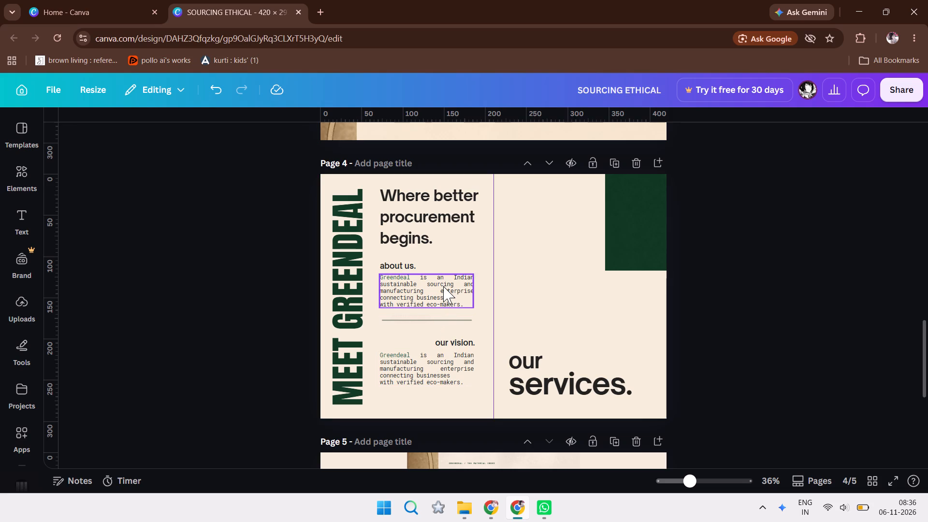
Duplicate the "about us." paragraph and place the copy near the top of the right half, aligned with the "our services." heading's left edge.
{"action": "left_click", "coordinate": [455, 294]}
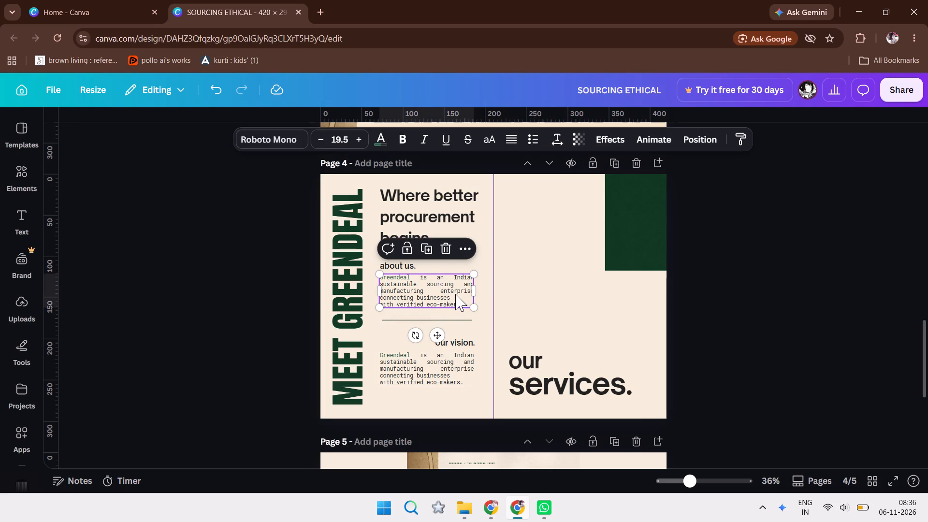
{"action": "key", "text": "ctrl+c"}
{"action": "key", "text": "ctrl+v"}
{"action": "left_click_drag", "start_coordinate": [441, 284], "coordinate": [545, 257]}
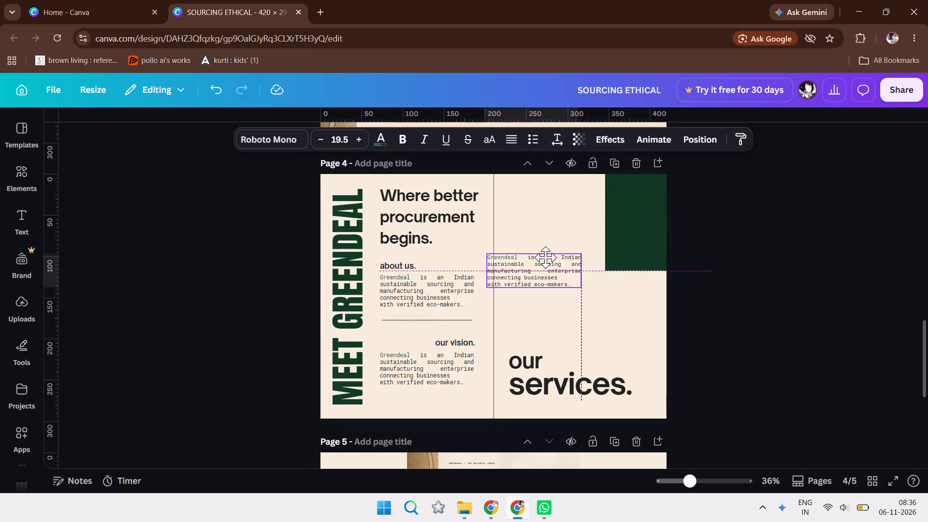
{"action": "left_click_drag", "start_coordinate": [545, 257], "coordinate": [564, 221]}
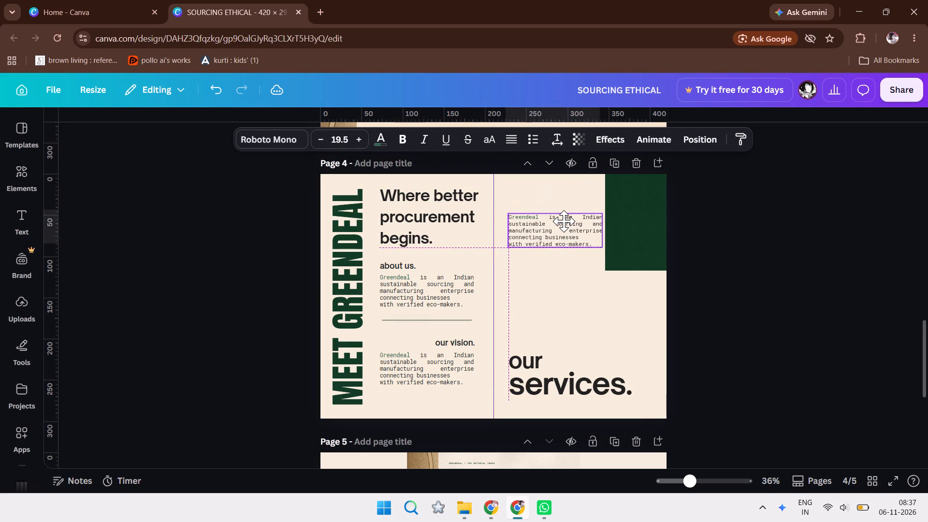
{"action": "left_click_drag", "start_coordinate": [564, 221], "coordinate": [564, 201]}
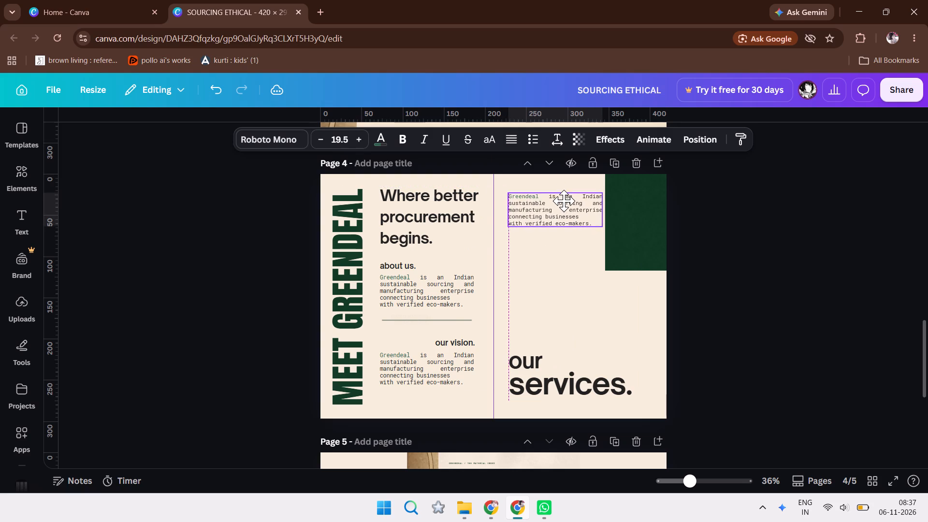
{"action": "left_click_drag", "start_coordinate": [564, 201], "coordinate": [564, 204]}
Narrow the copied paragraph to leave a gap before the green block, and lower it to about the level of "begins.".
{"action": "left_click_drag", "start_coordinate": [606, 222], "coordinate": [598, 222]}
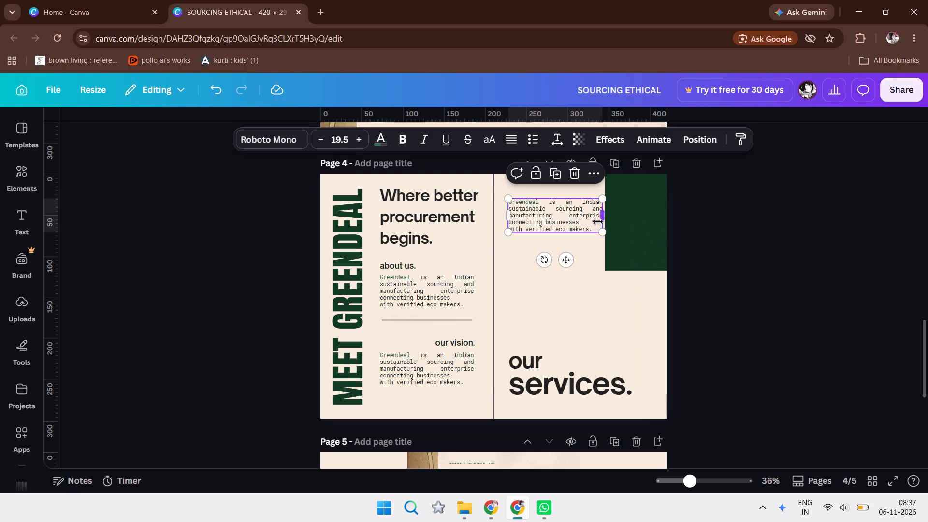
{"action": "left_click_drag", "start_coordinate": [598, 222], "coordinate": [598, 224]}
{"action": "left_click_drag", "start_coordinate": [572, 211], "coordinate": [571, 243]}
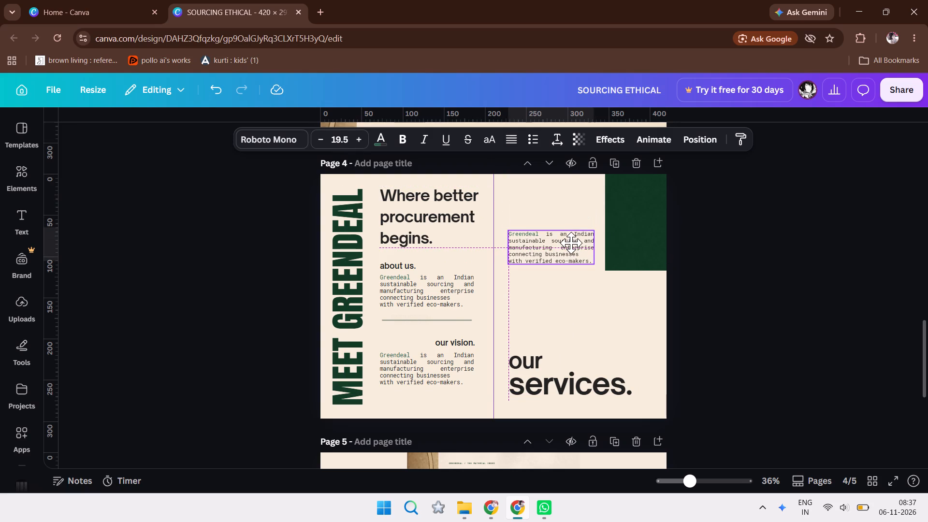
{"action": "left_click_drag", "start_coordinate": [571, 243], "coordinate": [570, 243]}
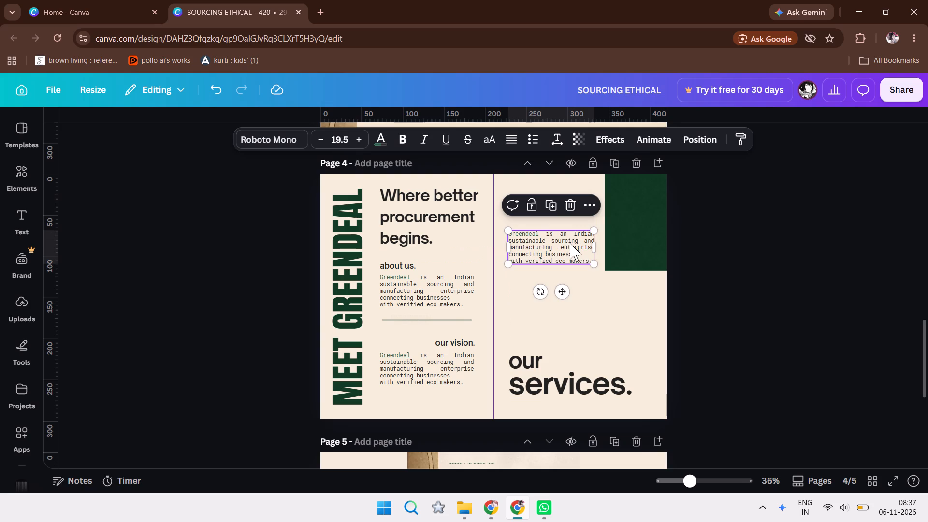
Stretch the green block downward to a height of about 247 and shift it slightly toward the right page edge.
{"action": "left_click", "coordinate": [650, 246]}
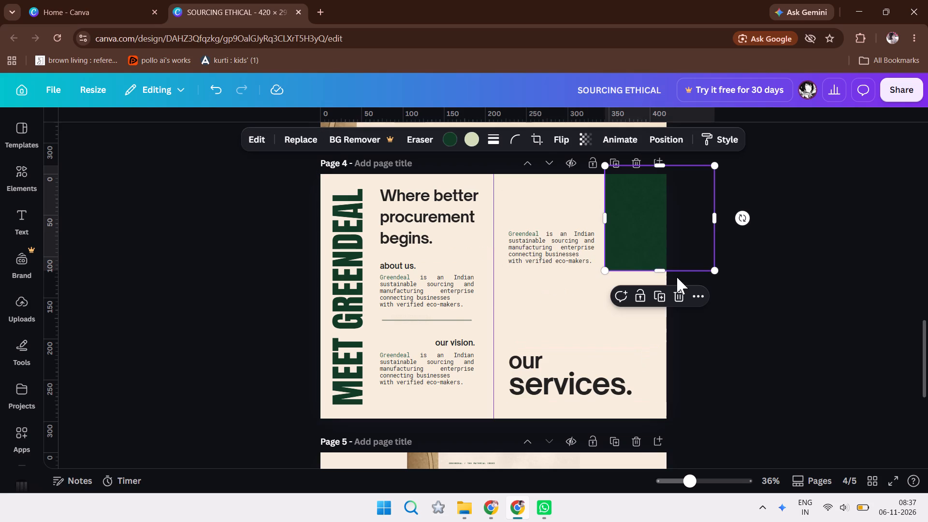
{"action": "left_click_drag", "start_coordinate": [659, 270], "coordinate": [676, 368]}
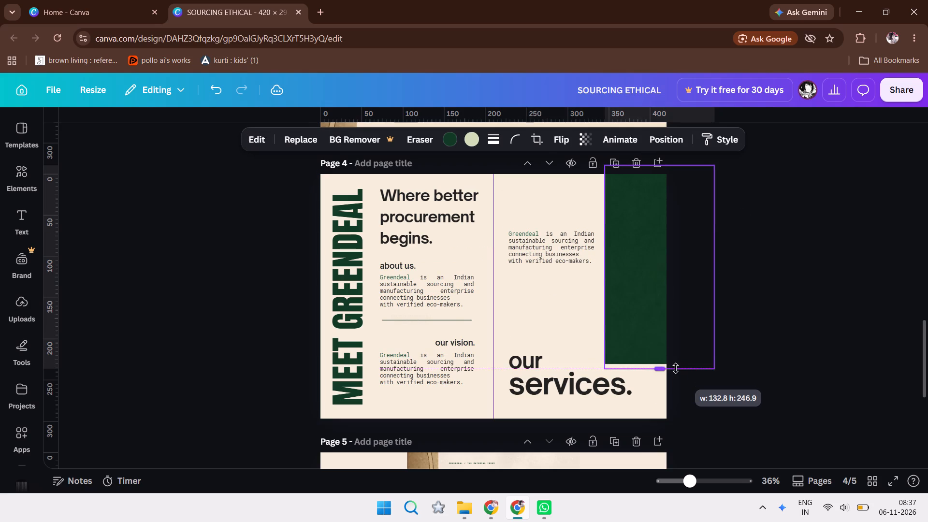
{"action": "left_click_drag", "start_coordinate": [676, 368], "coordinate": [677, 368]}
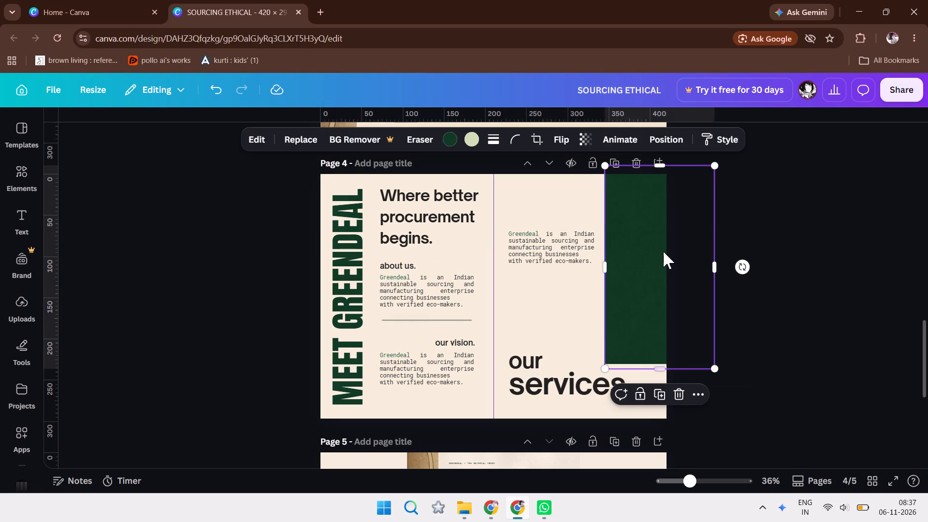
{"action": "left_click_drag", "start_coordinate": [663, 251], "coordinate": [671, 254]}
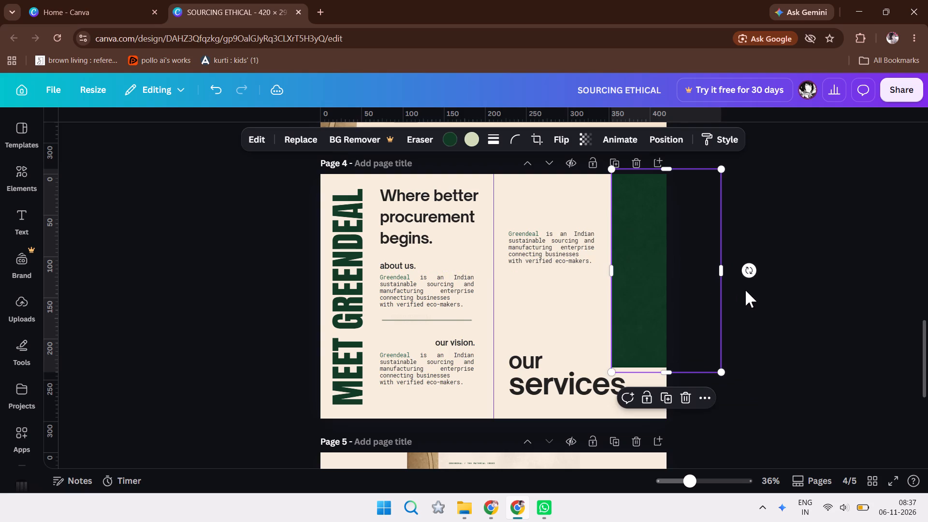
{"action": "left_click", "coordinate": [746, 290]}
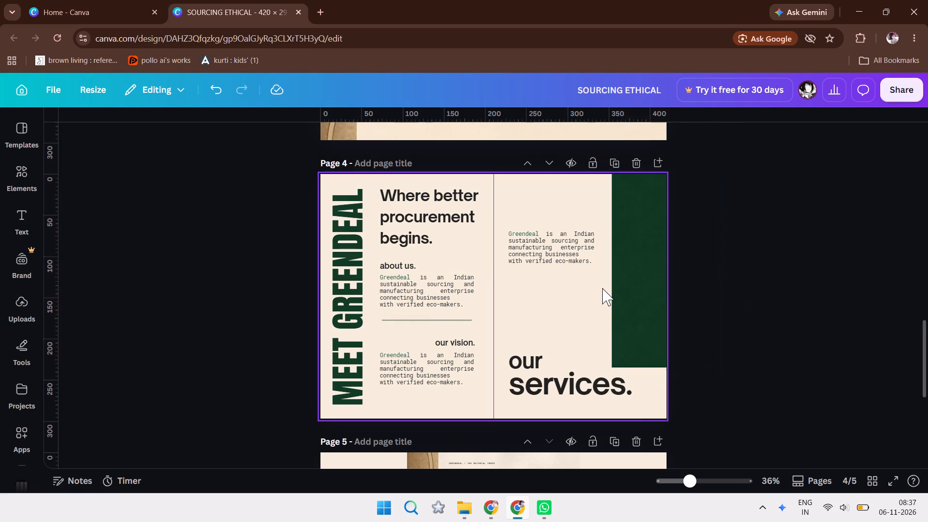
Shrink the green block on page 4's right half to a much smaller, narrow upright bar.
{"action": "left_click_drag", "start_coordinate": [619, 292], "coordinate": [531, 281]}
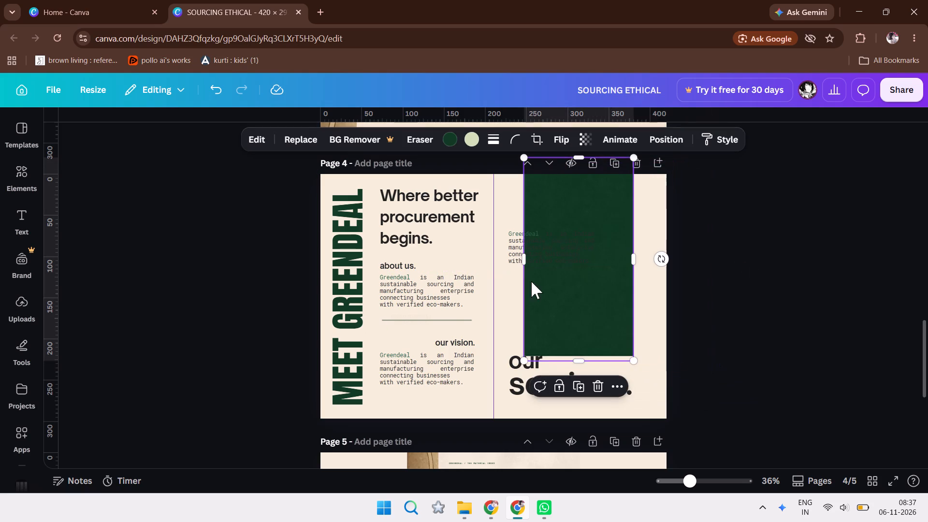
{"action": "left_click_drag", "start_coordinate": [634, 361], "coordinate": [592, 251]}
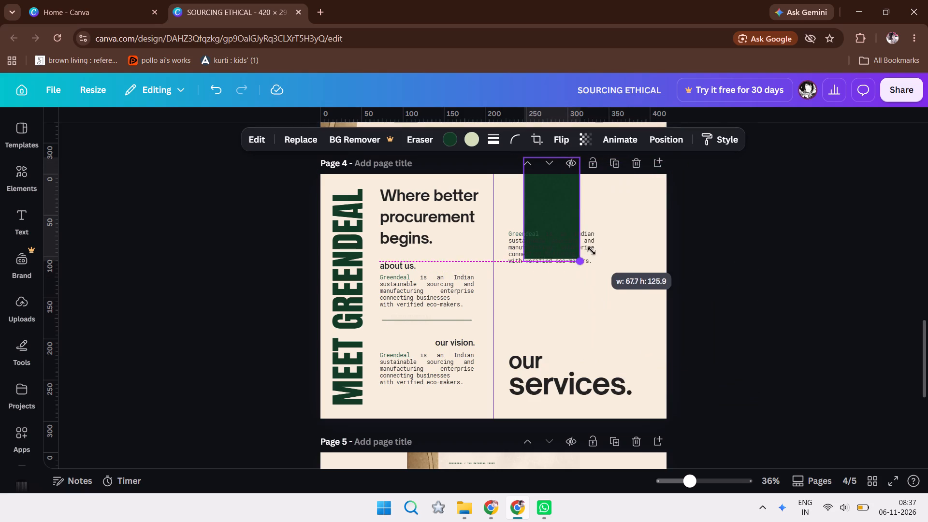
{"action": "left_click_drag", "start_coordinate": [592, 251], "coordinate": [590, 247]}
{"action": "left_click_drag", "start_coordinate": [555, 186], "coordinate": [597, 289]}
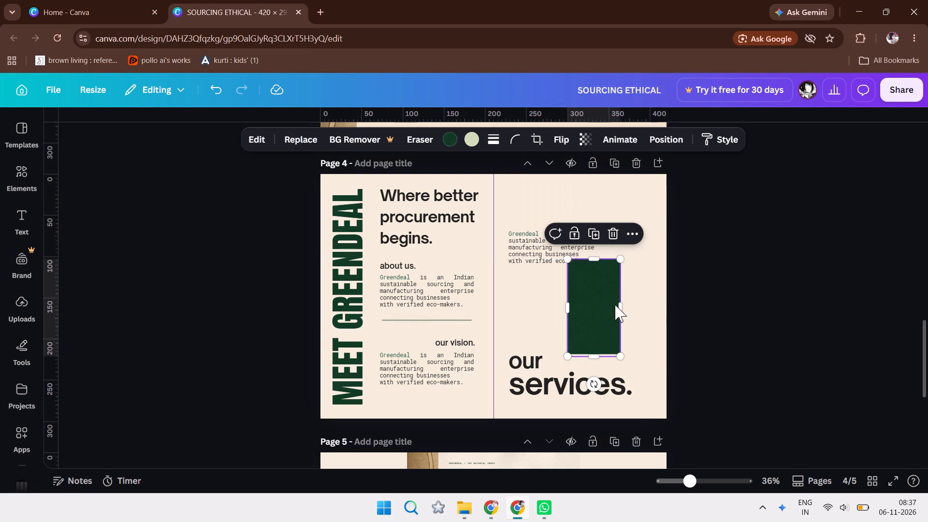
{"action": "left_click_drag", "start_coordinate": [622, 308], "coordinate": [599, 309]}
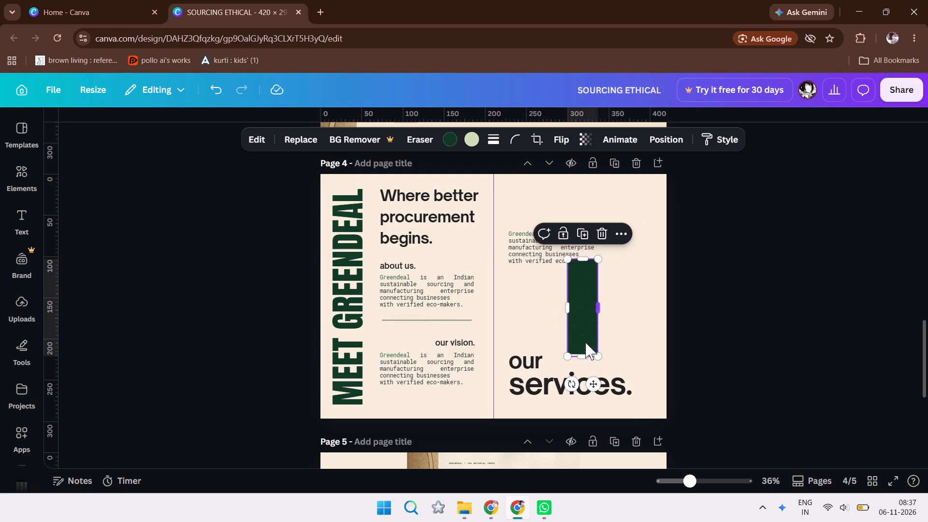
{"action": "left_click_drag", "start_coordinate": [580, 355], "coordinate": [581, 347]}
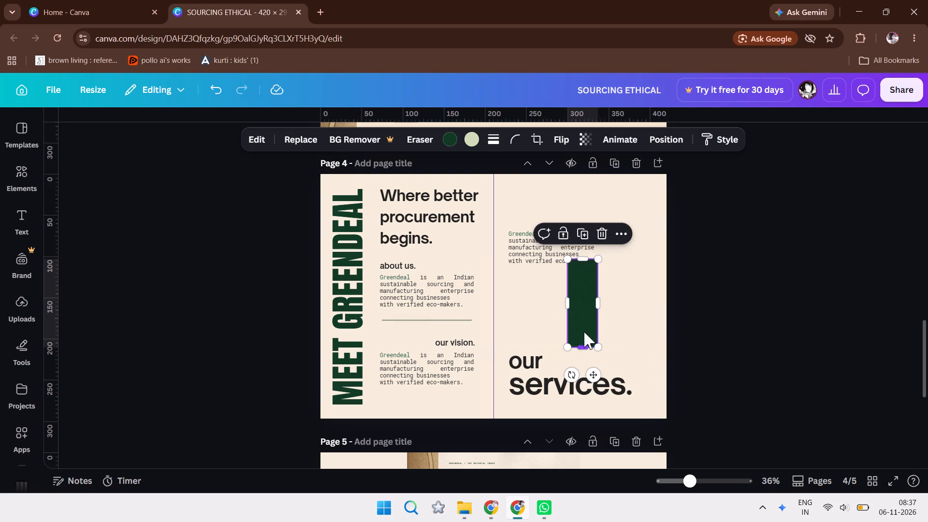
Place the green bar against the page's top edge beside the copied paragraph, and slim it to a thin strip about 107 high.
{"action": "left_click_drag", "start_coordinate": [587, 299], "coordinate": [630, 215]}
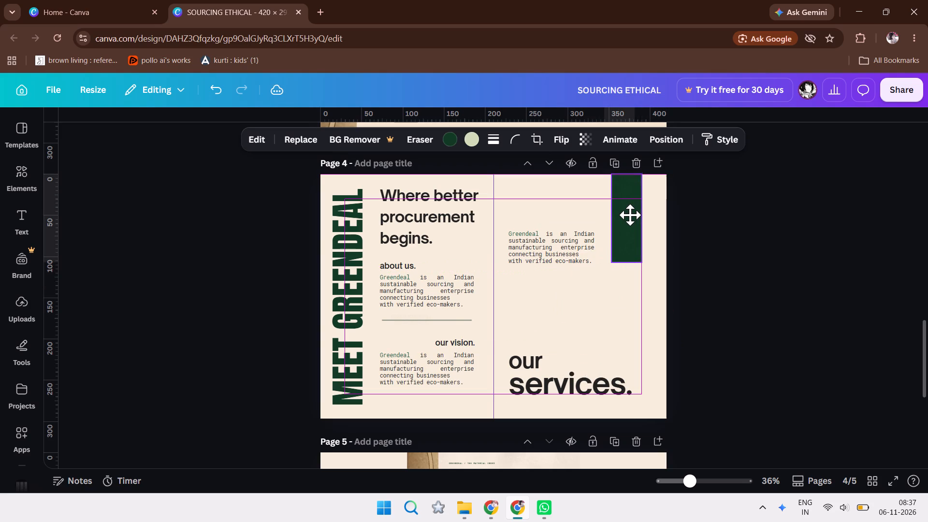
{"action": "left_click_drag", "start_coordinate": [630, 215], "coordinate": [628, 211]}
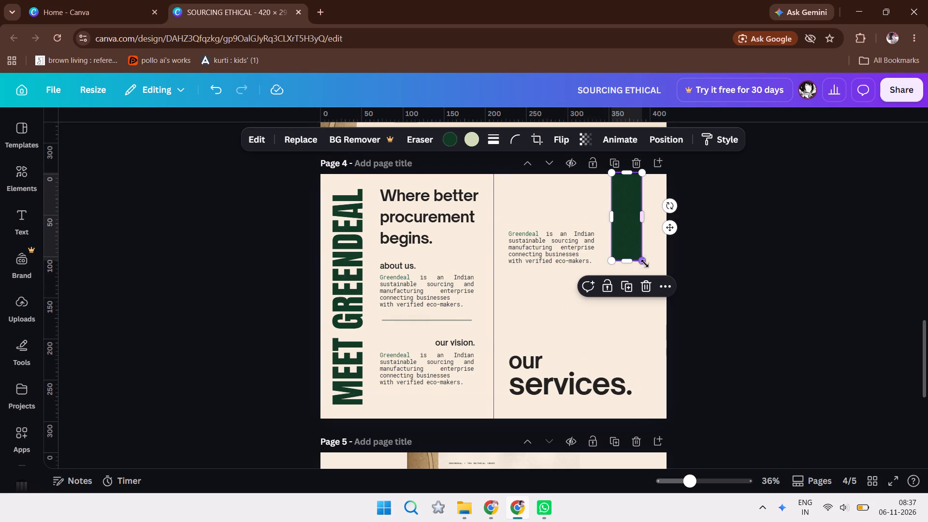
{"action": "left_click_drag", "start_coordinate": [639, 219], "coordinate": [625, 219]}
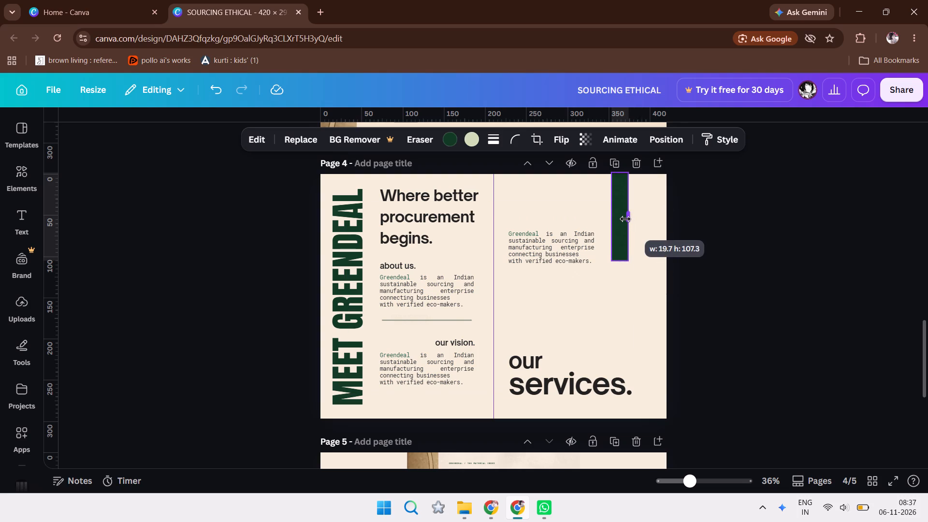
{"action": "left_click_drag", "start_coordinate": [625, 219], "coordinate": [625, 218]}
{"action": "left_click", "coordinate": [630, 219]}
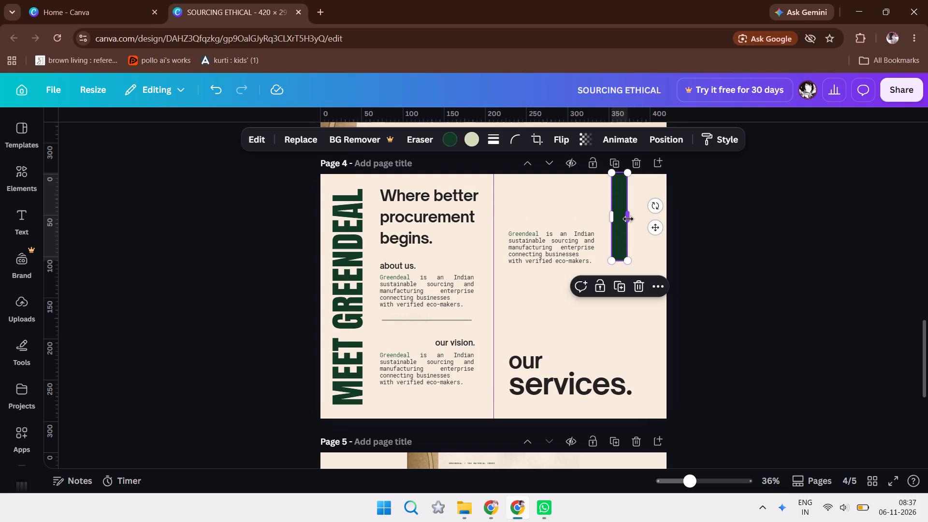
{"action": "double_click", "coordinate": [628, 219]}
{"action": "left_click", "coordinate": [716, 280]}
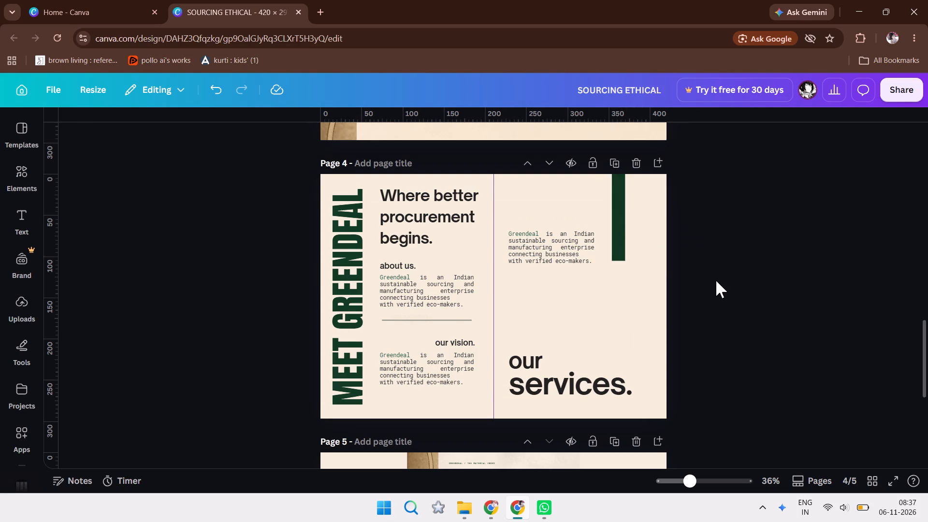
Duplicate the thin green strip and place the copy beside it, top-aligned, with a small gap toward the right page edge.
{"action": "left_click", "coordinate": [618, 215]}
{"action": "key", "text": "ctrl+c"}
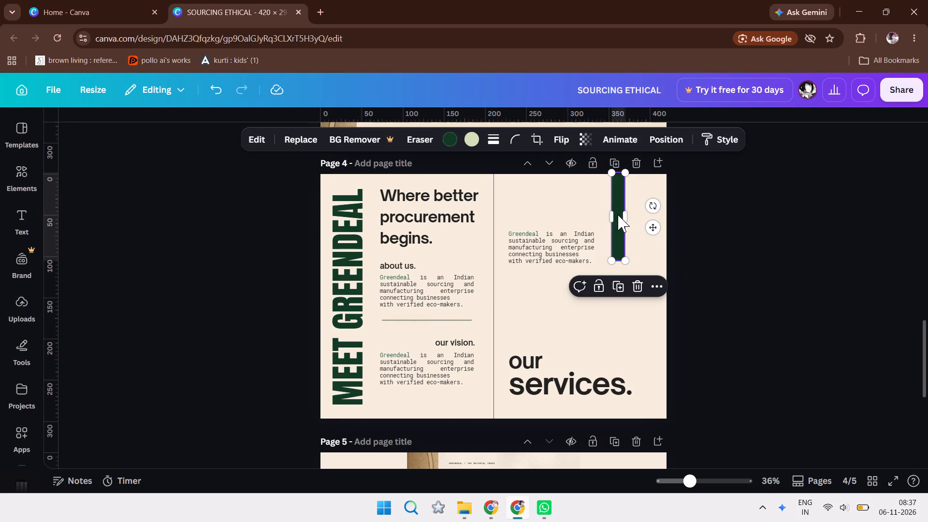
{"action": "key", "text": "ctrl+v"}
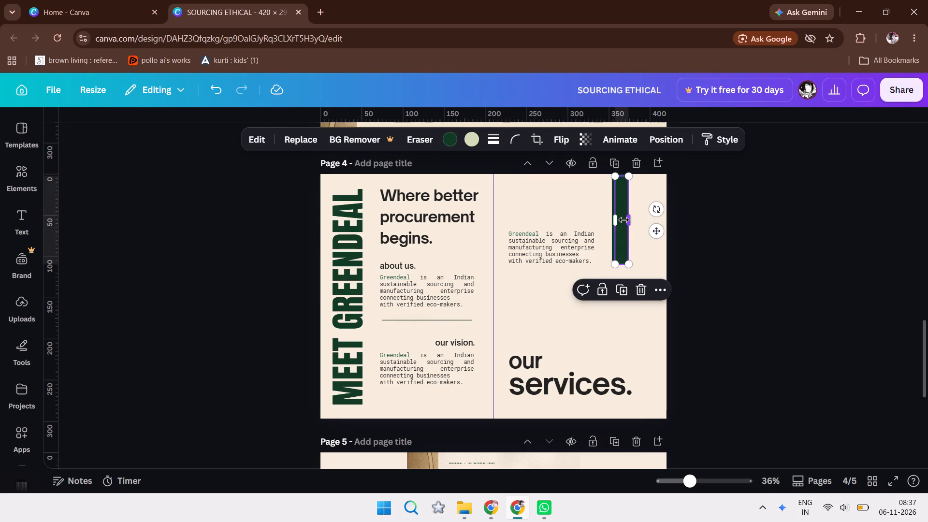
{"action": "left_click_drag", "start_coordinate": [621, 234], "coordinate": [644, 236]}
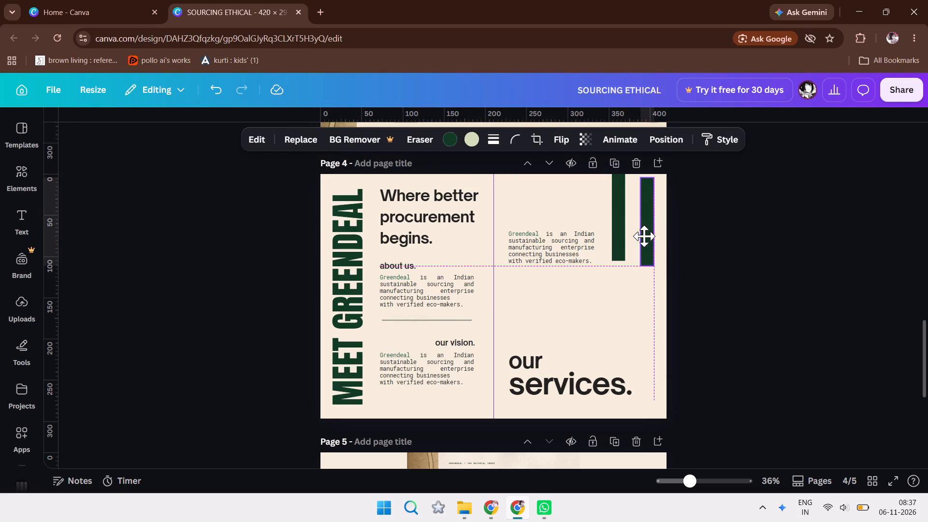
{"action": "left_click_drag", "start_coordinate": [644, 236], "coordinate": [637, 231]}
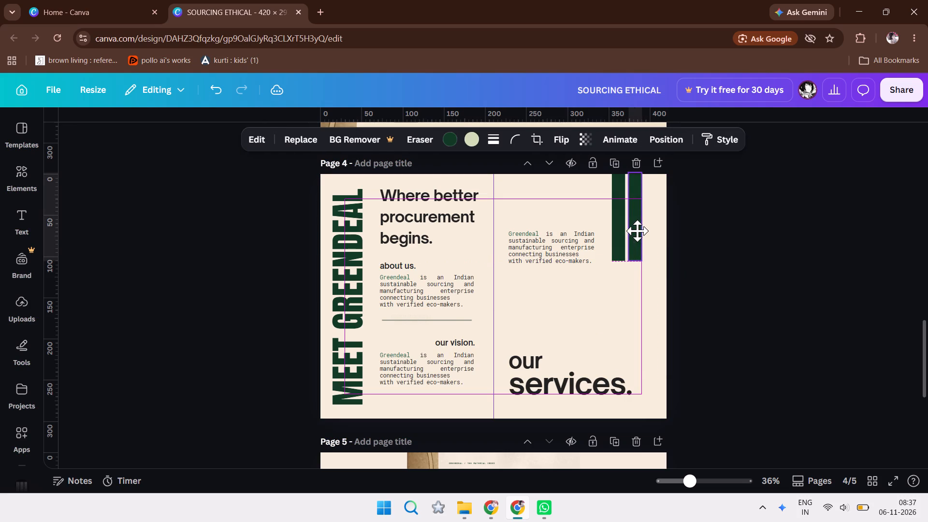
{"action": "left_click_drag", "start_coordinate": [637, 231], "coordinate": [638, 230]}
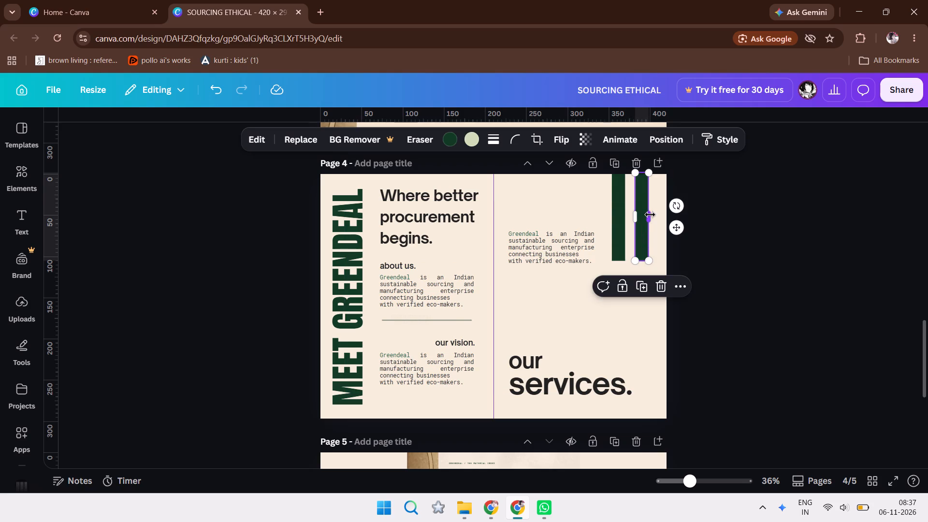
Widen the copied strip to reach the right page edge and lengthen it down to about the level of the word "services.".
{"action": "left_click_drag", "start_coordinate": [650, 215], "coordinate": [696, 219]}
{"action": "left_click_drag", "start_coordinate": [696, 219], "coordinate": [682, 219]}
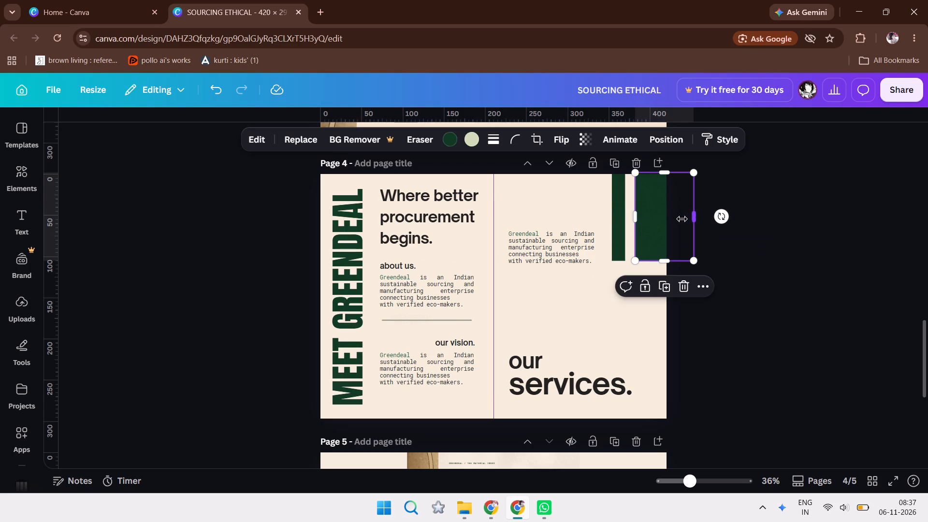
{"action": "left_click_drag", "start_coordinate": [682, 219], "coordinate": [671, 219]}
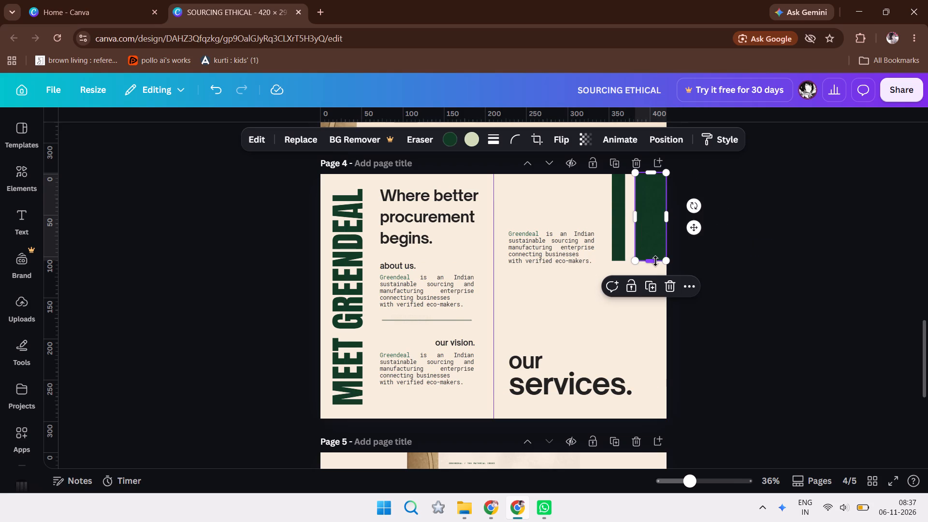
{"action": "left_click_drag", "start_coordinate": [655, 261], "coordinate": [657, 381]}
Lengthen the inner green strip to about 171 high, adjust its width to stay slim, and nudge it slightly toward the wider strip.
{"action": "left_click", "coordinate": [619, 213]}
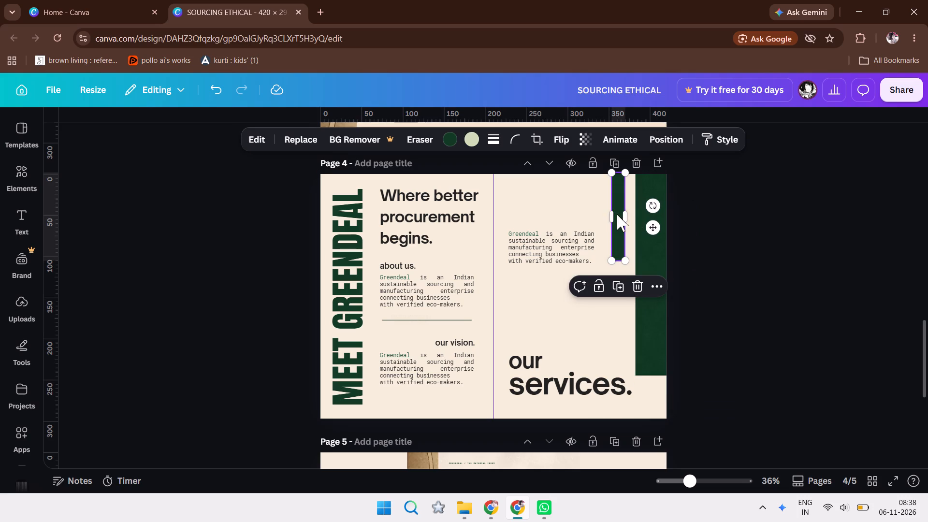
{"action": "left_click_drag", "start_coordinate": [616, 214], "coordinate": [608, 214]}
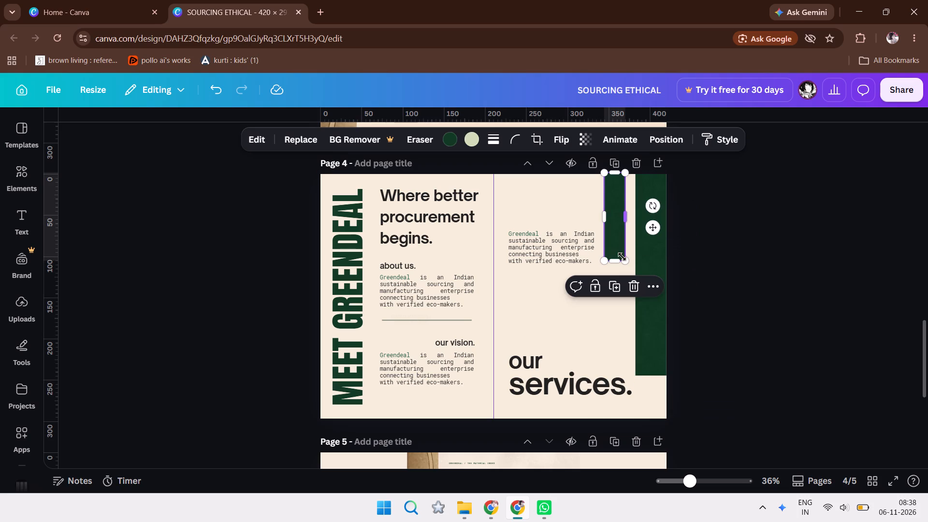
{"action": "left_click_drag", "start_coordinate": [615, 261], "coordinate": [610, 314]}
{"action": "left_click_drag", "start_coordinate": [607, 246], "coordinate": [609, 246]}
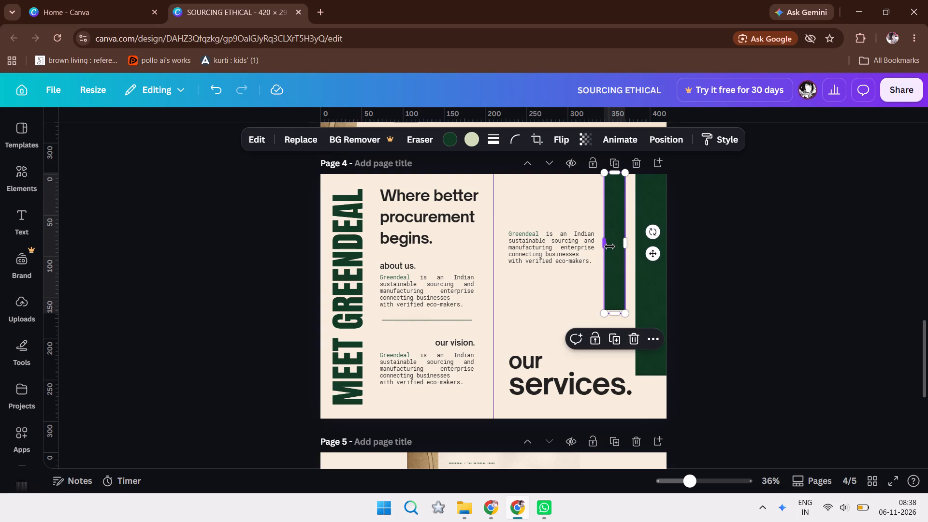
{"action": "left_click_drag", "start_coordinate": [609, 246], "coordinate": [610, 248]}
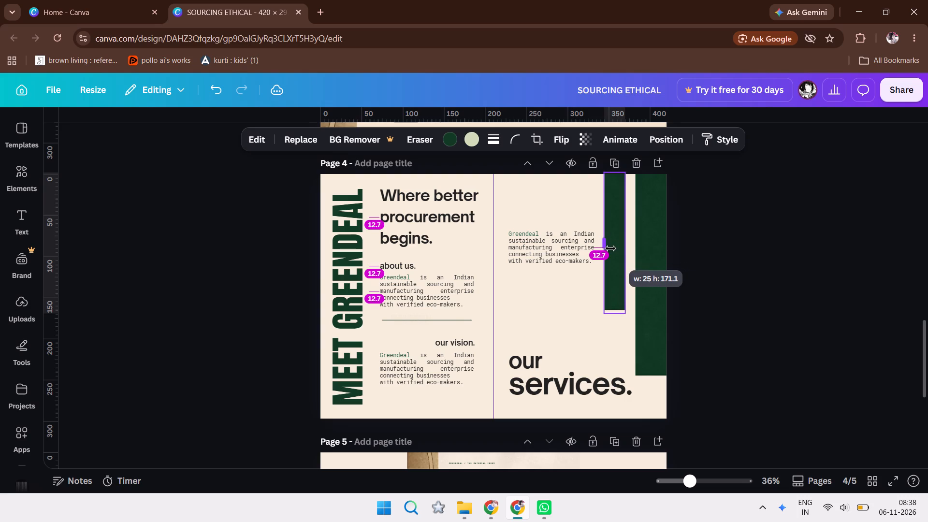
{"action": "left_click_drag", "start_coordinate": [610, 248], "coordinate": [612, 248]}
{"action": "key", "text": "Right"}
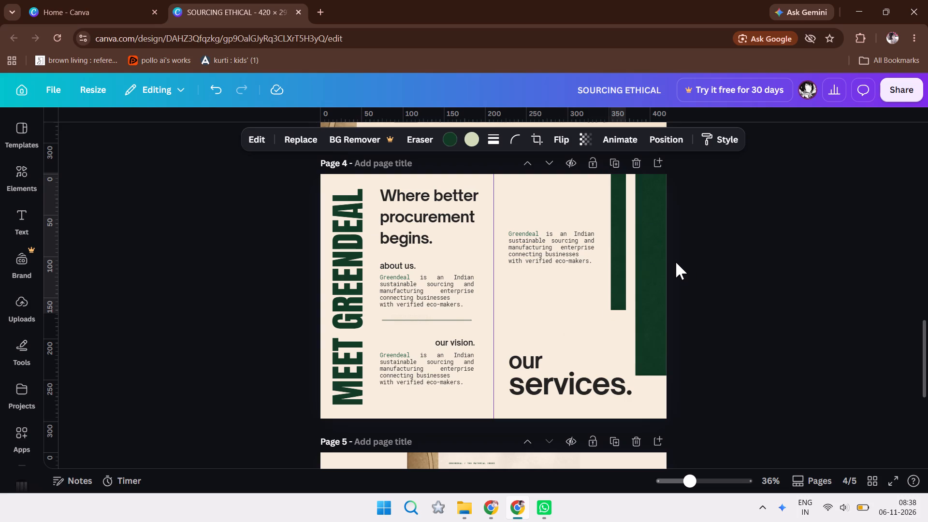
{"action": "key", "text": "Right"}
{"action": "key", "text": "Right"}
{"action": "key", "text": "Right"}
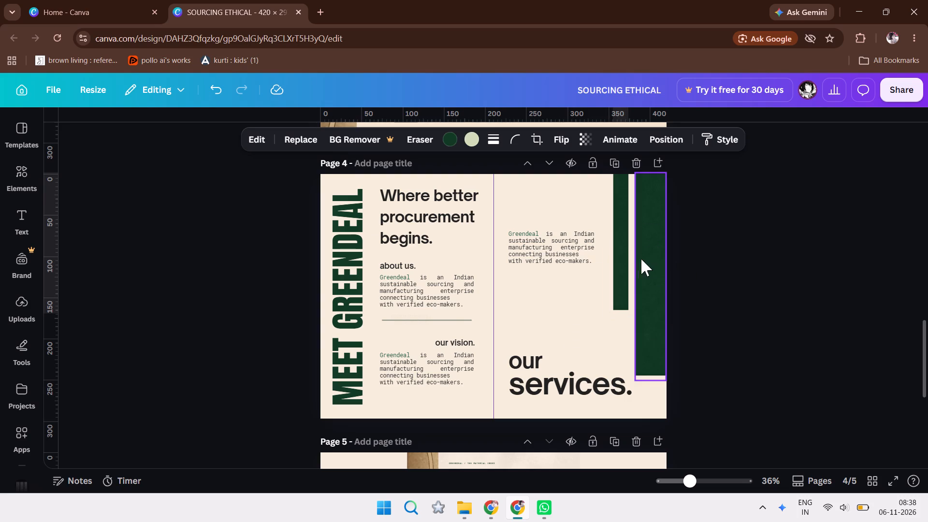
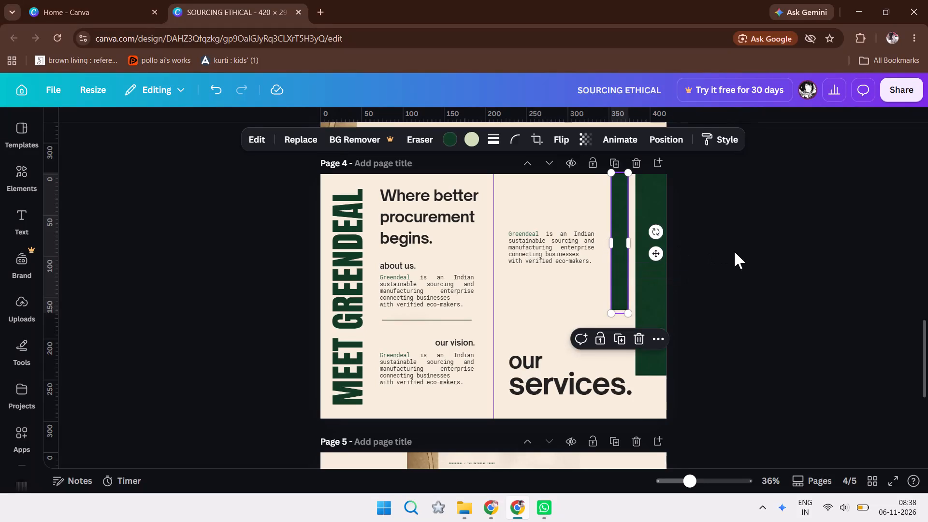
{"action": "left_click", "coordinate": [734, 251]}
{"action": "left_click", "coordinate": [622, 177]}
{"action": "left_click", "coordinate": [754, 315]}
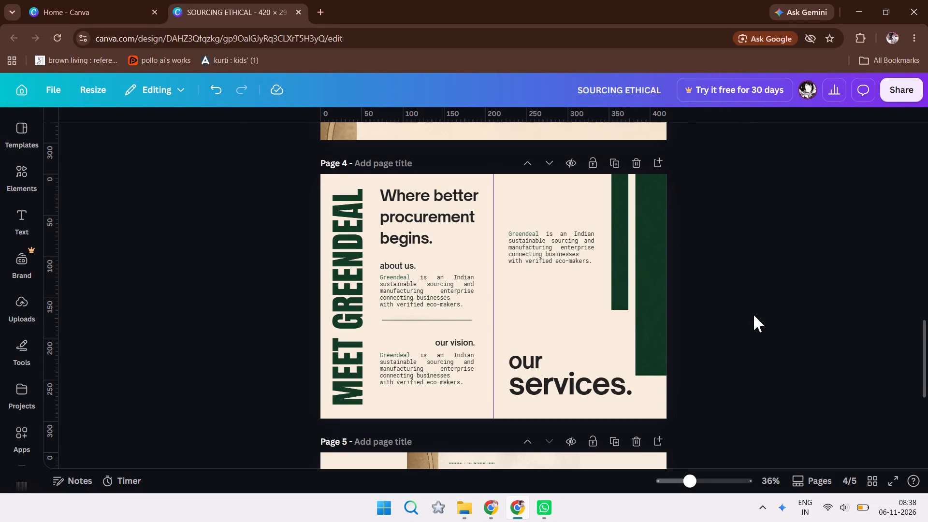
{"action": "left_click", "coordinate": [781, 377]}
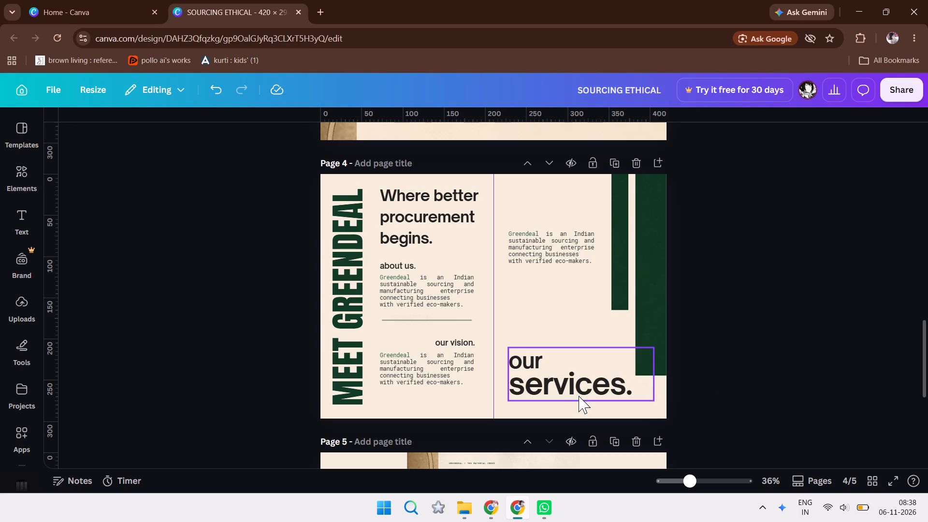
Scale the "our services." heading down slightly and place it near the bottom of page 4's right half.
{"action": "left_click_drag", "start_coordinate": [579, 391], "coordinate": [577, 360]}
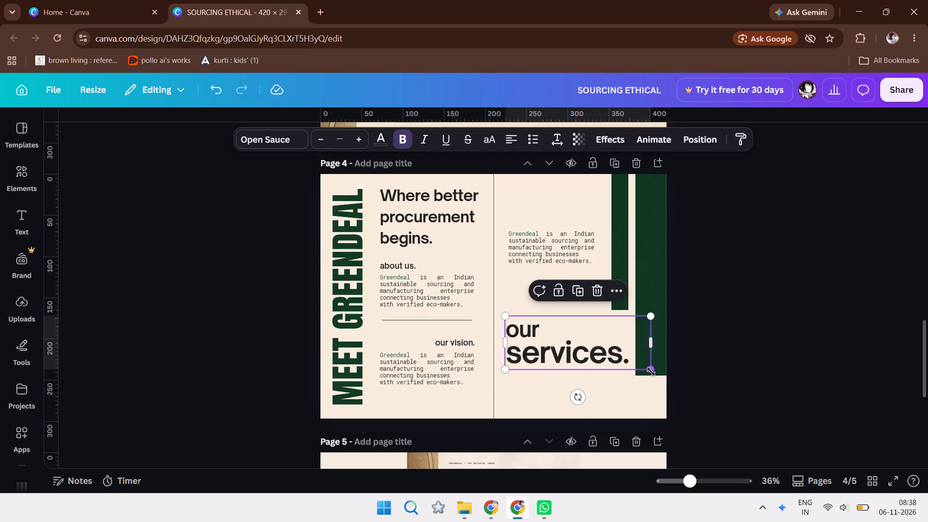
{"action": "left_click_drag", "start_coordinate": [651, 372], "coordinate": [646, 368]}
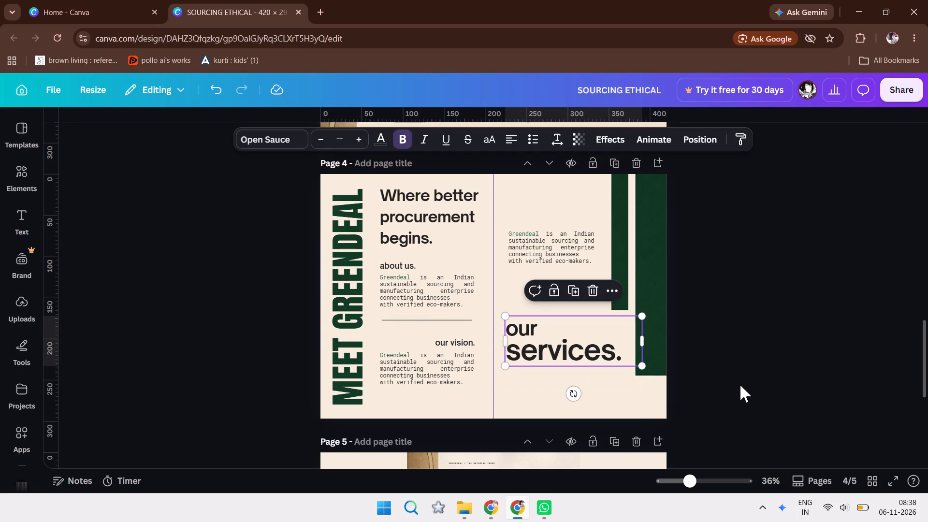
{"action": "left_click", "coordinate": [740, 385]}
{"action": "left_click", "coordinate": [759, 335]}
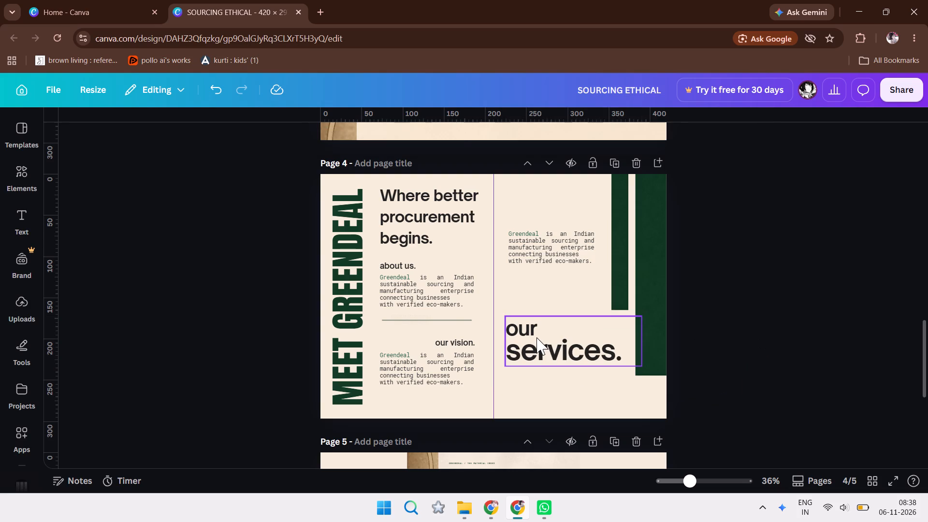
{"action": "left_click_drag", "start_coordinate": [553, 350], "coordinate": [552, 360]}
{"action": "key", "text": "Down"}
{"action": "left_click_drag", "start_coordinate": [552, 360], "coordinate": [552, 368]}
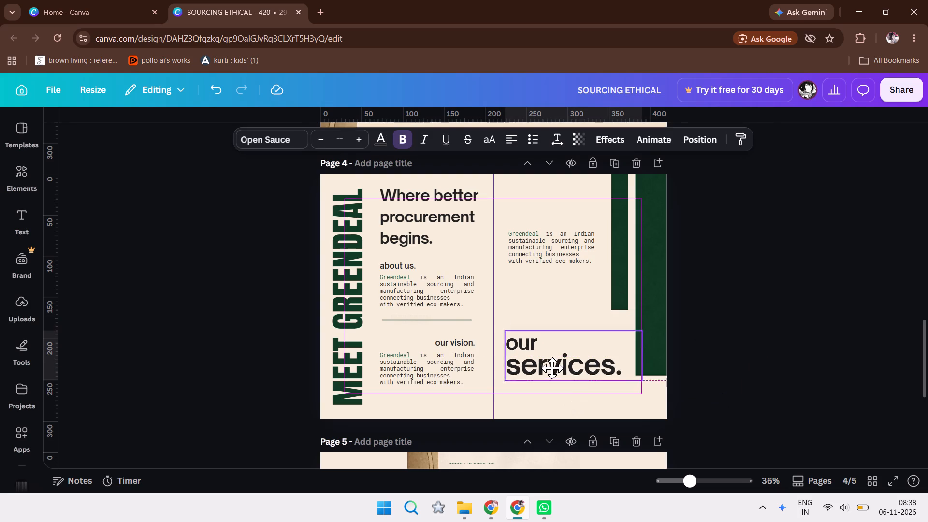
{"action": "left_click_drag", "start_coordinate": [552, 368], "coordinate": [551, 386]}
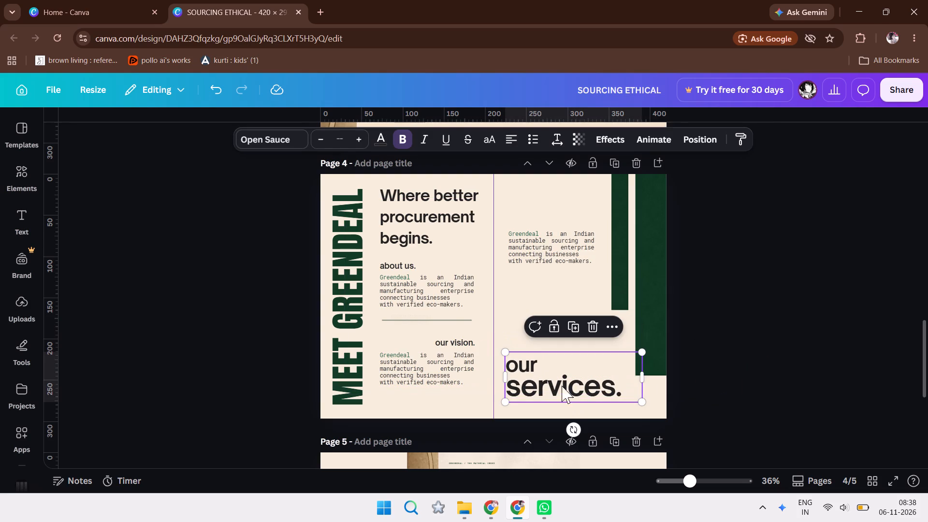
Lengthen the wide outer green bar down to about the baseline of the word "services.".
{"action": "left_click", "coordinate": [654, 341]}
{"action": "left_click_drag", "start_coordinate": [653, 381], "coordinate": [657, 402]}
Nudge the "our services." heading up slightly toward the level of the outer green bar's bottom edge.
{"action": "left_click", "coordinate": [600, 373]}
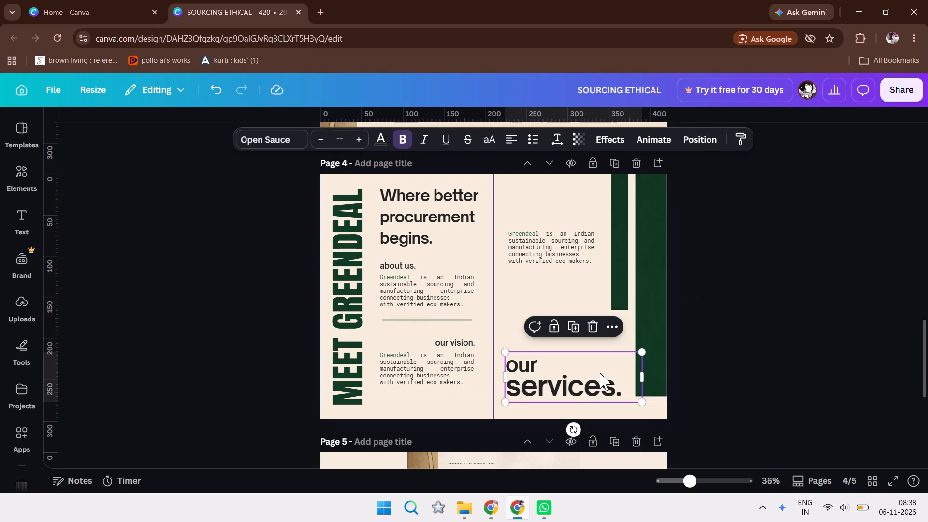
{"action": "key", "text": "Up"}
{"action": "key", "text": "Up"}
{"action": "key", "text": "Up"}
{"action": "key", "text": "Up"}
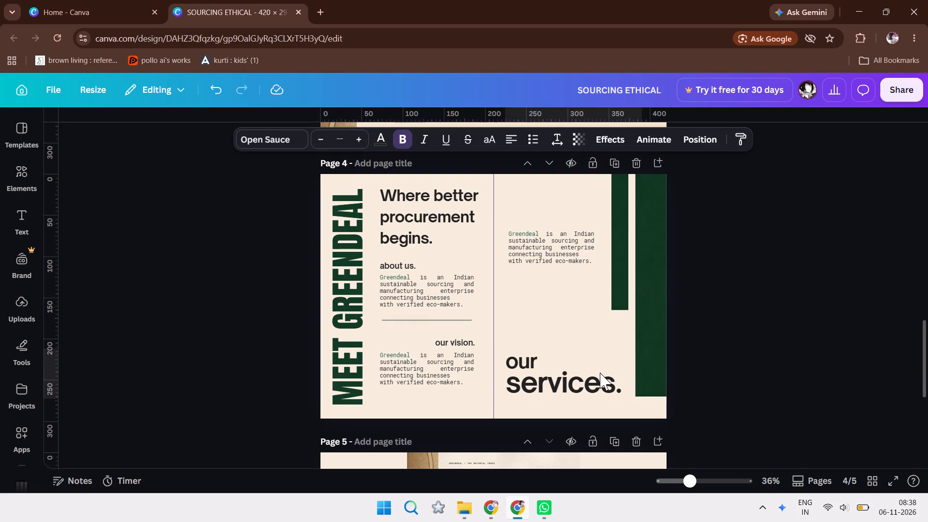
Lengthen the inner green strip so it ends a little above the "our services." heading.
{"action": "left_click", "coordinate": [615, 270]}
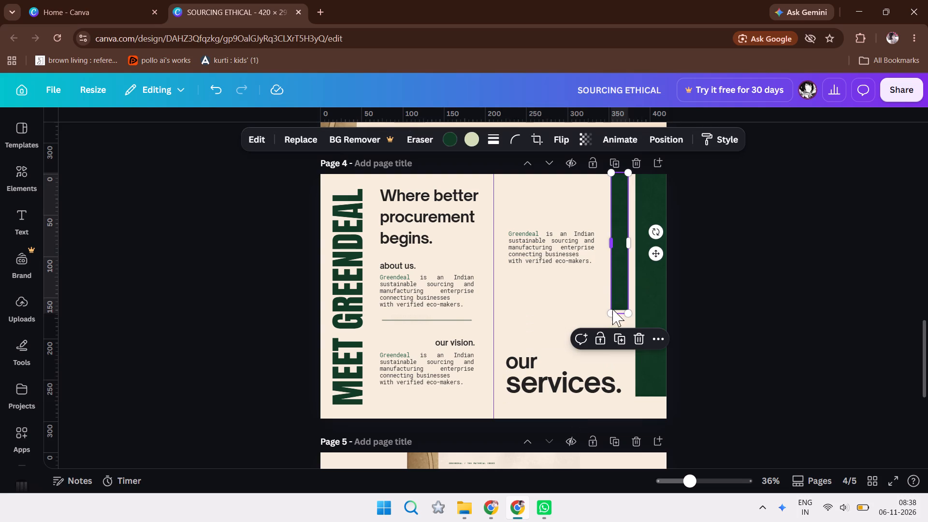
{"action": "left_click_drag", "start_coordinate": [620, 316], "coordinate": [625, 347]}
{"action": "left_click", "coordinate": [625, 347]}
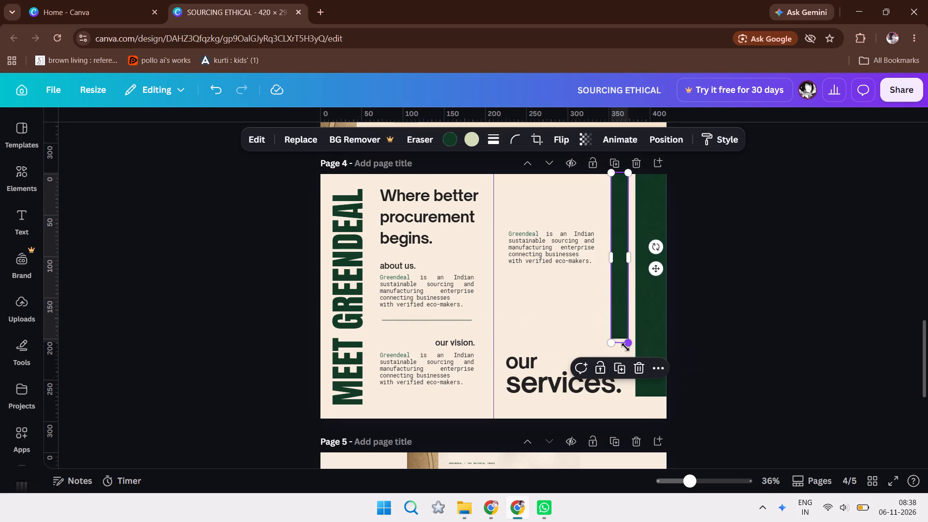
{"action": "left_click_drag", "start_coordinate": [620, 343], "coordinate": [620, 331]}
{"action": "left_click", "coordinate": [699, 362]}
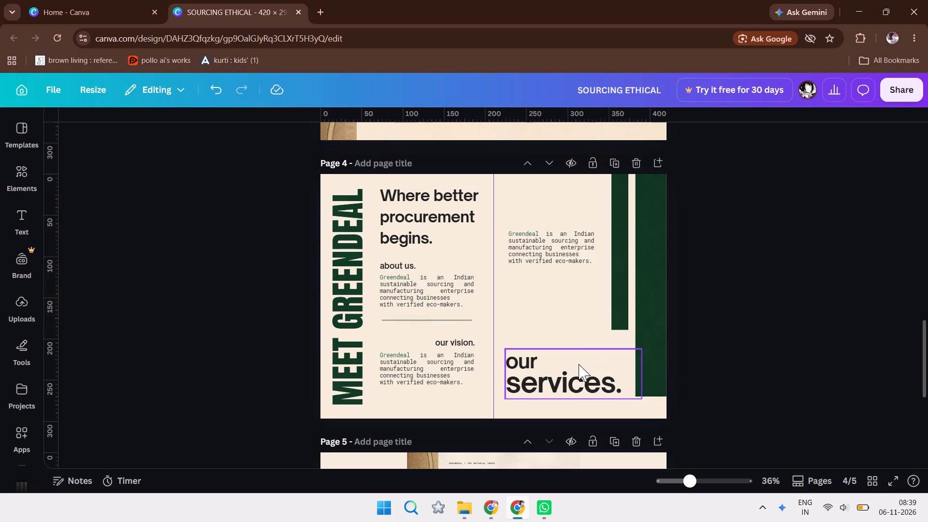
Fine-tune the "our services." heading upward so its text box bottom lines up with the outer green bar's lower end.
{"action": "left_click", "coordinate": [618, 361]}
{"action": "key", "text": "Up"}
{"action": "key", "text": "Up"}
{"action": "key", "text": "Up"}
{"action": "key", "text": "Up"}
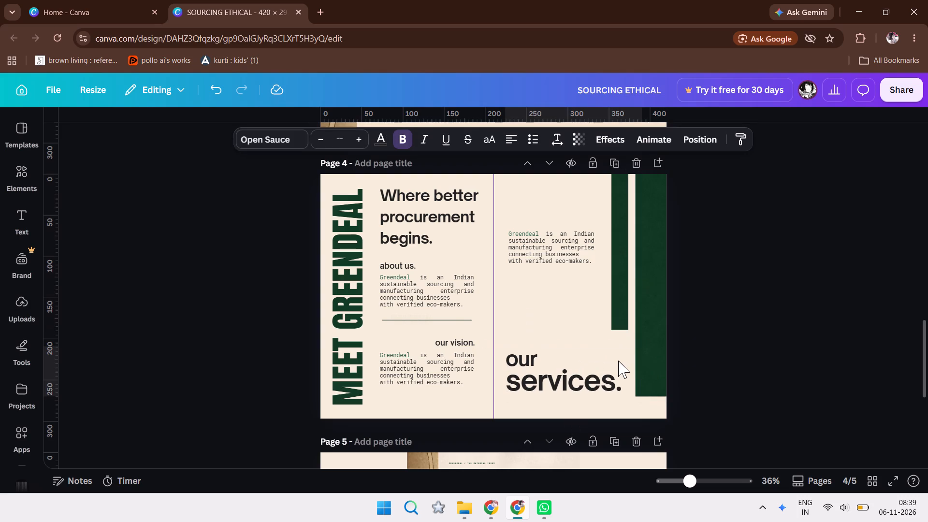
{"action": "key", "text": "Up"}
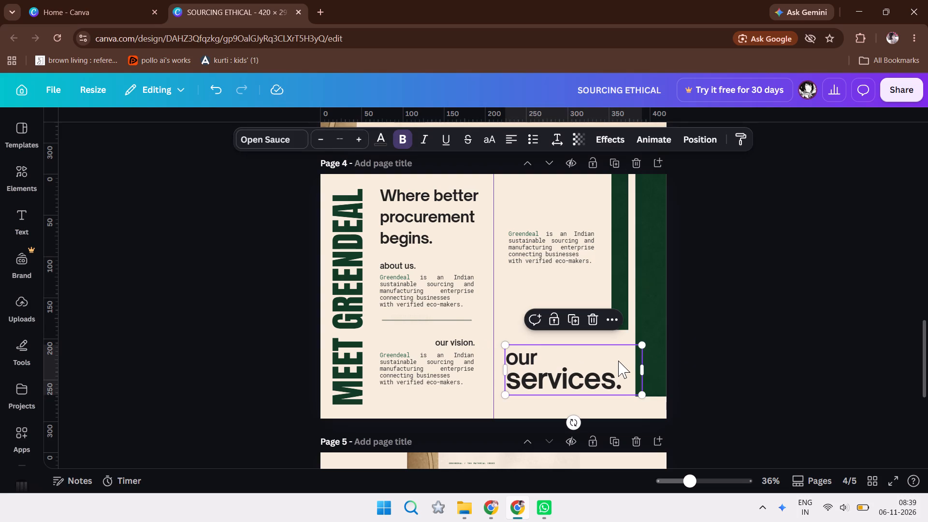
{"action": "key", "text": "Down"}
{"action": "key", "text": "Down"}
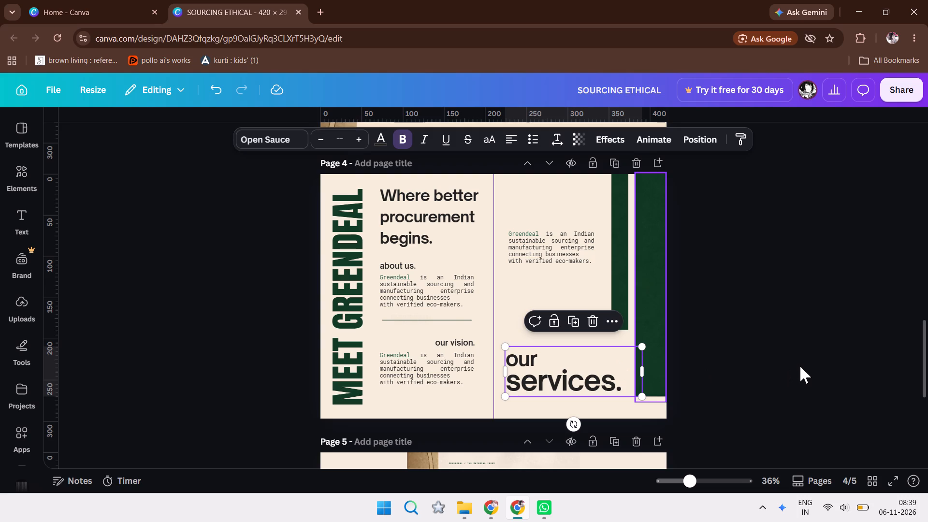
{"action": "left_click", "coordinate": [800, 366]}
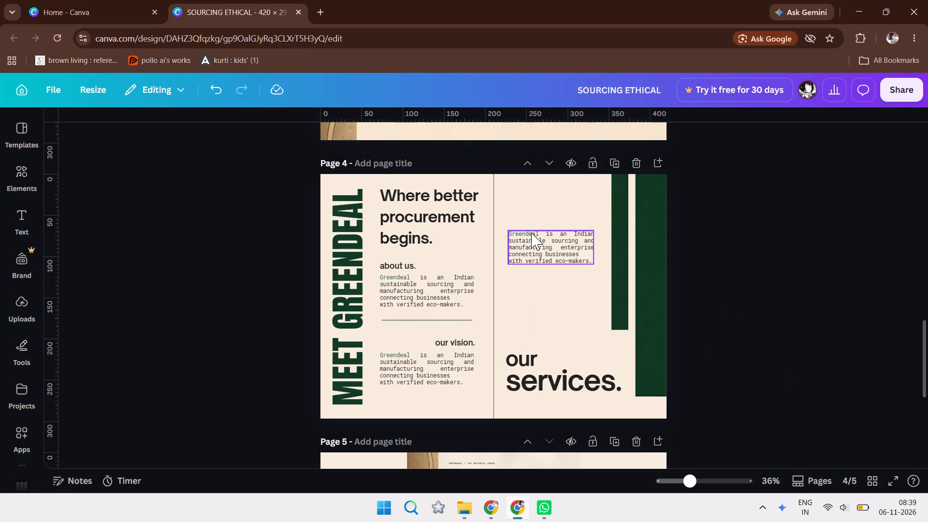
Move the service paragraph up in the right half and left-align it with the "our services." heading, leaving room above it.
{"action": "left_click_drag", "start_coordinate": [531, 232], "coordinate": [531, 191]}
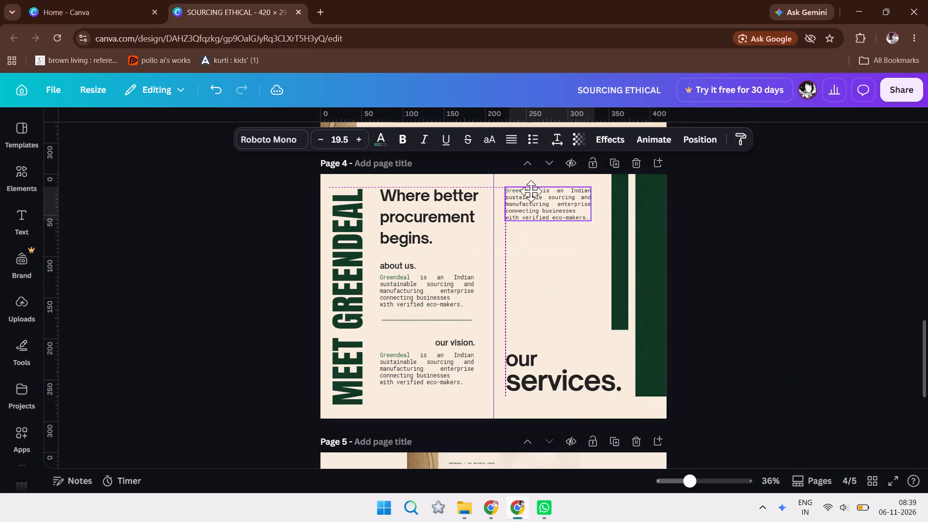
{"action": "left_click_drag", "start_coordinate": [531, 191], "coordinate": [530, 190]}
{"action": "left_click_drag", "start_coordinate": [540, 198], "coordinate": [535, 210]}
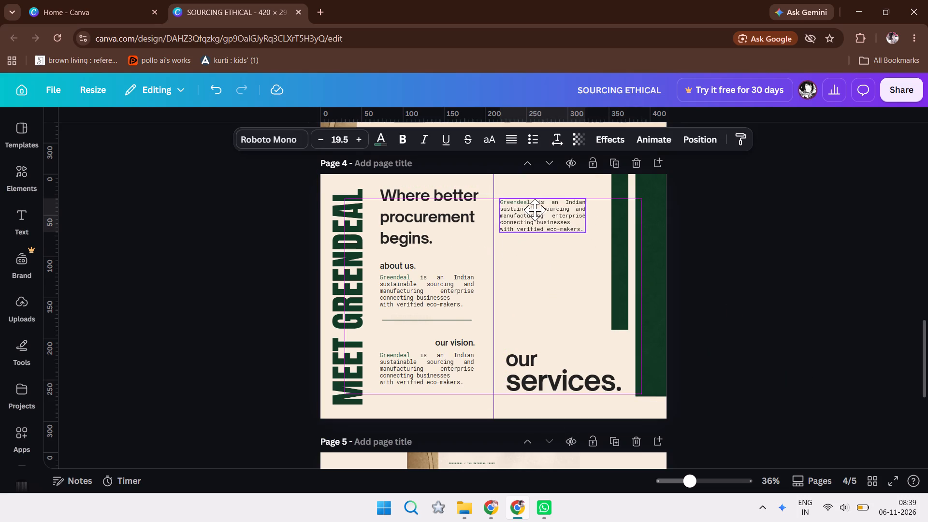
{"action": "left_click_drag", "start_coordinate": [535, 210], "coordinate": [540, 202]}
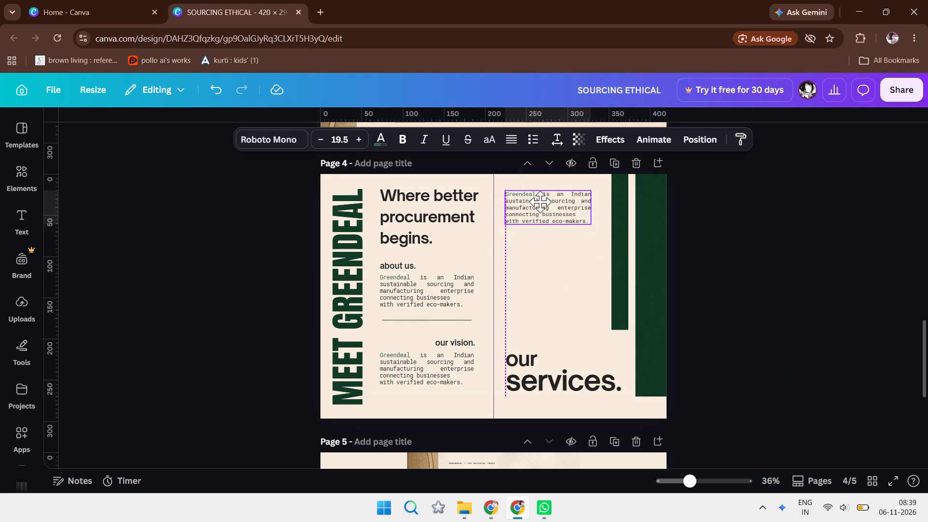
{"action": "left_click_drag", "start_coordinate": [540, 202], "coordinate": [542, 229]}
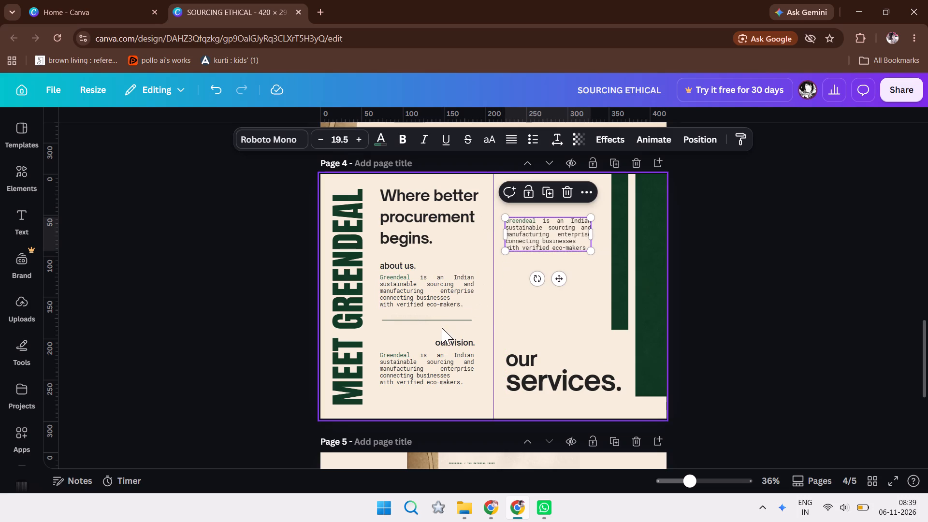
Duplicate the "our vision." subheading and place the copy above the service paragraph, aligned to its left edge.
{"action": "left_click", "coordinate": [444, 341]}
{"action": "key", "text": "ctrl+c"}
{"action": "key", "text": "ctrl+v"}
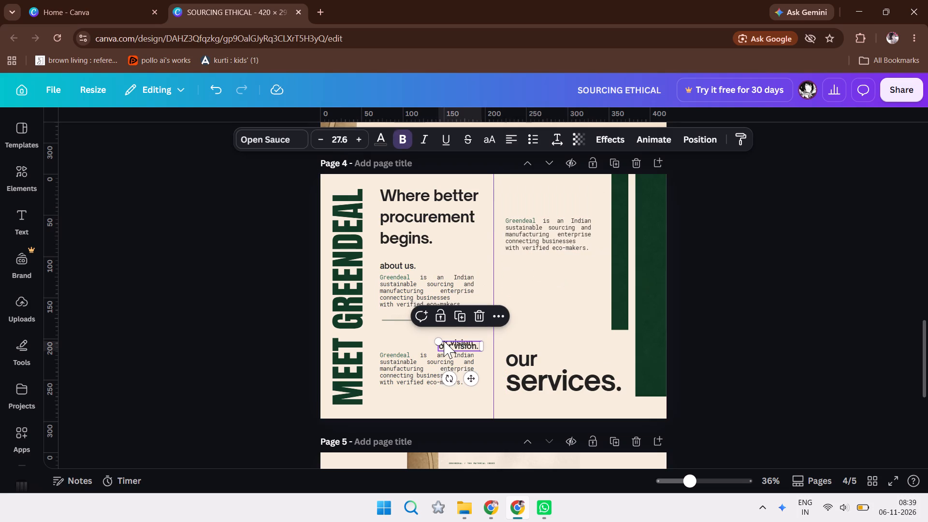
{"action": "left_click_drag", "start_coordinate": [444, 341], "coordinate": [525, 220]}
{"action": "left_click_drag", "start_coordinate": [530, 227], "coordinate": [525, 204]}
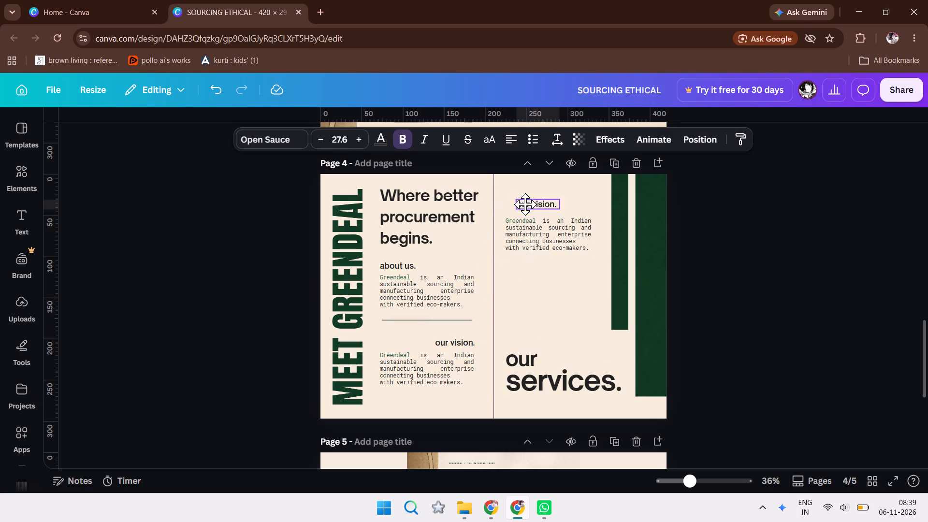
{"action": "left_click_drag", "start_coordinate": [525, 204], "coordinate": [513, 205]}
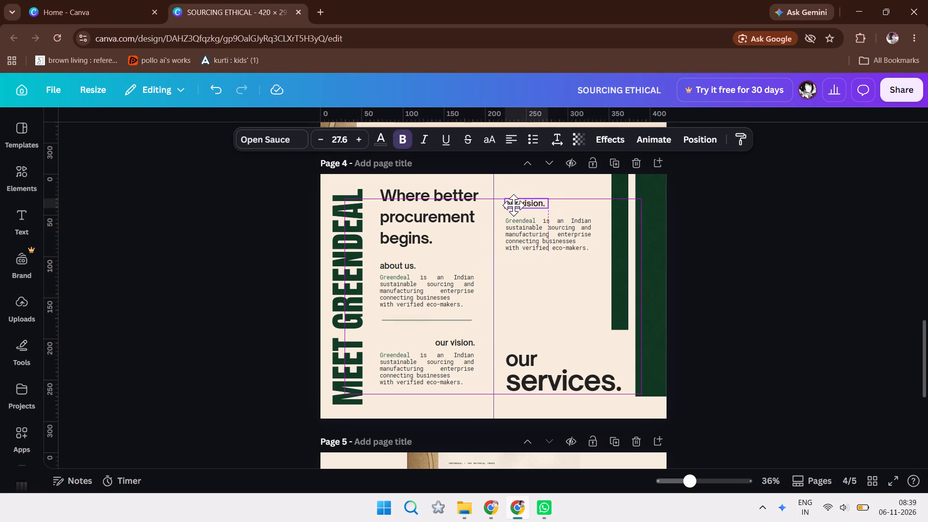
{"action": "left_click_drag", "start_coordinate": [513, 205], "coordinate": [518, 207]}
Change the copied subheading's text to "what we provide." and widen its text box to fit on one line.
{"action": "double_click", "coordinate": [518, 207]}
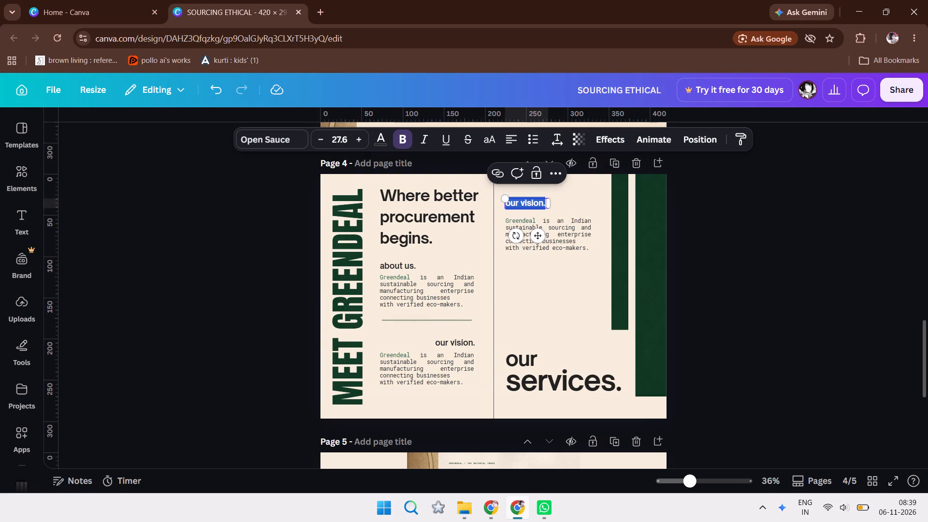
{"action": "key", "text": "BackSpace"}
{"action": "type", "text": "what we pr9v"}
{"action": "key", "text": "BackSpace"}
{"action": "key", "text": "BackSpace"}
{"action": "type", "text": "ovd"}
{"action": "key", "text": "BackSpace"}
{"action": "type", "text": "ide."}
{"action": "left_click_drag", "start_coordinate": [556, 210], "coordinate": [563, 211]}
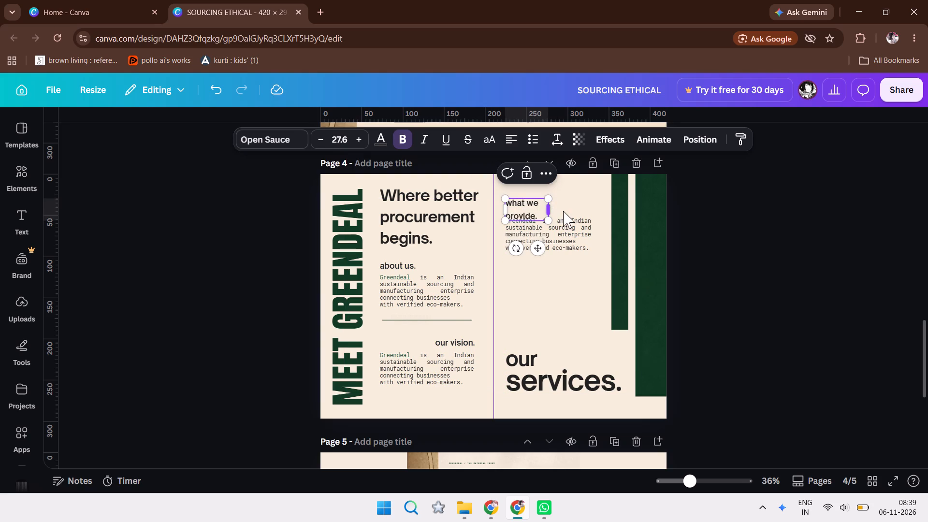
{"action": "left_click_drag", "start_coordinate": [563, 211], "coordinate": [580, 212]}
Move the service paragraph slightly closer to its subheading, and place a left-aligned duplicate just above the "our services." heading.
{"action": "left_click", "coordinate": [578, 235]}
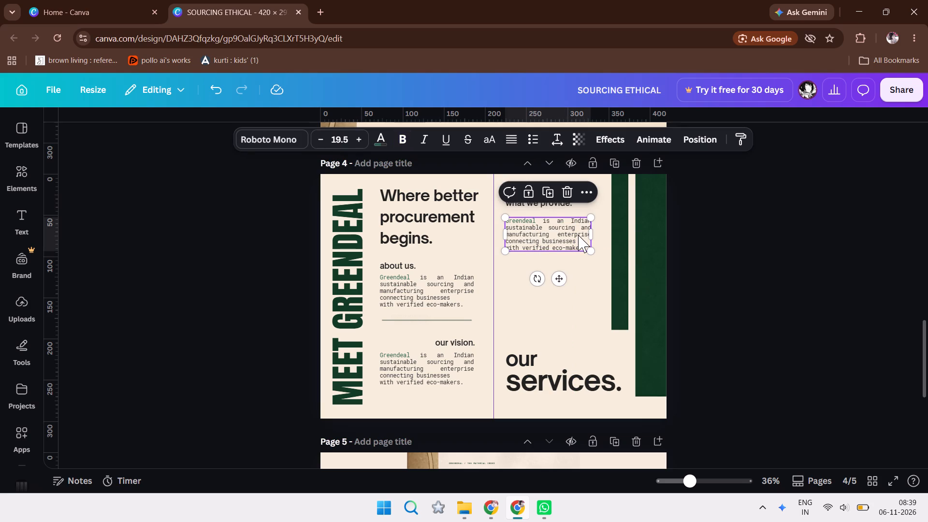
{"action": "left_click", "coordinate": [578, 235]}
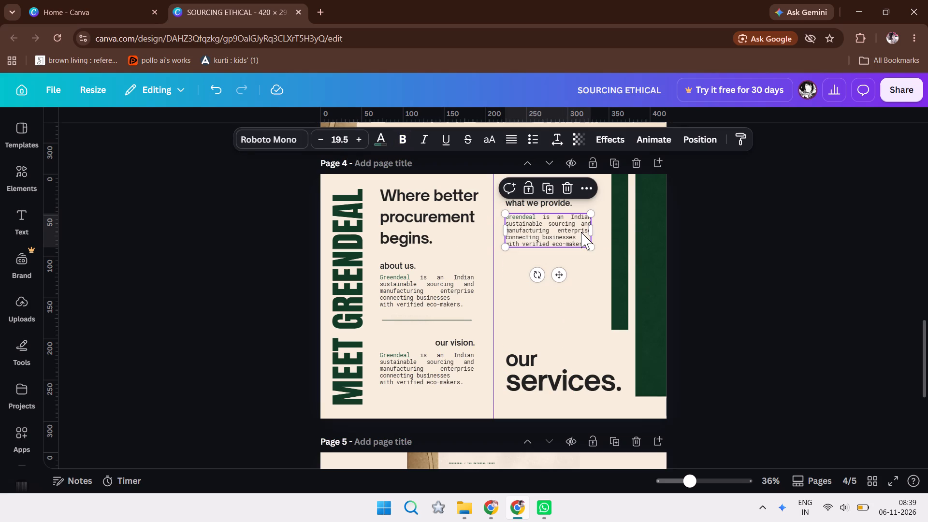
{"action": "key", "text": "ctrl+c"}
{"action": "key", "text": "ctrl+v"}
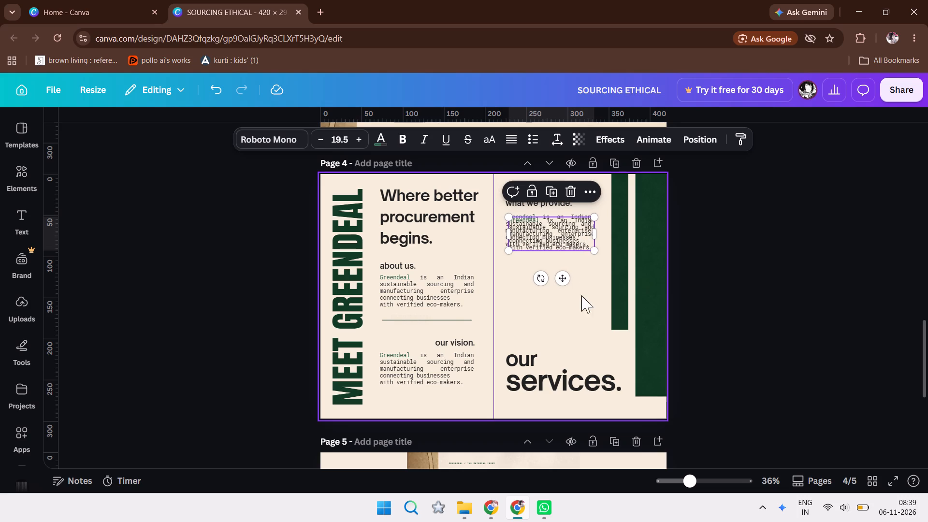
{"action": "left_click_drag", "start_coordinate": [551, 235], "coordinate": [543, 303]}
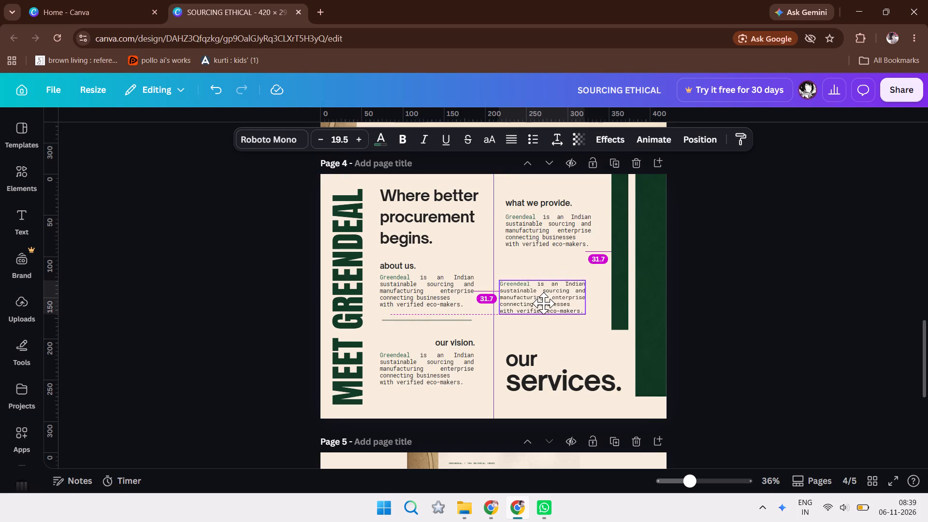
{"action": "left_click_drag", "start_coordinate": [543, 303], "coordinate": [550, 318]}
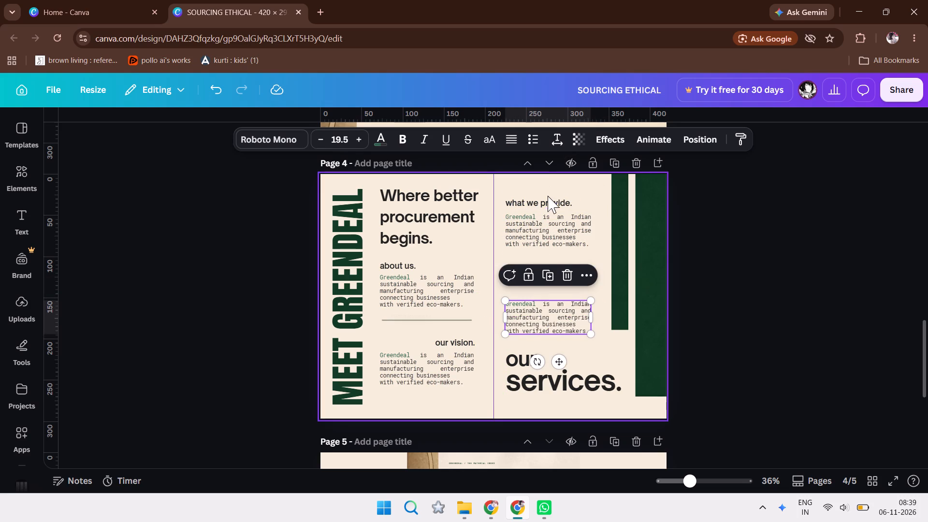
Nudge the "what we provide." subheading down closer to its paragraph and slightly left.
{"action": "left_click", "coordinate": [547, 201]}
{"action": "key", "text": "Down"}
{"action": "key", "text": "Down"}
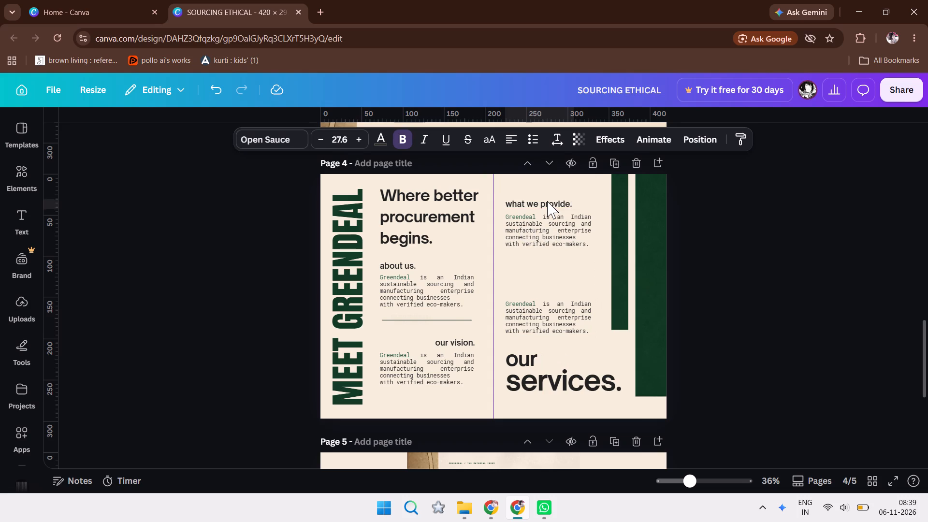
{"action": "key", "text": "Down"}
{"action": "key", "text": "Left"}
Duplicate the "what we provide." subheading and place the copy just above the lower service paragraph.
{"action": "key", "text": "ctrl+c"}
{"action": "key", "text": "ctrl+v"}
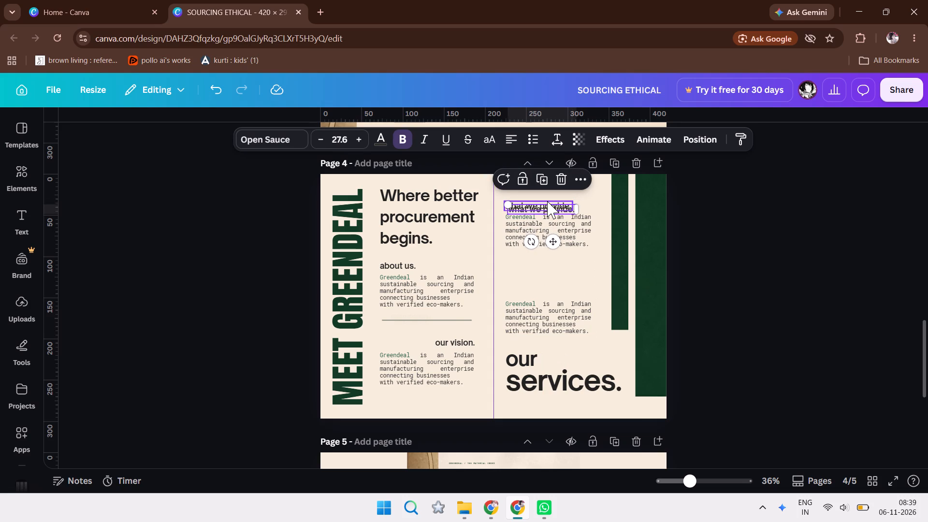
{"action": "left_click_drag", "start_coordinate": [547, 201], "coordinate": [567, 289]}
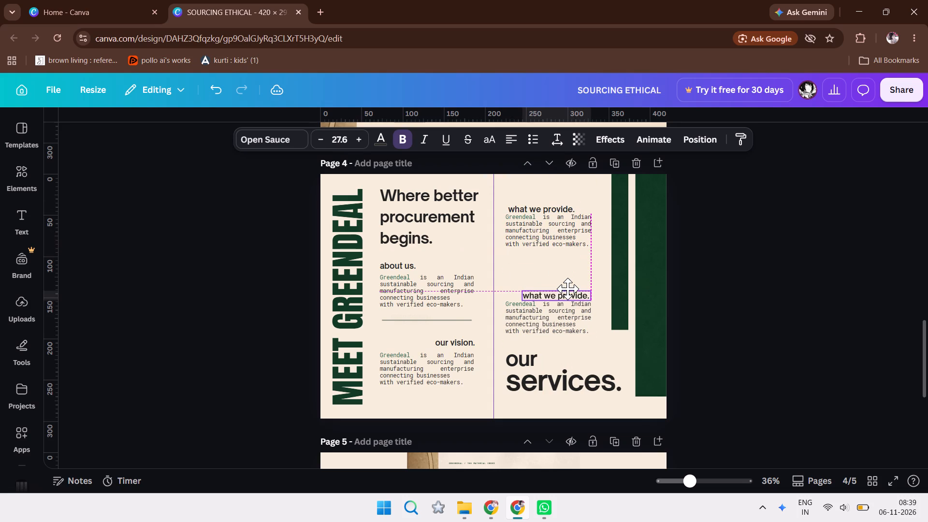
{"action": "left_click_drag", "start_coordinate": [567, 289], "coordinate": [567, 286]}
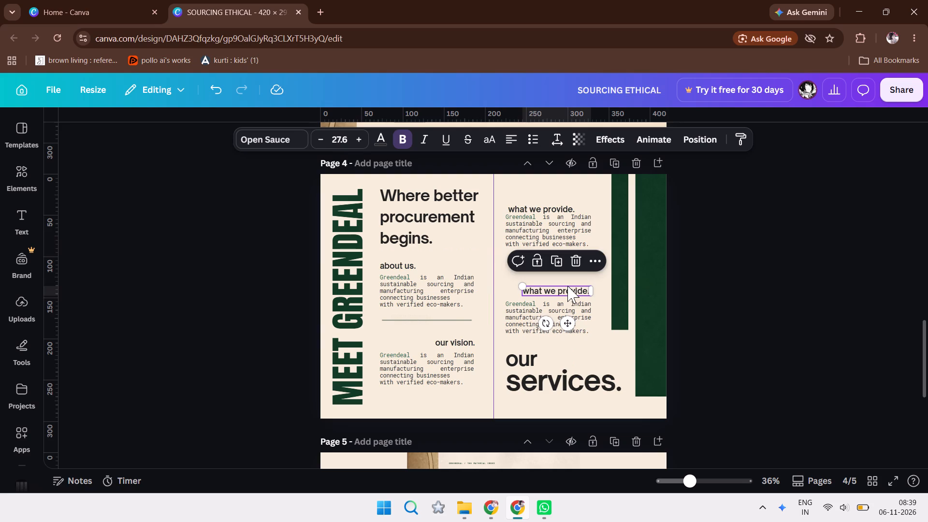
Change the copied subheading's text to "what you get." and narrow its text box to fit the single line.
{"action": "double_click", "coordinate": [565, 286]}
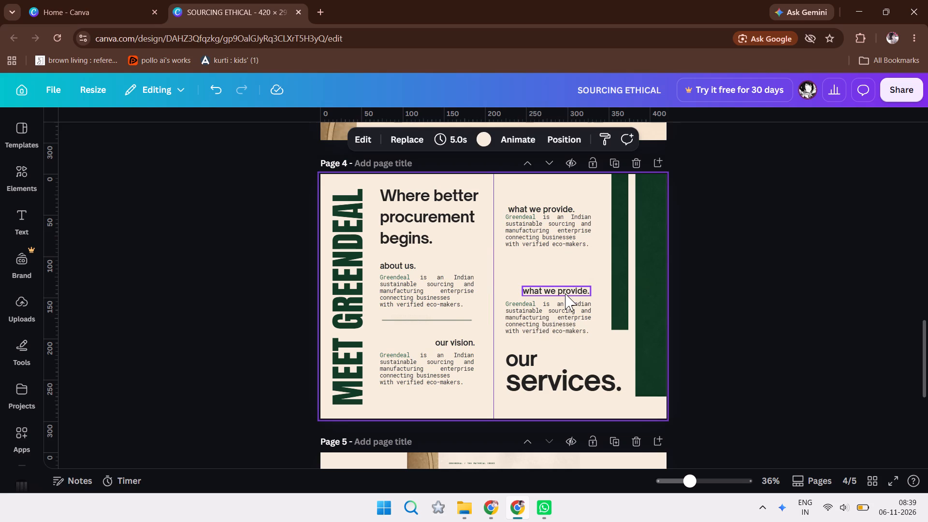
{"action": "double_click", "coordinate": [565, 293]}
{"action": "triple_click", "coordinate": [563, 292]}
{"action": "key", "text": "BackSpace"}
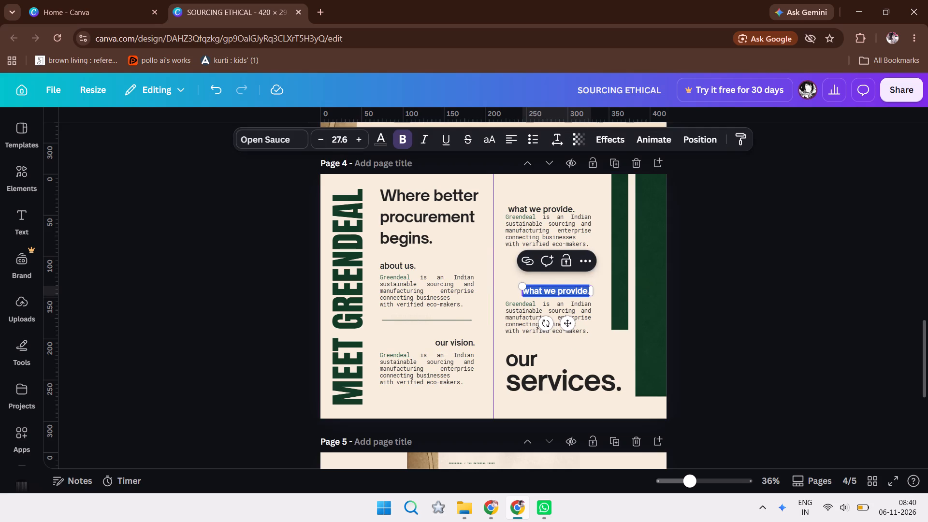
{"action": "type", "text": "wht"}
{"action": "key", "text": "space"}
{"action": "key", "text": "BackSpace"}
{"action": "key", "text": "BackSpace"}
{"action": "type", "text": "at you get."}
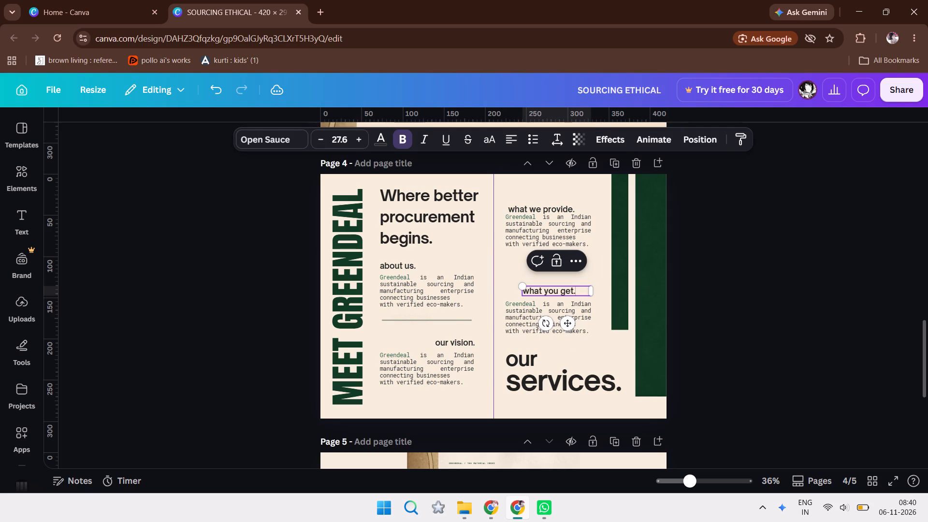
{"action": "left_click_drag", "start_coordinate": [594, 292], "coordinate": [577, 292]}
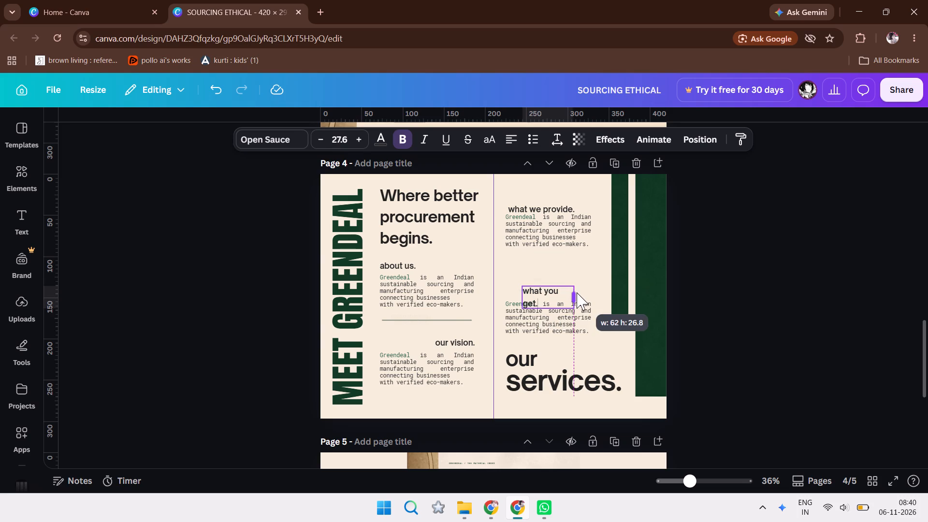
{"action": "left_click_drag", "start_coordinate": [577, 292], "coordinate": [580, 291]}
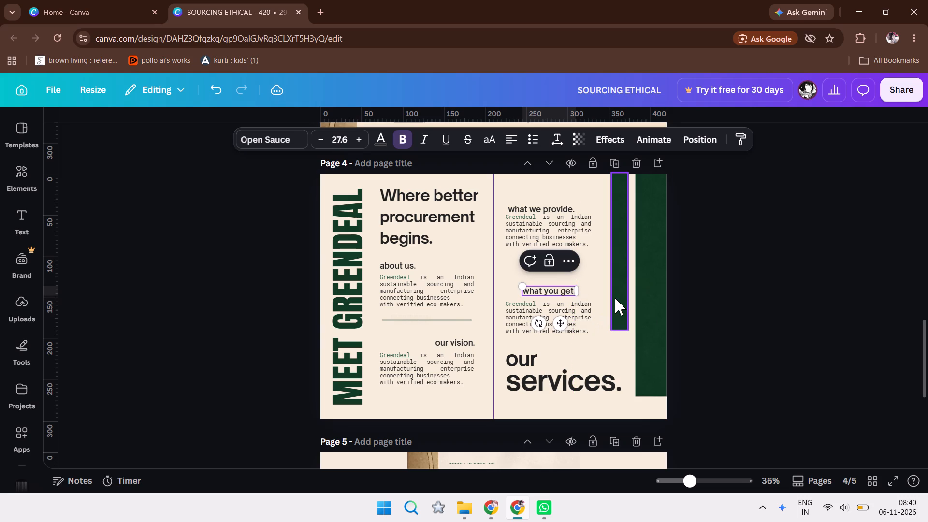
Nudge the "what you get." subheading right until it lines up with the right edge of the lower service paragraph.
{"action": "key", "text": "Right"}
{"action": "key", "text": "Right"}
{"action": "key", "text": "Right"}
{"action": "key", "text": "Right"}
{"action": "key", "text": "Right"}
{"action": "key", "text": "Right"}
{"action": "key", "text": "Right"}
{"action": "key", "text": "Right"}
{"action": "key", "text": "Right"}
{"action": "key", "text": "Right"}
{"action": "key", "text": "Right"}
{"action": "key", "text": "Right"}
{"action": "key", "text": "Right"}
{"action": "key", "text": "Right"}
{"action": "key", "text": "Right"}
{"action": "key", "text": "Right"}
{"action": "key", "text": "Right"}
{"action": "key", "text": "Right"}
{"action": "left_click", "coordinate": [772, 256]}
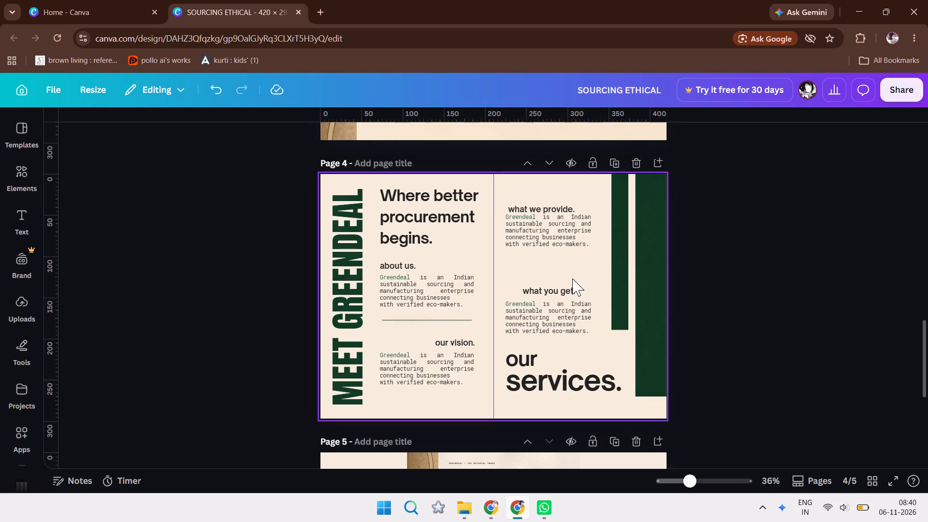
{"action": "left_click", "coordinate": [561, 285]}
{"action": "key", "text": "Right"}
{"action": "key", "text": "Right"}
{"action": "key", "text": "Right"}
{"action": "key", "text": "Right"}
{"action": "key", "text": "Right"}
{"action": "key", "text": "Right"}
{"action": "key", "text": "Right"}
{"action": "key", "text": "Right"}
{"action": "key", "text": "Right"}
{"action": "key", "text": "Right"}
{"action": "key", "text": "Right"}
{"action": "key", "text": "Right"}
{"action": "key", "text": "Right"}
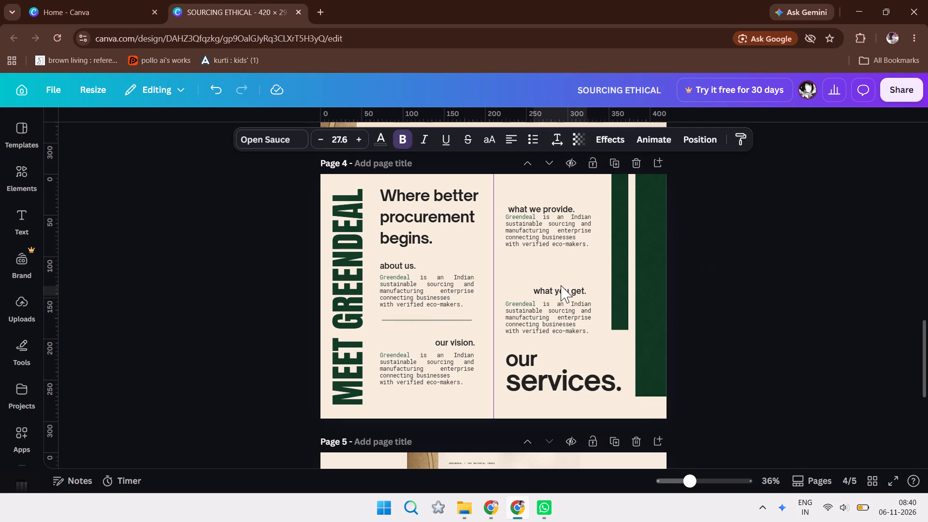
{"action": "key", "text": "Right"}
{"action": "key", "text": "Right"}
{"action": "key", "text": "Right"}
{"action": "key", "text": "Right"}
{"action": "key", "text": "Right"}
{"action": "key", "text": "Right"}
{"action": "key", "text": "Right"}
{"action": "key", "text": "Right"}
{"action": "key", "text": "Right"}
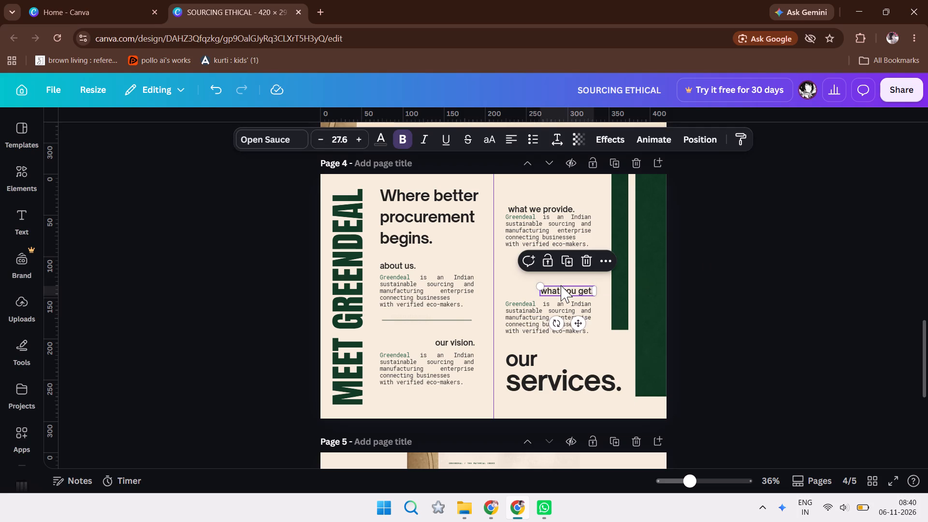
{"action": "key", "text": "Left"}
{"action": "left_click", "coordinate": [736, 283]}
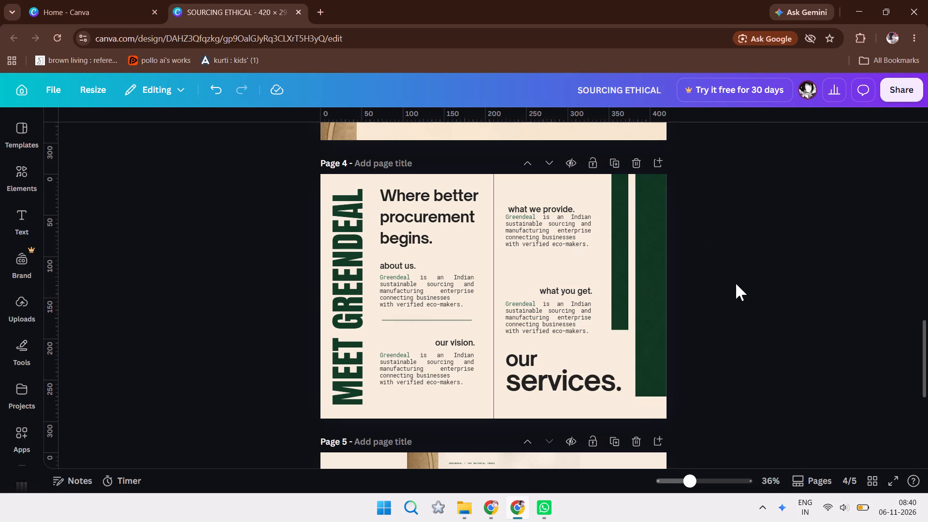
Nudge the "what we provide." subheading left to align with the left edge of its paragraph.
{"action": "left_click", "coordinate": [536, 244]}
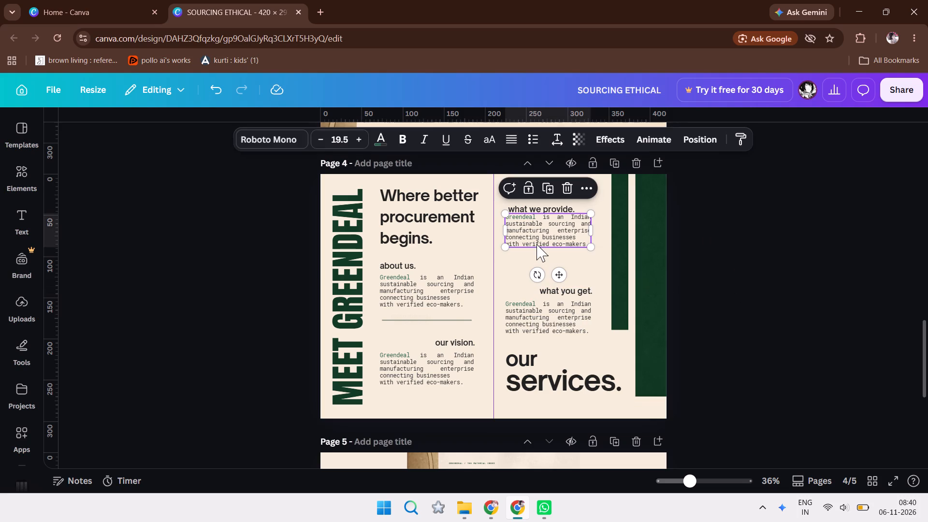
{"action": "left_click", "coordinate": [516, 207]}
{"action": "key", "text": "Left"}
{"action": "key", "text": "Left"}
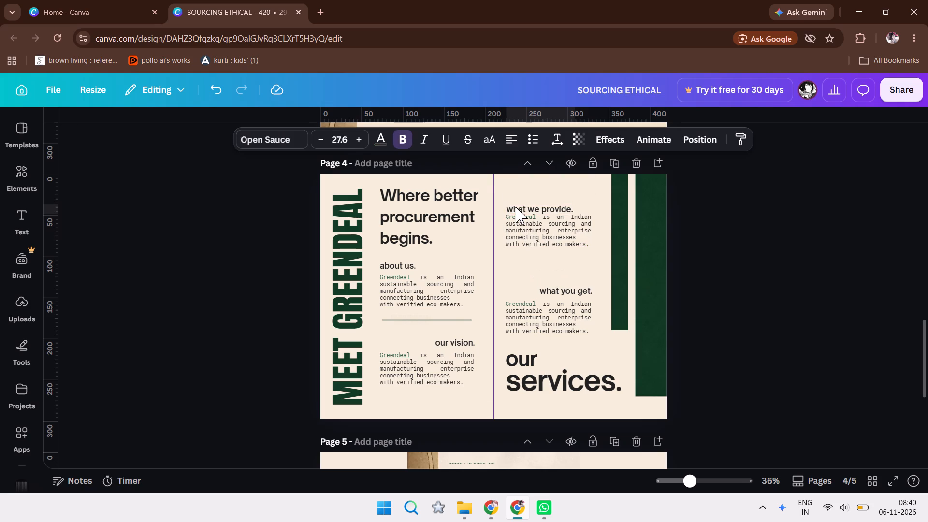
{"action": "key", "text": "Left"}
Nudge the paragraph under "what we provide." slightly down from its subheading, keeping it left-aligned with the text below.
{"action": "left_click", "coordinate": [513, 223]}
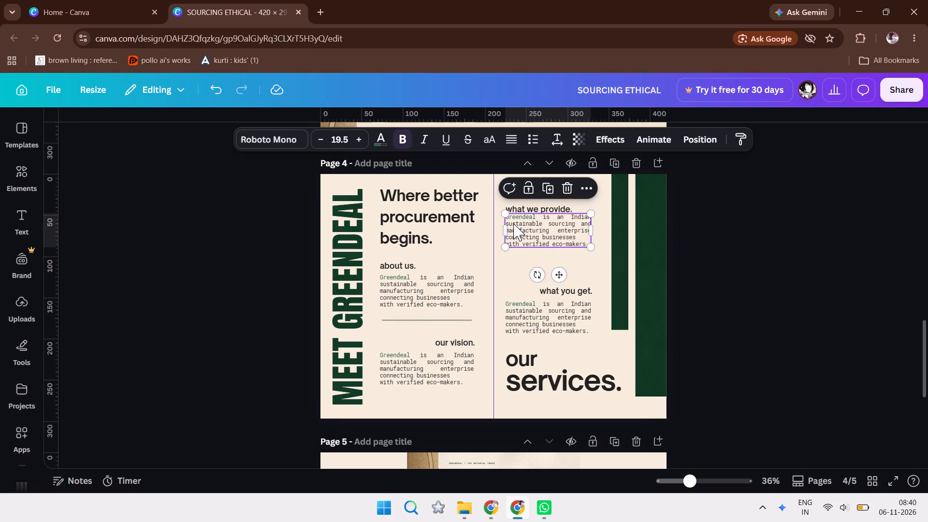
{"action": "key", "text": "Down"}
{"action": "key", "text": "Down"}
{"action": "key", "text": "Down"}
{"action": "key", "text": "Down"}
{"action": "key", "text": "Right"}
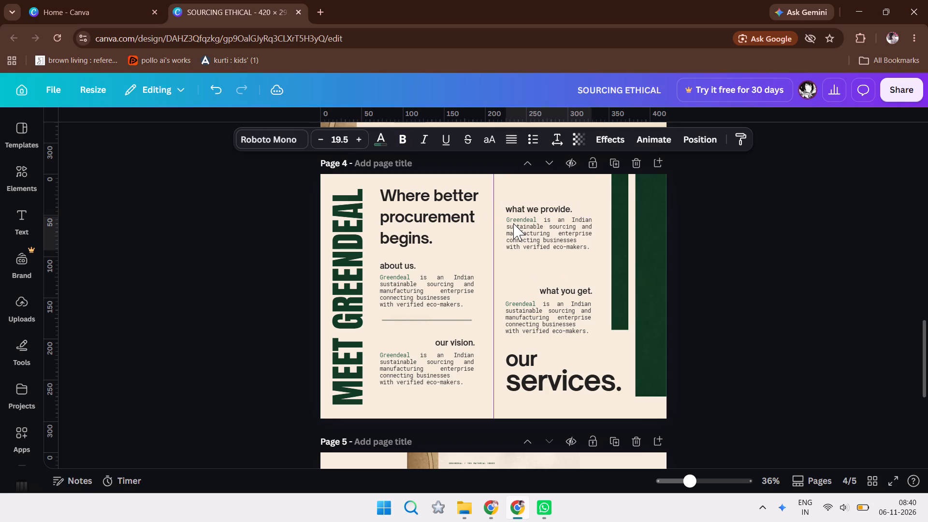
{"action": "key", "text": "Down"}
{"action": "key", "text": "Left"}
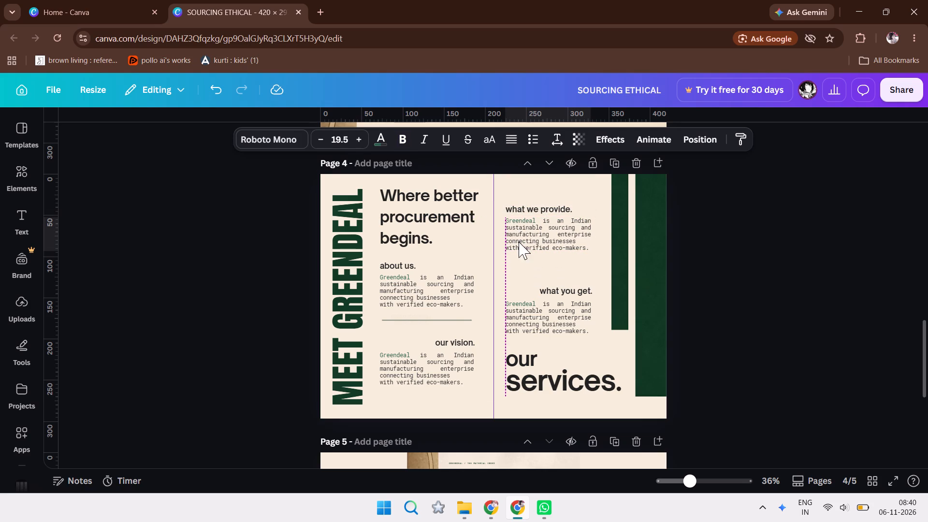
Nudge the lower service paragraph slightly right and extend its text box left to line up with the "our services." heading.
{"action": "left_click", "coordinate": [542, 308]}
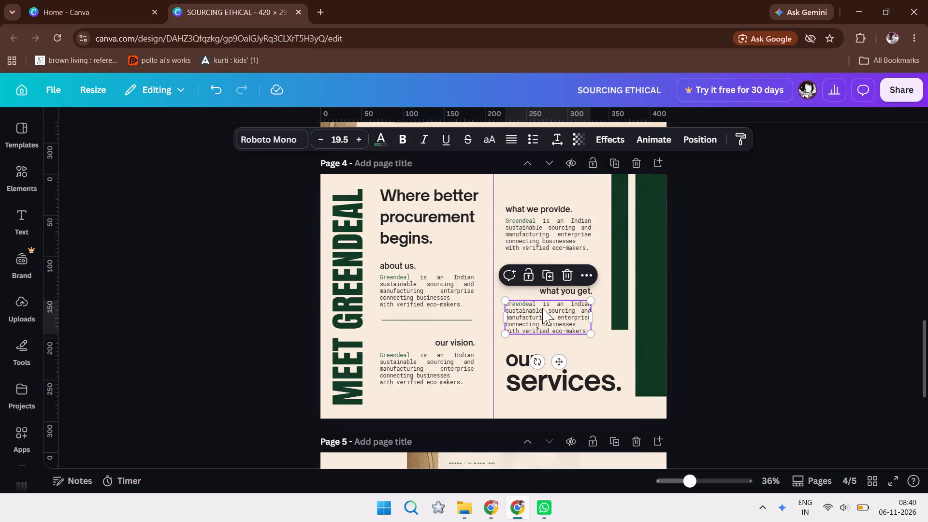
{"action": "key", "text": "Right"}
{"action": "key", "text": "Right"}
{"action": "key", "text": "Right"}
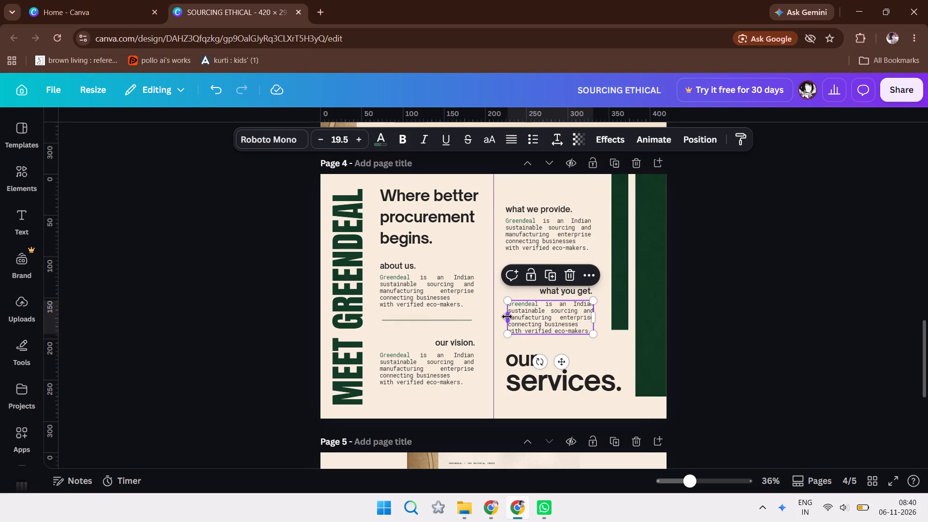
{"action": "left_click", "coordinate": [507, 317]}
{"action": "left_click_drag", "start_coordinate": [507, 317], "coordinate": [502, 317]}
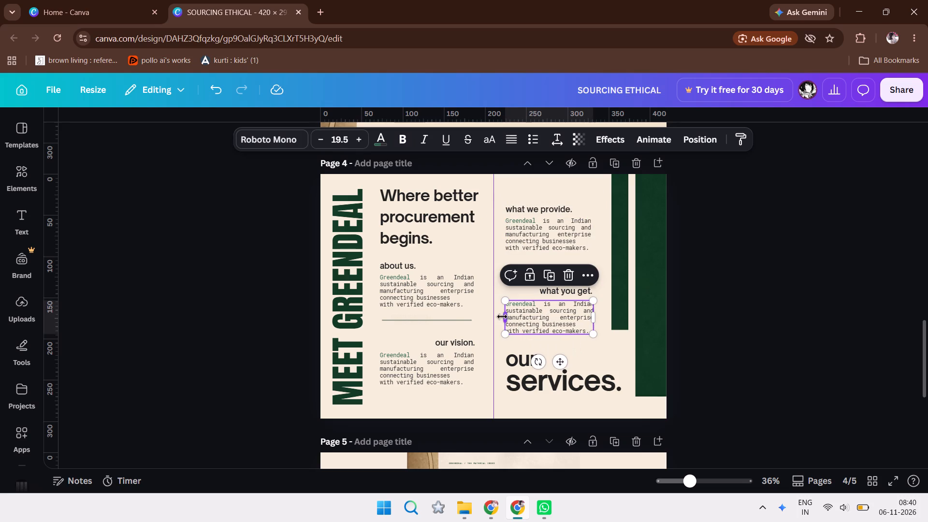
{"action": "left_click", "coordinate": [558, 290]}
{"action": "left_click", "coordinate": [752, 294]}
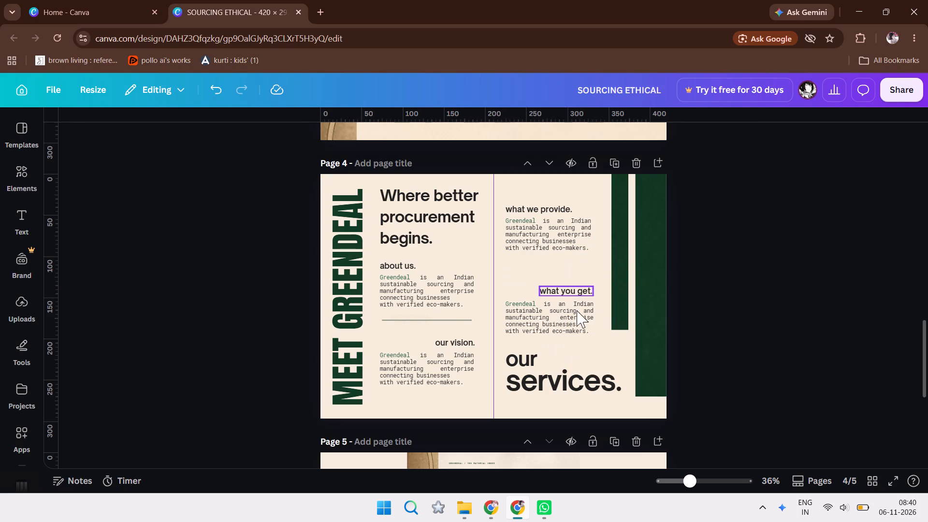
Move the "our services." heading up to directly below the "what we provide." paragraph, keeping its left alignment.
{"action": "left_click_drag", "start_coordinate": [576, 372], "coordinate": [579, 269]}
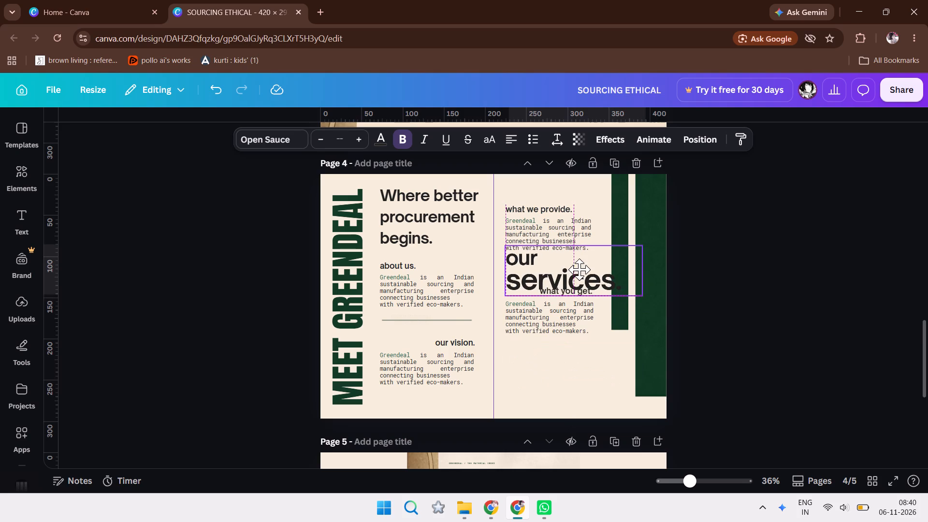
{"action": "left_click_drag", "start_coordinate": [579, 269], "coordinate": [579, 273]}
Move the lower service paragraph and its "what you get." subheading down near the page bottom, keeping the paragraph left-aligned.
{"action": "left_click_drag", "start_coordinate": [545, 318], "coordinate": [552, 392]}
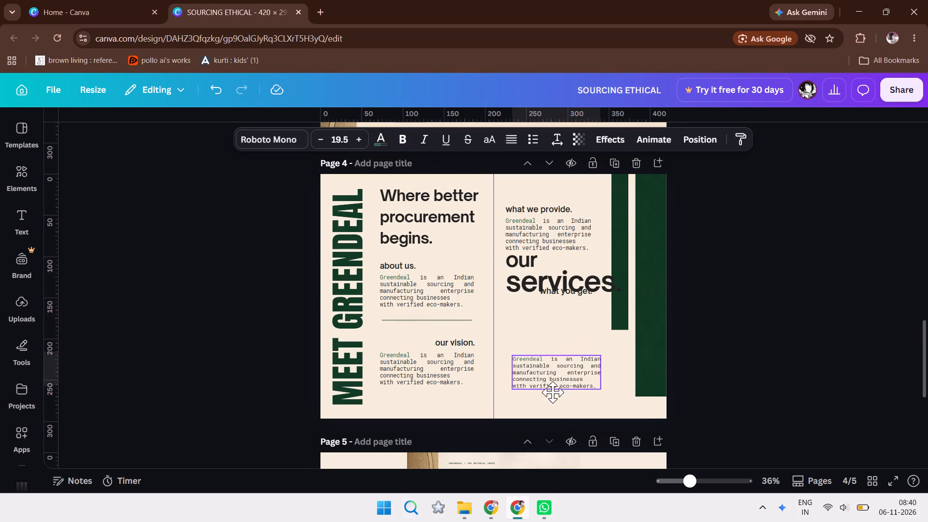
{"action": "left_click_drag", "start_coordinate": [552, 392], "coordinate": [547, 370]}
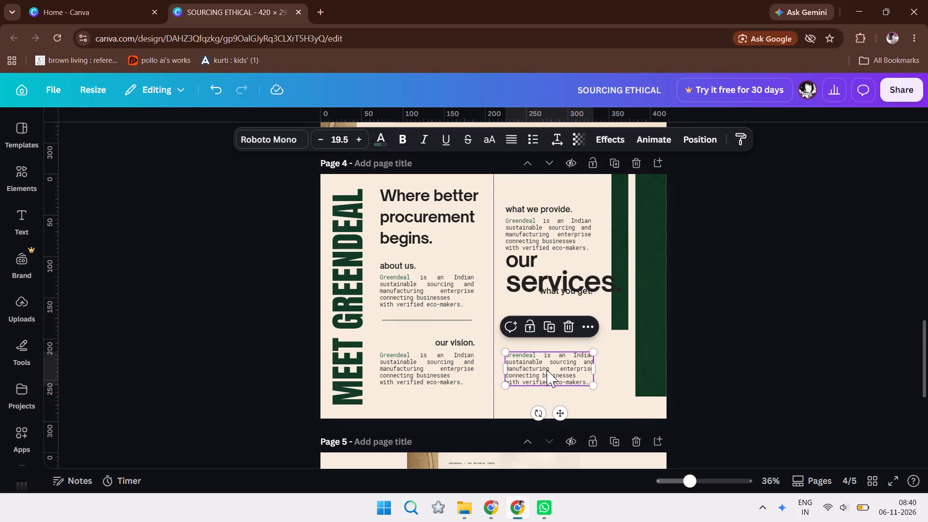
{"action": "left_click_drag", "start_coordinate": [554, 293], "coordinate": [554, 309]}
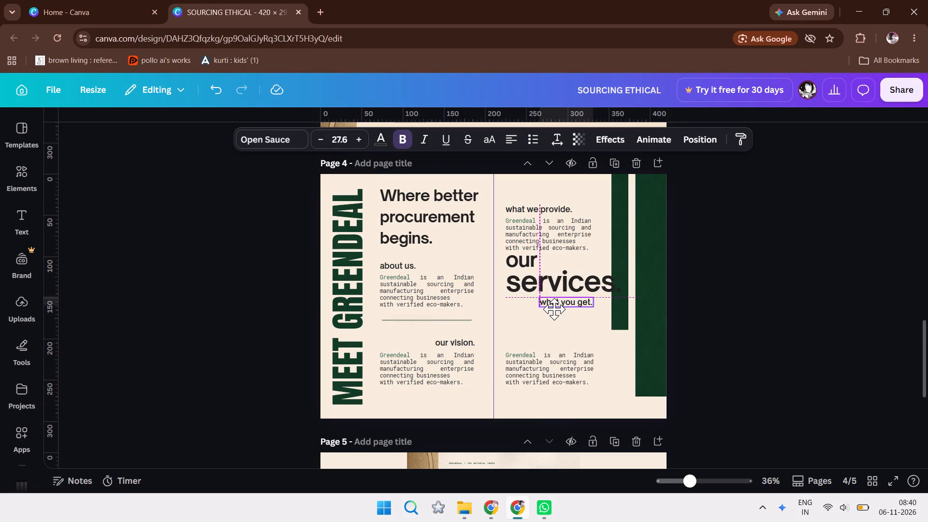
{"action": "left_click_drag", "start_coordinate": [554, 309], "coordinate": [556, 341]}
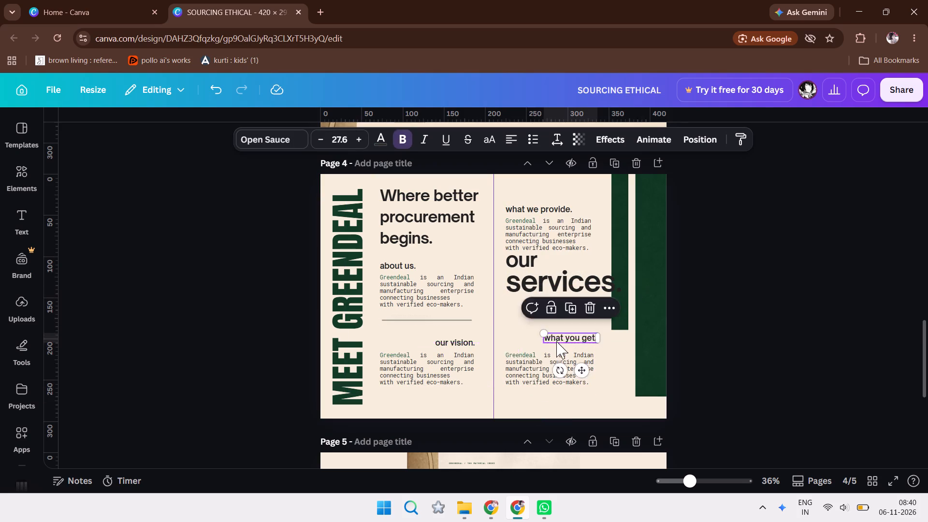
{"action": "left_click", "coordinate": [561, 364]}
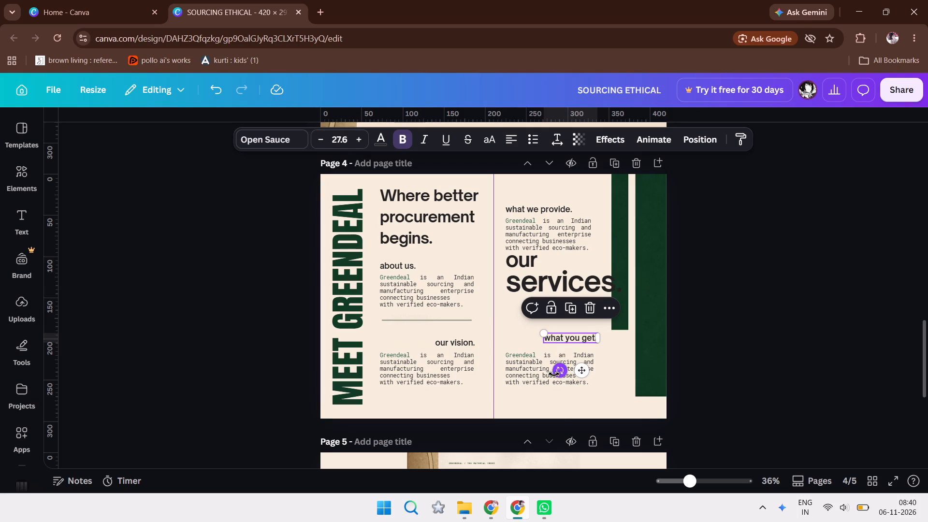
{"action": "left_click_drag", "start_coordinate": [543, 376], "coordinate": [550, 383]}
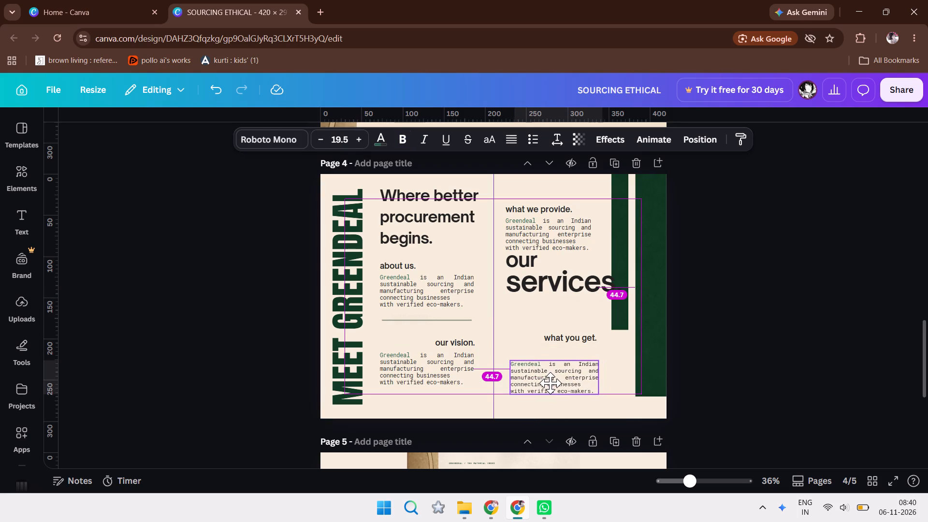
{"action": "left_click_drag", "start_coordinate": [550, 383], "coordinate": [543, 382]}
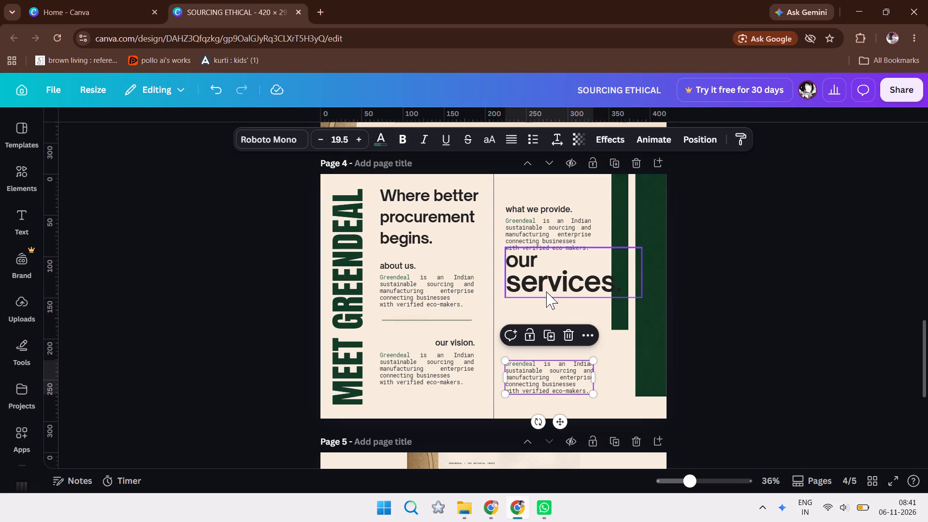
Lower the "our services." heading between the two service blocks and narrow its text box to end before the inner green bar.
{"action": "left_click_drag", "start_coordinate": [546, 291], "coordinate": [548, 309]}
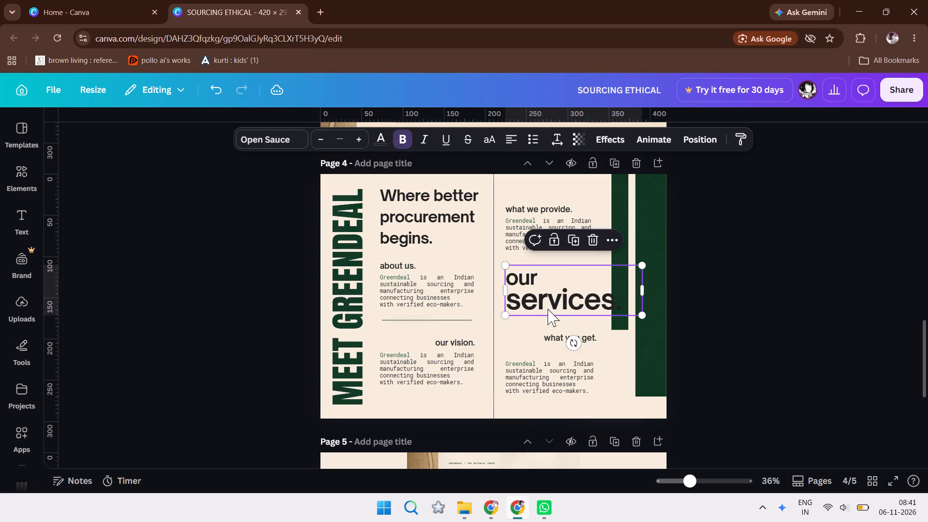
{"action": "left_click_drag", "start_coordinate": [650, 284], "coordinate": [624, 281]}
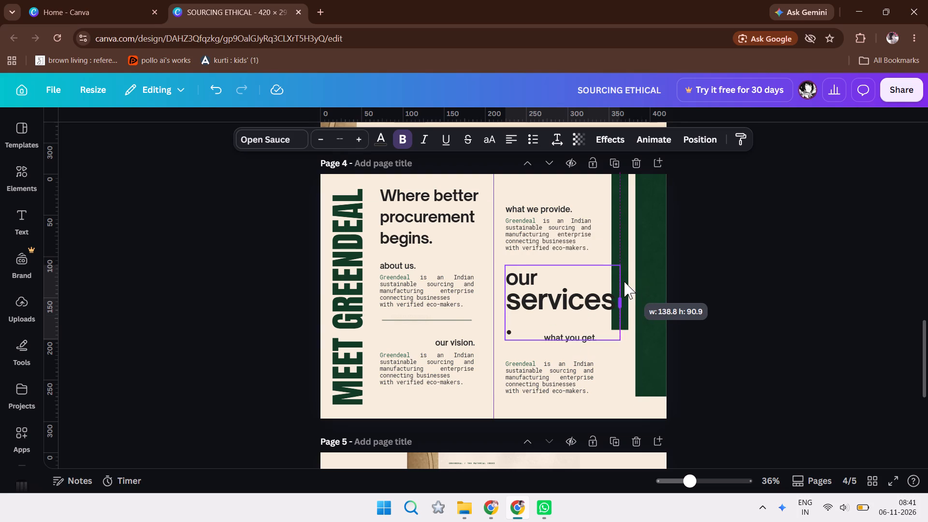
{"action": "left_click_drag", "start_coordinate": [624, 281], "coordinate": [615, 282]}
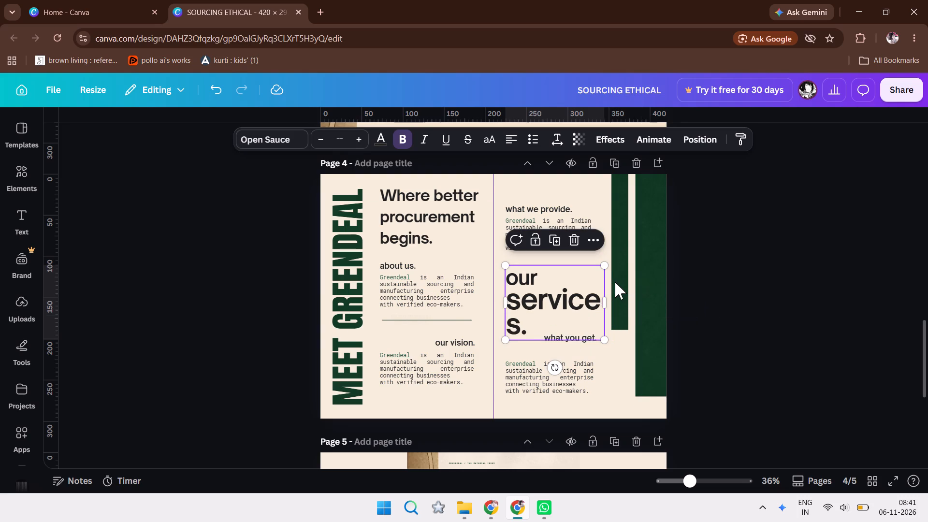
Shift the "our services." heading up and right, and move the "what you get." subheading down just above its paragraph.
{"action": "left_click_drag", "start_coordinate": [568, 335], "coordinate": [588, 322]}
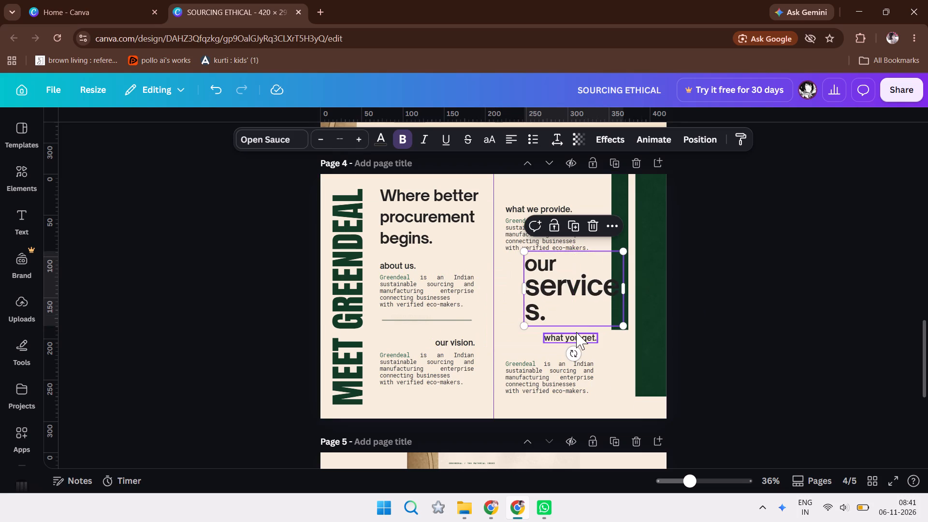
{"action": "left_click_drag", "start_coordinate": [576, 332], "coordinate": [593, 348]}
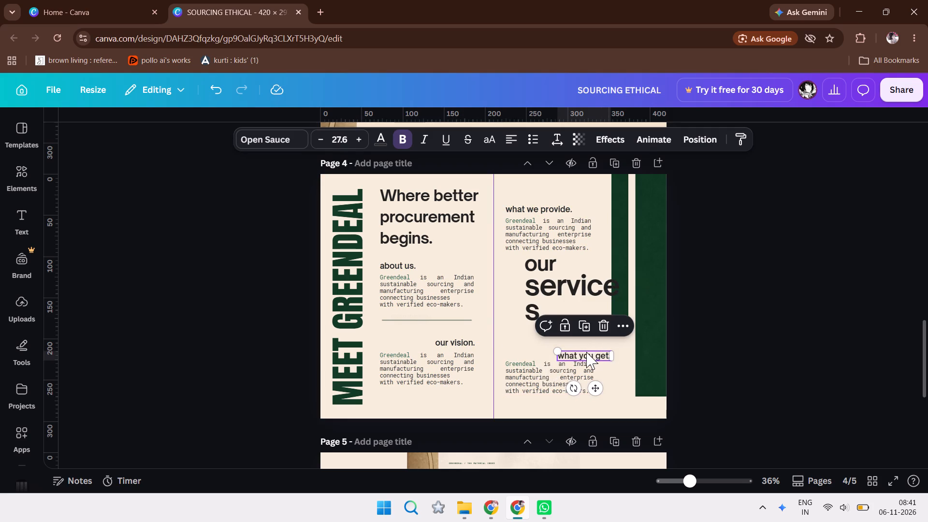
Widen the lower service paragraph to about 149 mm and left-align the "what you get." subheading just above it.
{"action": "left_click_drag", "start_coordinate": [586, 352], "coordinate": [569, 341]}
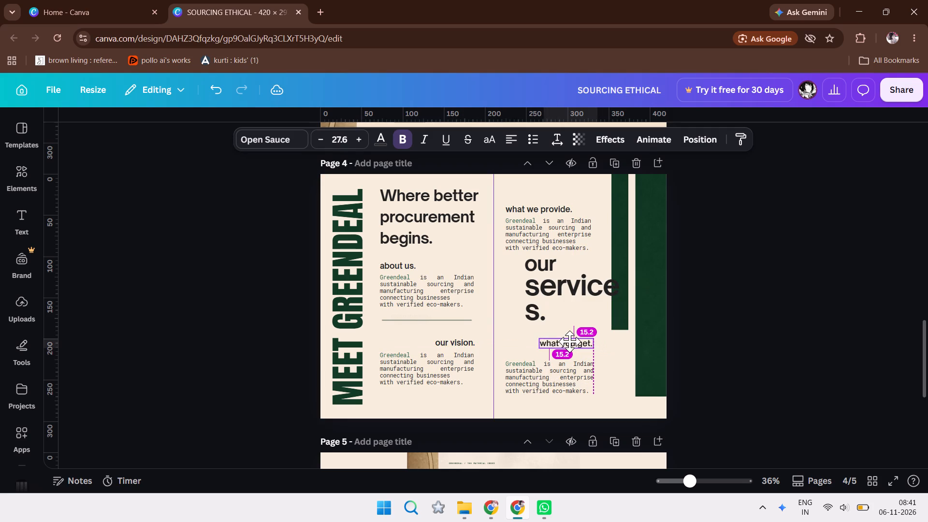
{"action": "left_click_drag", "start_coordinate": [569, 341], "coordinate": [569, 347]}
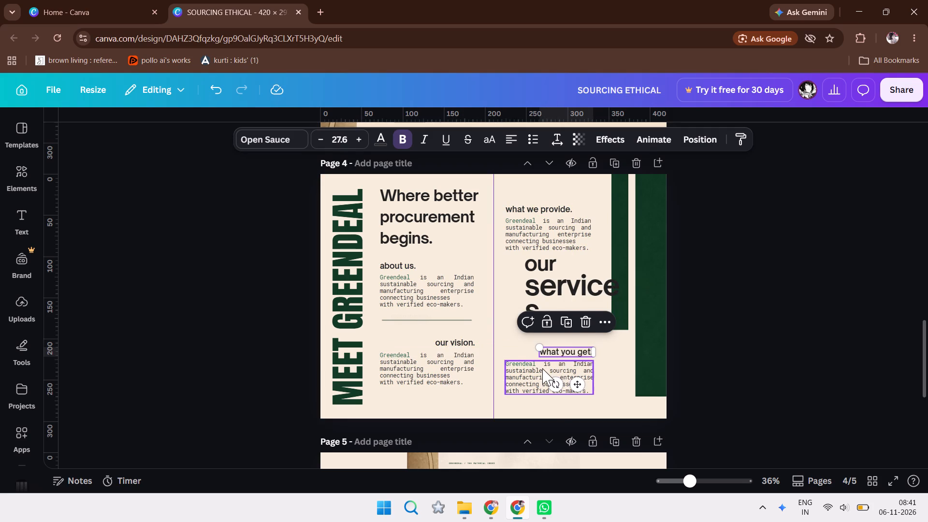
{"action": "left_click", "coordinate": [542, 368]}
{"action": "left_click_drag", "start_coordinate": [594, 377], "coordinate": [628, 379]}
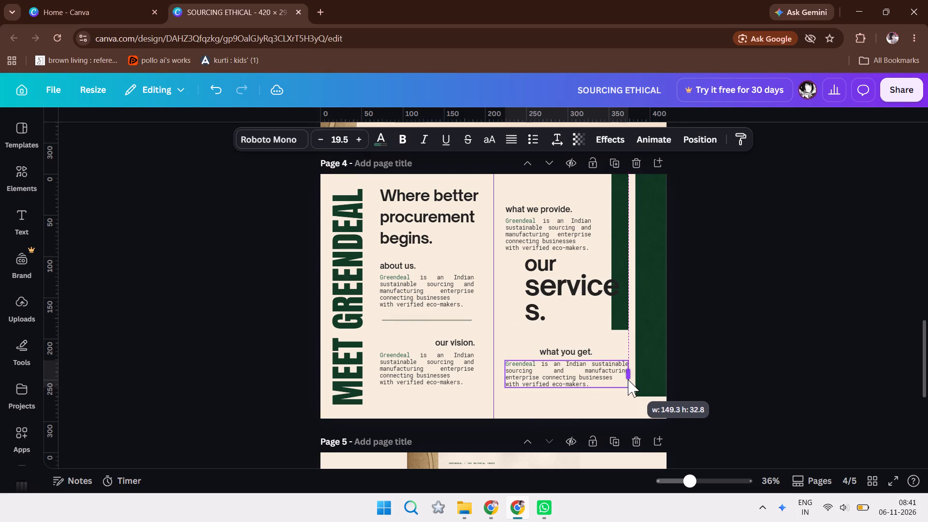
{"action": "left_click_drag", "start_coordinate": [628, 379], "coordinate": [627, 379]}
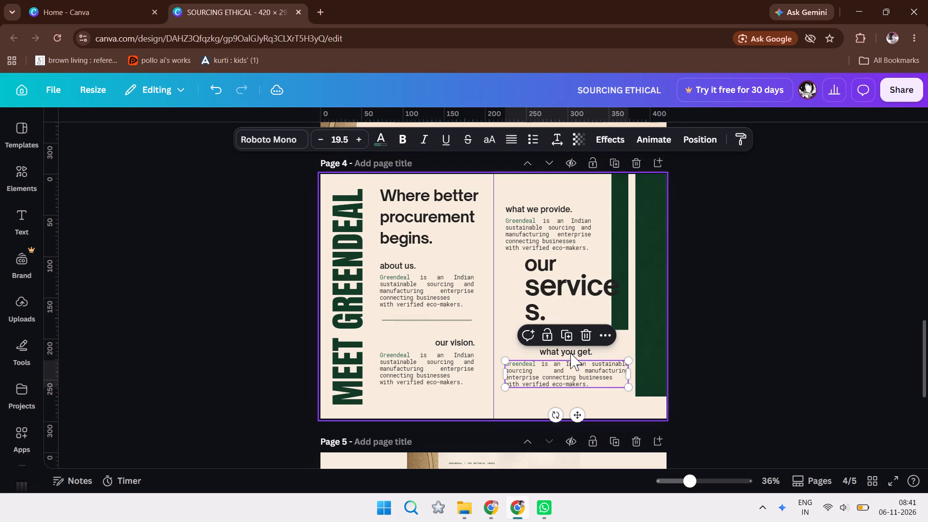
{"action": "left_click_drag", "start_coordinate": [570, 353], "coordinate": [539, 349]}
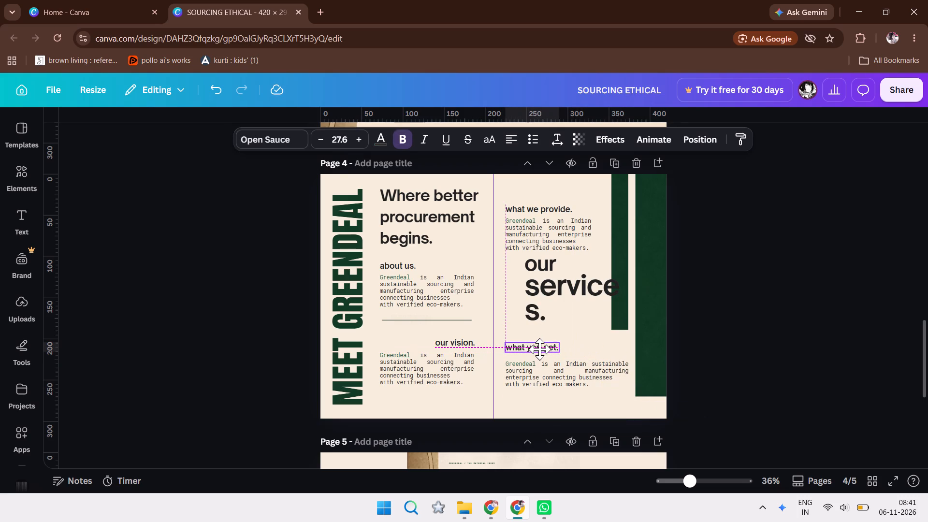
{"action": "left_click_drag", "start_coordinate": [539, 349], "coordinate": [539, 351]}
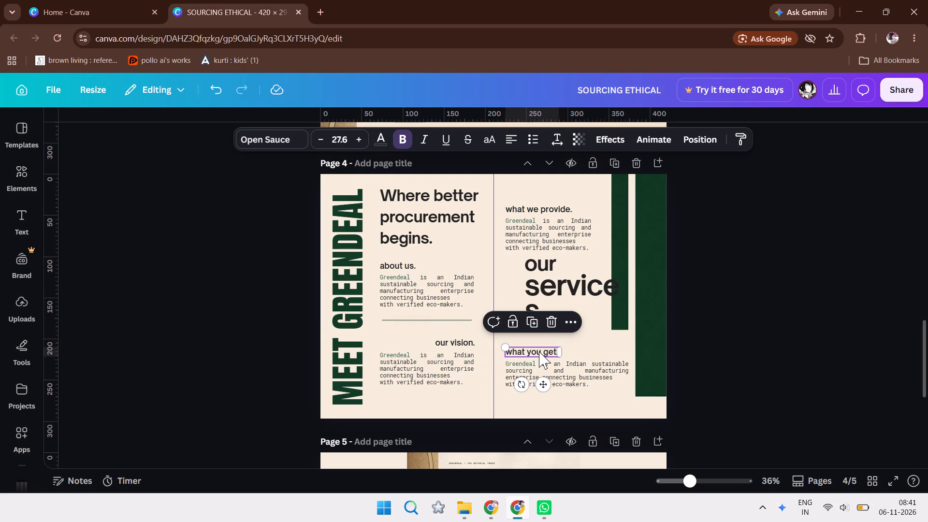
Shrink the "our services." heading, widen its box so "services." fits on one line, and centre it between the two service blocks.
{"action": "left_click_drag", "start_coordinate": [601, 281], "coordinate": [582, 291]}
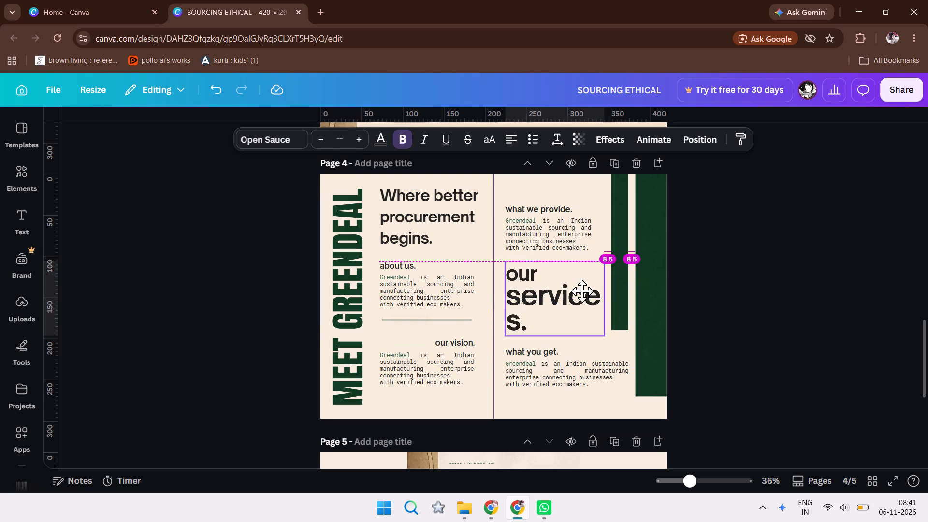
{"action": "left_click_drag", "start_coordinate": [582, 291], "coordinate": [582, 290]}
{"action": "left_click_drag", "start_coordinate": [582, 290], "coordinate": [584, 289]}
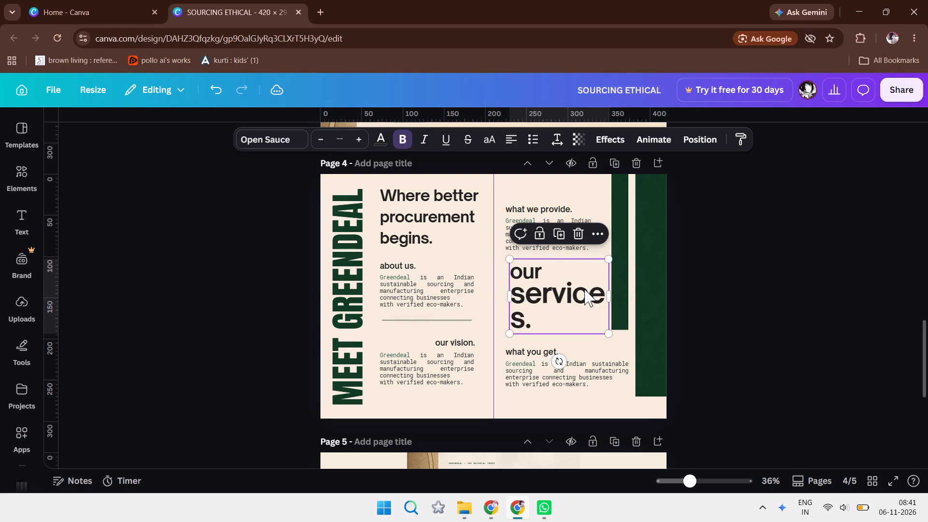
{"action": "left_click_drag", "start_coordinate": [609, 338], "coordinate": [593, 322]}
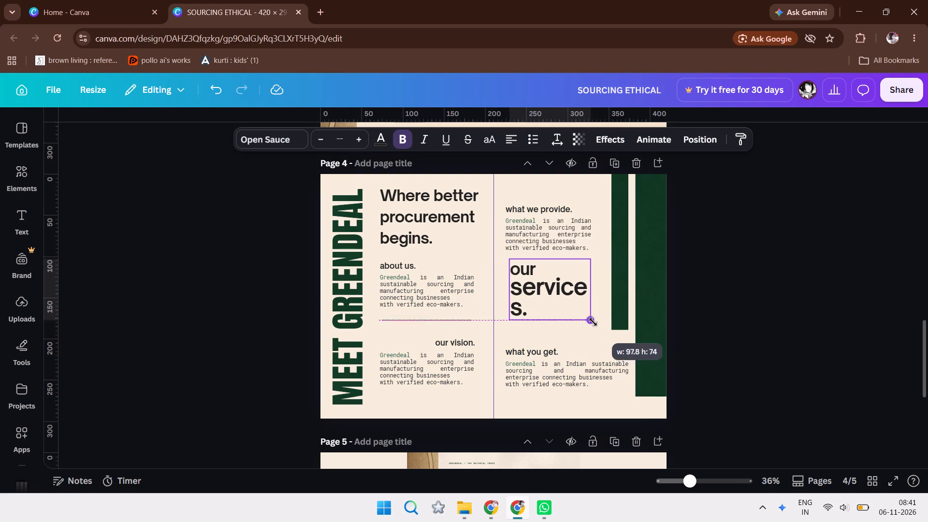
{"action": "left_click", "coordinate": [593, 293]}
{"action": "left_click_drag", "start_coordinate": [593, 293], "coordinate": [602, 293]}
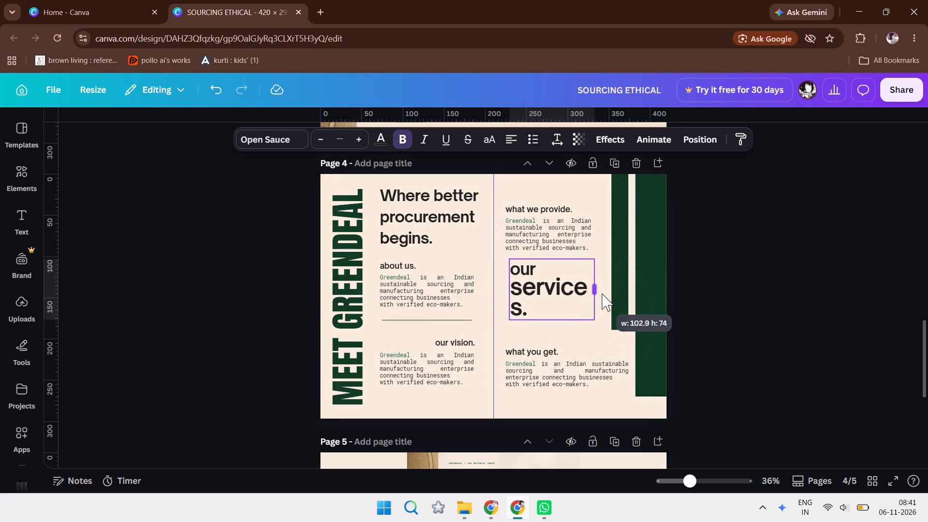
{"action": "left_click_drag", "start_coordinate": [602, 293], "coordinate": [613, 294]}
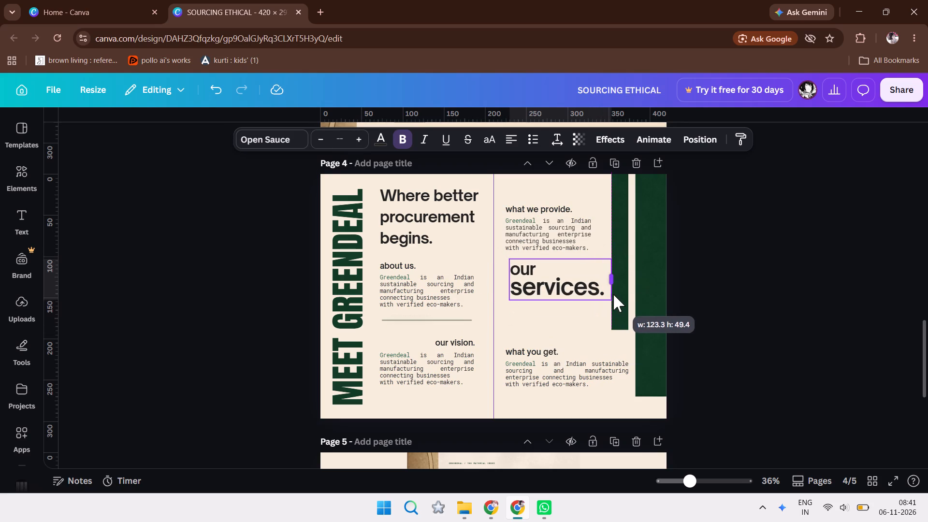
{"action": "left_click_drag", "start_coordinate": [613, 294], "coordinate": [608, 292]}
{"action": "left_click_drag", "start_coordinate": [582, 280], "coordinate": [580, 291]}
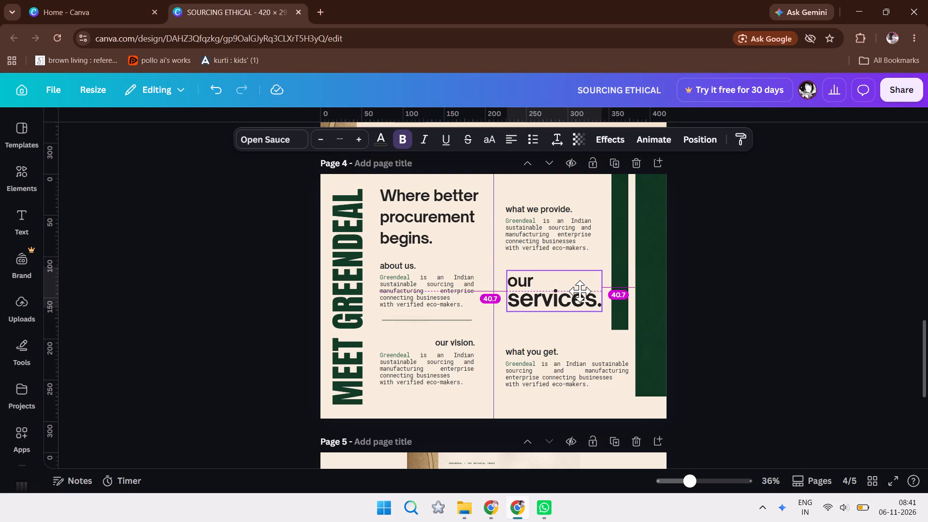
{"action": "left_click_drag", "start_coordinate": [580, 291], "coordinate": [580, 291]}
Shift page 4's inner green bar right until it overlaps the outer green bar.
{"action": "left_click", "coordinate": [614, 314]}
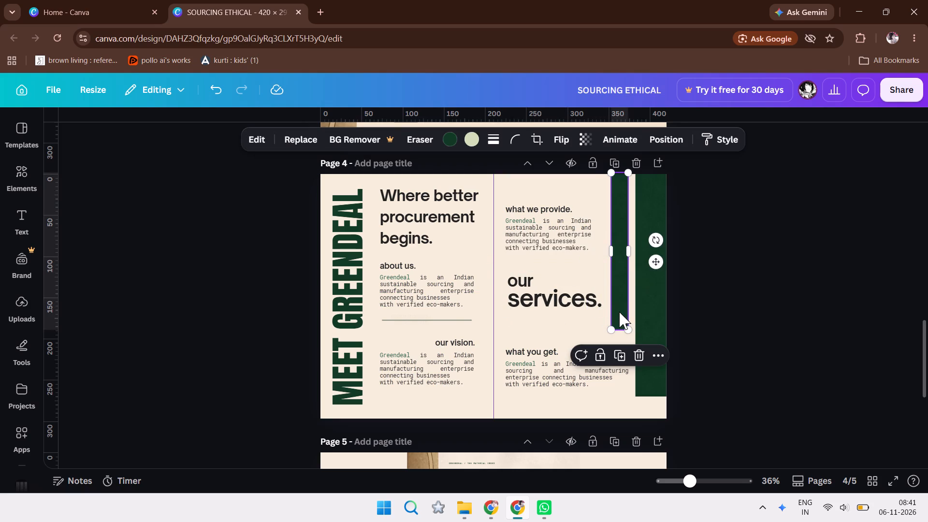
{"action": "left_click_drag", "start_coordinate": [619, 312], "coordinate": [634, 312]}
Enlarge the "our services." heading to match the lower paragraph's width and raise it slightly between the service blocks.
{"action": "left_click", "coordinate": [555, 299]}
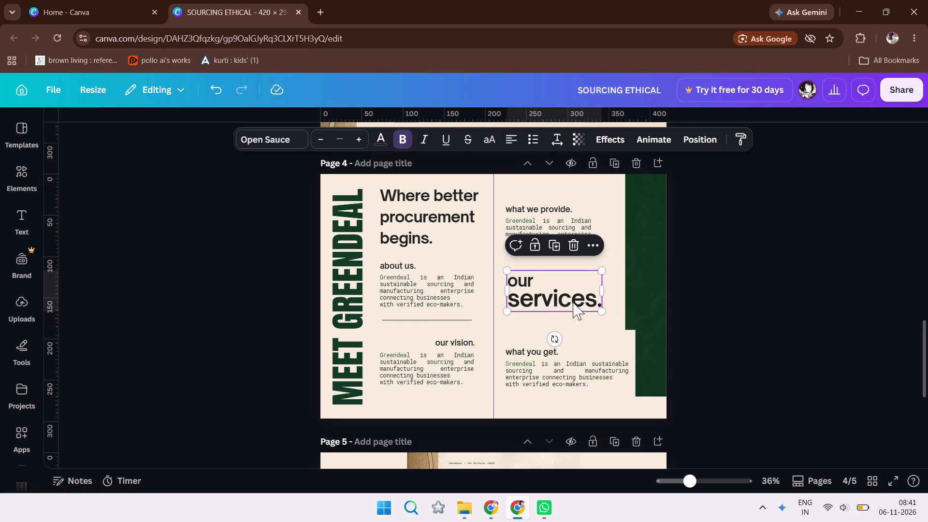
{"action": "left_click_drag", "start_coordinate": [600, 313], "coordinate": [620, 335]}
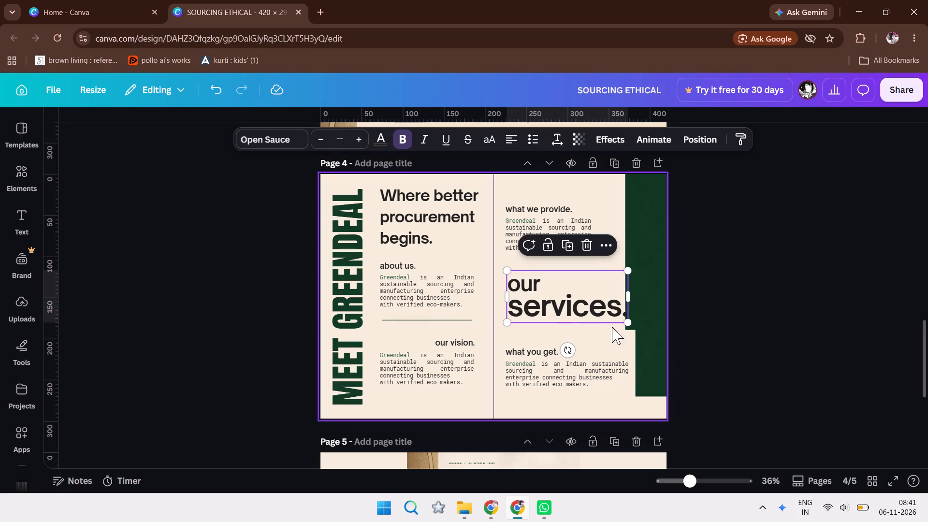
{"action": "left_click_drag", "start_coordinate": [599, 307], "coordinate": [602, 301]}
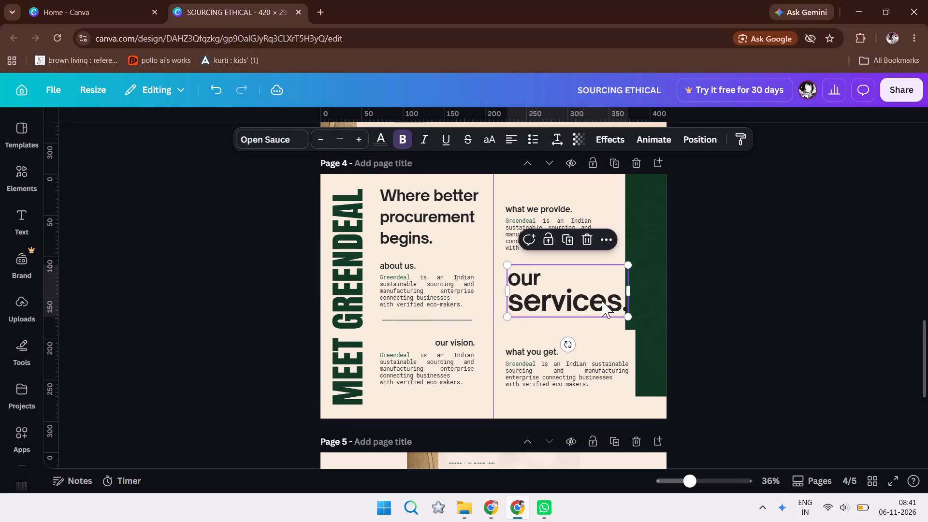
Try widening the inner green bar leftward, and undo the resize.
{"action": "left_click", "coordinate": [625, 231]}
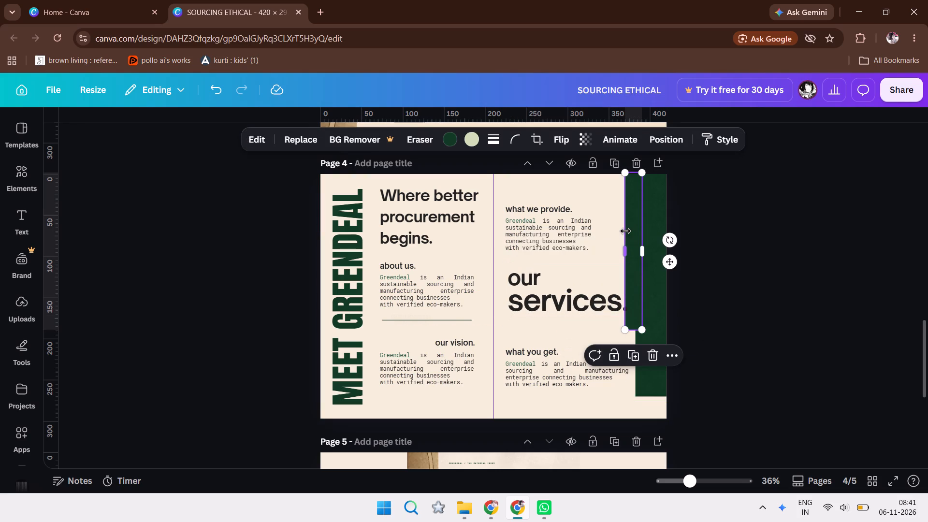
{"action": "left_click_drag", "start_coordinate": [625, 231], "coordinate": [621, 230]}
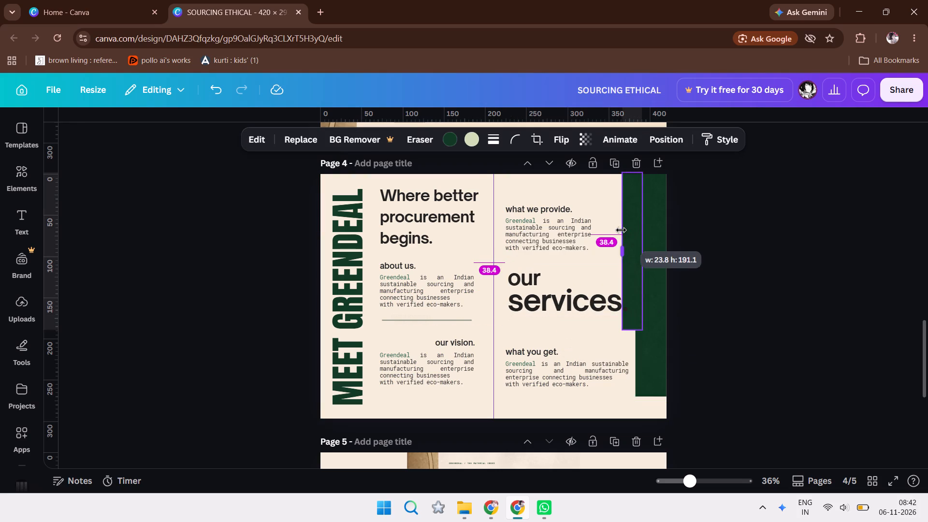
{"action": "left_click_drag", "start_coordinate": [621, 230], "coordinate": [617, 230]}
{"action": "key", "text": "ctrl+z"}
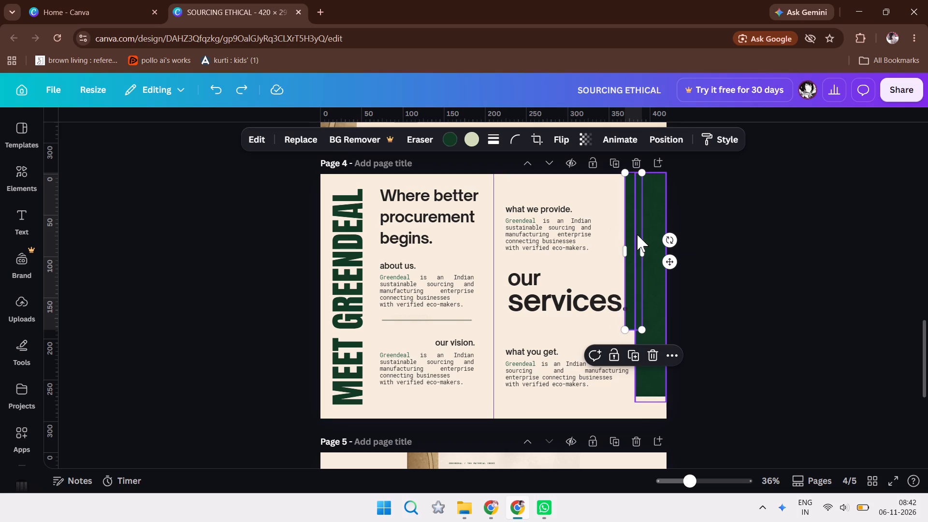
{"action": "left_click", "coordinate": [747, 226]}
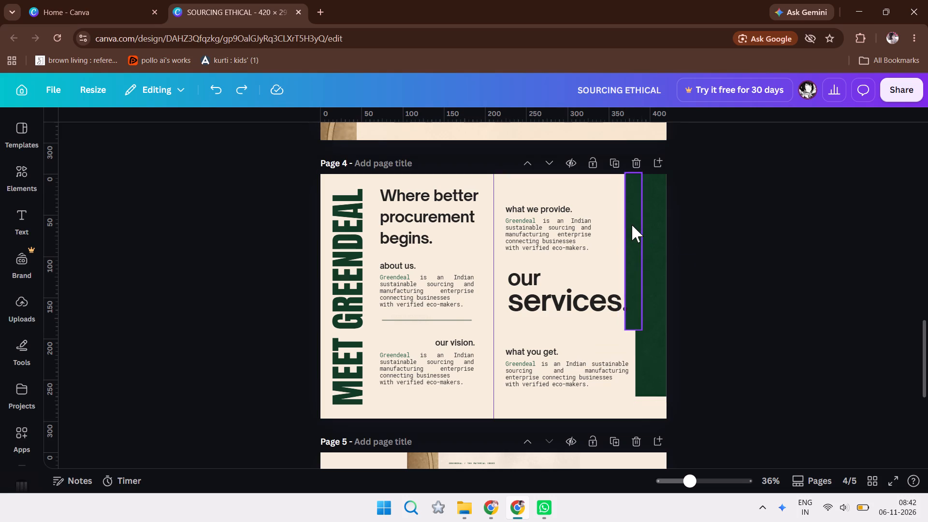
Separate the inner green bar from the outer bar again and shorten it from below to end beside the word "our".
{"action": "left_click_drag", "start_coordinate": [631, 225], "coordinate": [619, 228]}
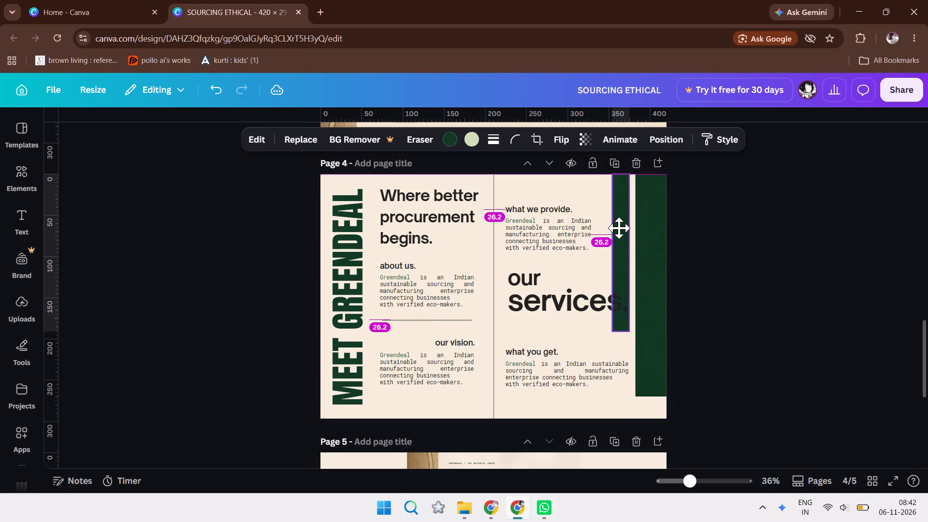
{"action": "left_click_drag", "start_coordinate": [619, 228], "coordinate": [619, 226]}
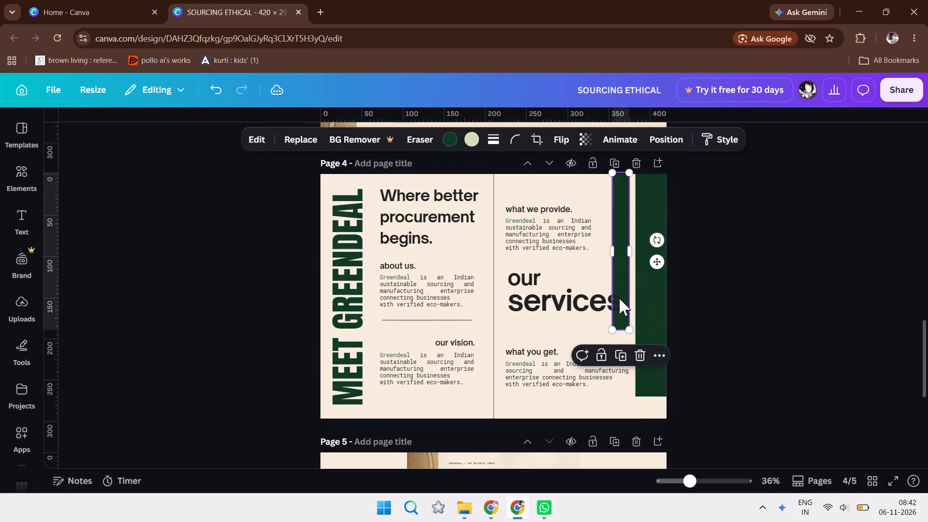
{"action": "left_click_drag", "start_coordinate": [618, 330], "coordinate": [621, 272]}
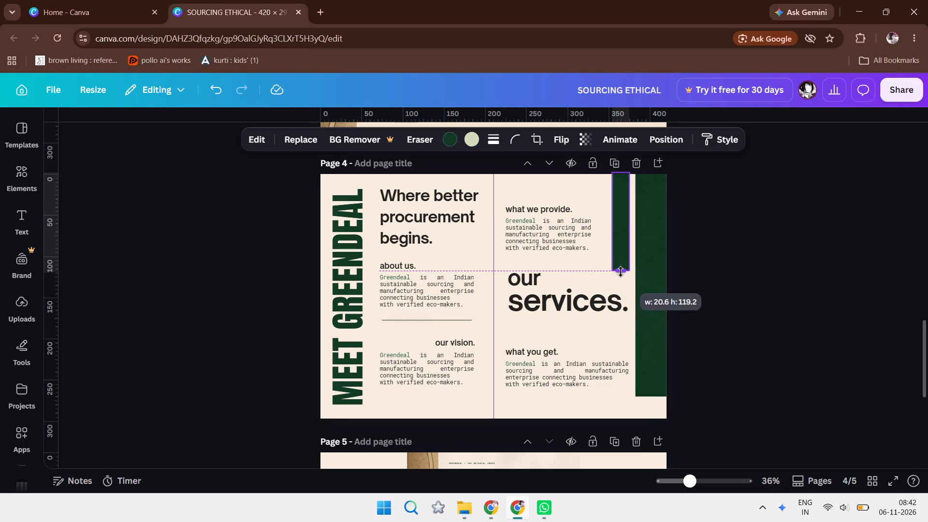
{"action": "left_click_drag", "start_coordinate": [621, 272], "coordinate": [620, 280]}
Enlarge the "our services." heading until it reaches the outer green bar, keeping its left edge and its place between the service blocks.
{"action": "left_click", "coordinate": [528, 305]}
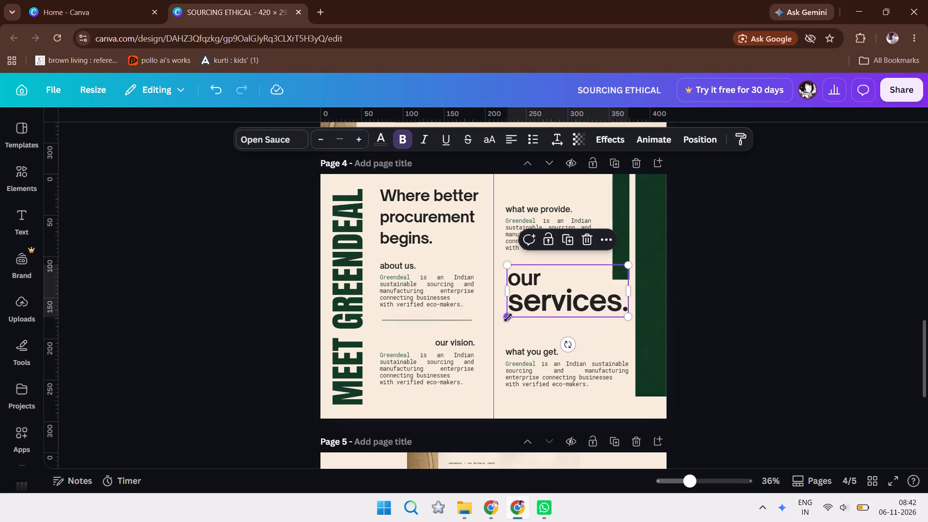
{"action": "left_click_drag", "start_coordinate": [508, 318], "coordinate": [504, 332]}
{"action": "left_click_drag", "start_coordinate": [534, 315], "coordinate": [541, 322]}
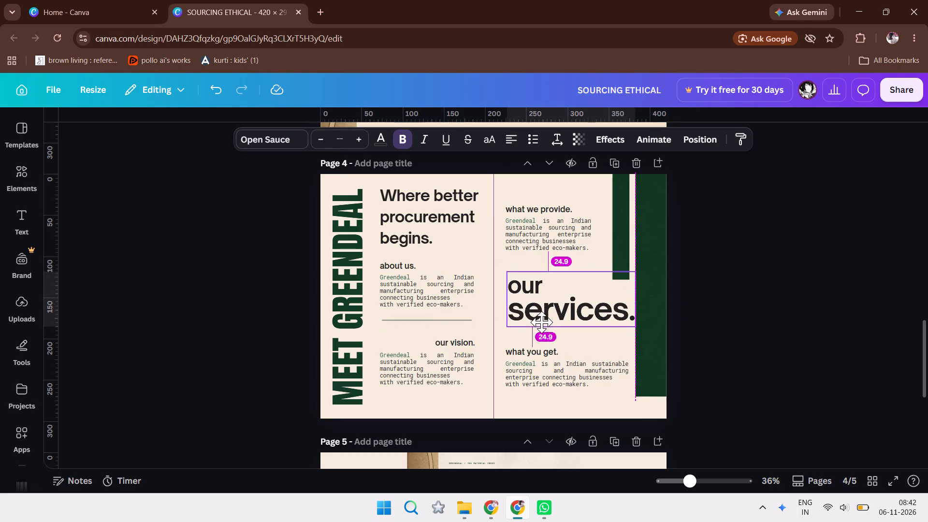
{"action": "left_click_drag", "start_coordinate": [541, 322], "coordinate": [544, 318]}
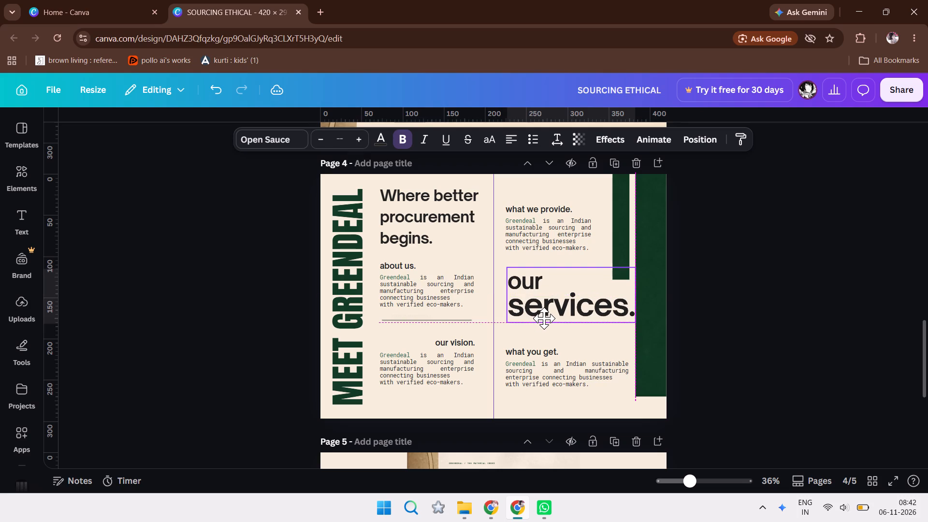
{"action": "left_click_drag", "start_coordinate": [544, 318], "coordinate": [541, 318]}
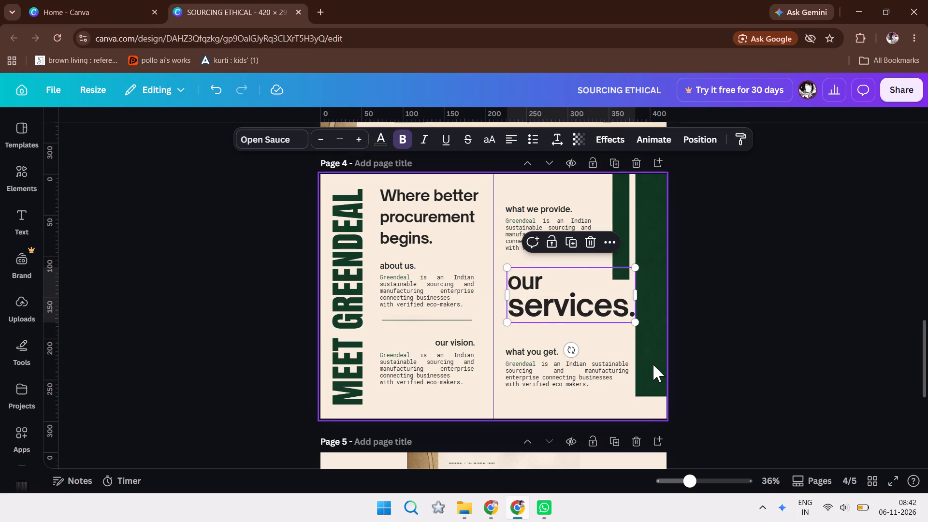
Narrow the outer green bar from its left side and shift the inner bar right to sit closely beside it.
{"action": "left_click", "coordinate": [653, 364]}
{"action": "left_click_drag", "start_coordinate": [639, 286], "coordinate": [649, 290]}
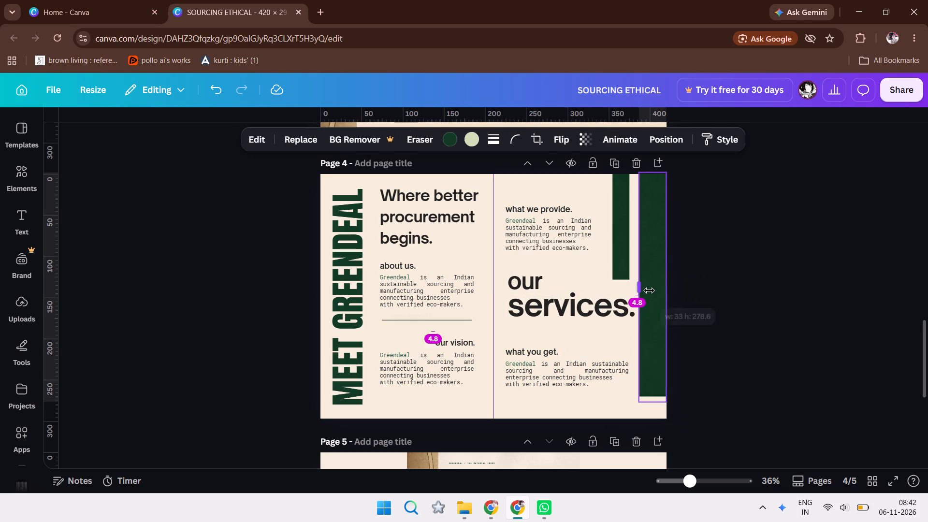
{"action": "left_click_drag", "start_coordinate": [649, 290], "coordinate": [647, 290]}
{"action": "left_click_drag", "start_coordinate": [622, 241], "coordinate": [632, 243]}
{"action": "left_click", "coordinate": [740, 280]}
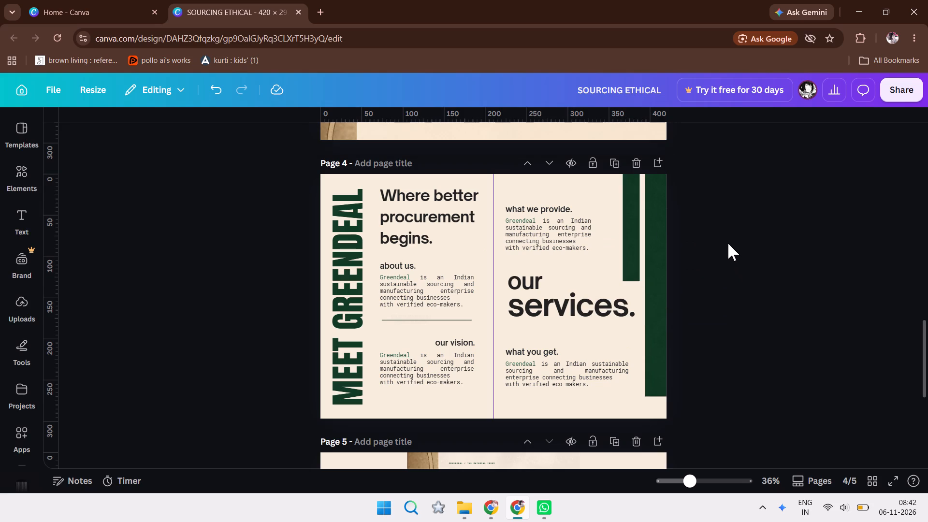
Duplicate the inner green bar and place the copy beside it on the text side, flush with the page's top edge.
{"action": "left_click", "coordinate": [626, 235]}
{"action": "key", "text": "ctrl+c"}
{"action": "key", "text": "ctrl+v"}
{"action": "left_click_drag", "start_coordinate": [626, 235], "coordinate": [601, 214]}
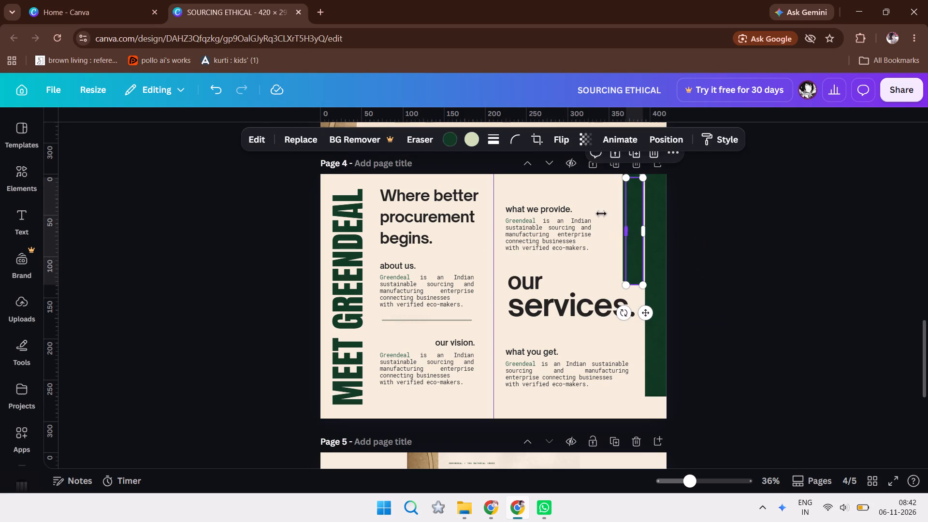
{"action": "left_click_drag", "start_coordinate": [601, 214], "coordinate": [594, 205]}
{"action": "key", "text": "ctrl+z"}
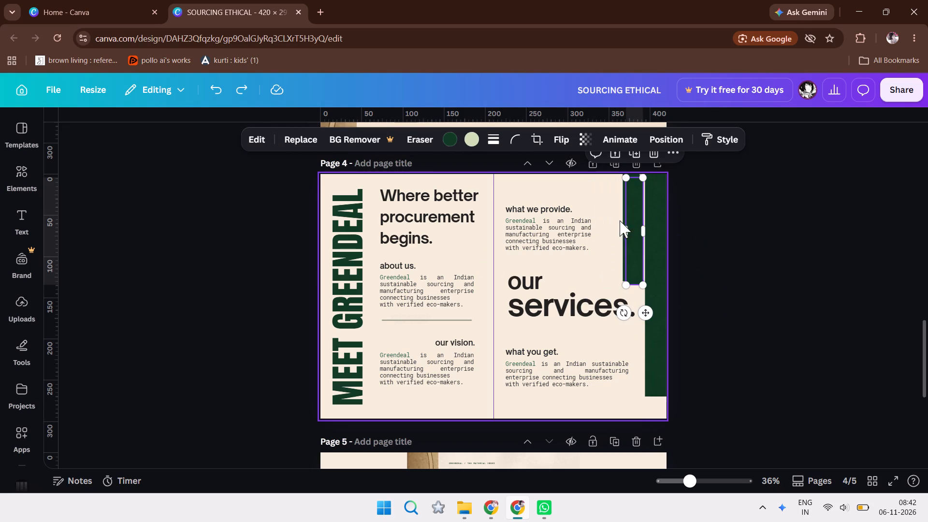
{"action": "left_click_drag", "start_coordinate": [633, 250], "coordinate": [611, 242]}
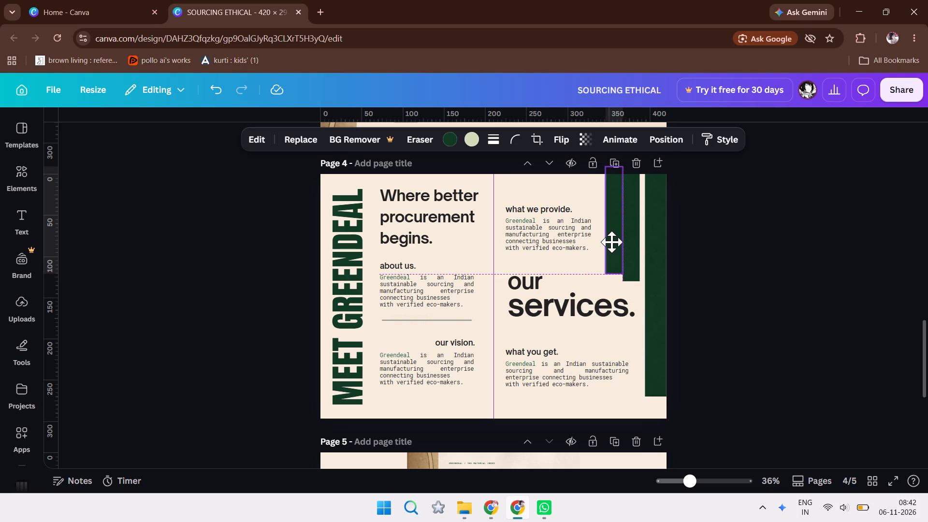
{"action": "left_click_drag", "start_coordinate": [611, 242], "coordinate": [604, 246]}
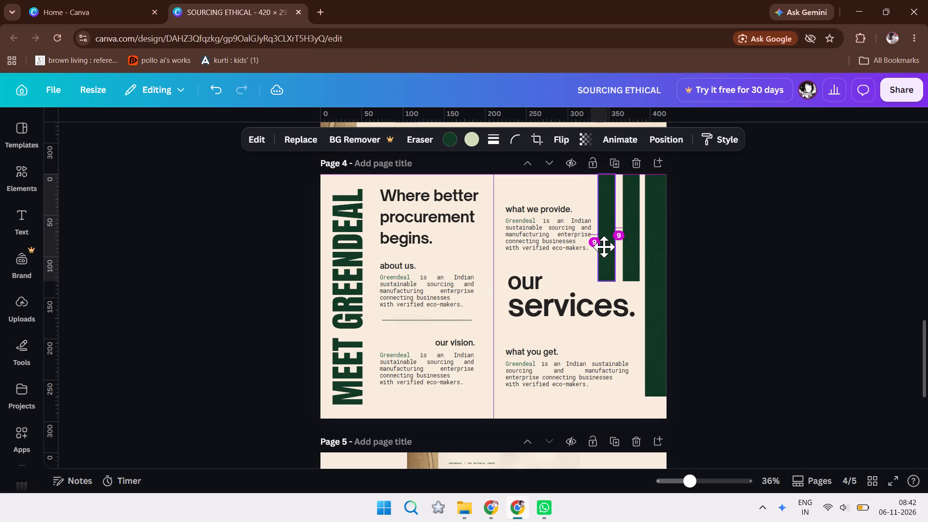
{"action": "left_click_drag", "start_coordinate": [604, 246], "coordinate": [604, 247]}
Shorten the new third bar from below to end beside the "what we provide." paragraph and move it slightly closer to the middle bar.
{"action": "left_click_drag", "start_coordinate": [609, 282], "coordinate": [619, 235]}
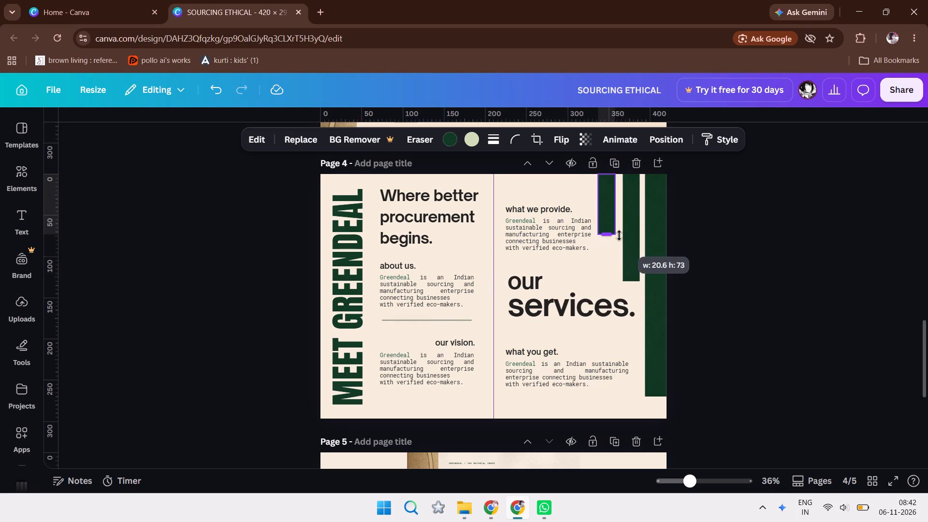
{"action": "left_click_drag", "start_coordinate": [619, 235], "coordinate": [619, 225]}
{"action": "key", "text": "Right"}
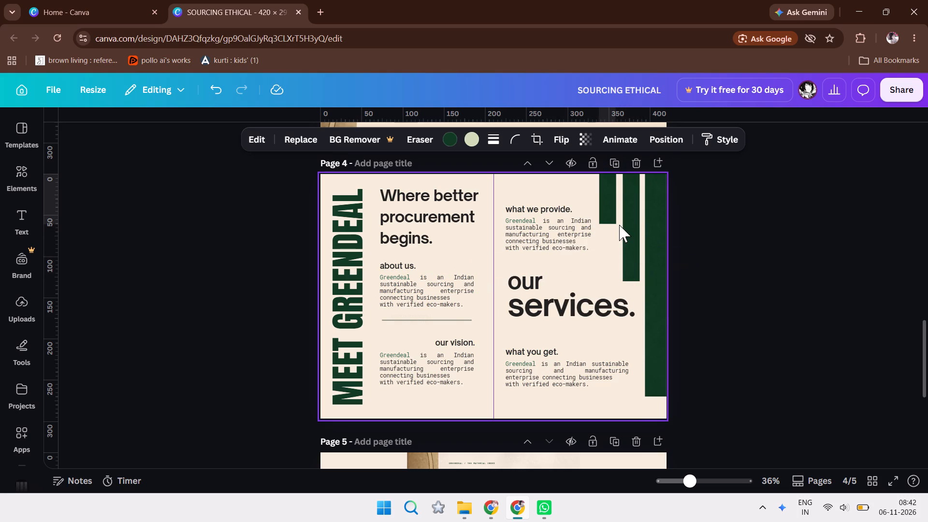
{"action": "left_click", "coordinate": [605, 182]}
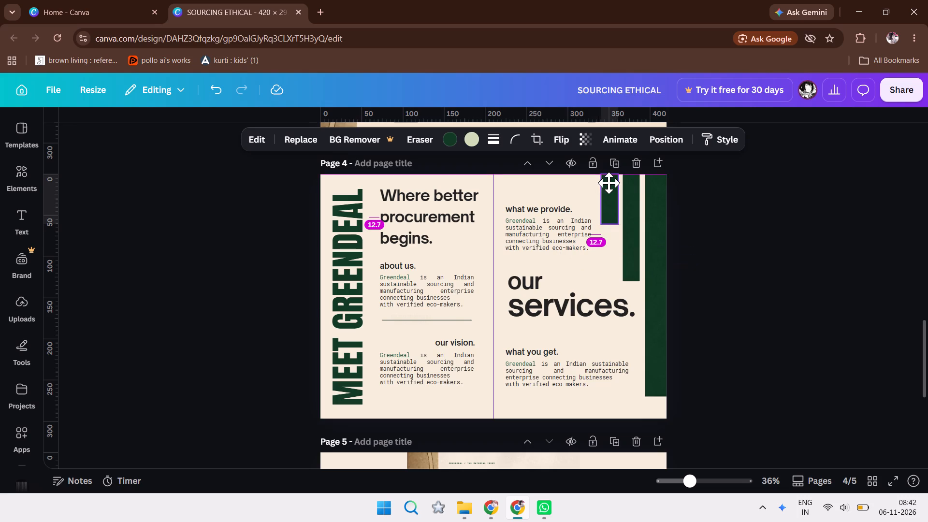
{"action": "left_click", "coordinate": [727, 259]}
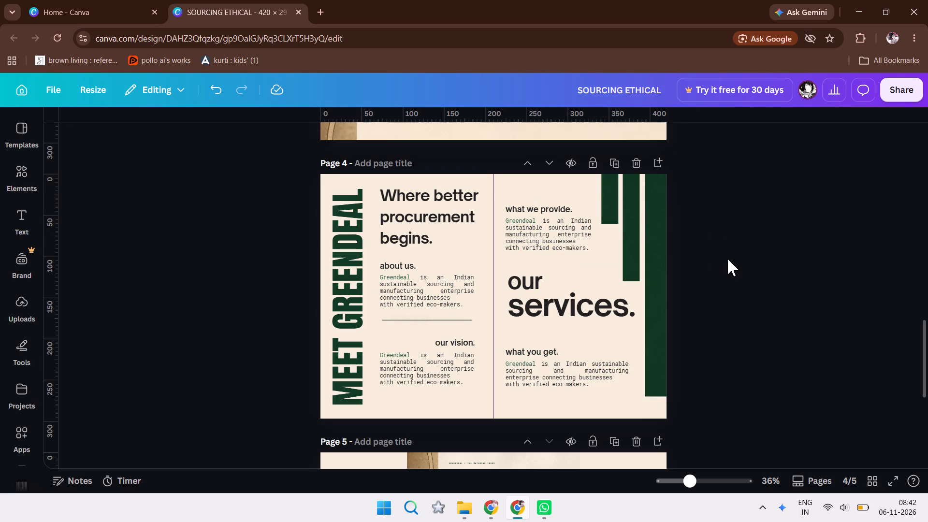
{"action": "left_click", "coordinate": [740, 294]}
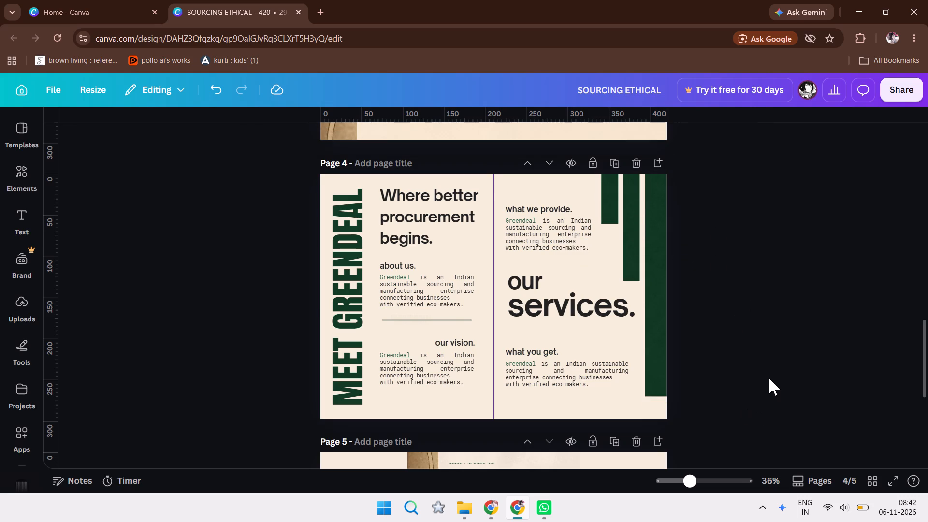
{"action": "left_click", "coordinate": [769, 378]}
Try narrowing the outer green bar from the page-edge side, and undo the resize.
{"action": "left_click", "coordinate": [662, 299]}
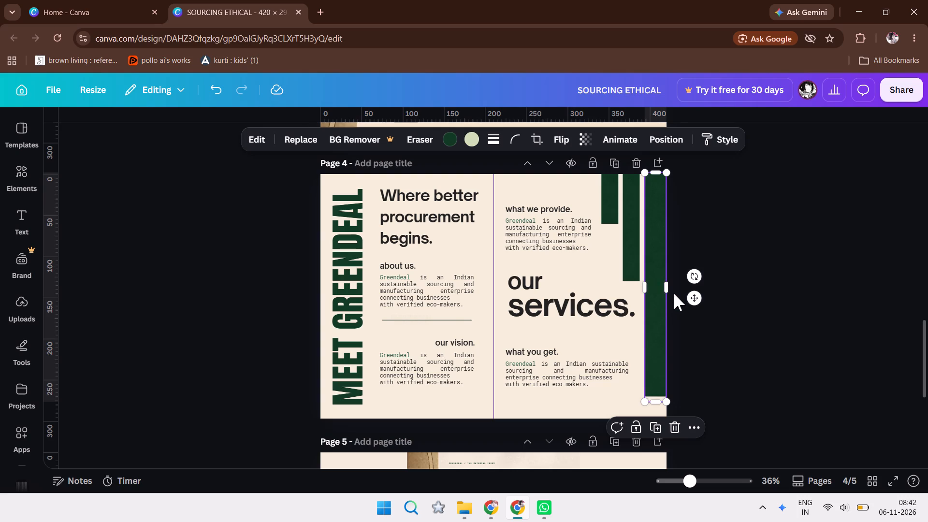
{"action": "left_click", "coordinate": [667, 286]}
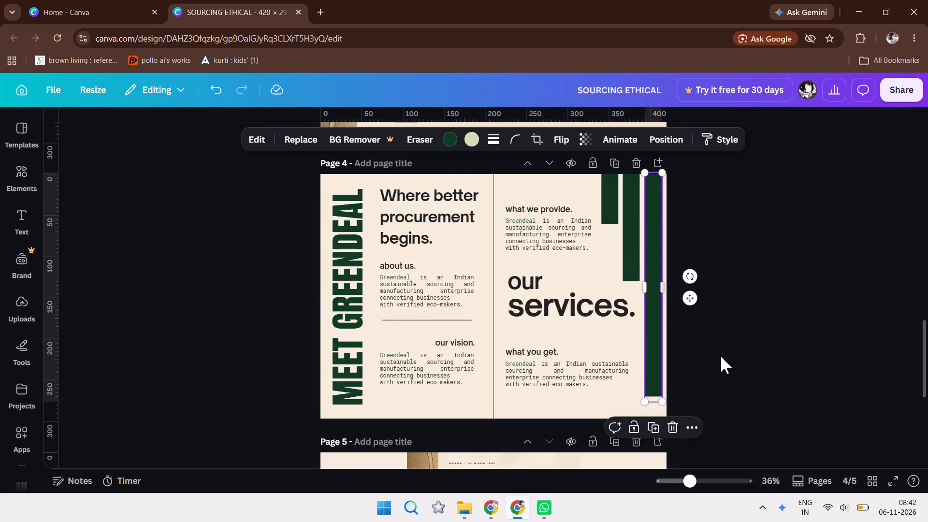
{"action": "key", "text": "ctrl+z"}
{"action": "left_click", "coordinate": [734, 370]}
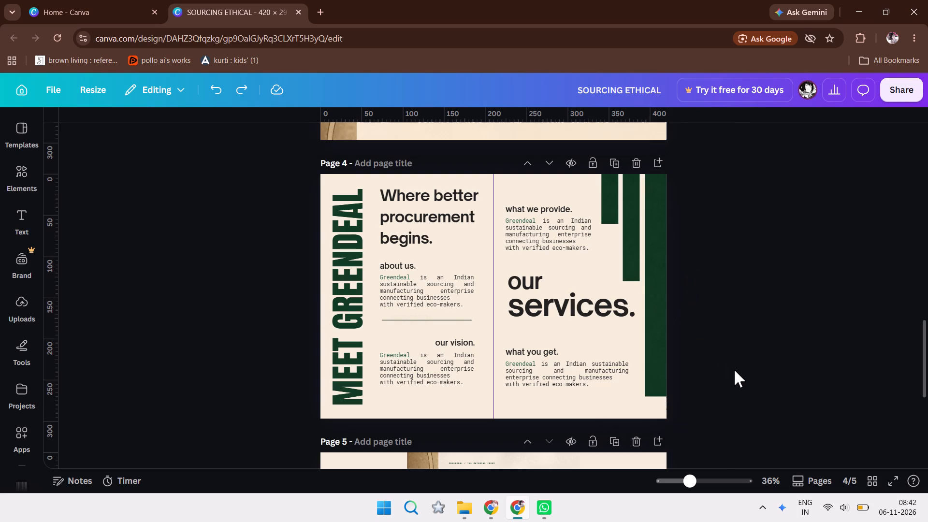
Narrow the outer green bar from its inner side to about 20 mm wide, keeping it flush with the page edge.
{"action": "left_click", "coordinate": [666, 277]}
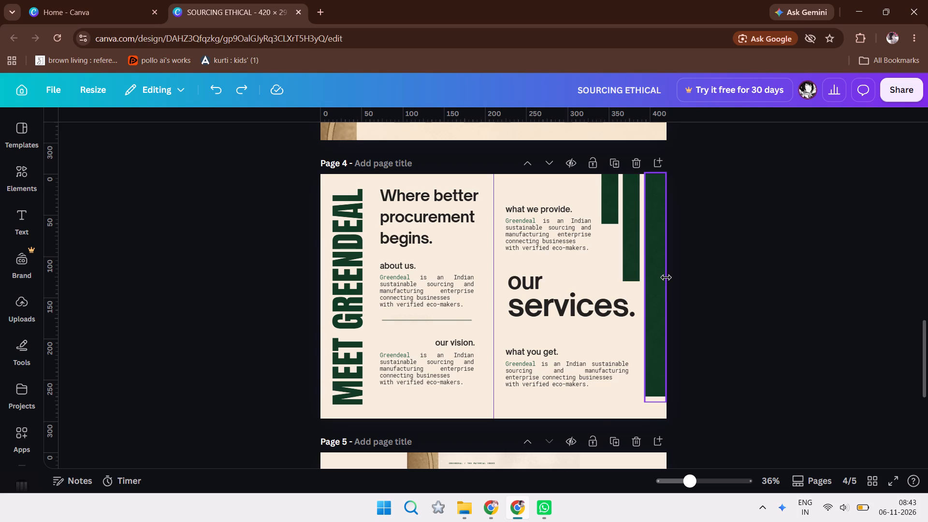
{"action": "left_click", "coordinate": [646, 289]}
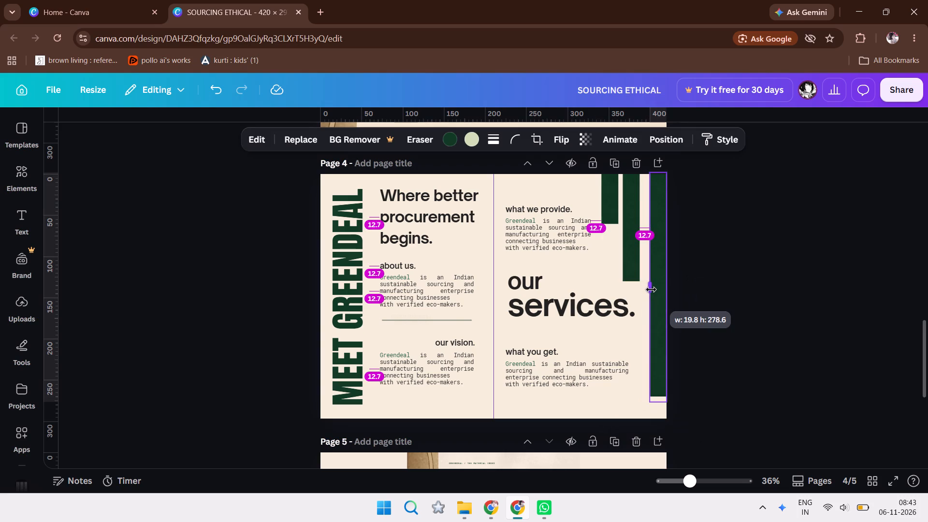
Nudge the middle green bar right to sit close to the narrowed outer bar.
{"action": "left_click", "coordinate": [633, 273]}
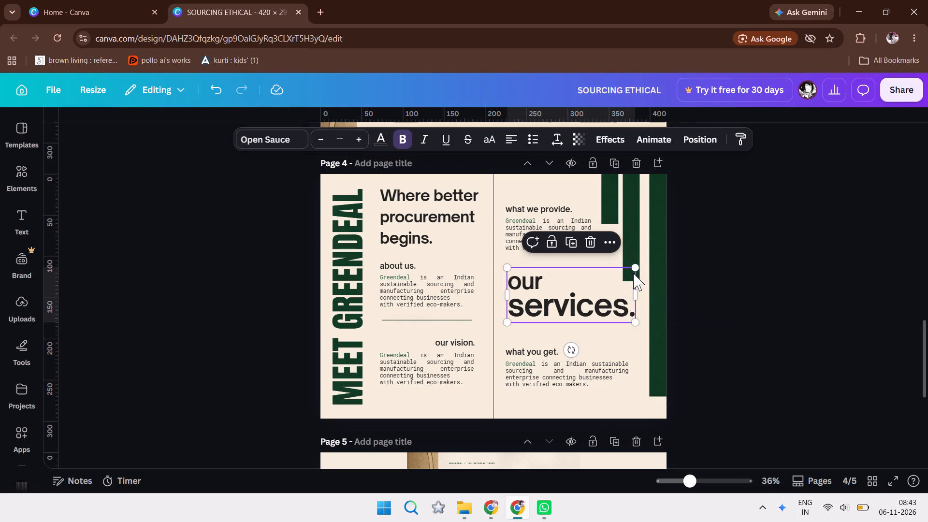
{"action": "left_click", "coordinate": [631, 246]}
{"action": "key", "text": "Right"}
{"action": "key", "text": "Right"}
{"action": "key", "text": "Right"}
{"action": "key", "text": "Right"}
{"action": "key", "text": "Right"}
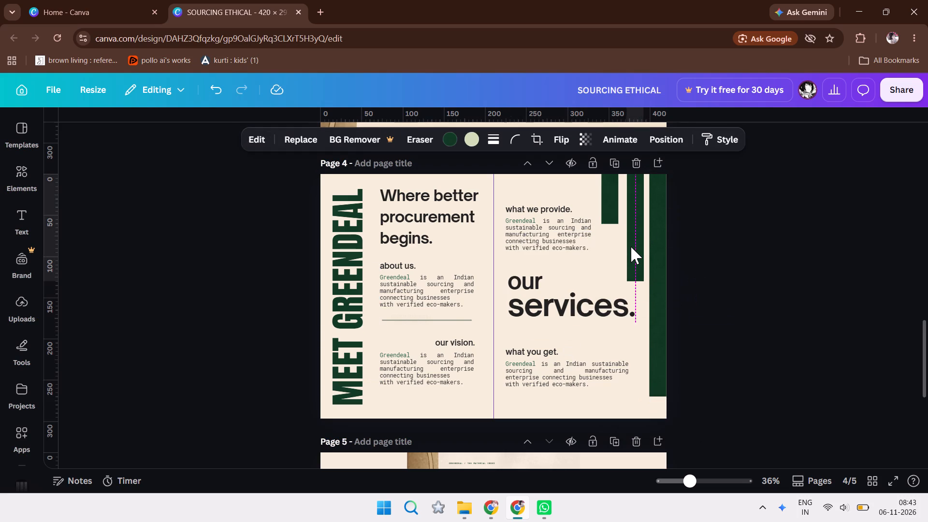
{"action": "key", "text": "Right"}
{"action": "key", "text": "Left"}
Nudge the shortest green bar right so the three bars are evenly spaced.
{"action": "left_click", "coordinate": [607, 193]}
{"action": "key", "text": "Right"}
{"action": "key", "text": "Right"}
{"action": "key", "text": "Right"}
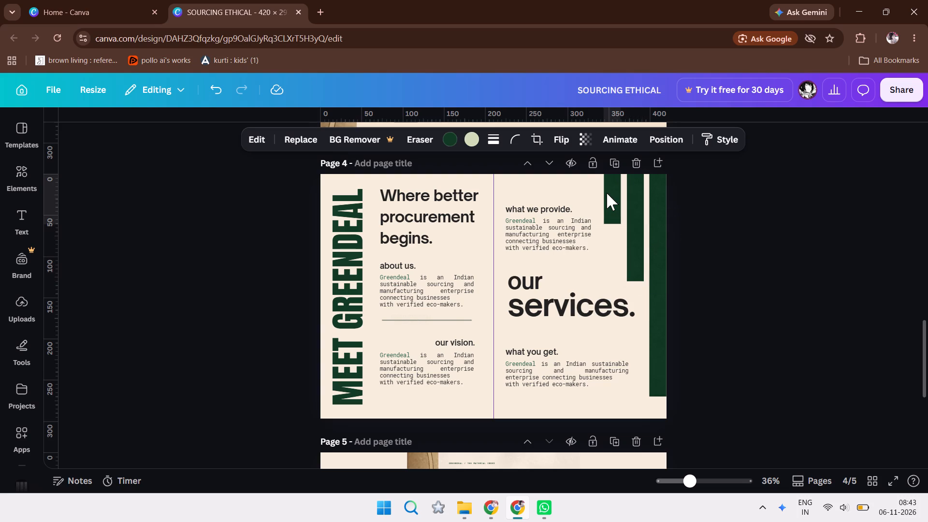
{"action": "key", "text": "Right"}
{"action": "key", "text": "Right"}
{"action": "key", "text": "Left"}
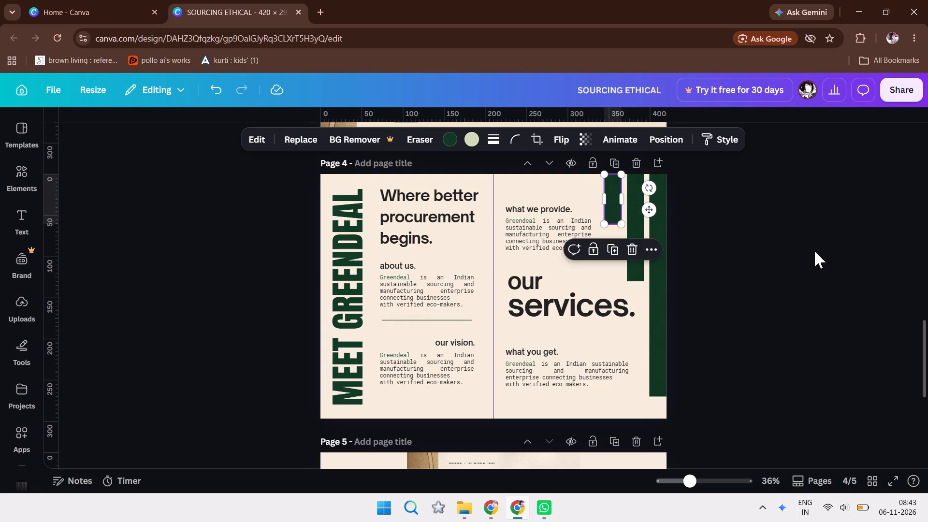
{"action": "left_click", "coordinate": [814, 251]}
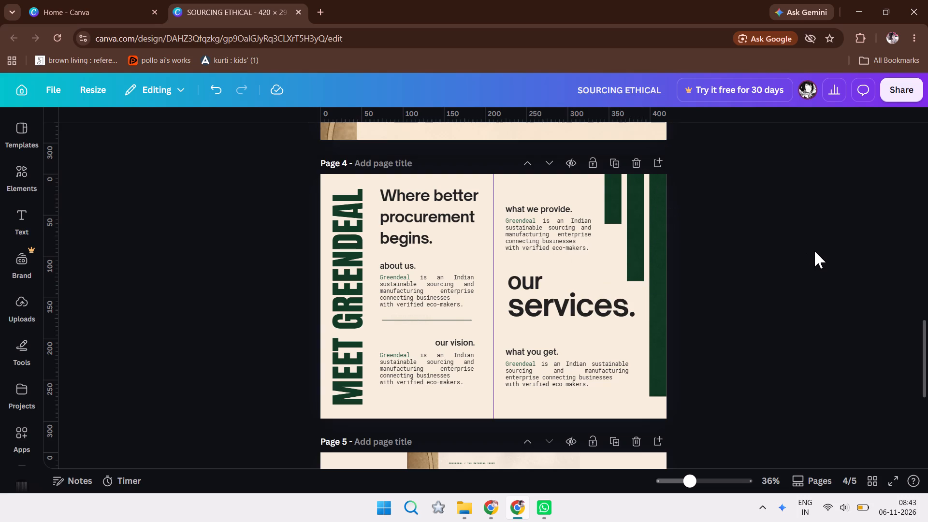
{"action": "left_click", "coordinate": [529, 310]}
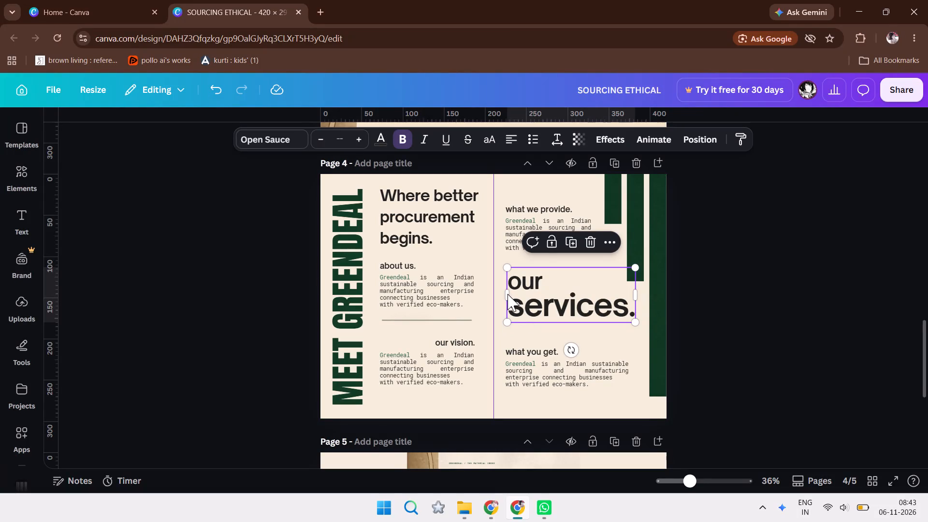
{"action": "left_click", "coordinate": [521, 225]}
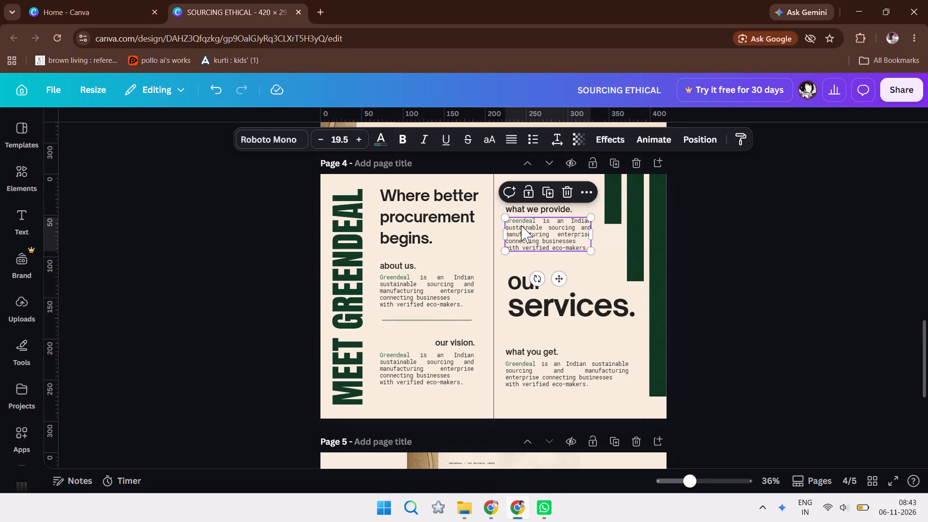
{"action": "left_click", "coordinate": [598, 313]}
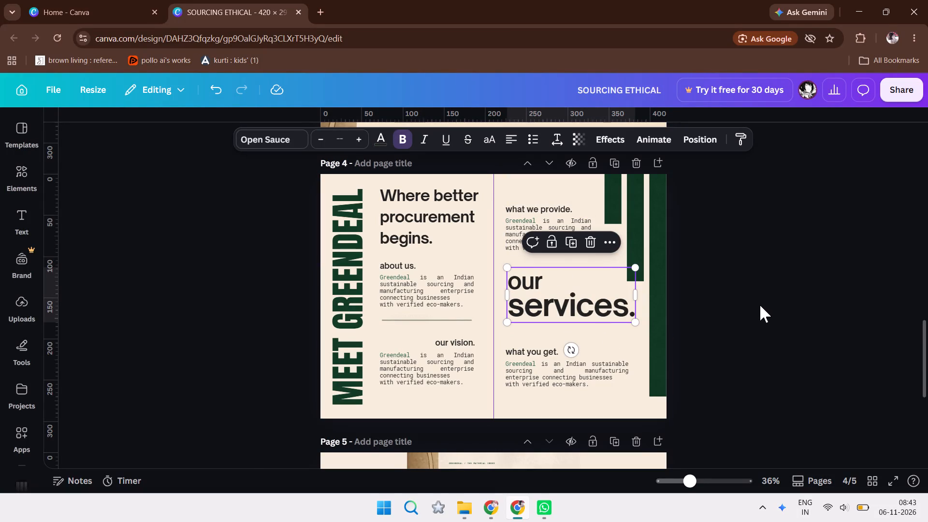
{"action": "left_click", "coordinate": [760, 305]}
Move the "what you get." subheading right and slightly up to align with the right edge of the paragraph below it.
{"action": "left_click_drag", "start_coordinate": [532, 350], "coordinate": [562, 348]}
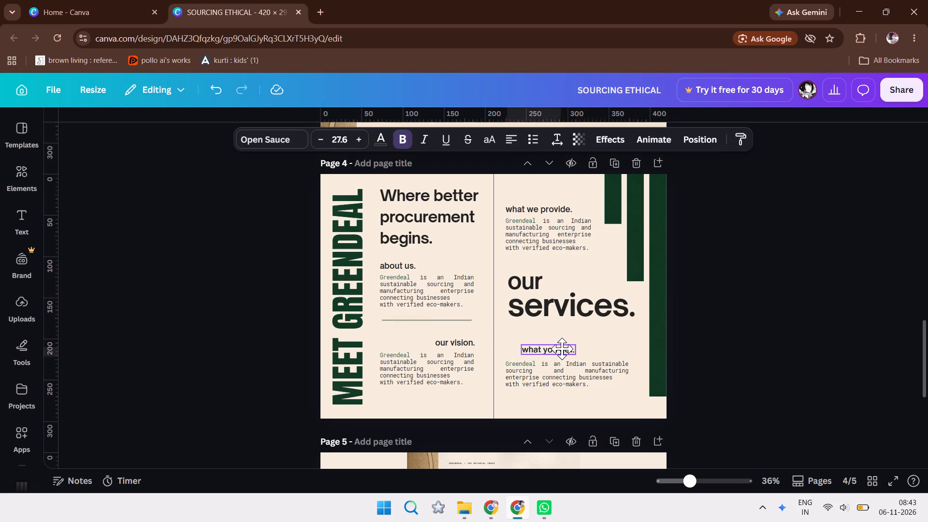
{"action": "left_click_drag", "start_coordinate": [562, 348], "coordinate": [604, 346]}
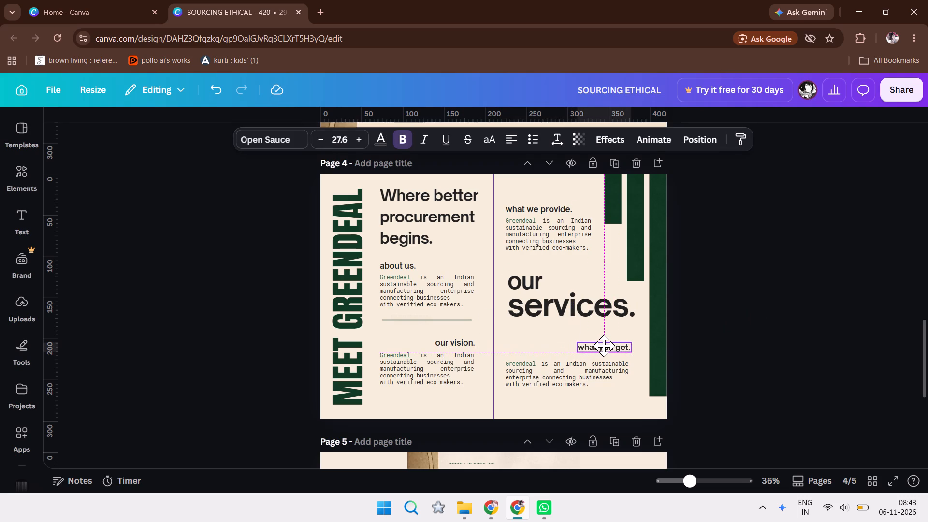
{"action": "left_click_drag", "start_coordinate": [604, 346], "coordinate": [603, 346]}
{"action": "left_click_drag", "start_coordinate": [603, 346], "coordinate": [602, 345]}
Enlarge the "our services." heading to about 158 mm wide, aligning its left edge with the paragraph above, and move it slightly down.
{"action": "left_click", "coordinate": [530, 298]}
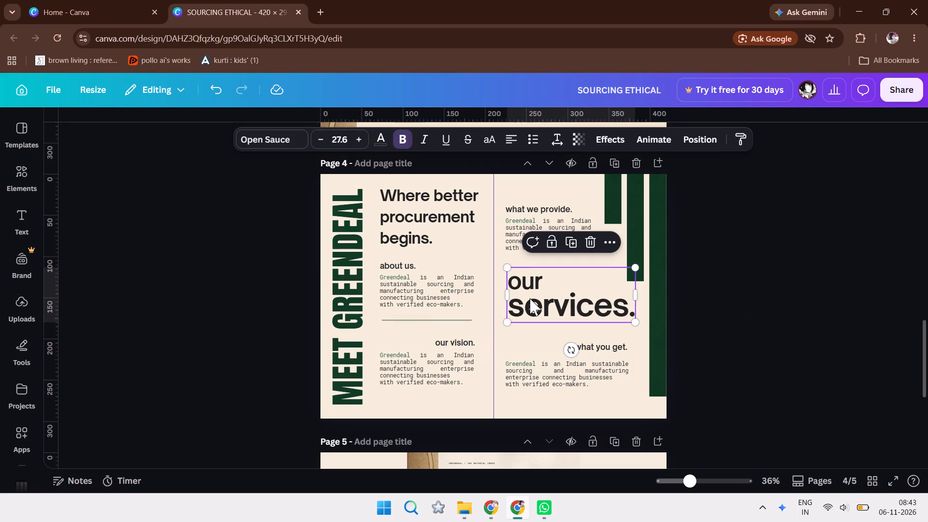
{"action": "left_click_drag", "start_coordinate": [502, 322], "coordinate": [502, 327]}
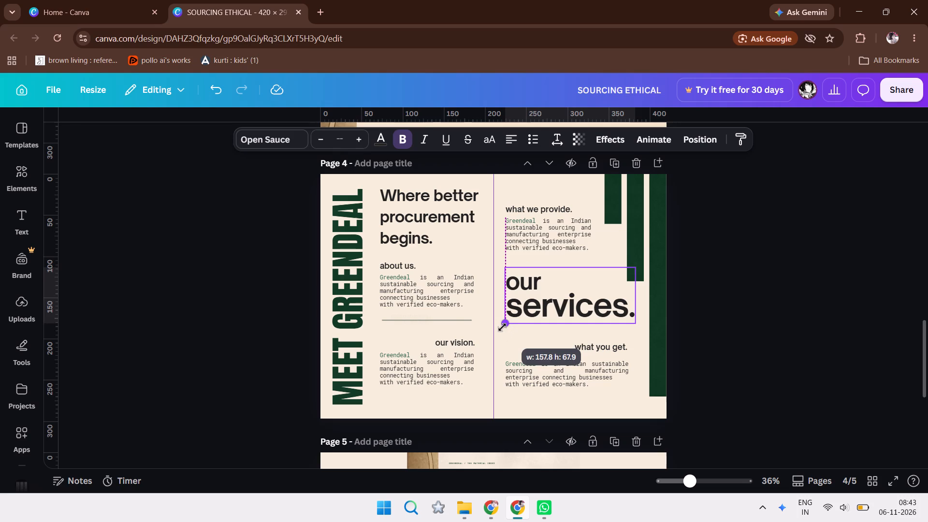
{"action": "left_click_drag", "start_coordinate": [502, 327], "coordinate": [502, 328]}
{"action": "left_click_drag", "start_coordinate": [540, 304], "coordinate": [541, 308]}
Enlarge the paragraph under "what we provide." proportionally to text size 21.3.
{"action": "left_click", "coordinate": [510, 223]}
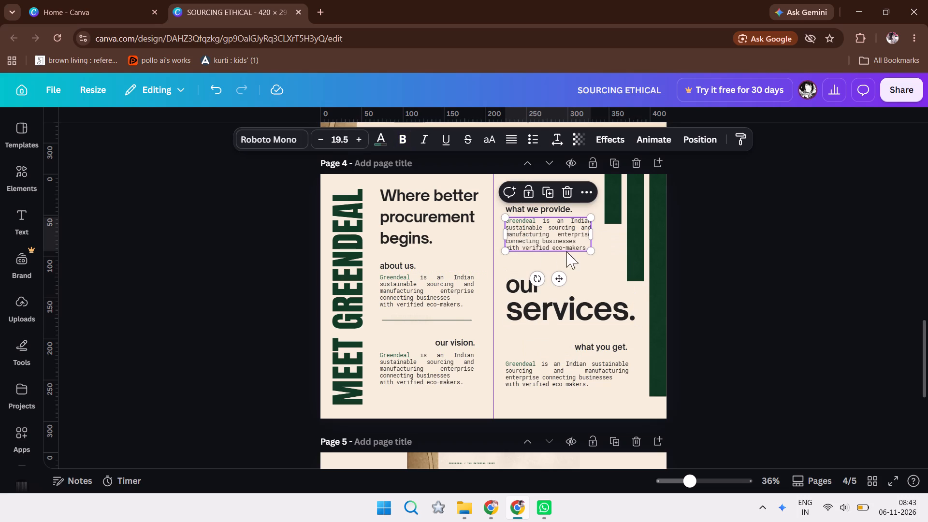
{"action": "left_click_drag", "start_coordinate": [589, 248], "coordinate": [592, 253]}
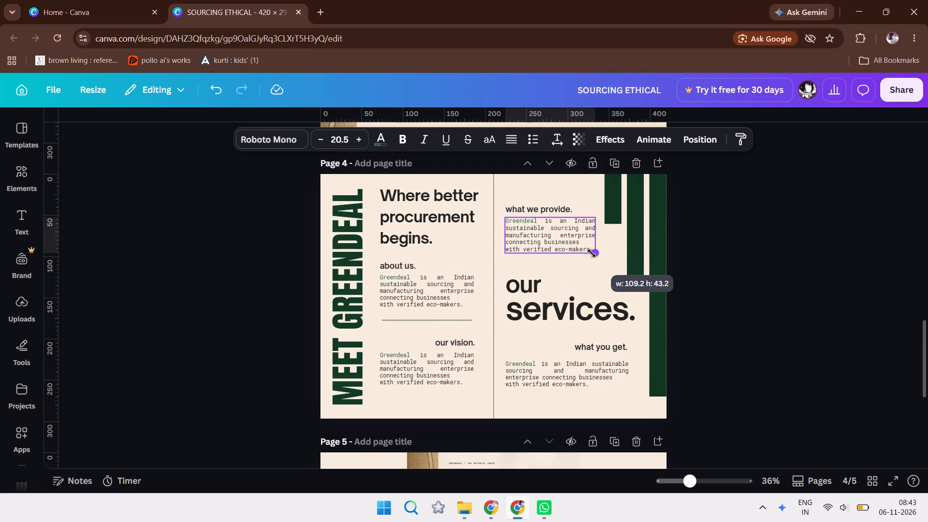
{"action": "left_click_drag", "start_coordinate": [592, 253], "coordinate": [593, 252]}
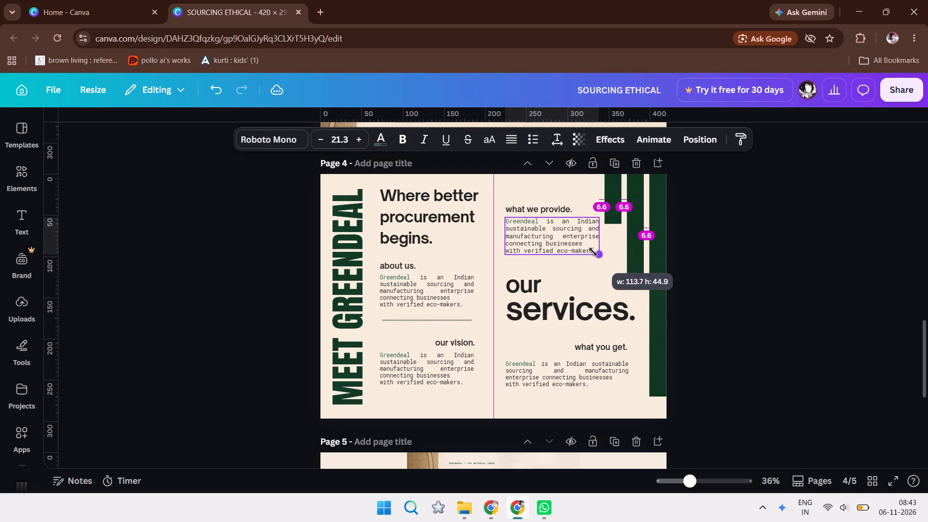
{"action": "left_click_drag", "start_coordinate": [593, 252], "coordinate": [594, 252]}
Shift the "what we provide." paragraph slightly right, narrow its text box and scale the text down to size 19.8.
{"action": "left_click", "coordinate": [573, 234]}
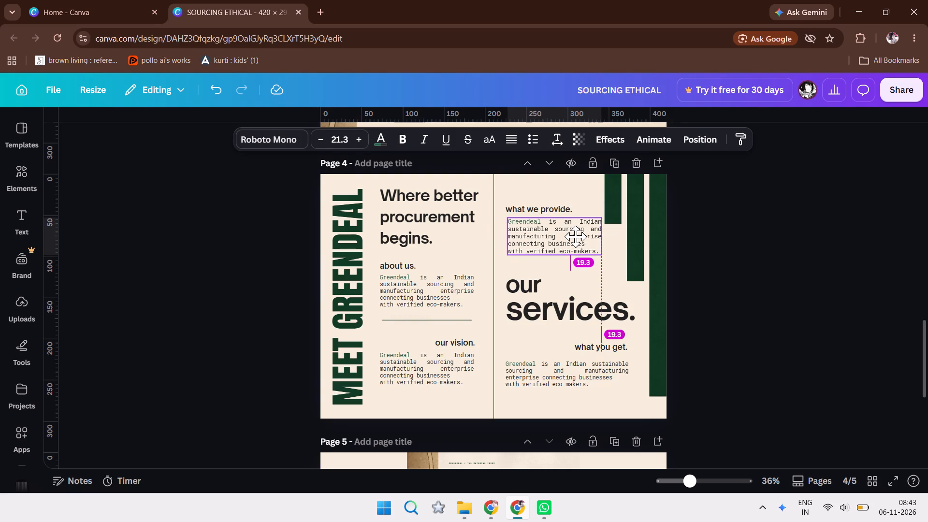
{"action": "left_click", "coordinate": [602, 234]}
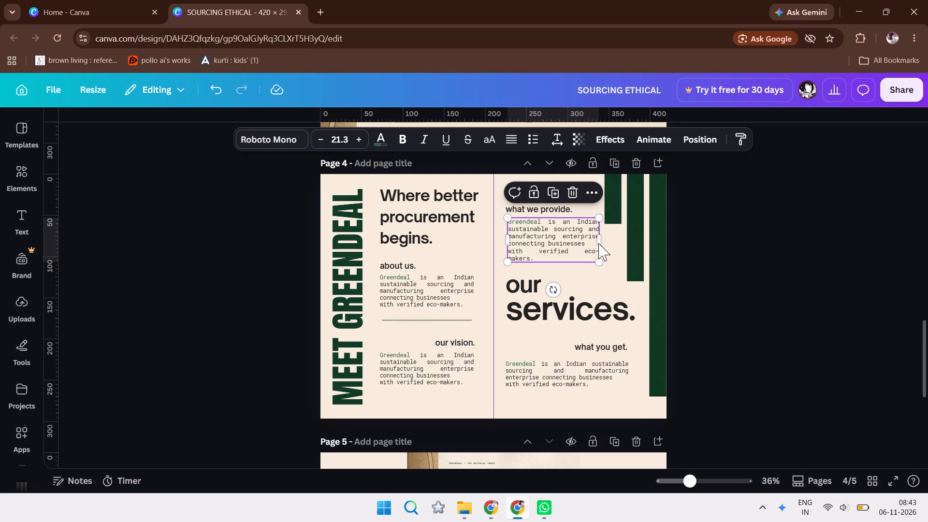
{"action": "left_click_drag", "start_coordinate": [596, 264], "coordinate": [594, 259]}
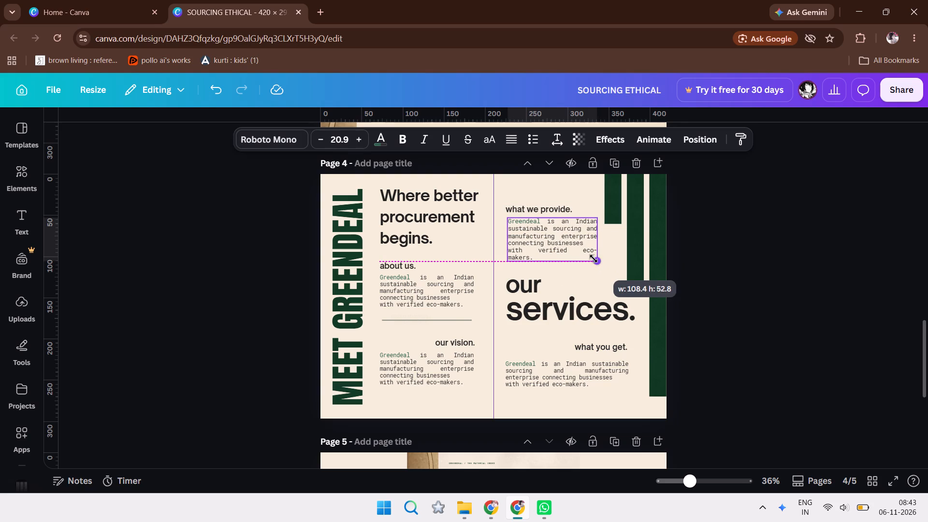
{"action": "left_click_drag", "start_coordinate": [594, 259], "coordinate": [592, 256]}
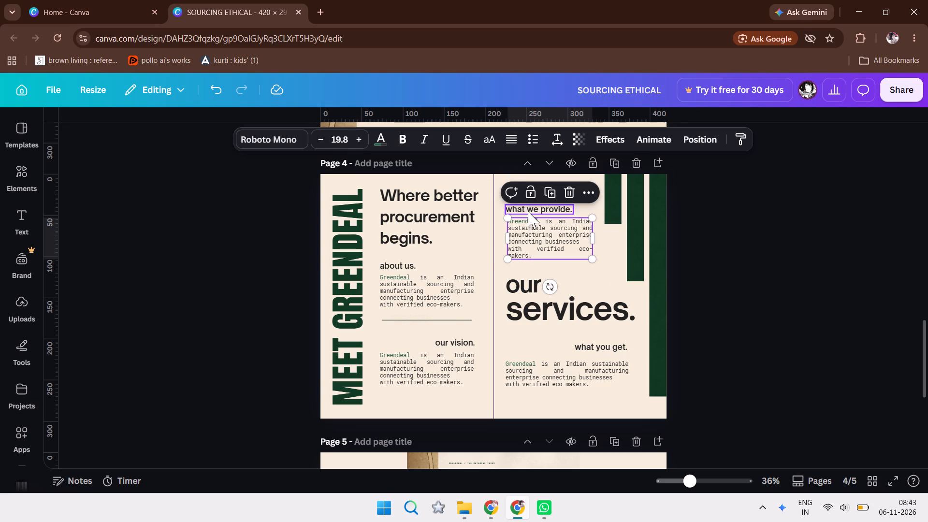
Nudge the "what we provide." subheading right to align with its paragraph's left edge, and nudge that paragraph slightly up toward it.
{"action": "left_click", "coordinate": [528, 211]}
{"action": "key", "text": "Right"}
{"action": "key", "text": "Right"}
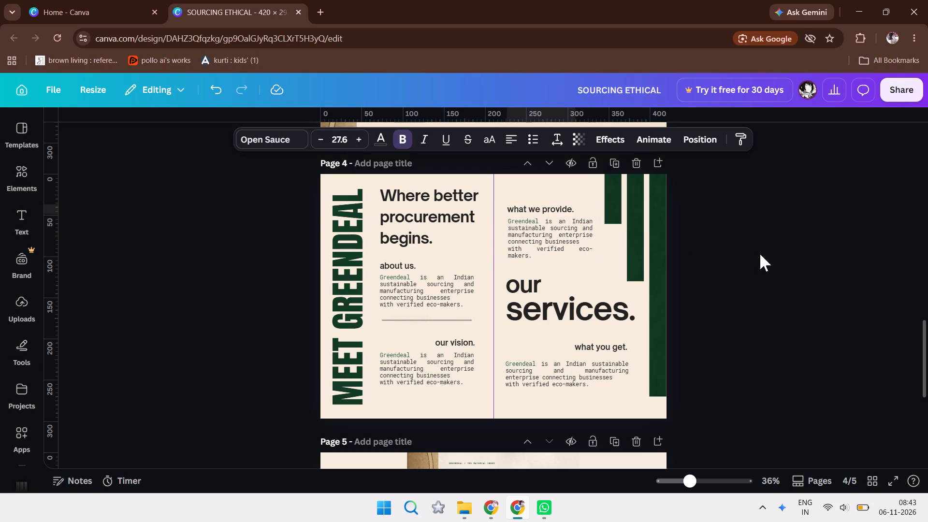
{"action": "left_click", "coordinate": [760, 254]}
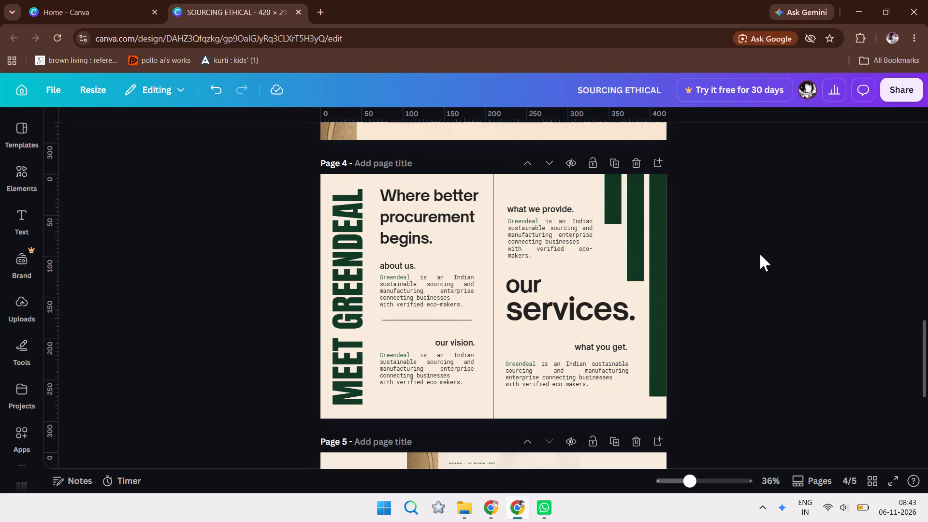
{"action": "left_click", "coordinate": [555, 245]}
{"action": "key", "text": "Up"}
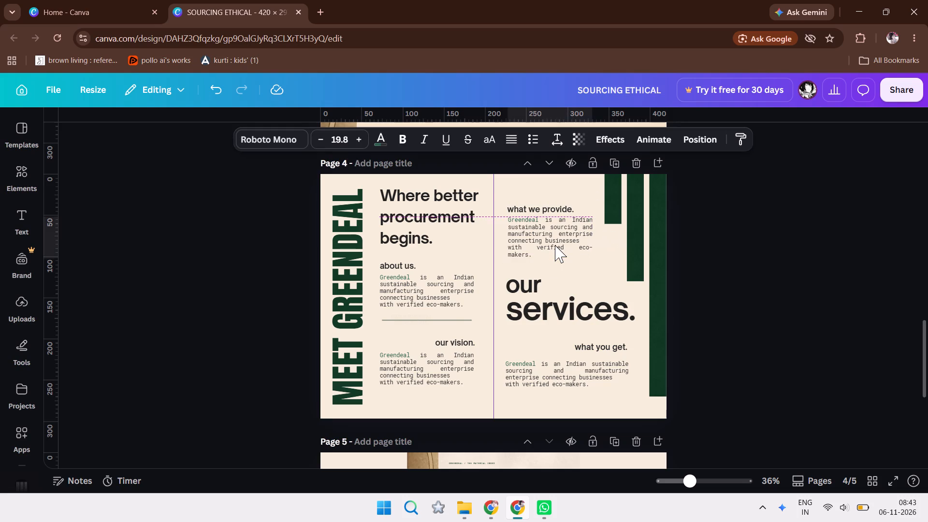
{"action": "key", "text": "Up"}
{"action": "key", "text": "Down"}
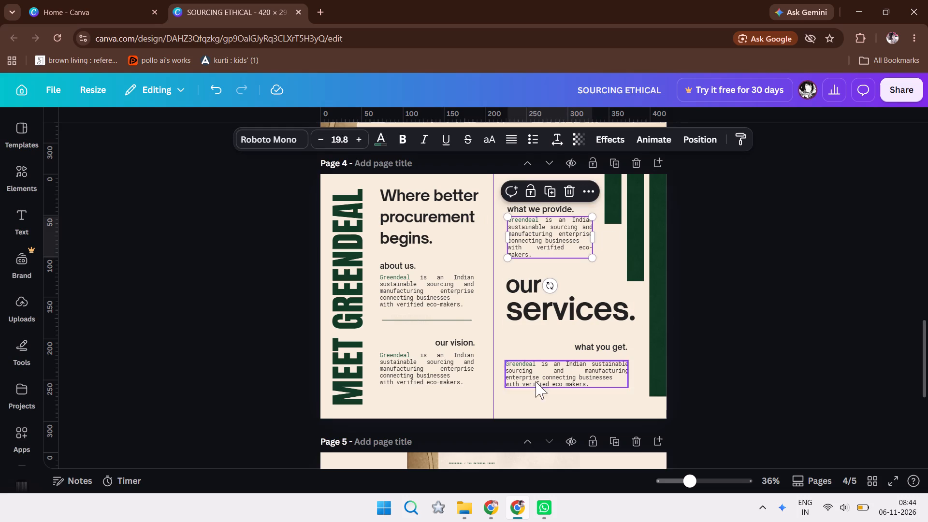
Nudge the "what you get." subheading slightly down, closer to the paragraph below it.
{"action": "left_click", "coordinate": [578, 345]}
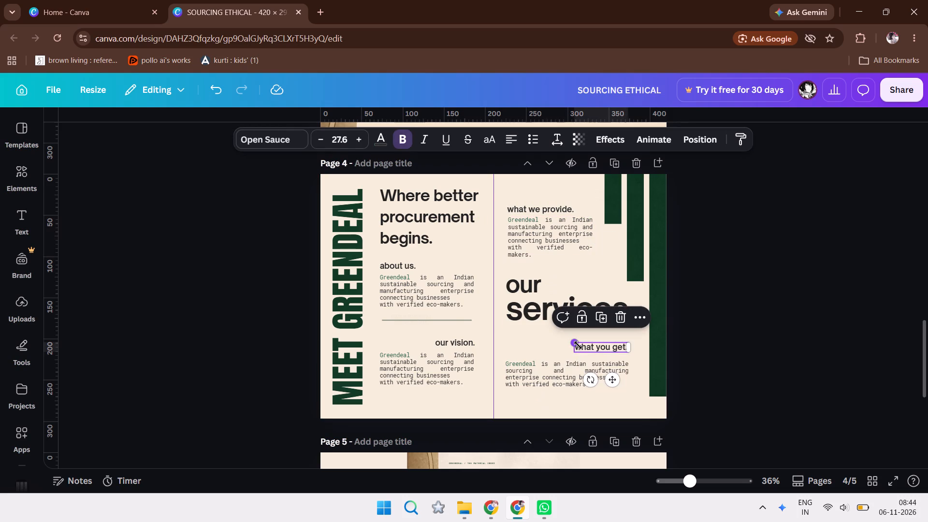
{"action": "key", "text": "Down"}
{"action": "key", "text": "Down"}
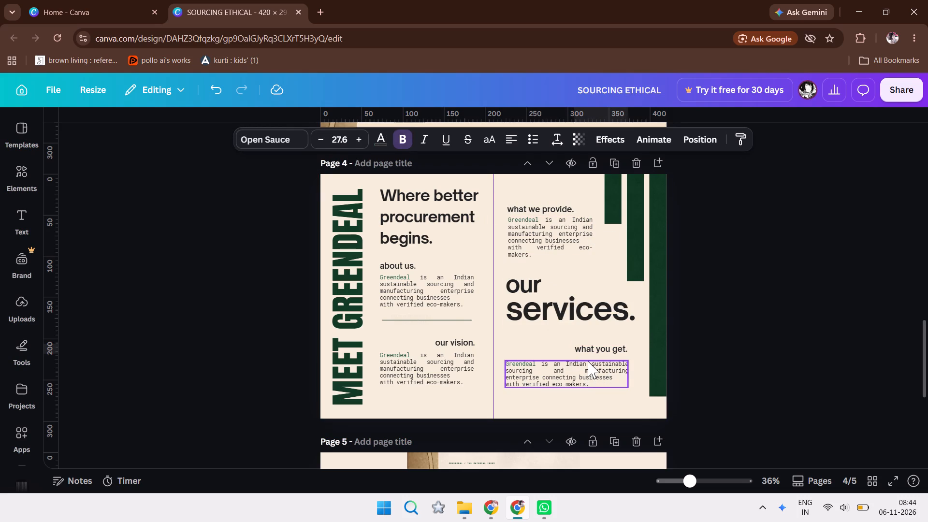
{"action": "key", "text": "Up"}
{"action": "key", "text": "Up"}
{"action": "key", "text": "Down"}
{"action": "key", "text": "Down"}
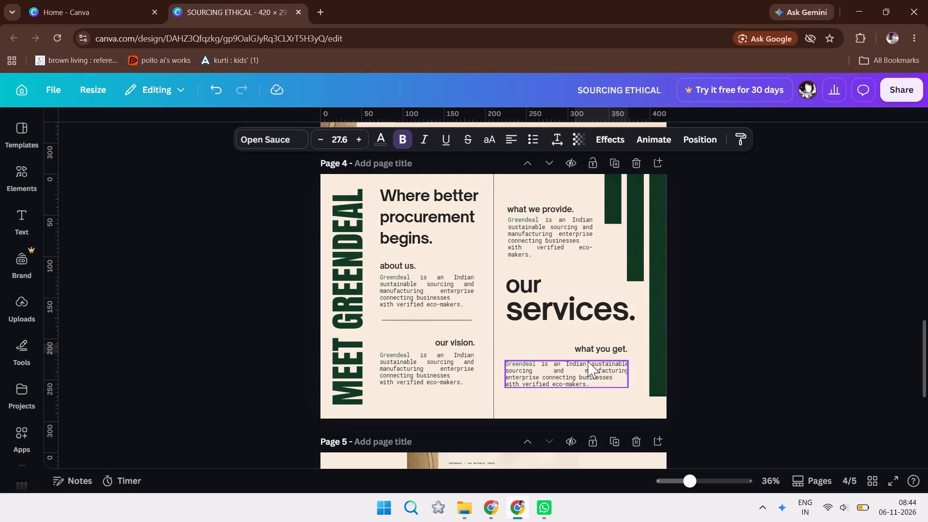
{"action": "left_click", "coordinate": [574, 367]}
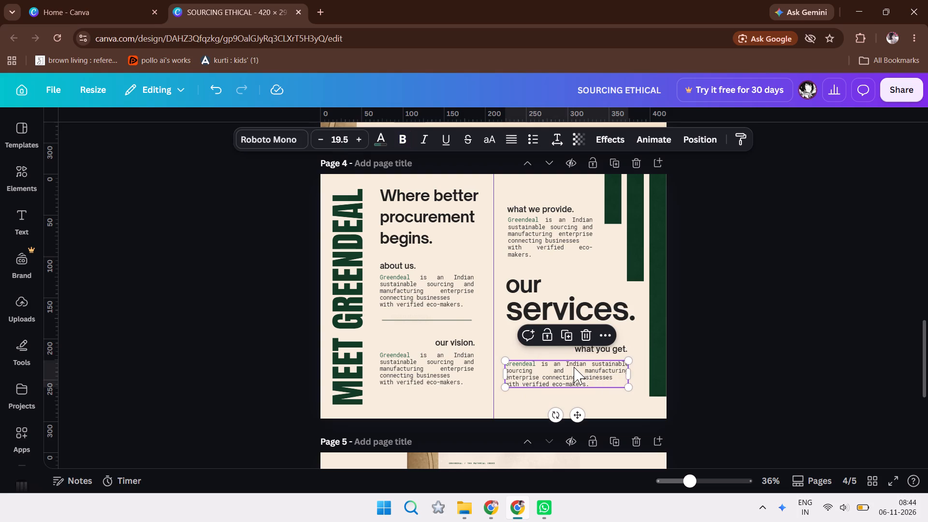
{"action": "left_click", "coordinate": [764, 375]}
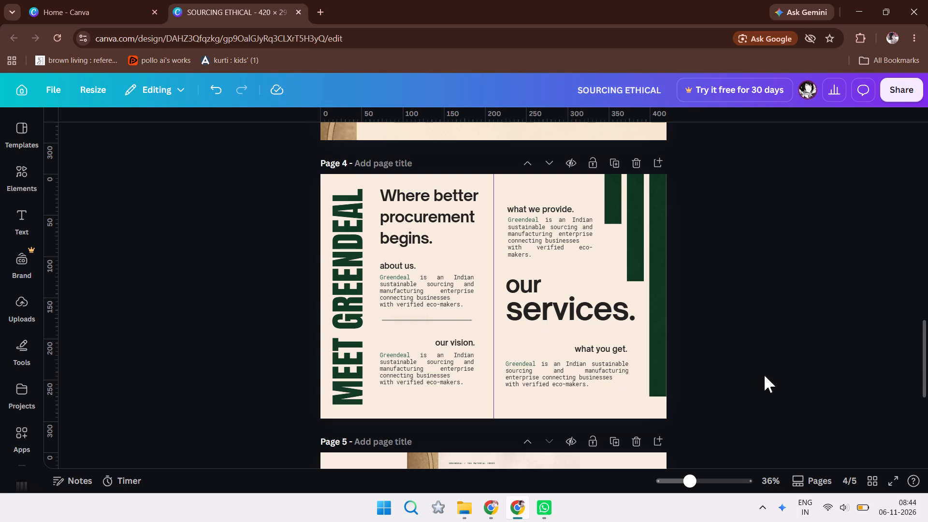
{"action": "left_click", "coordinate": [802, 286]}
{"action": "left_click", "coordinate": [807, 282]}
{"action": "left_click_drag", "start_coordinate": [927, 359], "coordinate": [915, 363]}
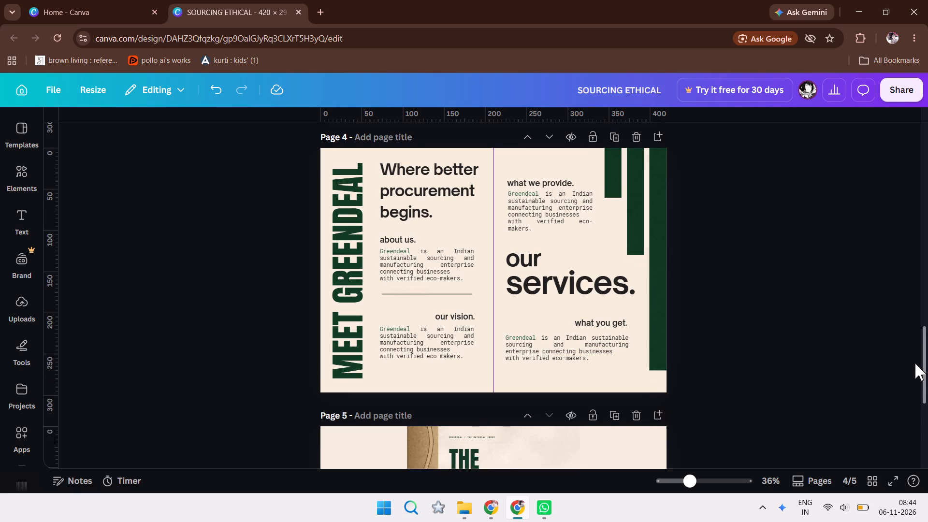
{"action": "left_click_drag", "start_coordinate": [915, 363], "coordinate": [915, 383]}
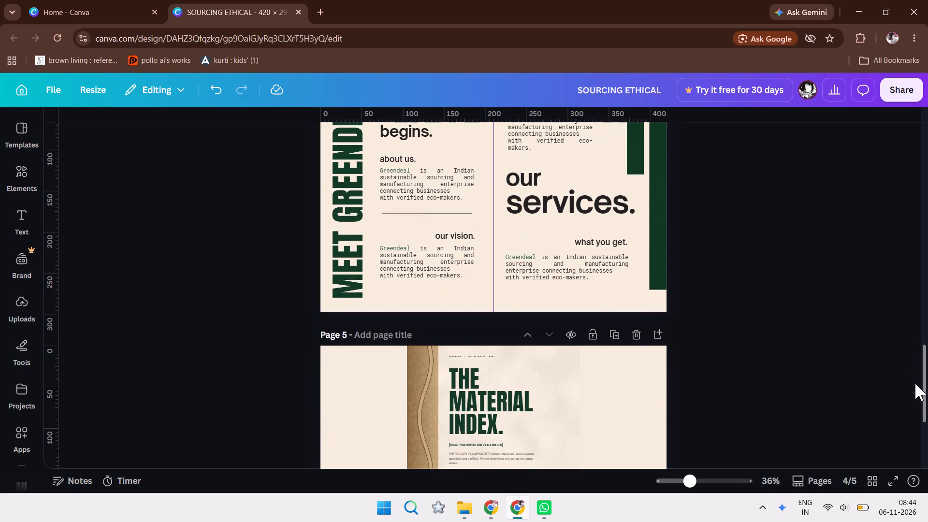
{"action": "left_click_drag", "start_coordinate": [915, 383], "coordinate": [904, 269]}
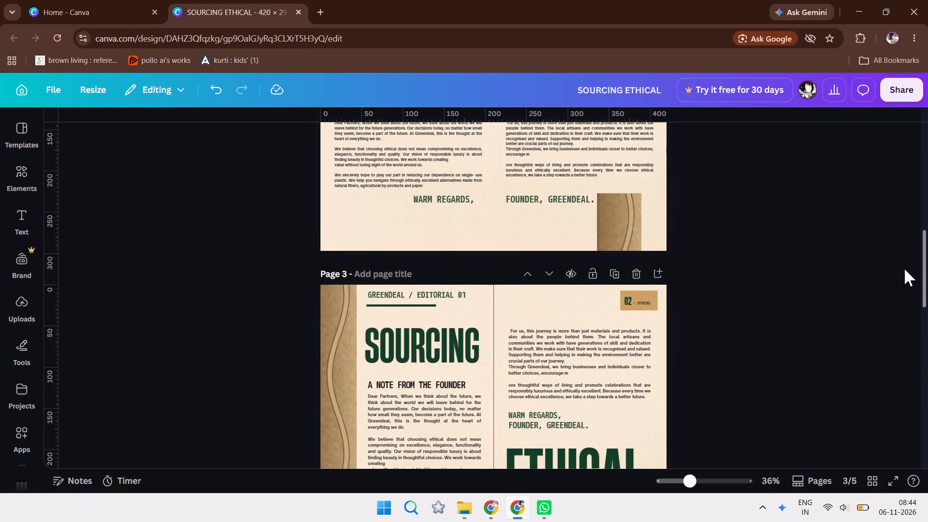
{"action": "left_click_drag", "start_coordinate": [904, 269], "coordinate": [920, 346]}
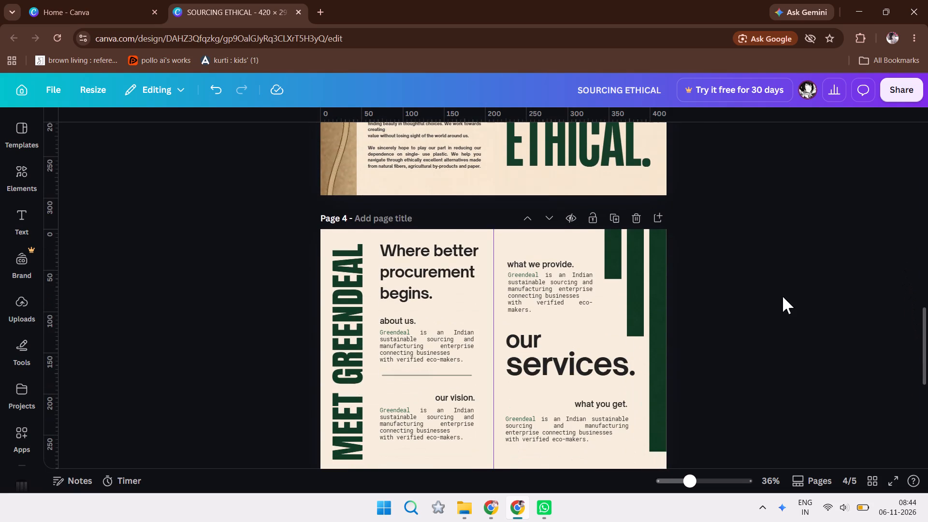
Change the "A NOTE FROM THE FOUNDER" heading on page 3 to Open Sauce and turn off its uppercase formatting.
{"action": "left_click_drag", "start_coordinate": [927, 350], "coordinate": [923, 313]}
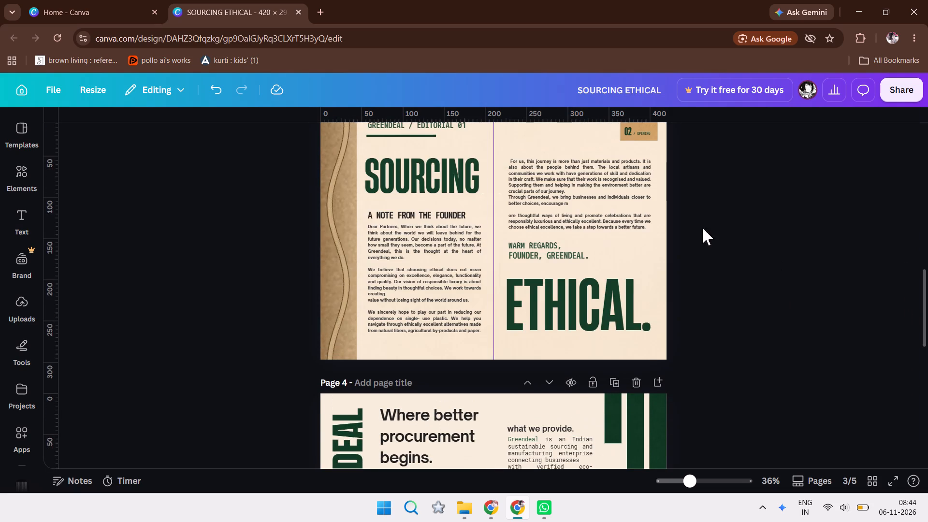
{"action": "left_click", "coordinate": [392, 211]}
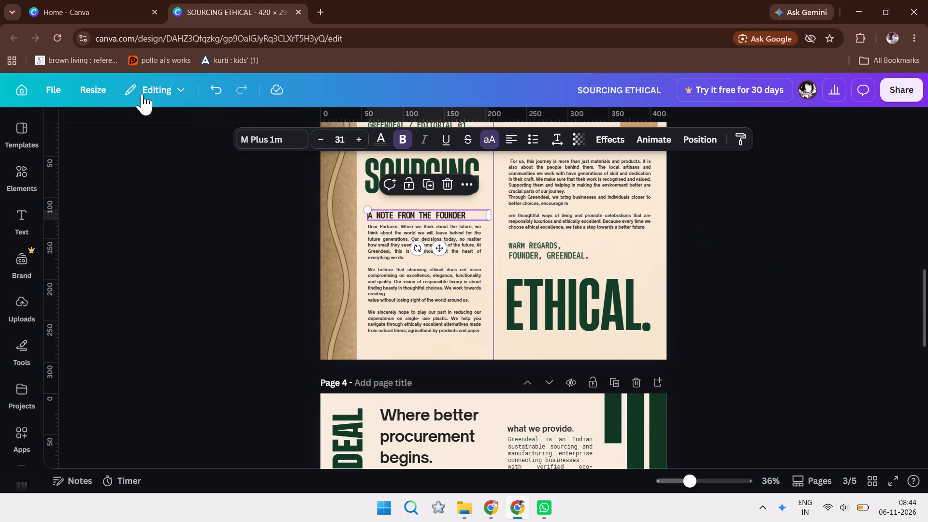
{"action": "left_click", "coordinate": [281, 132]}
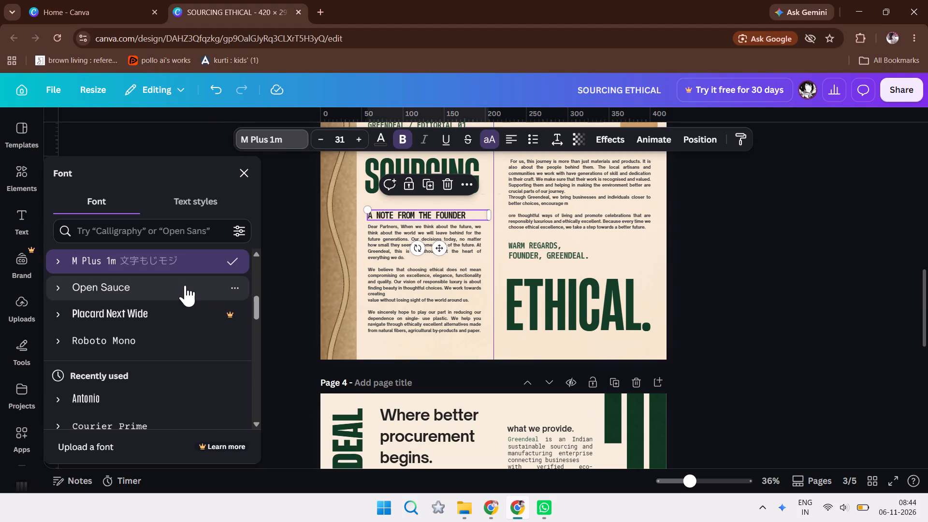
{"action": "left_click", "coordinate": [185, 285]}
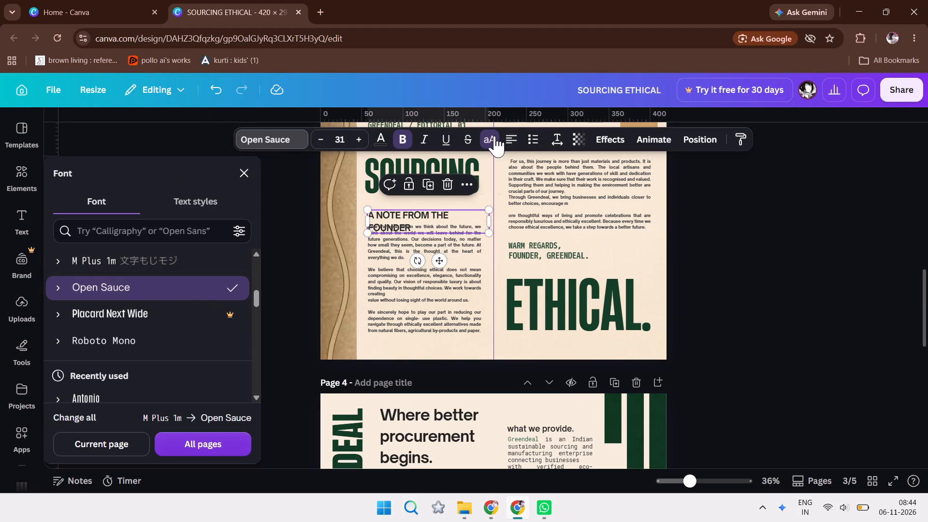
{"action": "left_click", "coordinate": [494, 136]}
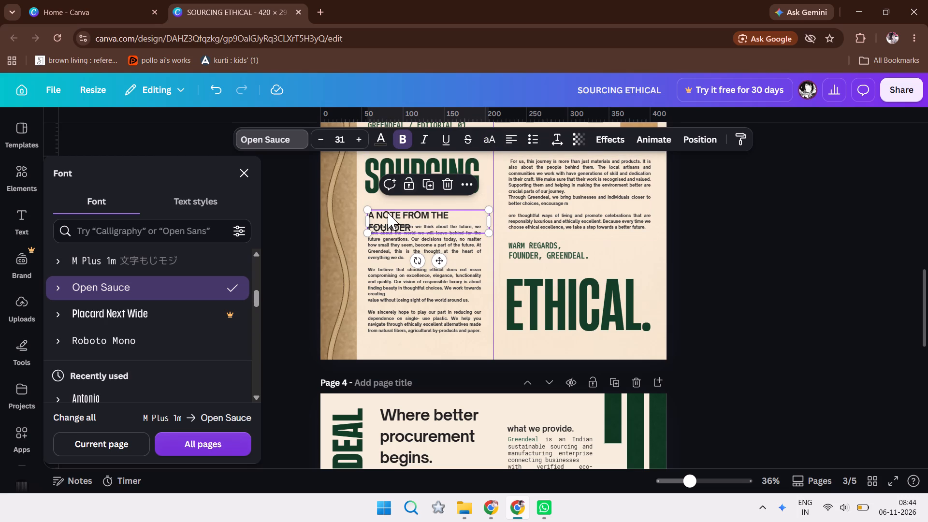
{"action": "triple_click", "coordinate": [405, 218]}
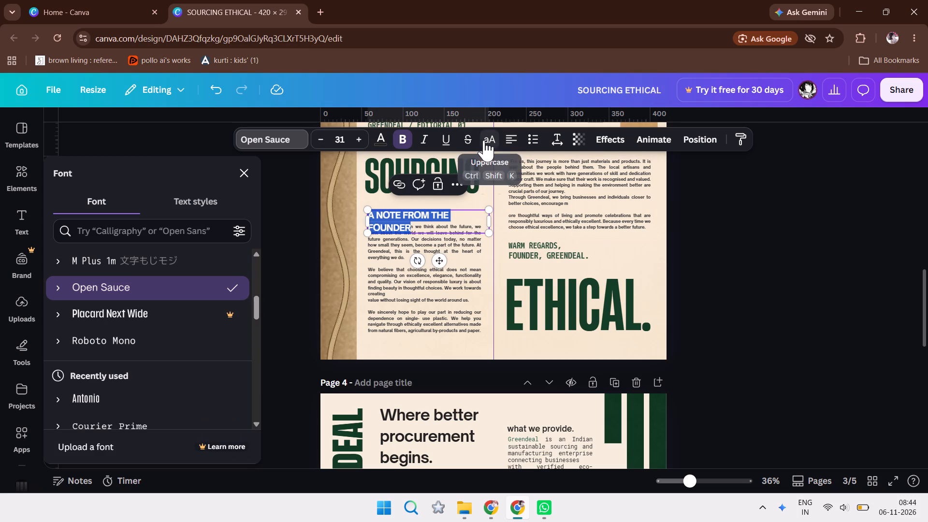
{"action": "left_click", "coordinate": [399, 129]}
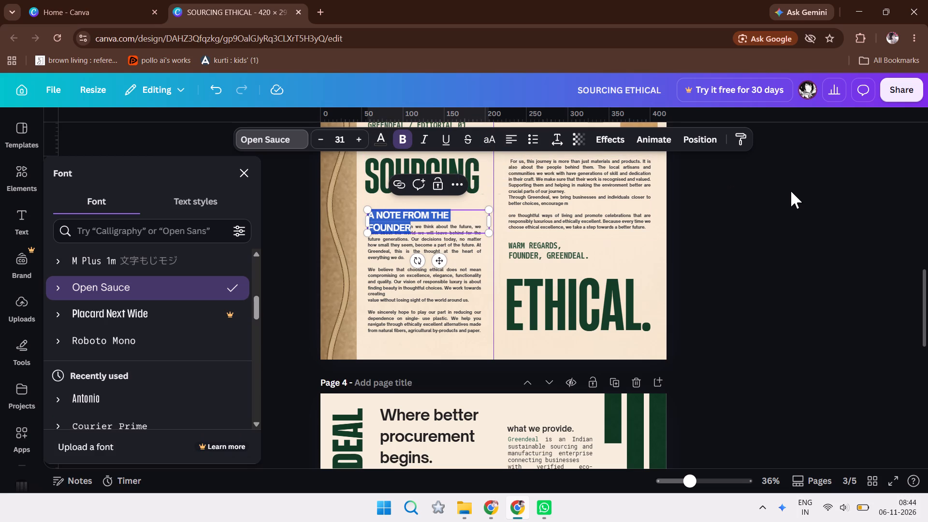
{"action": "left_click", "coordinate": [791, 191]}
{"action": "left_click", "coordinate": [791, 191]}
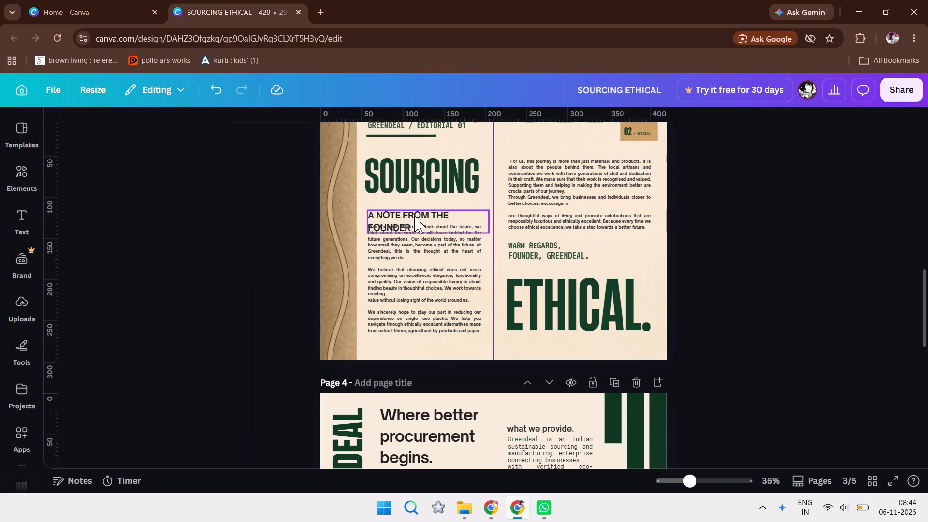
Move the founder's note heading slightly up and retype it as "A Note from the Founder.".
{"action": "left_click_drag", "start_coordinate": [414, 216], "coordinate": [415, 207]}
{"action": "triple_click", "coordinate": [413, 217]}
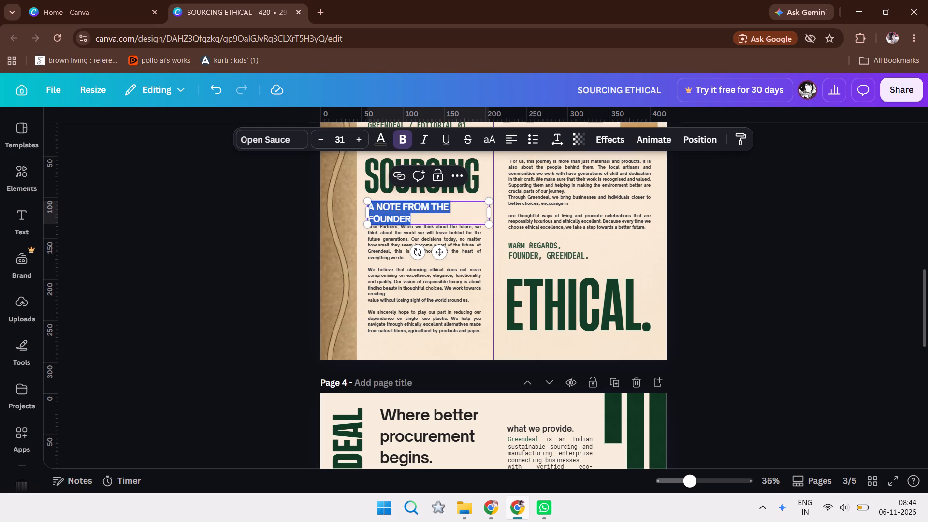
{"action": "key", "text": "BackSpace"}
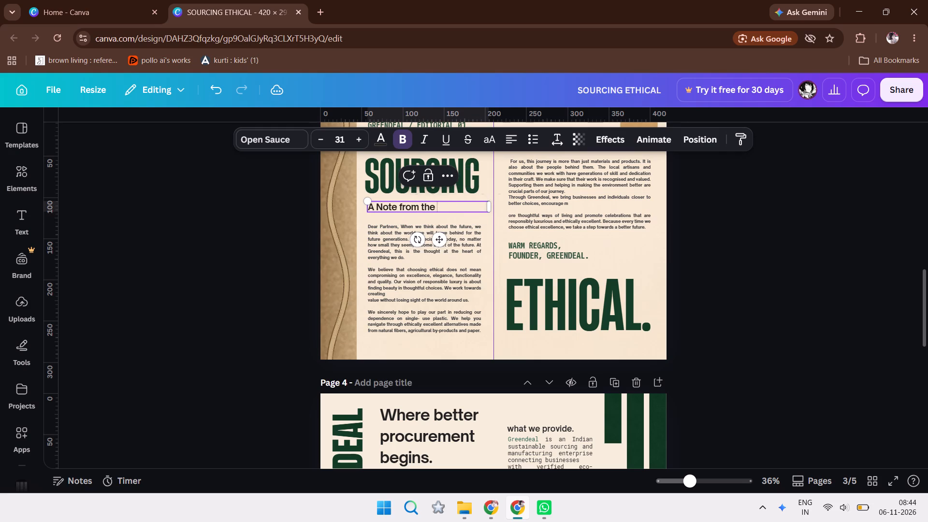
{"action": "type", "text": "ounder."}
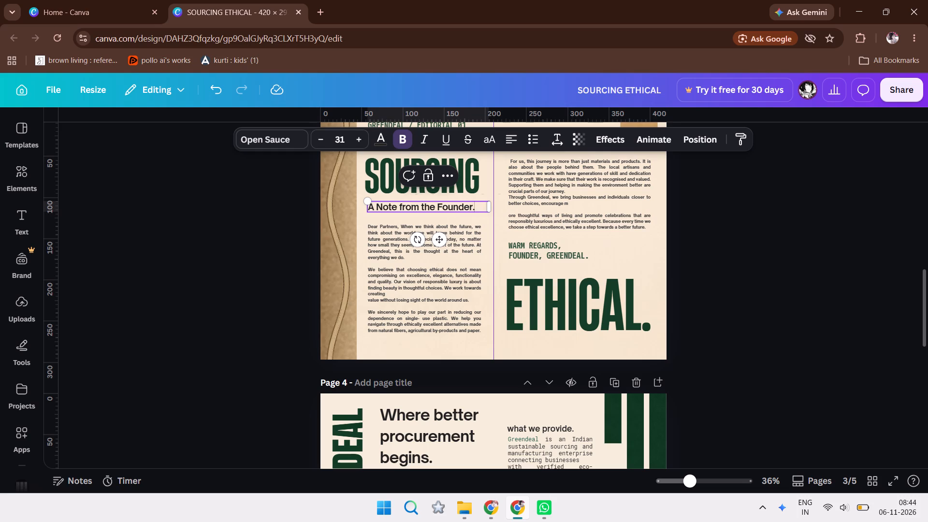
{"action": "left_click", "coordinate": [702, 272]}
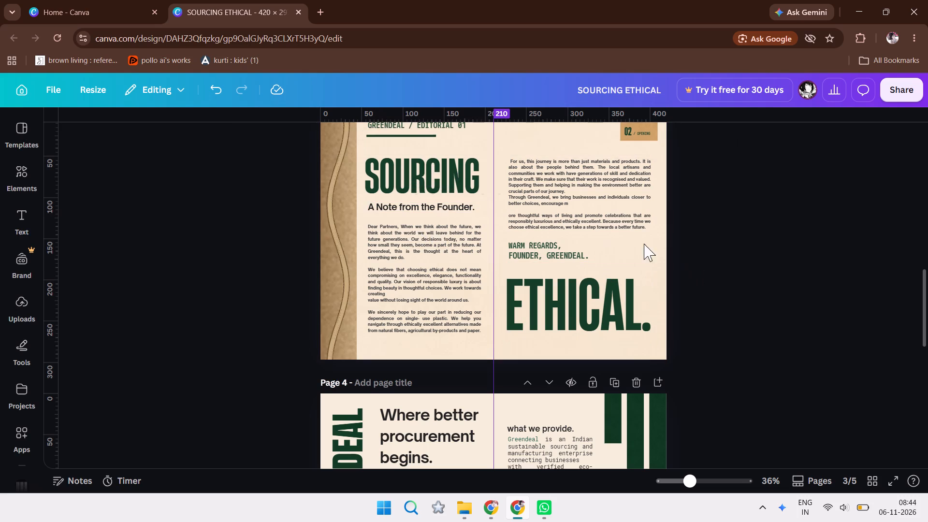
Move "A Note from the Founder." slightly down between SOURCING and the letter, and narrow its text box to about the letter's width.
{"action": "left_click_drag", "start_coordinate": [449, 209], "coordinate": [449, 216]}
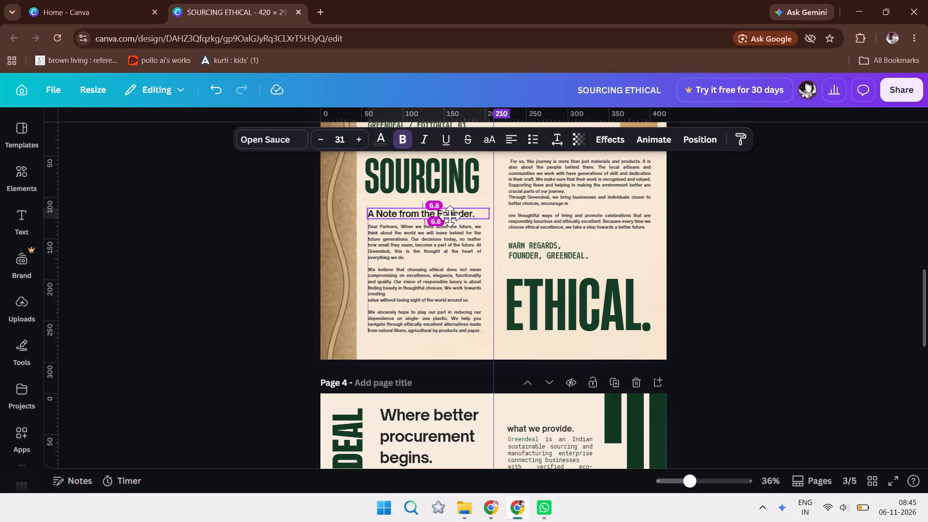
{"action": "left_click_drag", "start_coordinate": [449, 216], "coordinate": [451, 215]}
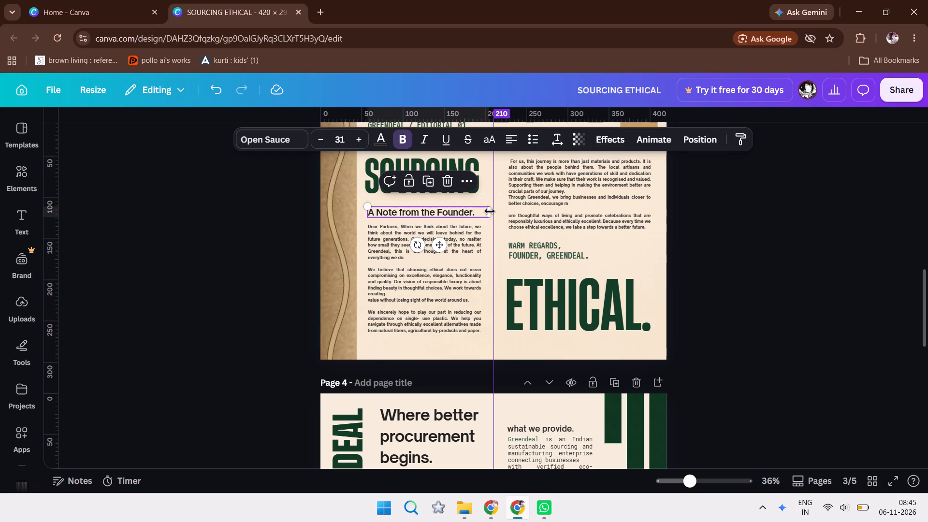
{"action": "left_click_drag", "start_coordinate": [490, 210], "coordinate": [482, 210]}
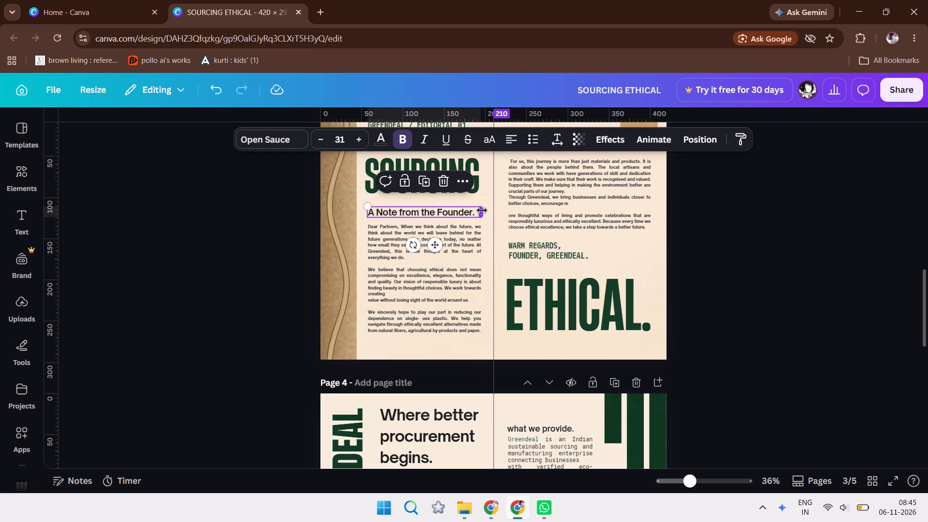
Change the font of the "WARM REGARDS," and "FOUNDER, GREENDEAL." lines on page 3 to Open Sauce.
{"action": "triple_click", "coordinate": [557, 246]}
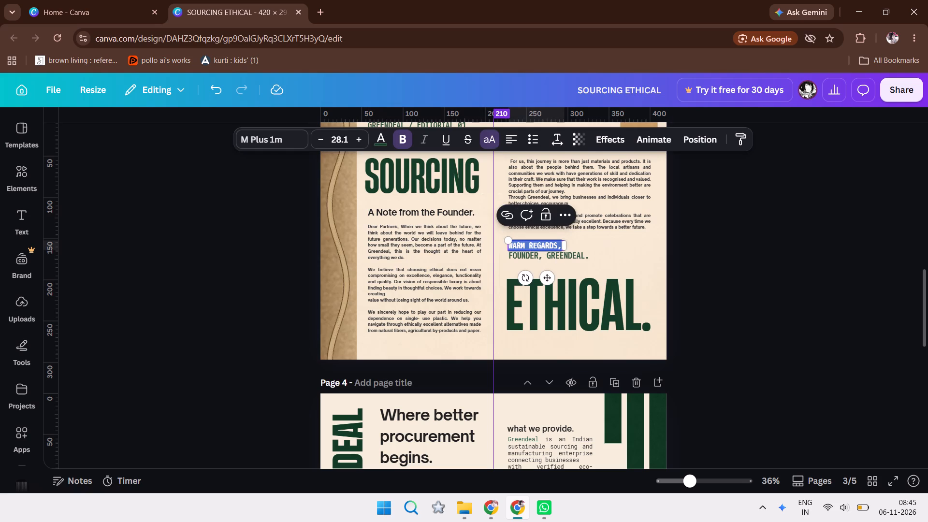
{"action": "left_click", "coordinate": [535, 256], "text": "shift"}
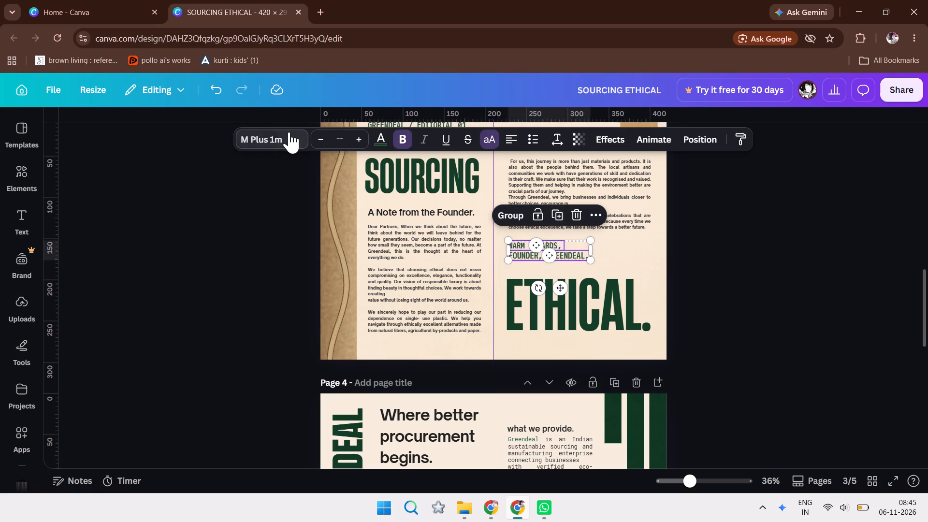
{"action": "left_click", "coordinate": [289, 132]}
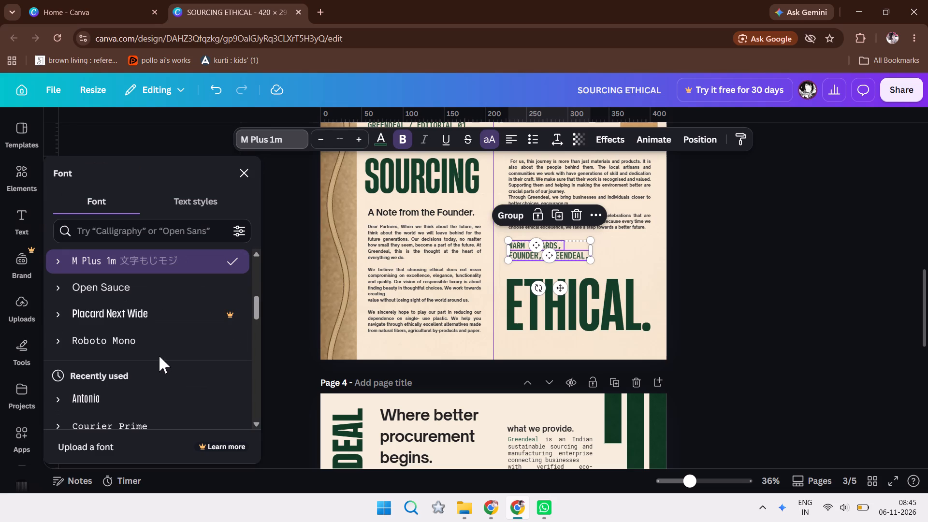
{"action": "left_click", "coordinate": [161, 294]}
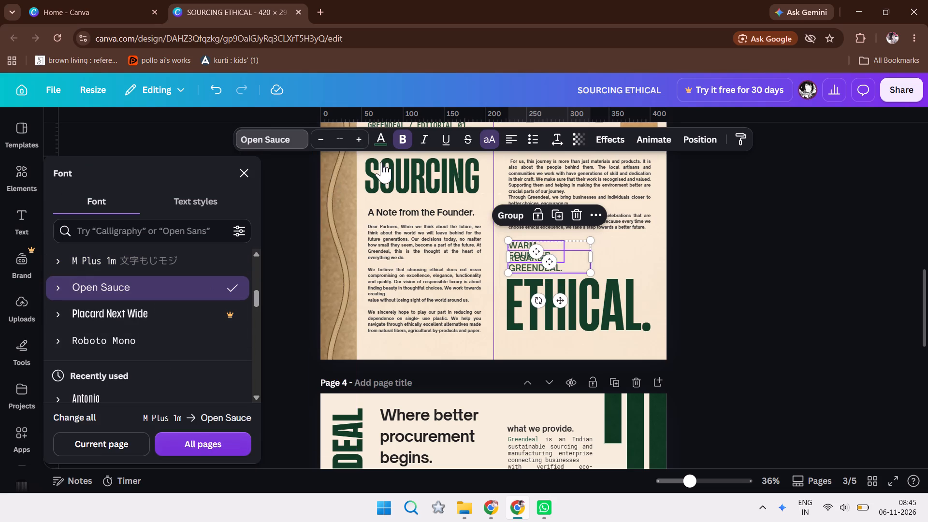
{"action": "left_click", "coordinate": [278, 286]}
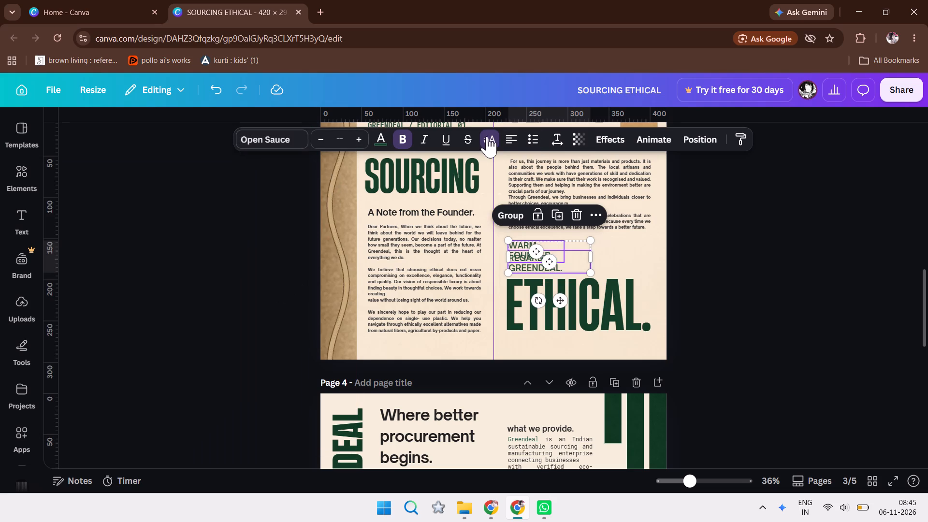
Turn off uppercase formatting on the two sign-off lines above ETHICAL on page 3.
{"action": "left_click", "coordinate": [486, 136]}
{"action": "left_click", "coordinate": [728, 212]}
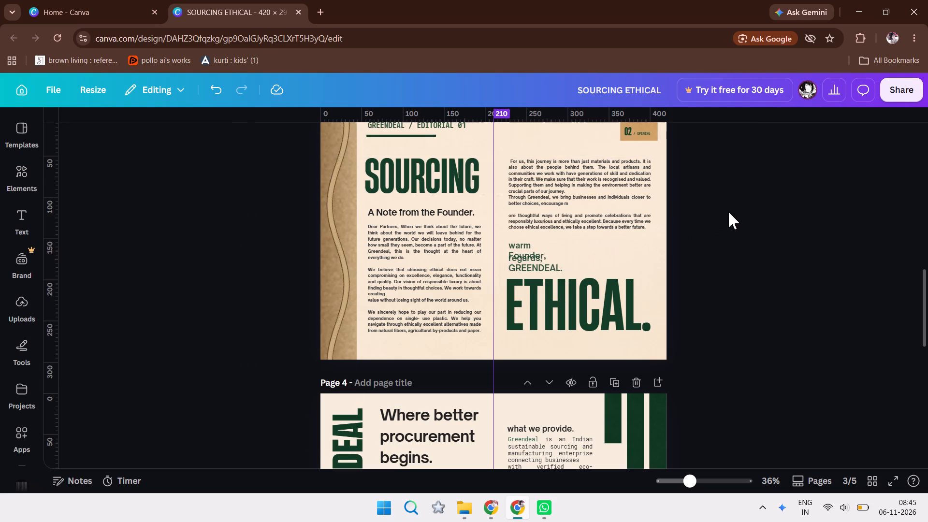
Retype the first sign-off line on page 3 as "Warm Regards," and widen its text box so it fits on one line.
{"action": "triple_click", "coordinate": [531, 246]}
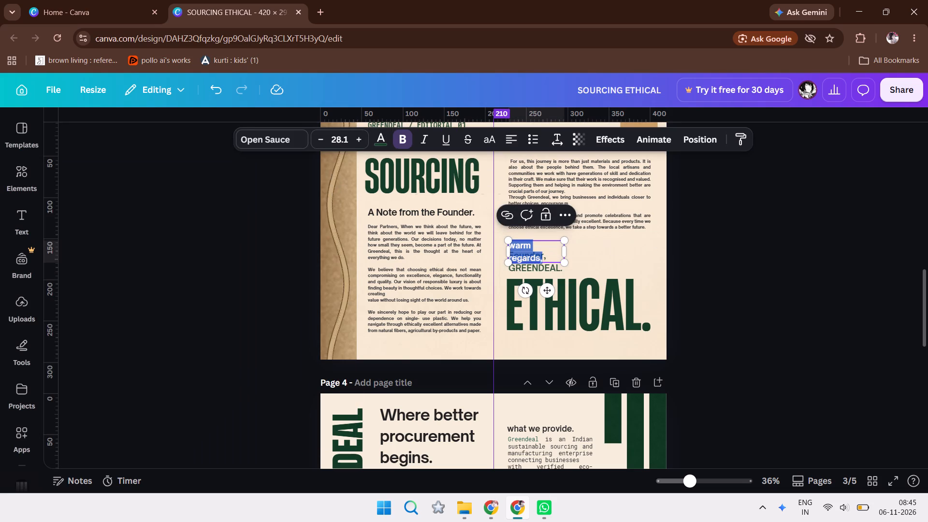
{"action": "key", "text": "BackSpace"}
{"action": "key", "text": "BackSpace"}
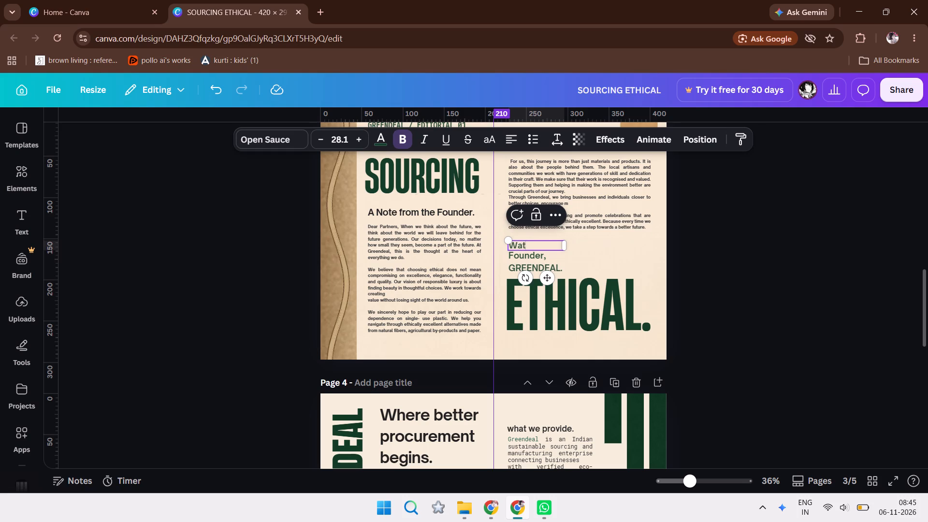
{"action": "type", "text": "eg"}
{"action": "key", "text": "BackSpace"}
{"action": "type", "text": "gards,"}
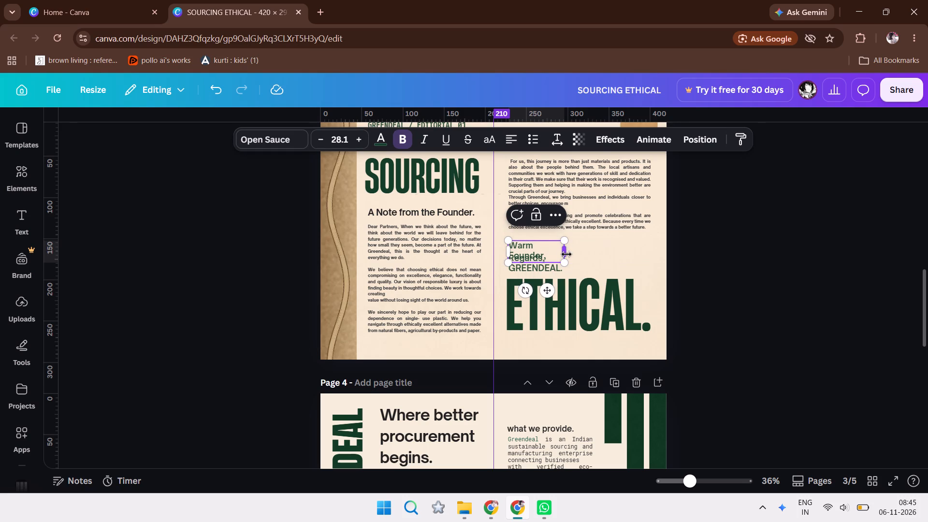
{"action": "left_click_drag", "start_coordinate": [566, 254], "coordinate": [580, 255]}
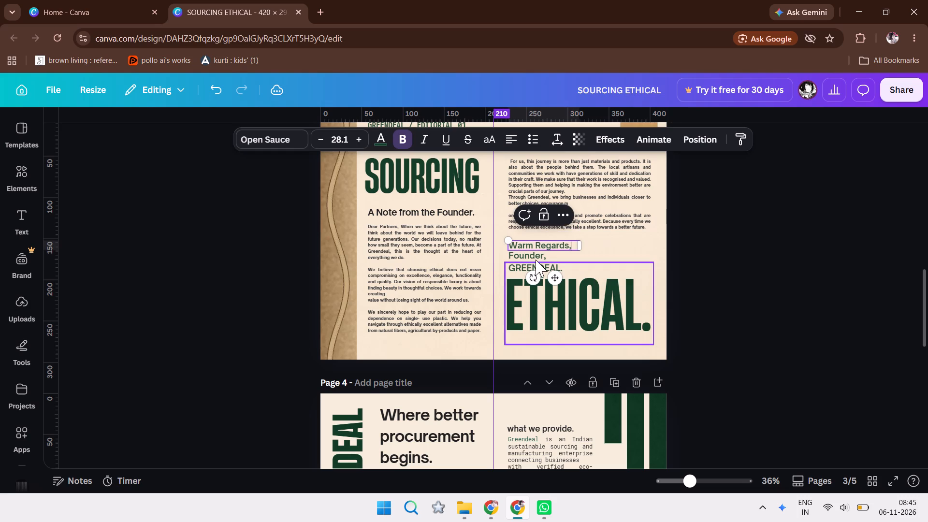
Retype the second sign-off line as "Founder, GreenDeal." and widen its text box so it fits on one line.
{"action": "left_click", "coordinate": [534, 254]}
{"action": "left_click", "coordinate": [534, 257]}
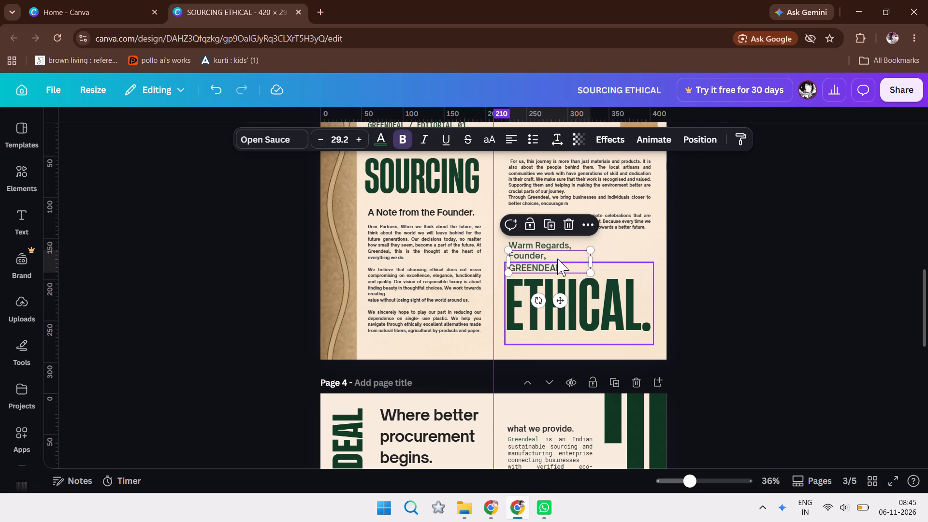
{"action": "triple_click", "coordinate": [555, 255]}
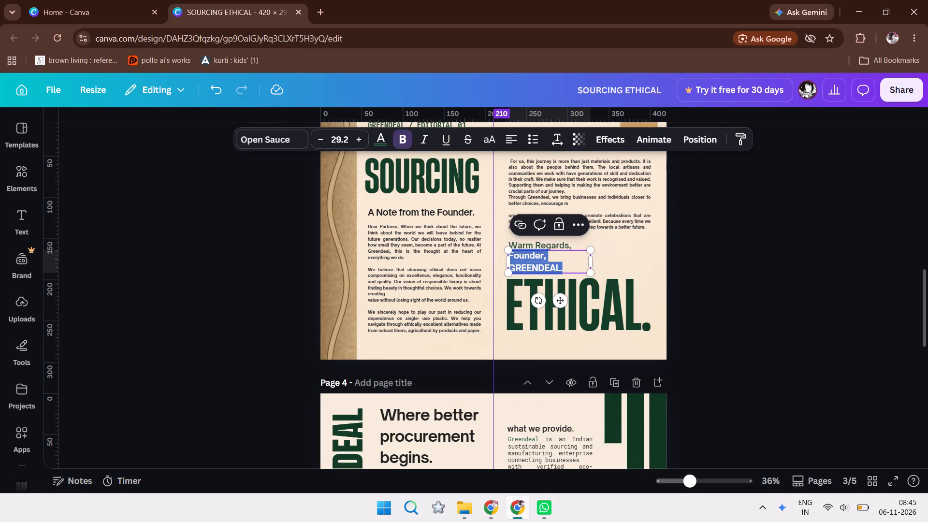
{"action": "key", "text": "BackSpace"}
{"action": "key", "text": "BackSpace"}
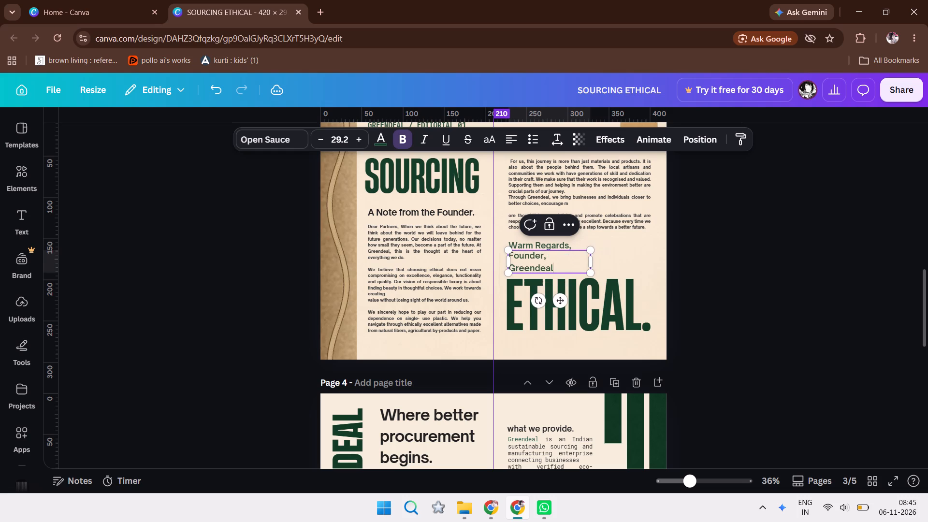
{"action": "key", "text": "BackSpace"}
{"action": "key", "text": "BackSpace"}
{"action": "key", "text": "BackSpace"}
{"action": "key", "text": "BackSpace"}
{"action": "key", "text": "d"}
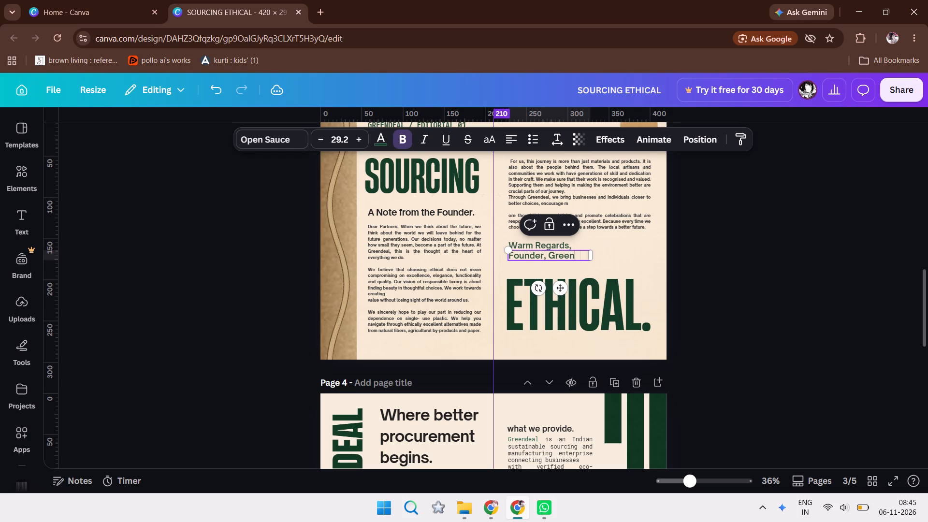
{"action": "type", "text": "eal."}
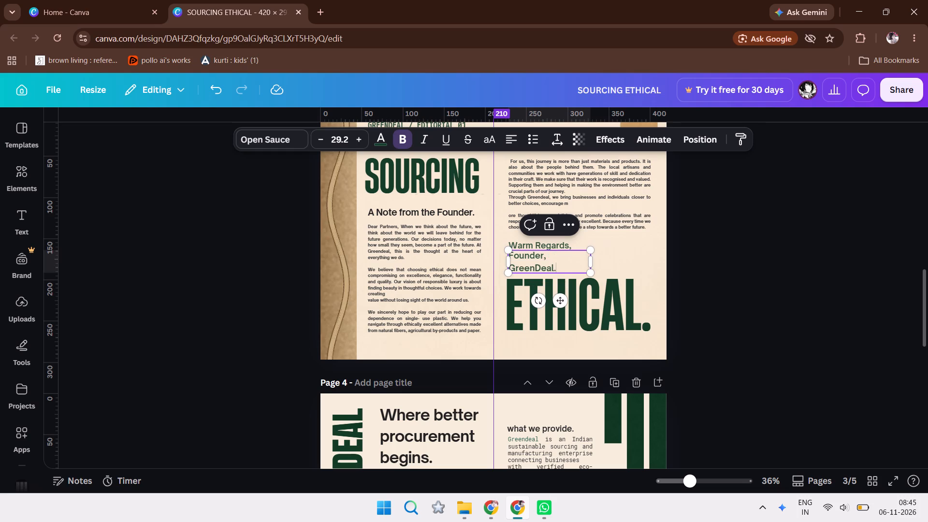
{"action": "left_click_drag", "start_coordinate": [591, 263], "coordinate": [601, 264]}
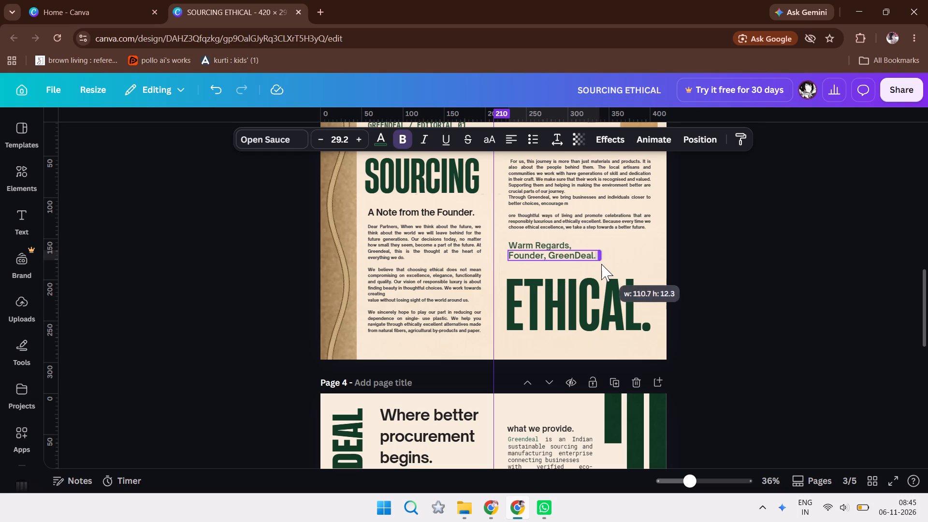
{"action": "left_click_drag", "start_coordinate": [601, 264], "coordinate": [602, 264]}
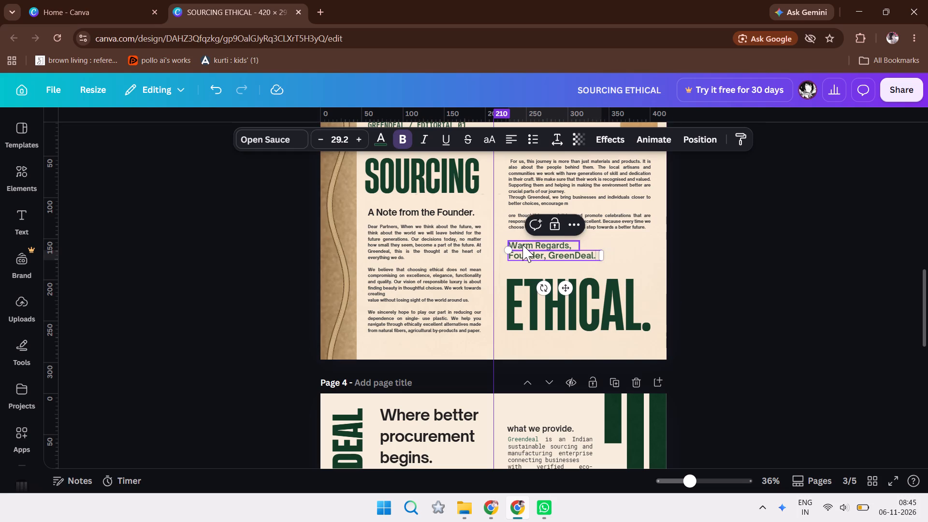
Nudge "Warm Regards," slightly up and "Founder, GreenDeal." slightly down to open the gap between the two lines.
{"action": "left_click", "coordinate": [522, 245]}
{"action": "key", "text": "Up"}
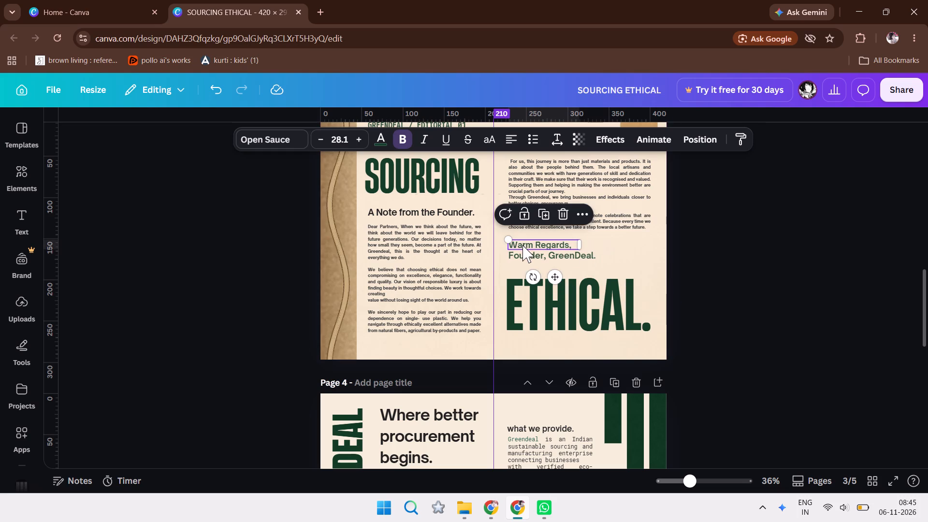
{"action": "left_click", "coordinate": [527, 253]}
{"action": "key", "text": "Down"}
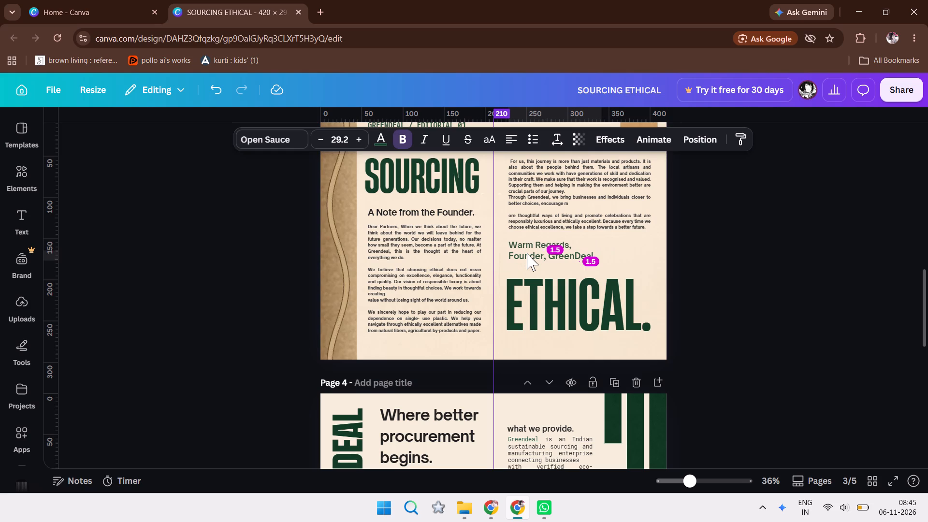
{"action": "key", "text": "Up"}
{"action": "key", "text": "Down"}
{"action": "key", "text": "Down"}
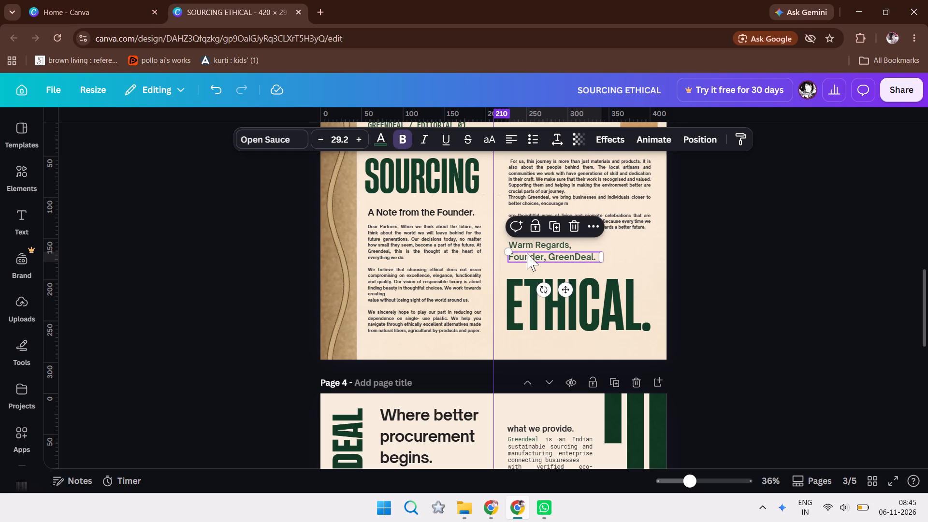
Nudge the large "ETHICAL." title on page 3 slightly down, away from the sign-off lines.
{"action": "left_click", "coordinate": [575, 324]}
{"action": "key", "text": "Down"}
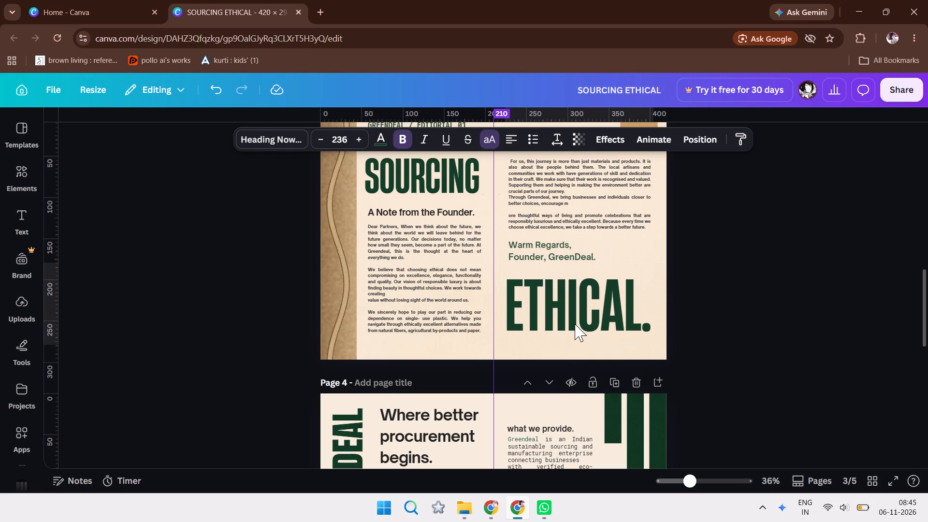
{"action": "key", "text": "Left"}
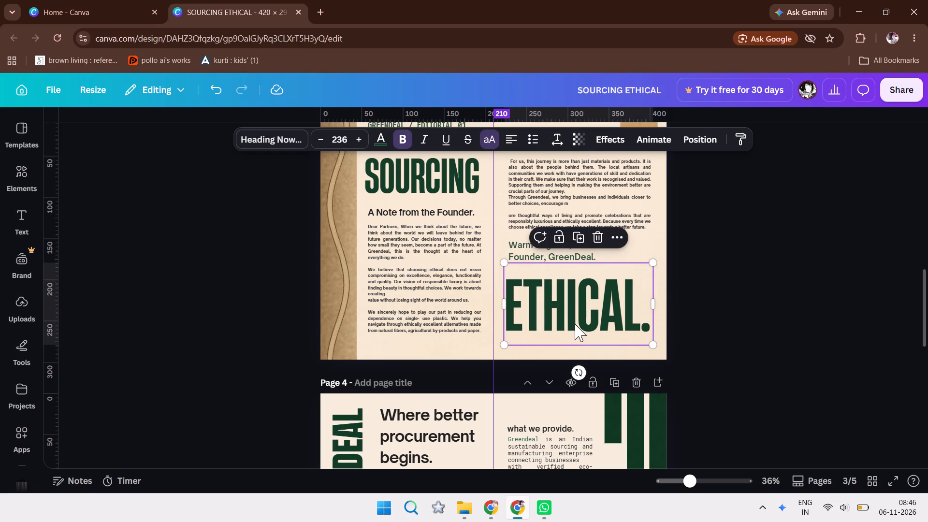
{"action": "key", "text": "Right"}
{"action": "key", "text": "Down"}
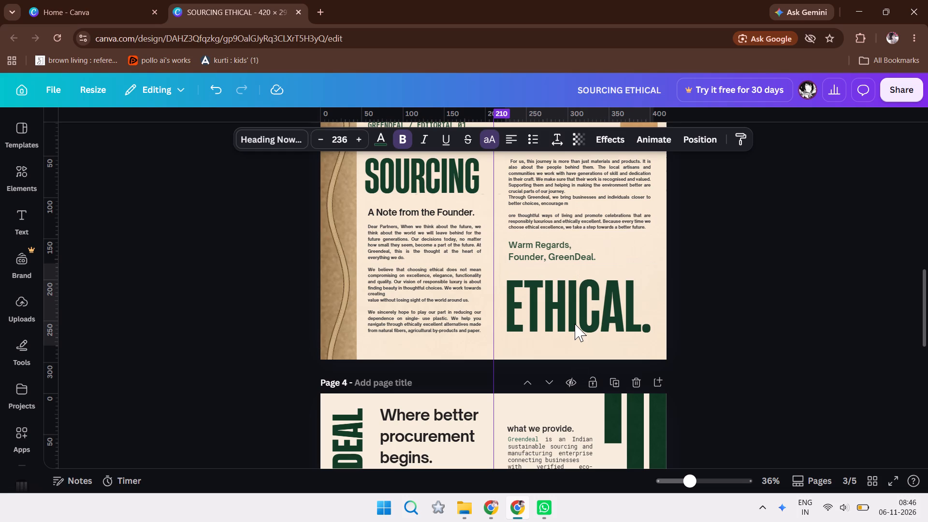
{"action": "left_click", "coordinate": [706, 302]}
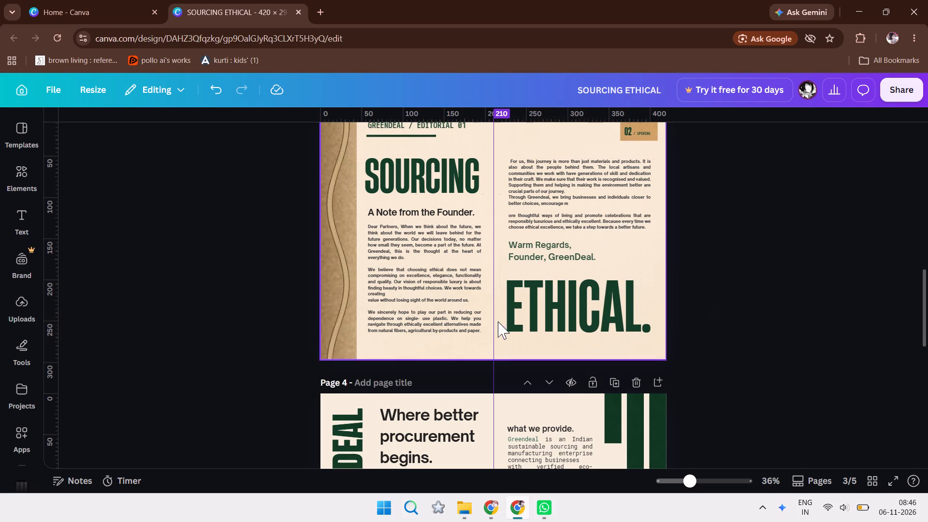
{"action": "left_click", "coordinate": [547, 312]}
{"action": "key", "text": "Down"}
{"action": "key", "text": "Down"}
{"action": "key", "text": "Down"}
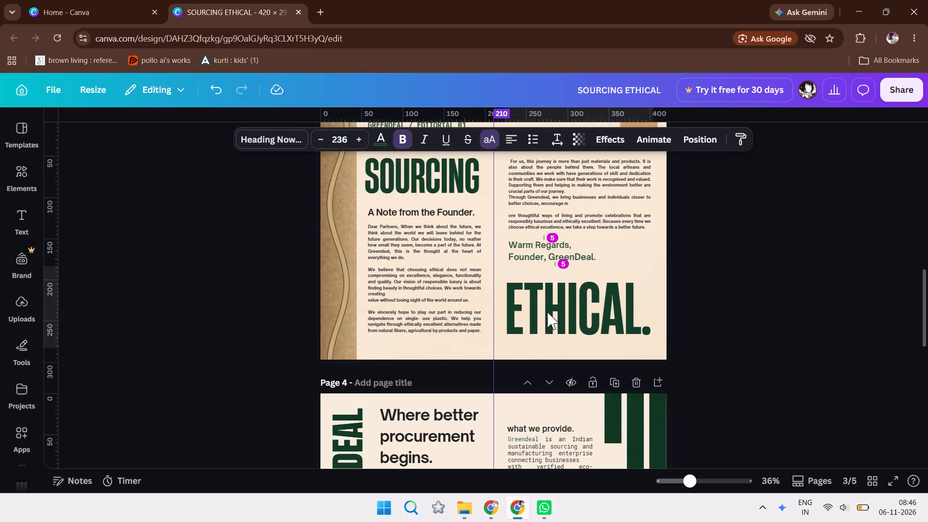
{"action": "left_click", "coordinate": [678, 309]}
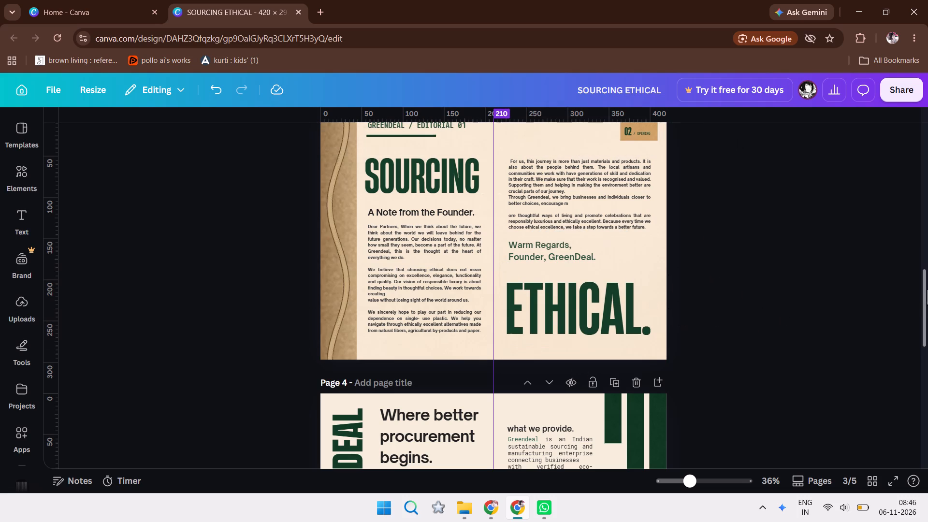
Move page 4's "what you get." heading slightly up, level with "our vision." and aligned to the right edge of its paragraph.
{"action": "left_click_drag", "start_coordinate": [927, 317], "coordinate": [927, 343]}
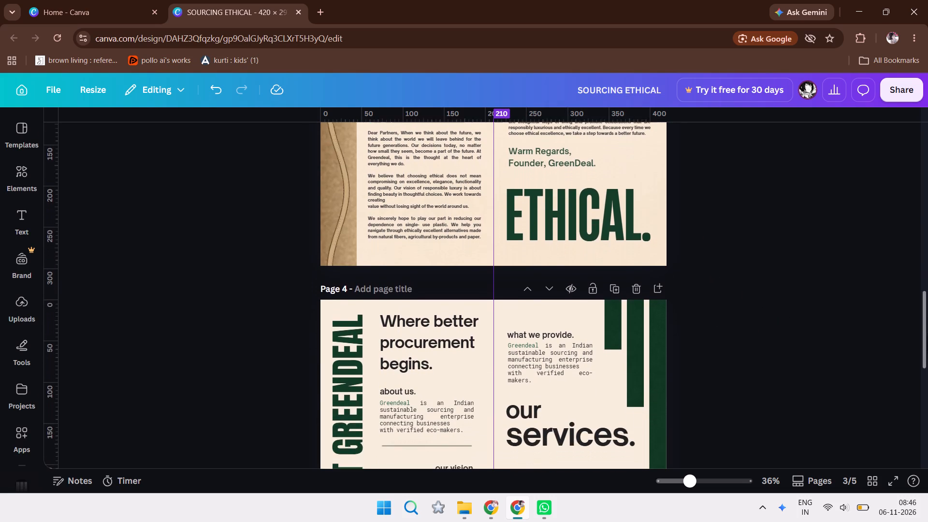
{"action": "left_click_drag", "start_coordinate": [927, 343], "coordinate": [923, 375]}
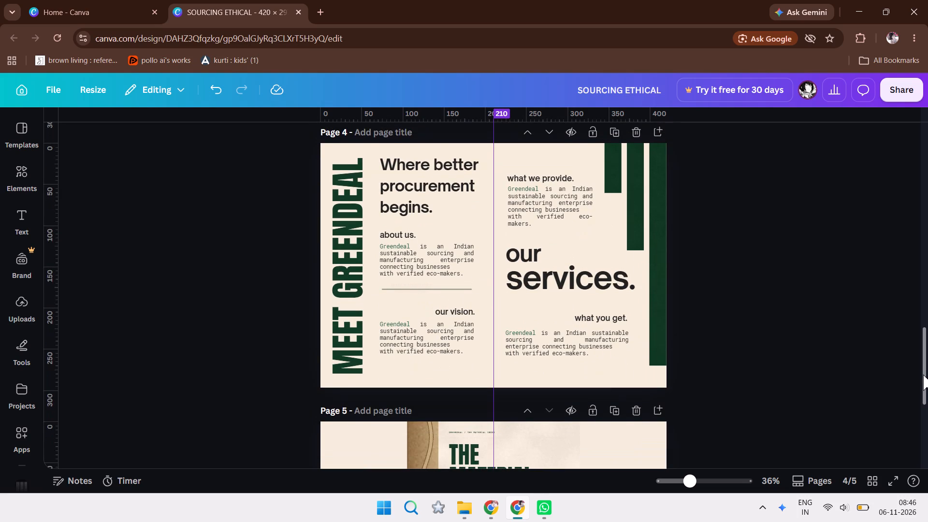
{"action": "left_click_drag", "start_coordinate": [923, 375], "coordinate": [915, 409]}
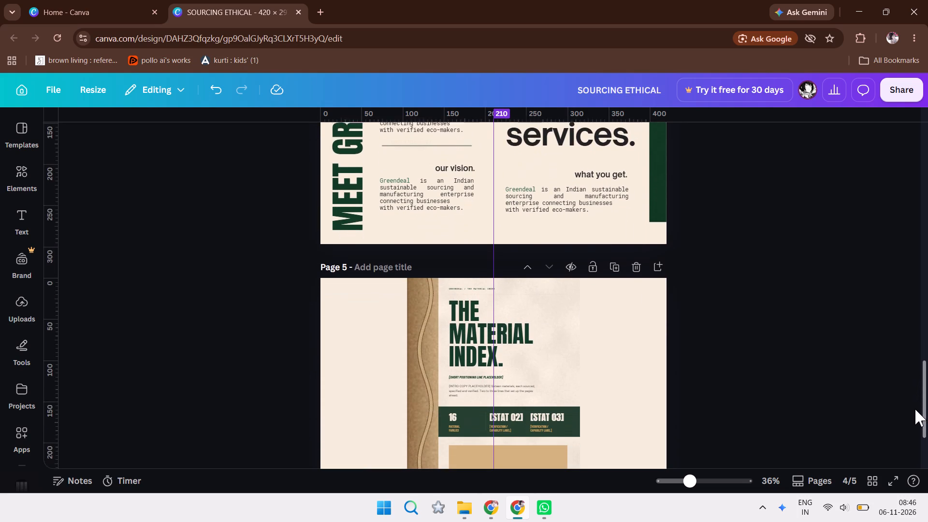
{"action": "left_click_drag", "start_coordinate": [915, 409], "coordinate": [914, 416]}
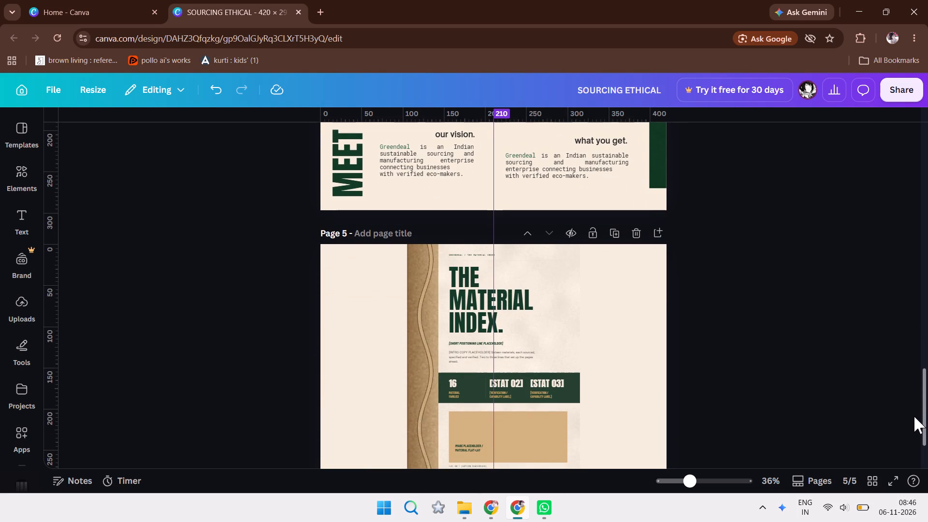
{"action": "left_click_drag", "start_coordinate": [914, 416], "coordinate": [917, 394]}
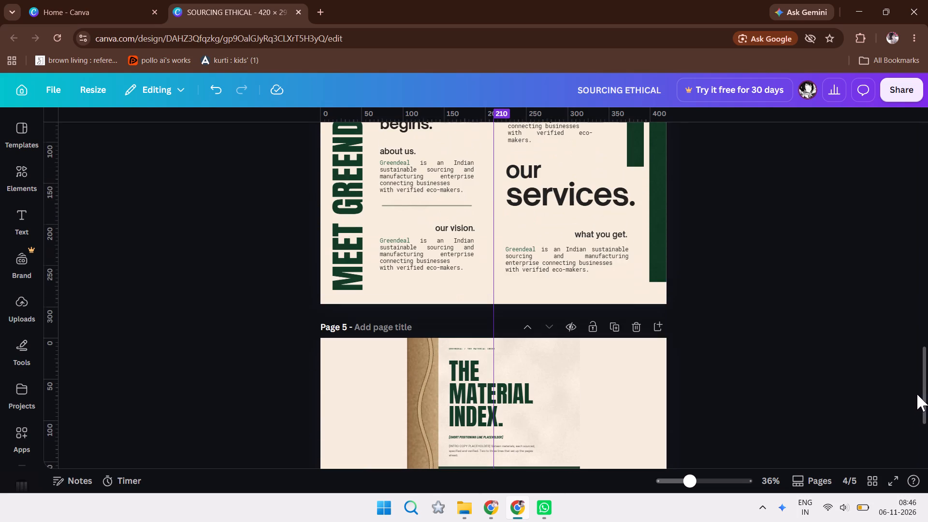
{"action": "left_click_drag", "start_coordinate": [606, 238], "coordinate": [603, 232]}
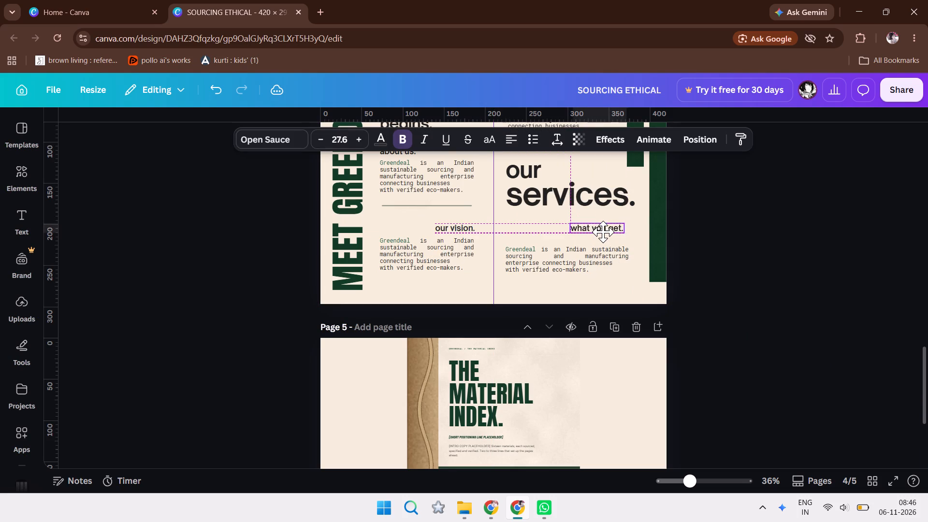
{"action": "left_click_drag", "start_coordinate": [603, 232], "coordinate": [608, 228]}
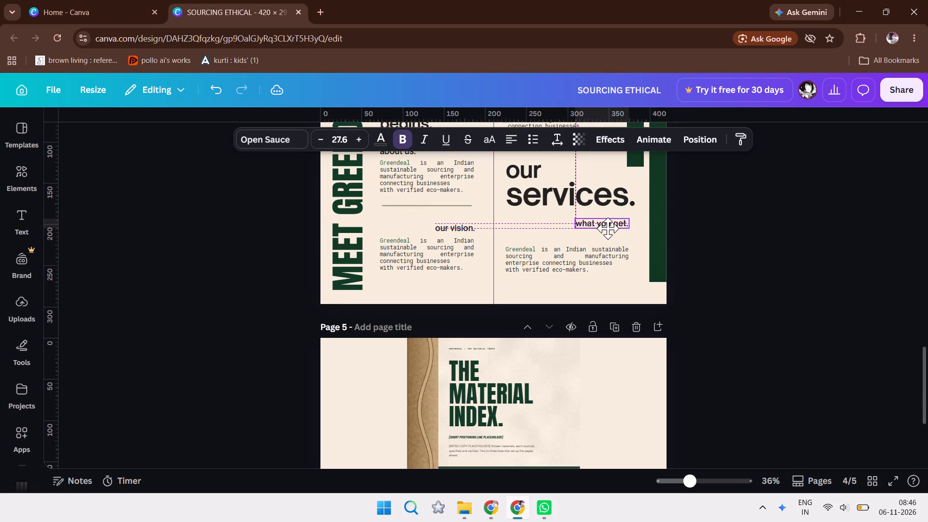
{"action": "left_click_drag", "start_coordinate": [608, 228], "coordinate": [608, 232]}
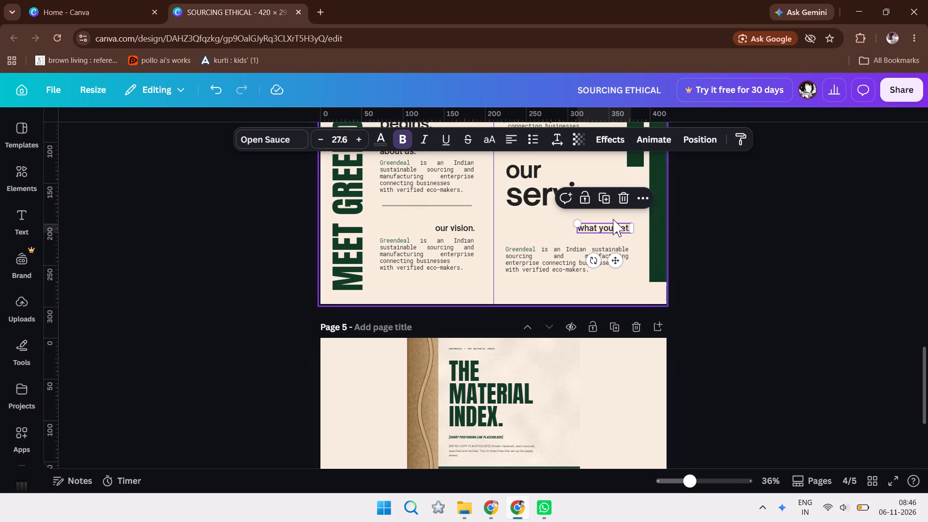
{"action": "left_click", "coordinate": [613, 225]}
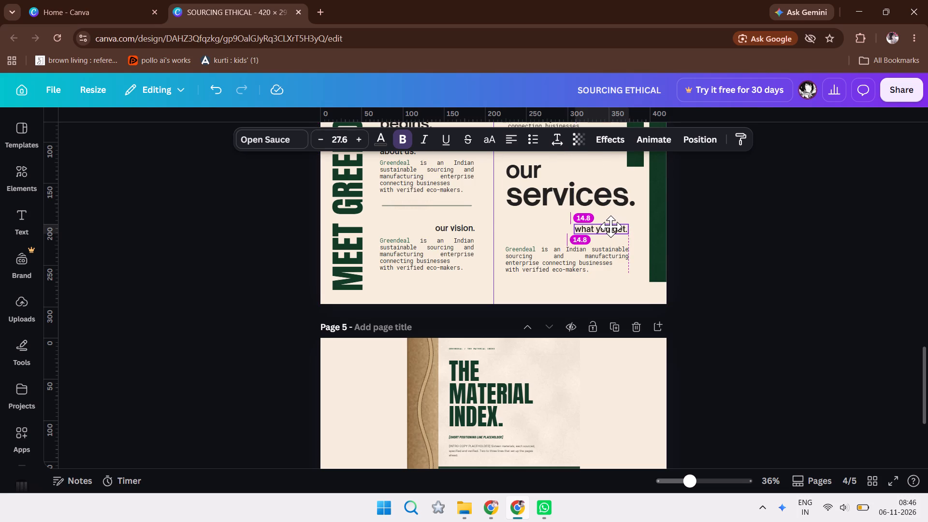
Move the paragraph under "what you get." up, closer to its heading and level with the "our vision." paragraph.
{"action": "left_click_drag", "start_coordinate": [553, 248], "coordinate": [553, 240]}
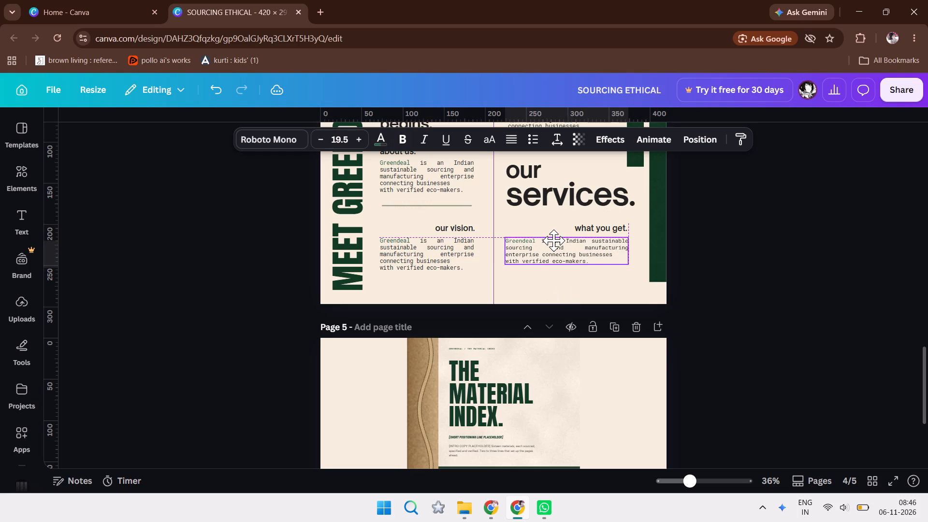
{"action": "left_click_drag", "start_coordinate": [553, 240], "coordinate": [553, 239]}
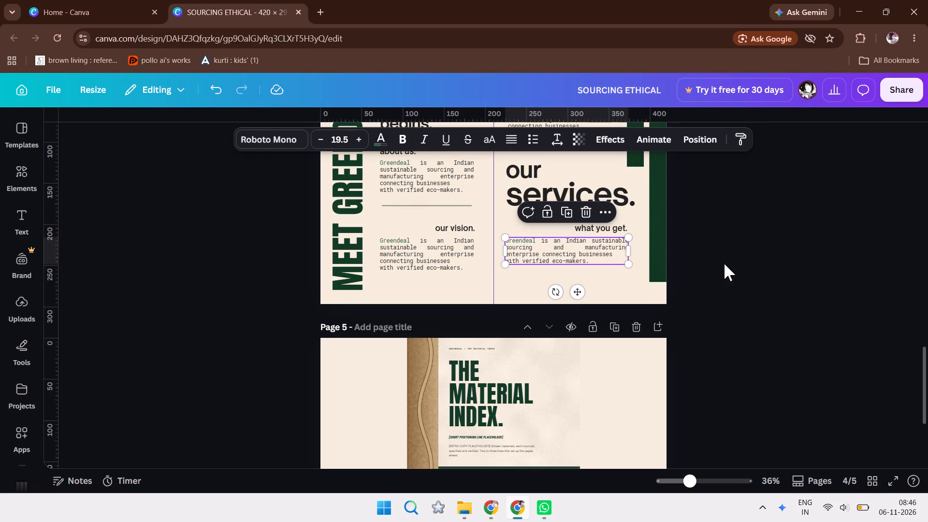
{"action": "left_click", "coordinate": [737, 262]}
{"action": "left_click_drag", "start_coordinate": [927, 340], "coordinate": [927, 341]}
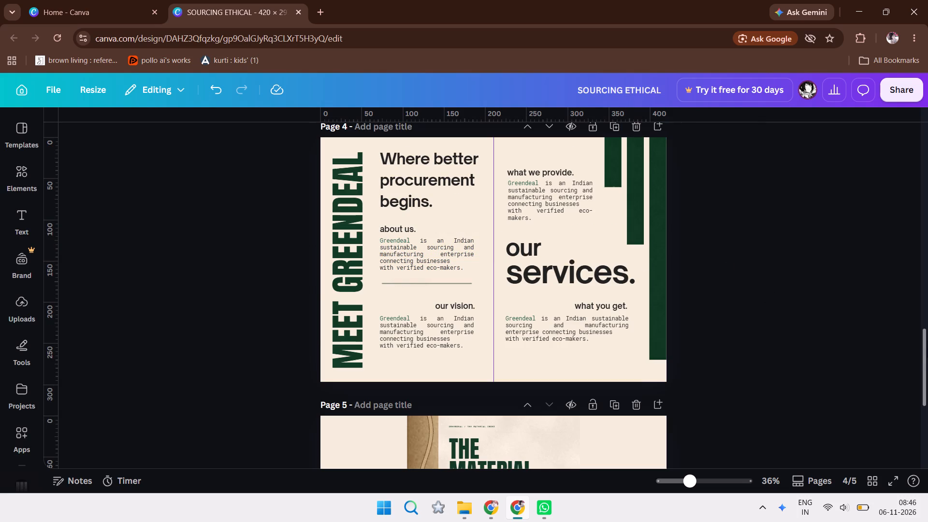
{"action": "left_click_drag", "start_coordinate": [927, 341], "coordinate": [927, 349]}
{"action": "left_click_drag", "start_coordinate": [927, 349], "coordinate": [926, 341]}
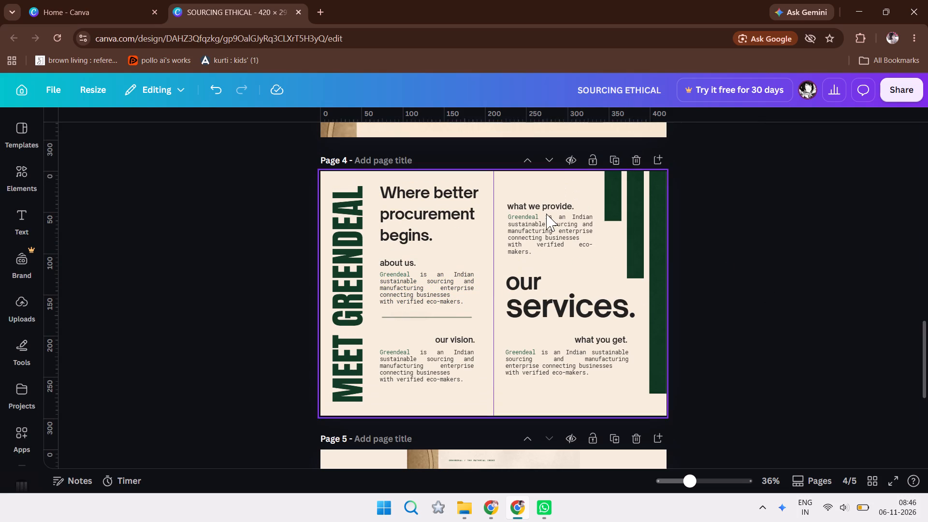
Move the paragraph under "what we provide." on page 4 slightly down, keeping its left edge aligned with the heading.
{"action": "left_click", "coordinate": [558, 225]}
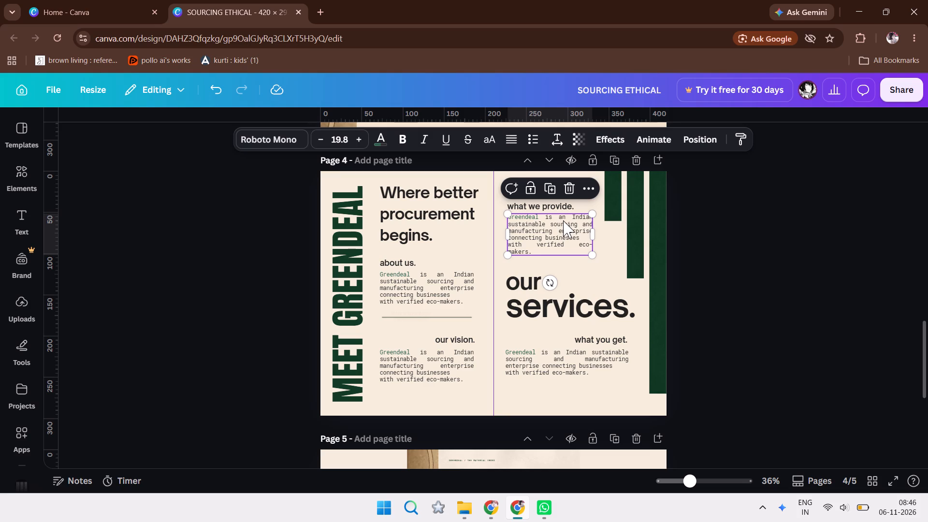
{"action": "left_click_drag", "start_coordinate": [563, 220], "coordinate": [563, 228]}
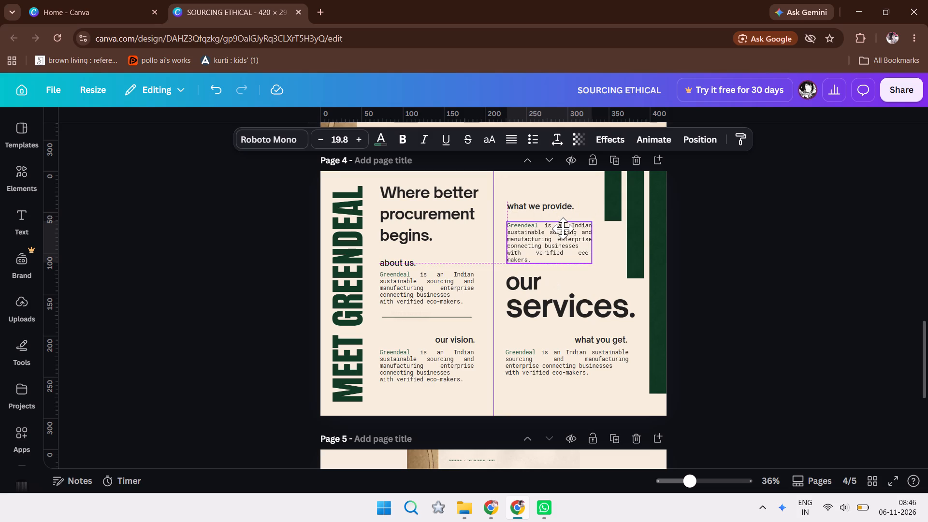
{"action": "left_click_drag", "start_coordinate": [563, 228], "coordinate": [565, 229]}
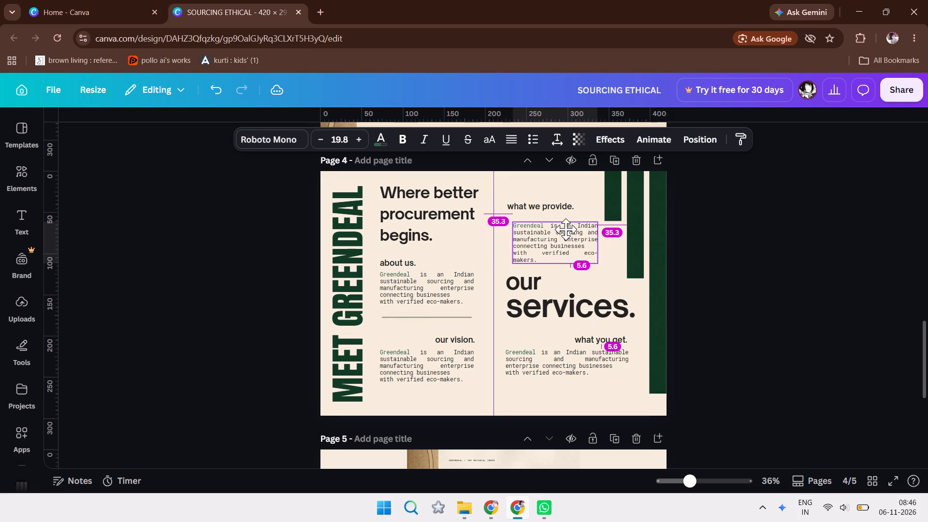
{"action": "left_click_drag", "start_coordinate": [565, 229], "coordinate": [564, 229]}
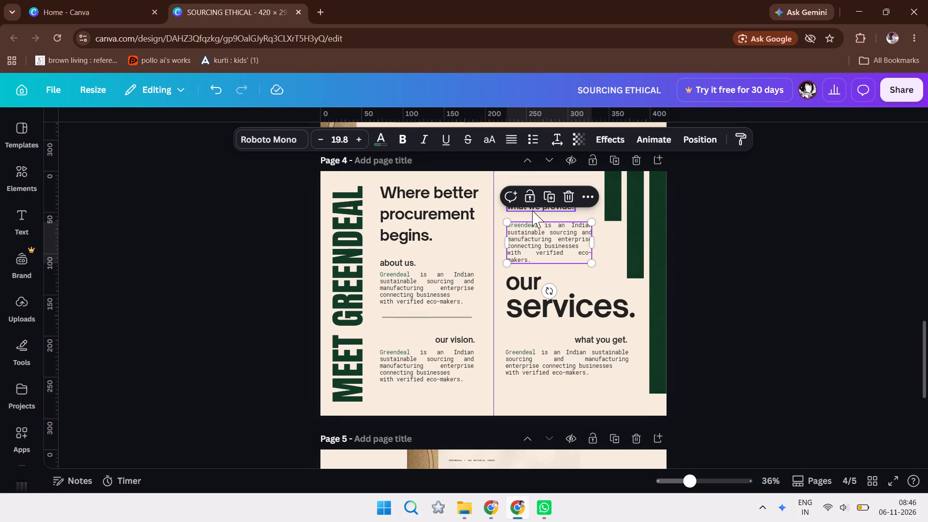
Nudge the "what we provide." heading down, closer to the paragraph beneath it.
{"action": "left_click", "coordinate": [532, 208]}
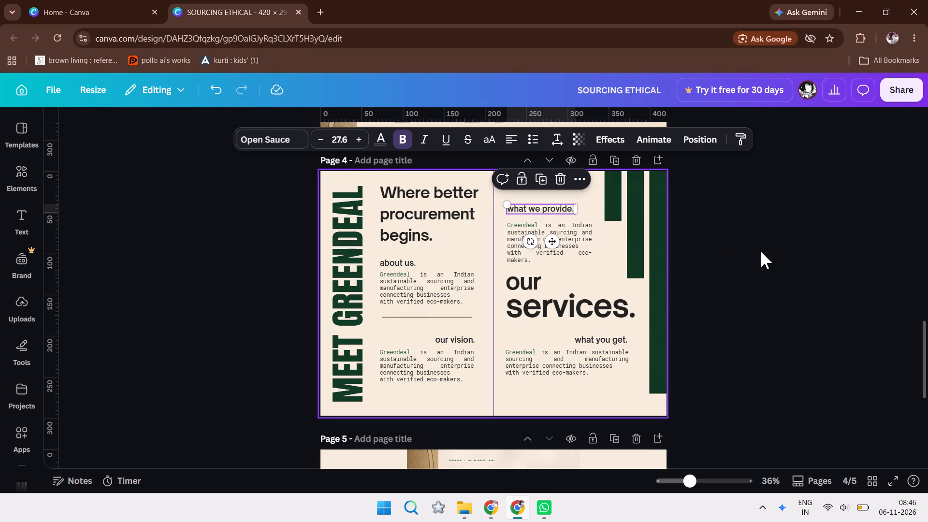
{"action": "key", "text": "Up"}
{"action": "key", "text": "Down"}
{"action": "key", "text": "Down"}
{"action": "key", "text": "Down"}
{"action": "key", "text": "Down"}
{"action": "key", "text": "Down"}
{"action": "key", "text": "Down"}
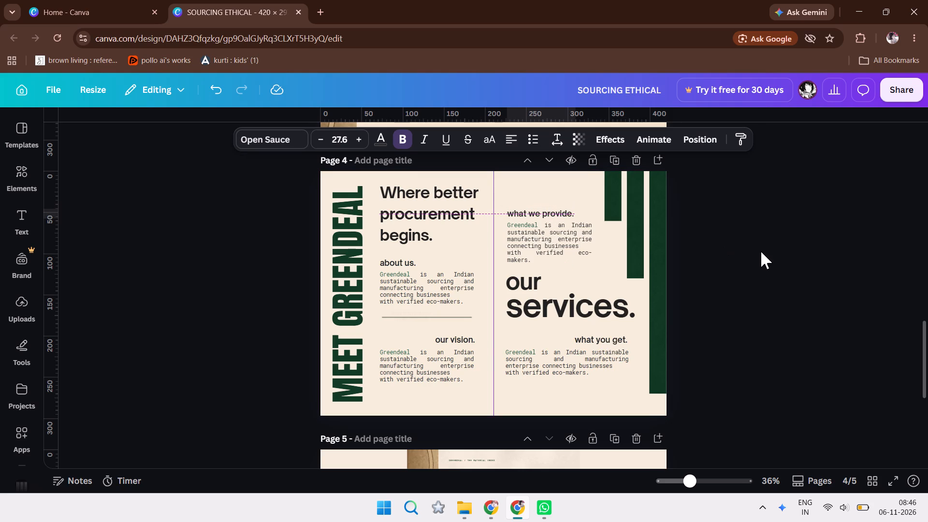
{"action": "left_click", "coordinate": [771, 258]}
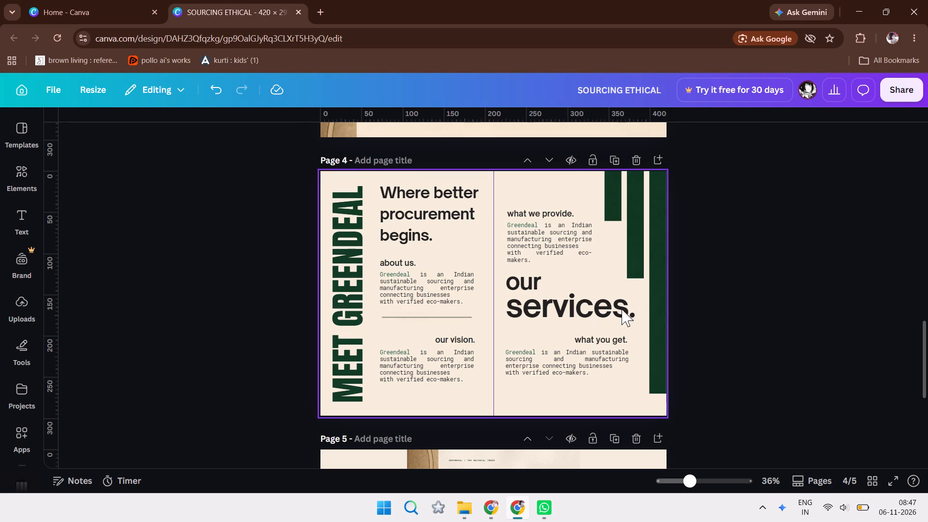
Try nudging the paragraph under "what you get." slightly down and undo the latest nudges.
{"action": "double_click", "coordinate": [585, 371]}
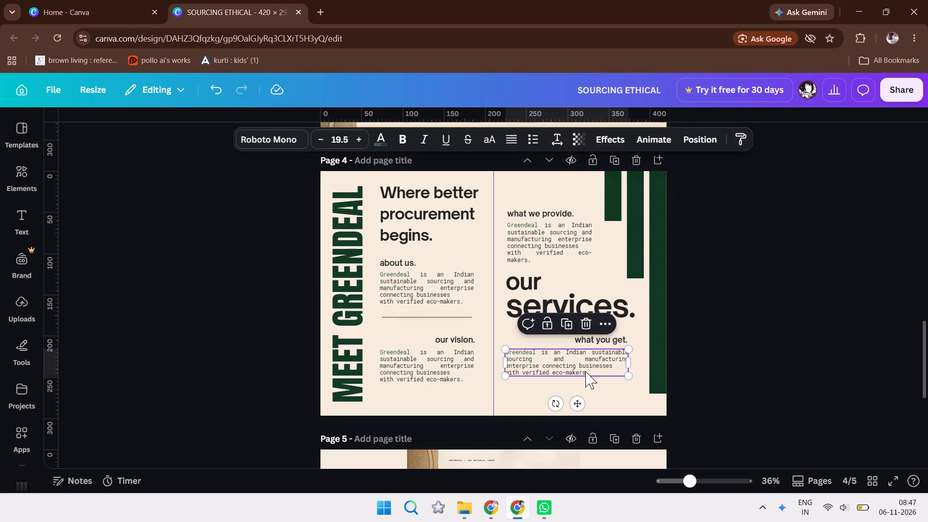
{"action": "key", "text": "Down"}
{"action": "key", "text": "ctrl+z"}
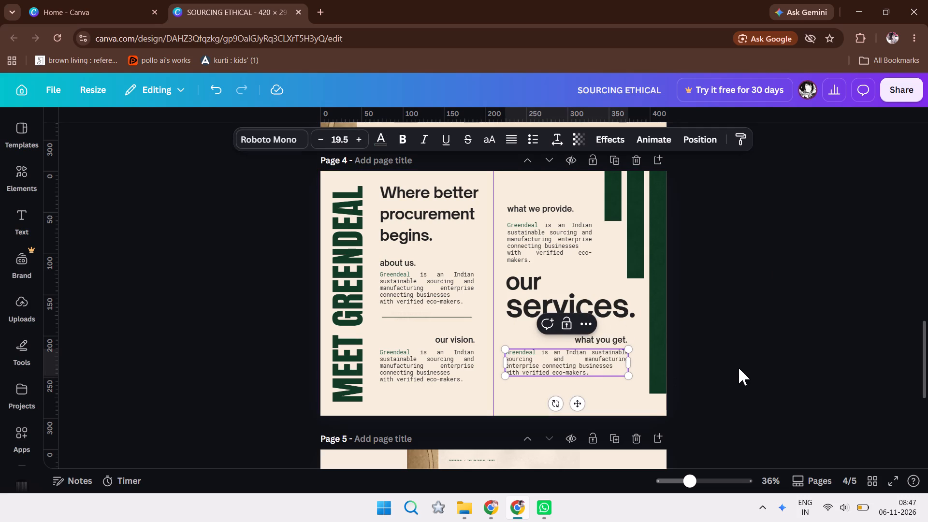
Nudge the "what we provide." heading down again, toward its paragraph.
{"action": "left_click", "coordinate": [560, 209]}
{"action": "key", "text": "Down"}
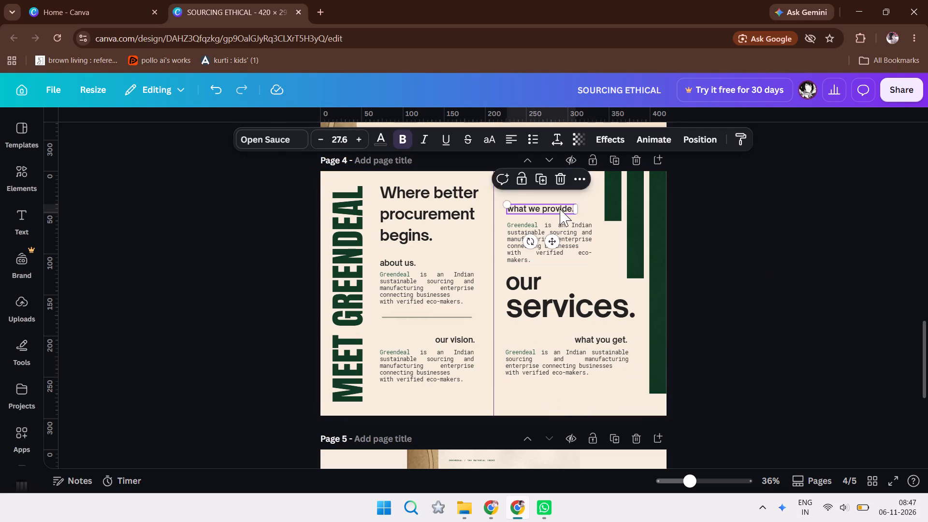
{"action": "key", "text": "Down"}
{"action": "key", "text": "Down"}
{"action": "key", "text": "Down"}
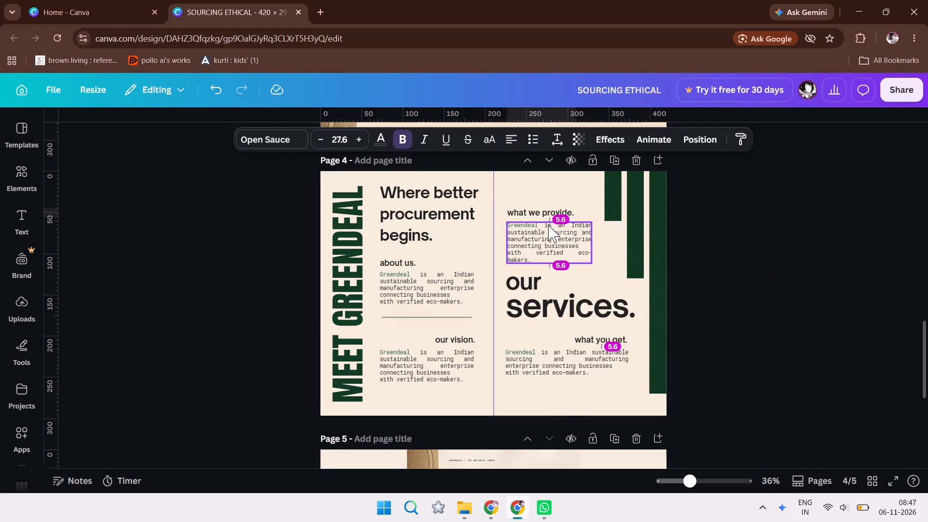
Fine-tune the paragraph under "what you get." by nudging it down and partly back up, leaving it slightly lower below its heading.
{"action": "left_click", "coordinate": [550, 363]}
{"action": "key", "text": "Down"}
{"action": "key", "text": "Down"}
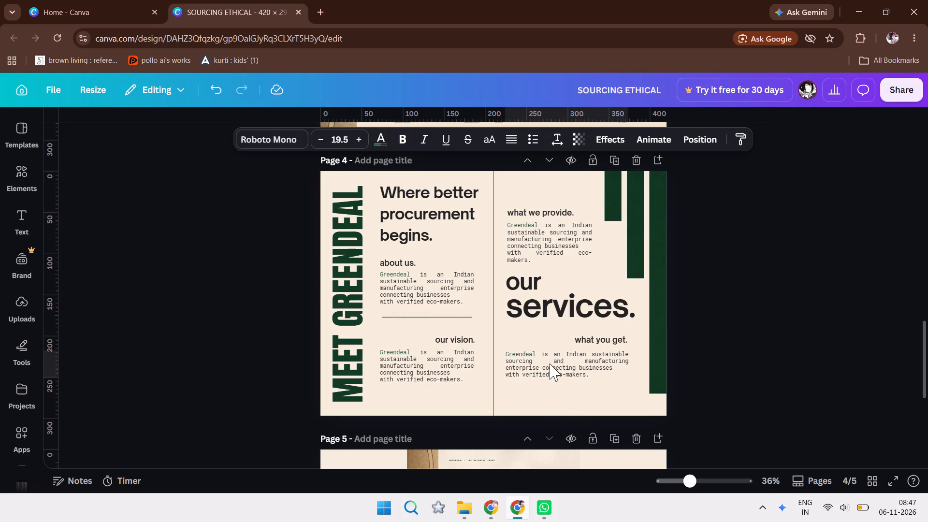
{"action": "key", "text": "Down"}
{"action": "key", "text": "Down"}
{"action": "key", "text": "Down"}
{"action": "key", "text": "Up"}
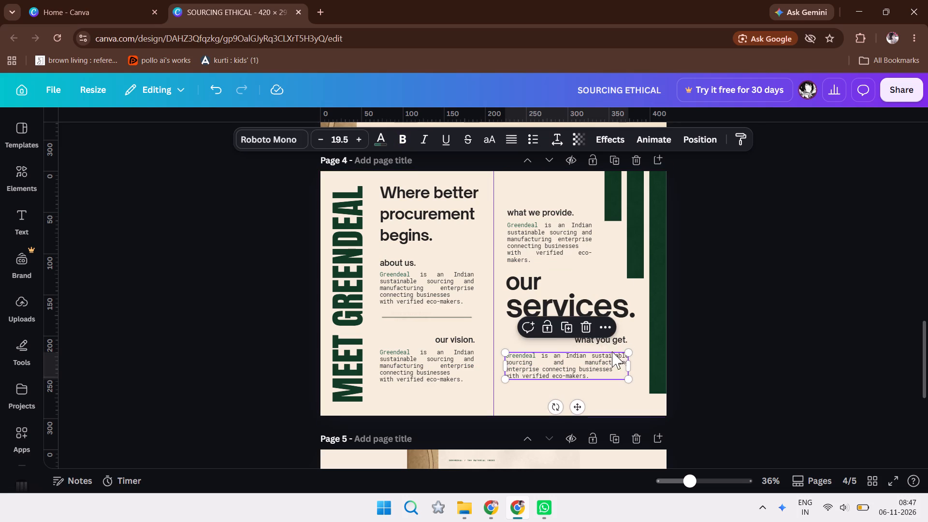
{"action": "left_click", "coordinate": [611, 341]}
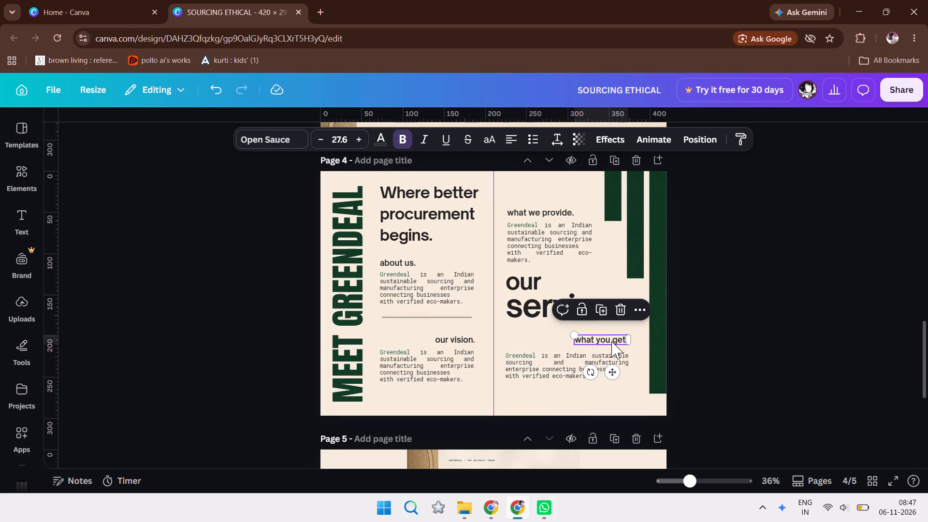
{"action": "left_click", "coordinate": [808, 379]}
{"action": "left_click", "coordinate": [824, 399]}
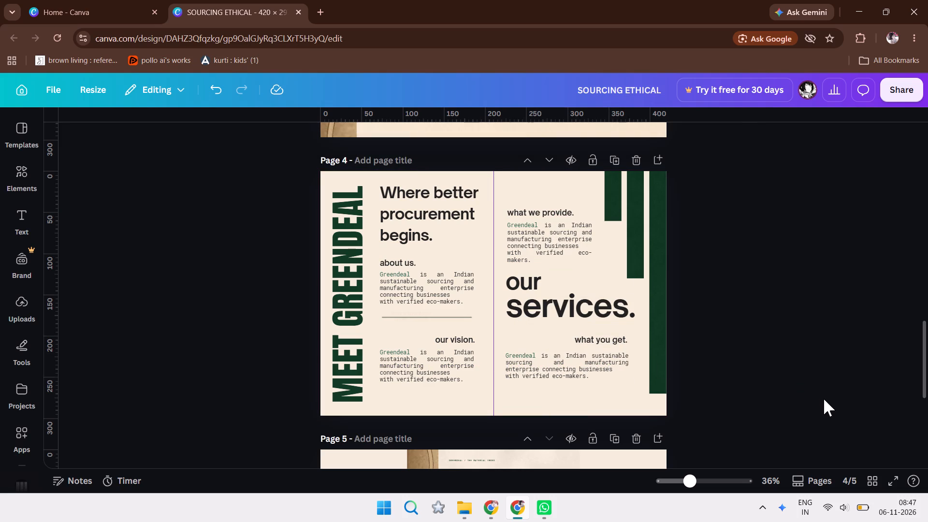
{"action": "left_click", "coordinate": [565, 359]}
{"action": "key", "text": "Up"}
{"action": "key", "text": "Up"}
{"action": "key", "text": "Up"}
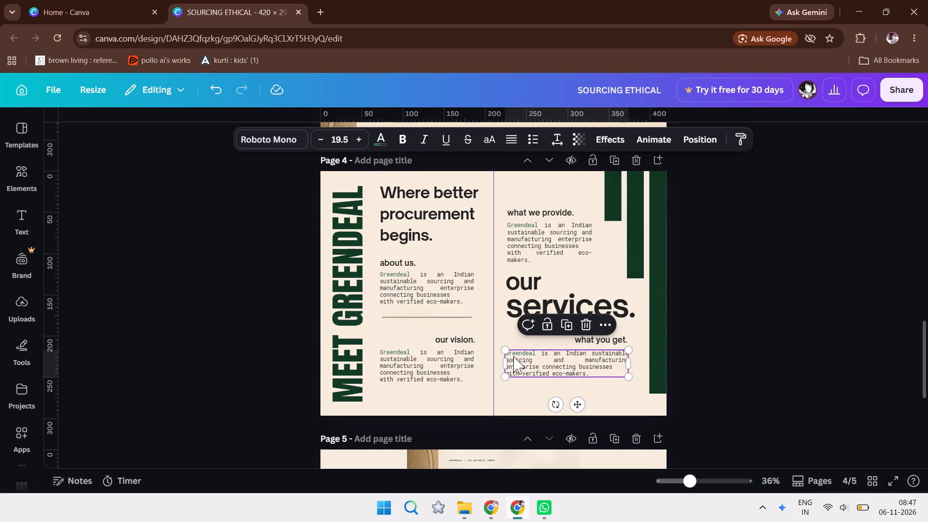
Narrow the text box under "what you get." so its left edge meets the "what we provide." paragraph and its right edge the heading above.
{"action": "left_click_drag", "start_coordinate": [503, 362], "coordinate": [509, 362]}
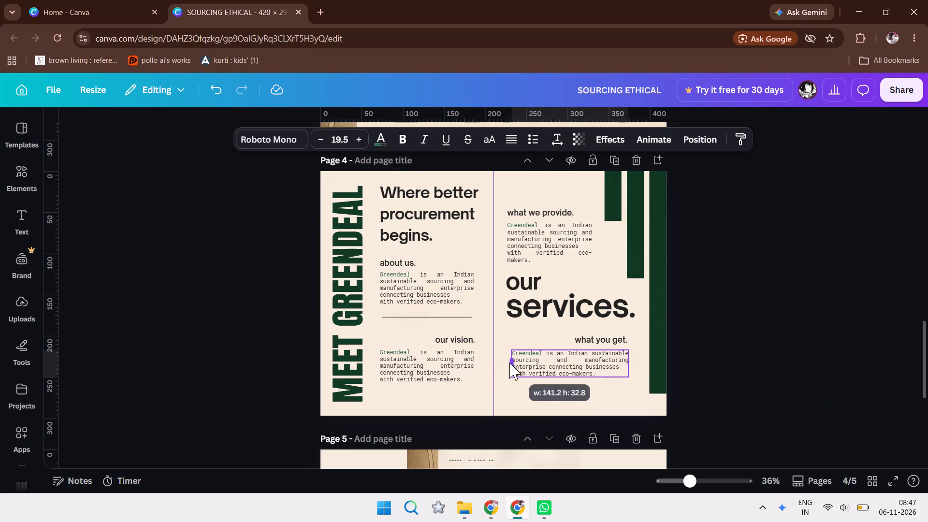
{"action": "left_click_drag", "start_coordinate": [509, 362], "coordinate": [508, 362]}
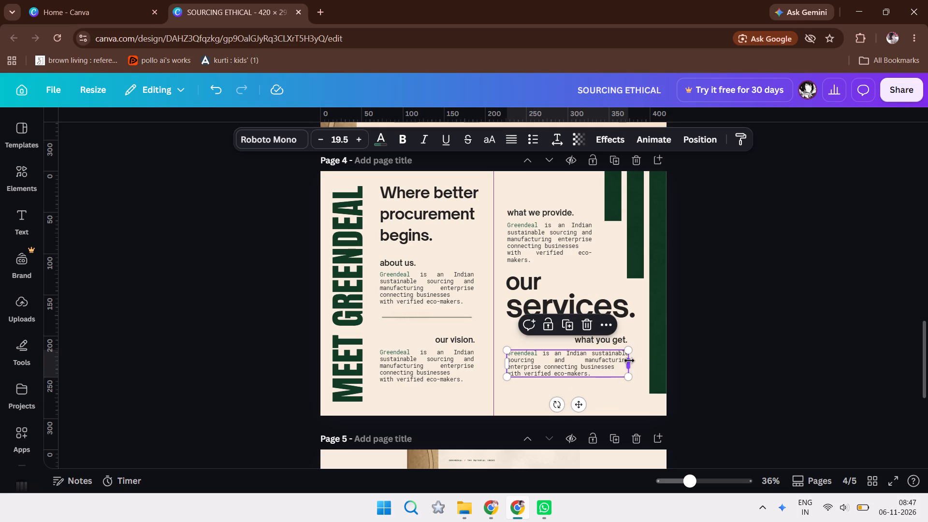
{"action": "left_click_drag", "start_coordinate": [629, 361], "coordinate": [621, 361]}
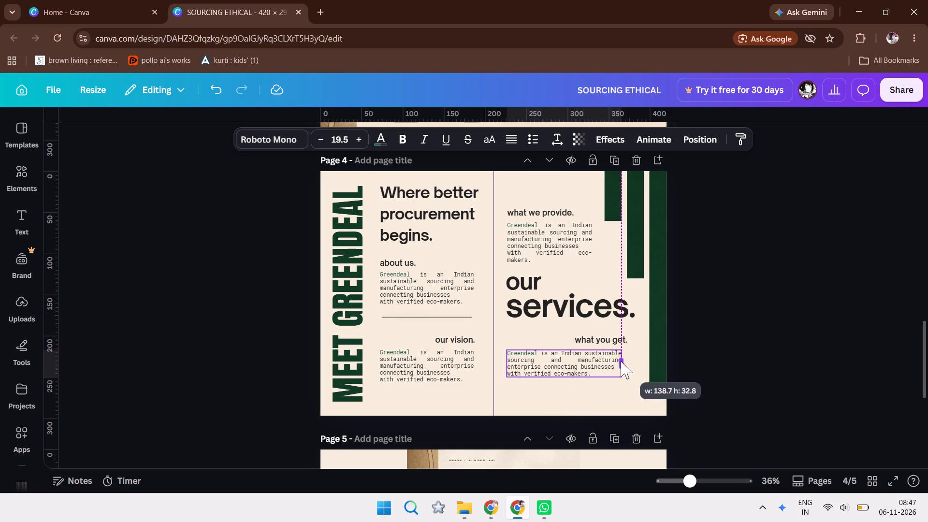
{"action": "left_click_drag", "start_coordinate": [621, 361], "coordinate": [622, 361]}
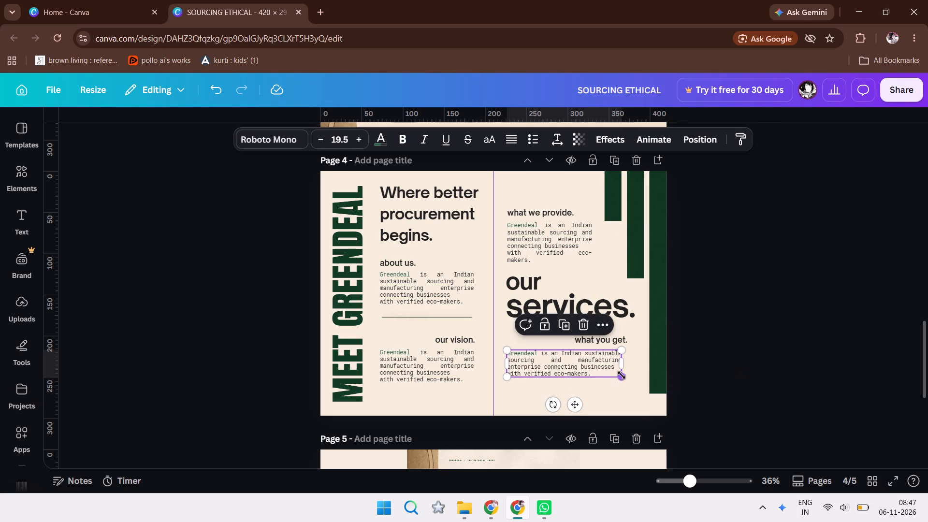
{"action": "left_click", "coordinate": [626, 368]}
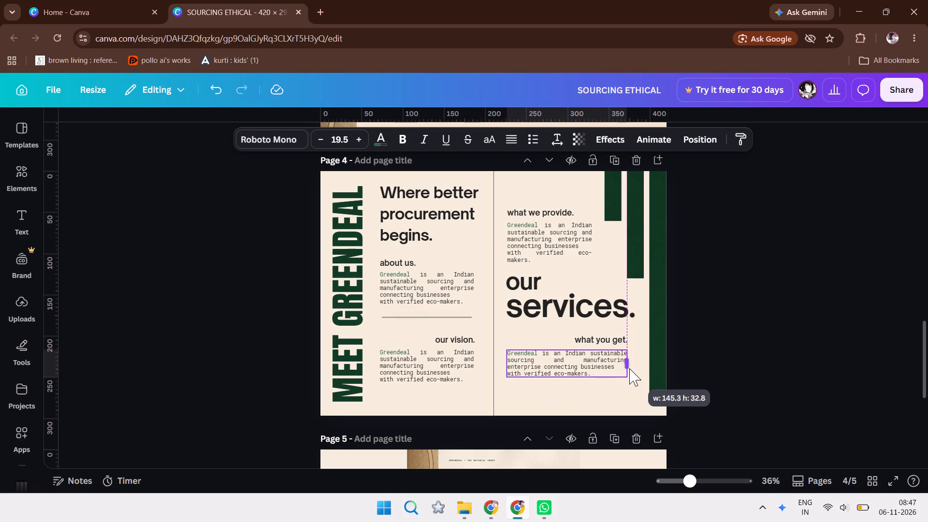
{"action": "left_click", "coordinate": [403, 366]}
{"action": "left_click", "coordinate": [540, 362]}
{"action": "left_click", "coordinate": [732, 350]}
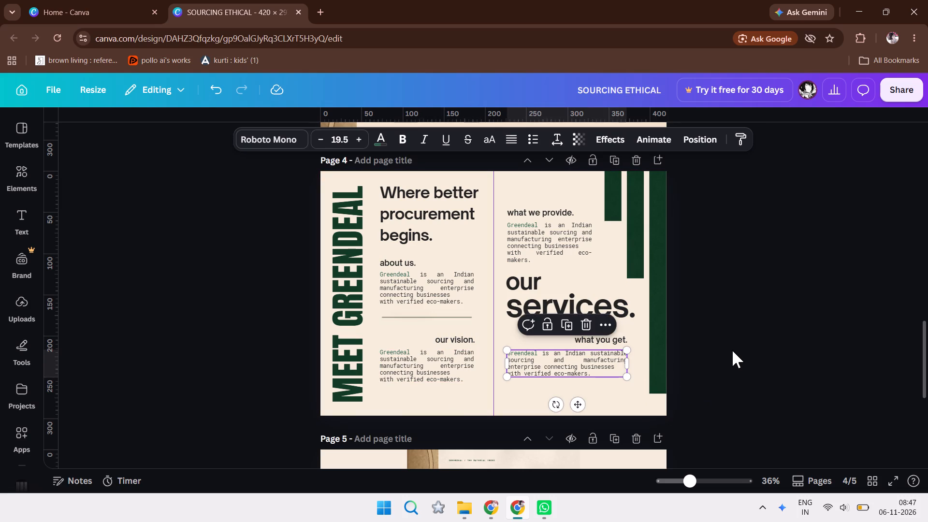
Review the page 4 spread against the "THE MATERIAL INDEX." layout on page 5.
{"action": "left_click_drag", "start_coordinate": [927, 334], "coordinate": [927, 382]}
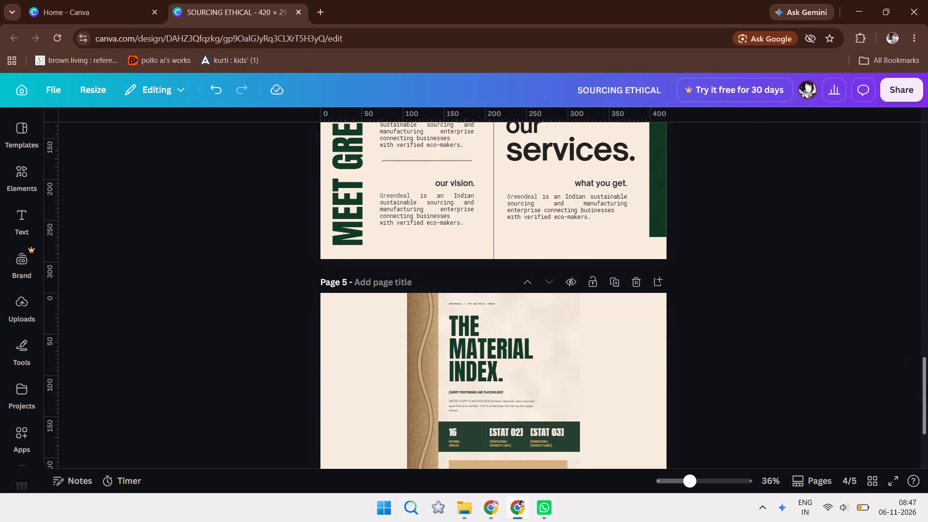
{"action": "left_click_drag", "start_coordinate": [927, 382], "coordinate": [893, 323]}
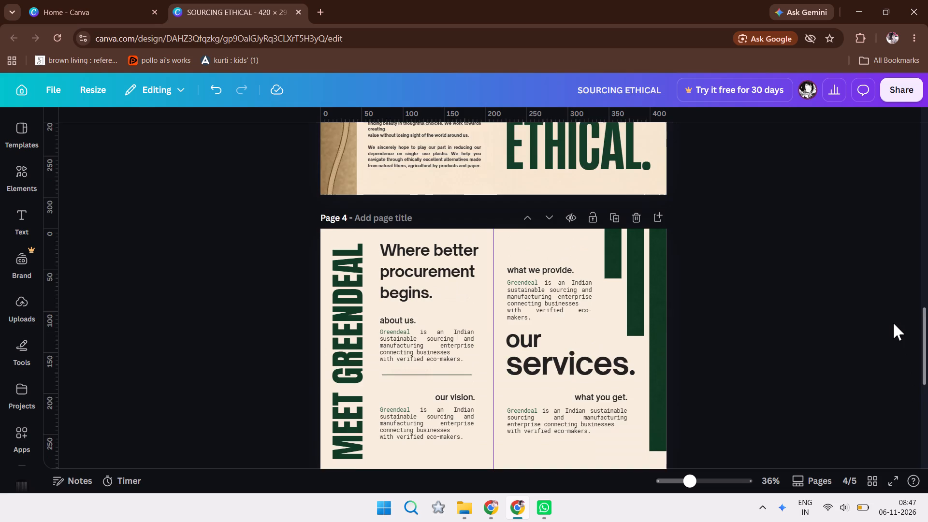
{"action": "left_click_drag", "start_coordinate": [893, 323], "coordinate": [897, 339]}
{"action": "left_click_drag", "start_coordinate": [927, 343], "coordinate": [927, 381]}
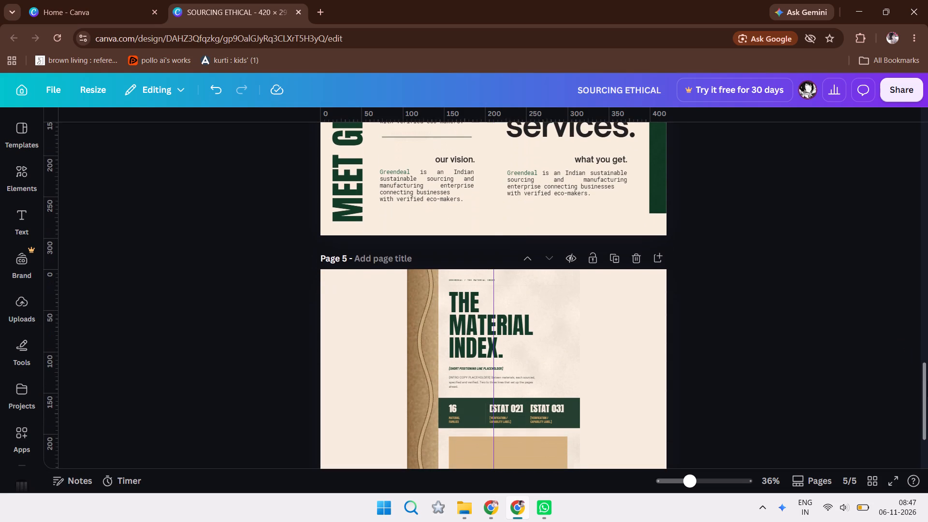
{"action": "left_click_drag", "start_coordinate": [927, 381], "coordinate": [921, 341]}
{"action": "key", "text": "Down"}
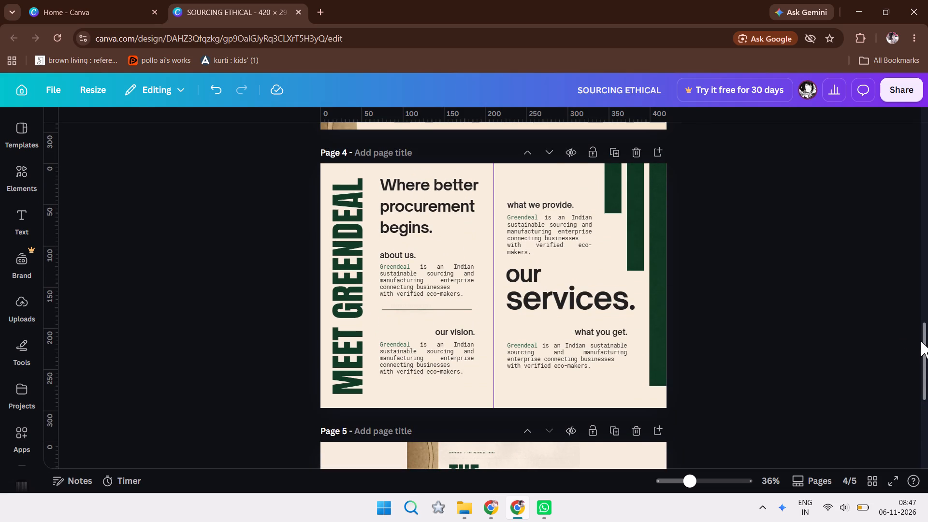
{"action": "left_click_drag", "start_coordinate": [921, 341], "coordinate": [922, 362]}
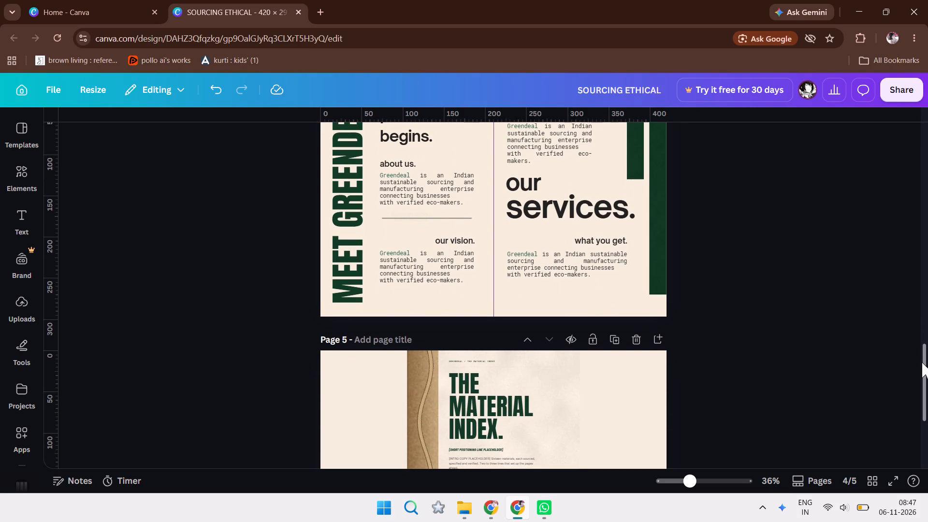
{"action": "left_click_drag", "start_coordinate": [922, 362], "coordinate": [915, 395]}
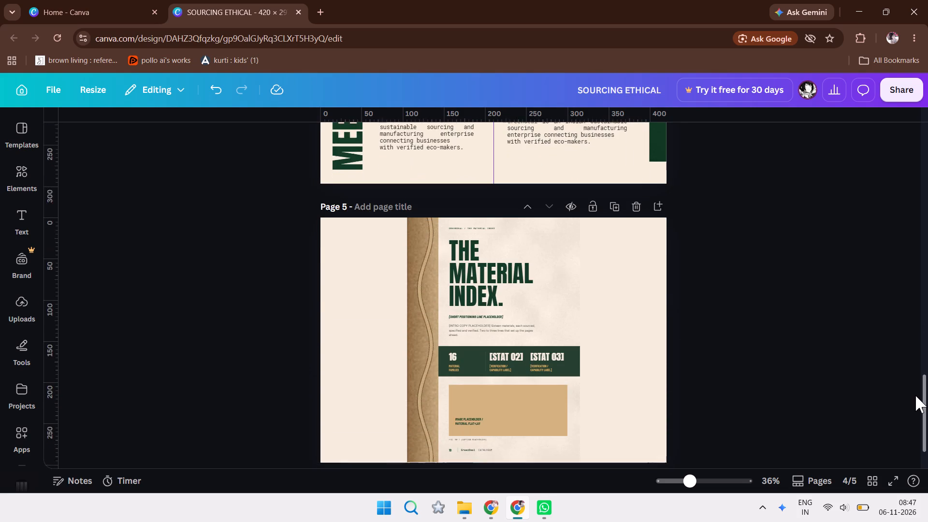
{"action": "left_click_drag", "start_coordinate": [915, 395], "coordinate": [913, 413]}
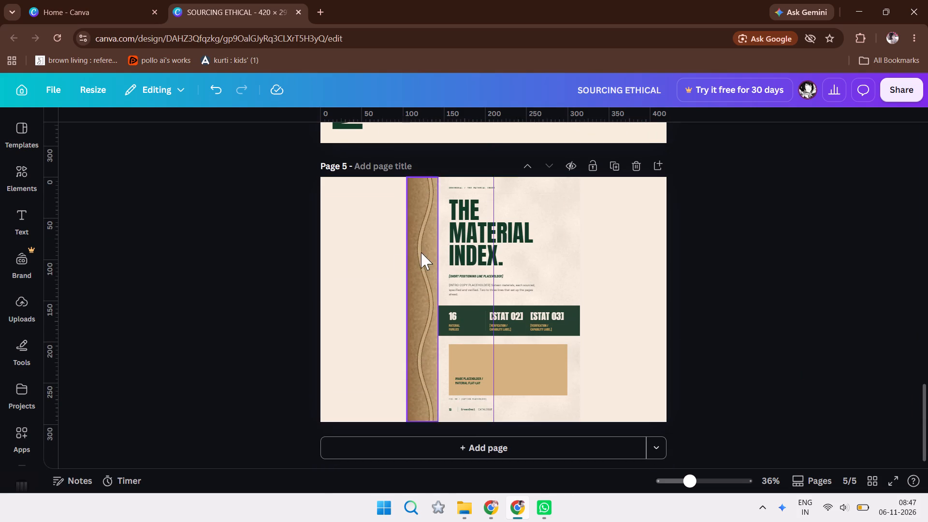
{"action": "left_click", "coordinate": [249, 264]}
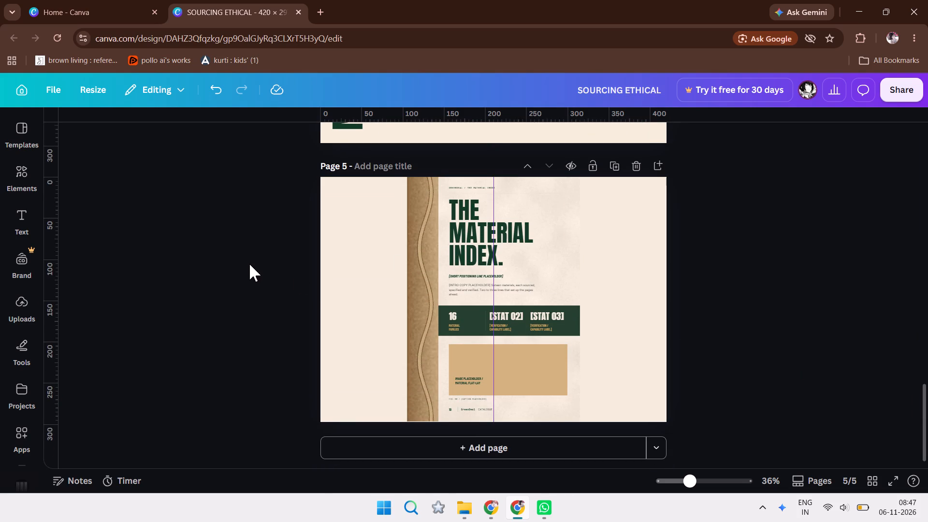
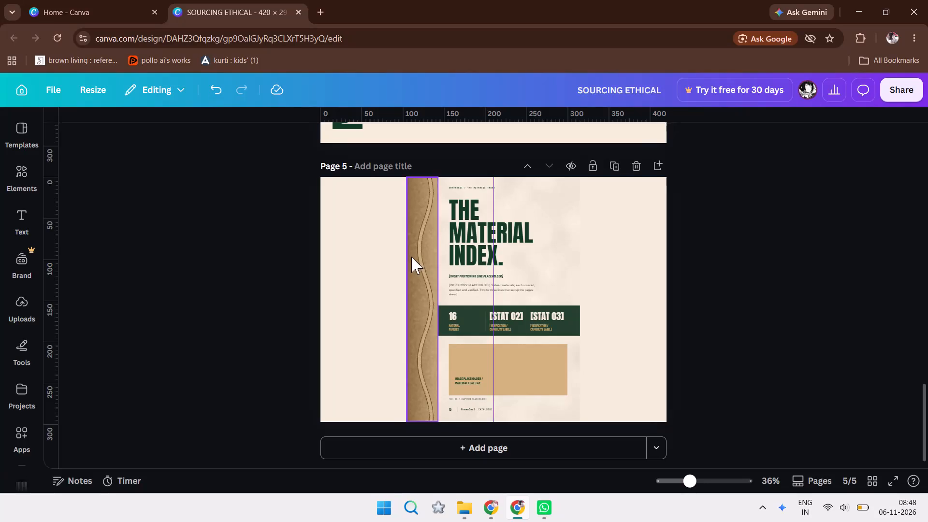
Add a blank page after page 5, The Material Index.
{"action": "left_click", "coordinate": [455, 448]}
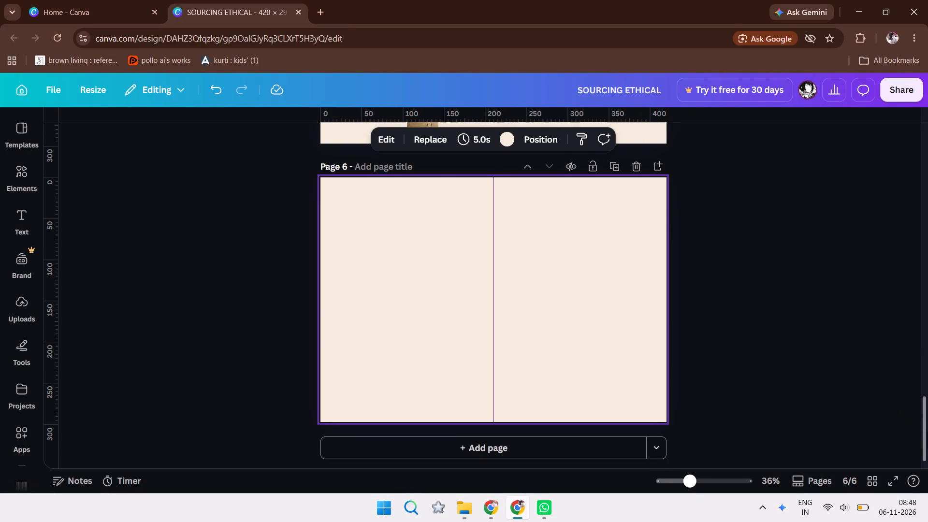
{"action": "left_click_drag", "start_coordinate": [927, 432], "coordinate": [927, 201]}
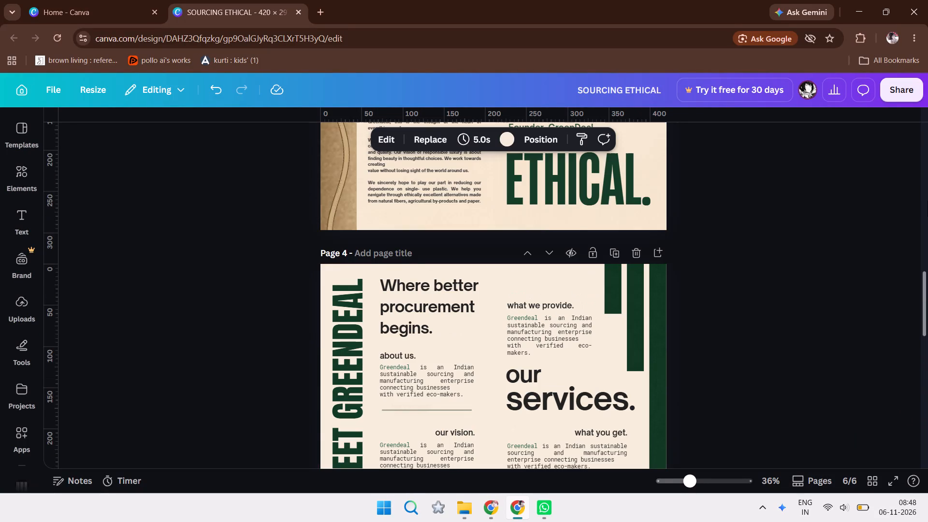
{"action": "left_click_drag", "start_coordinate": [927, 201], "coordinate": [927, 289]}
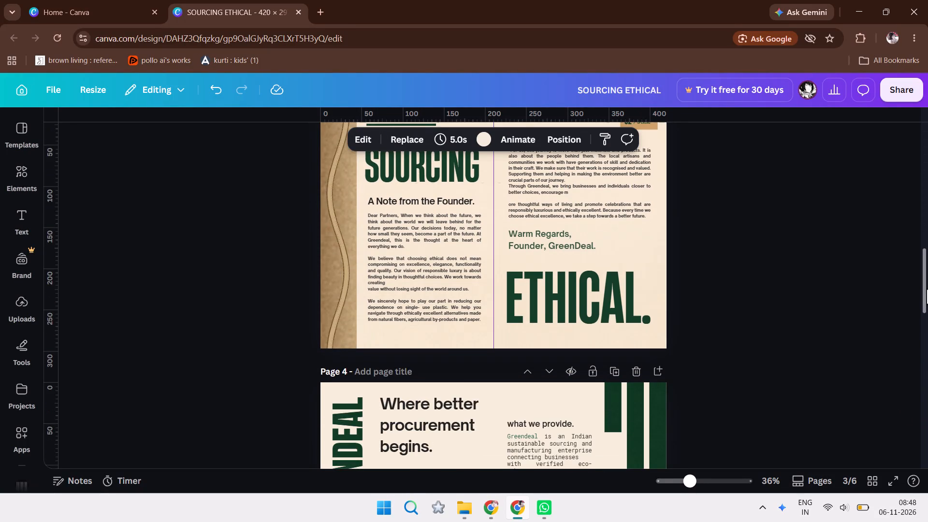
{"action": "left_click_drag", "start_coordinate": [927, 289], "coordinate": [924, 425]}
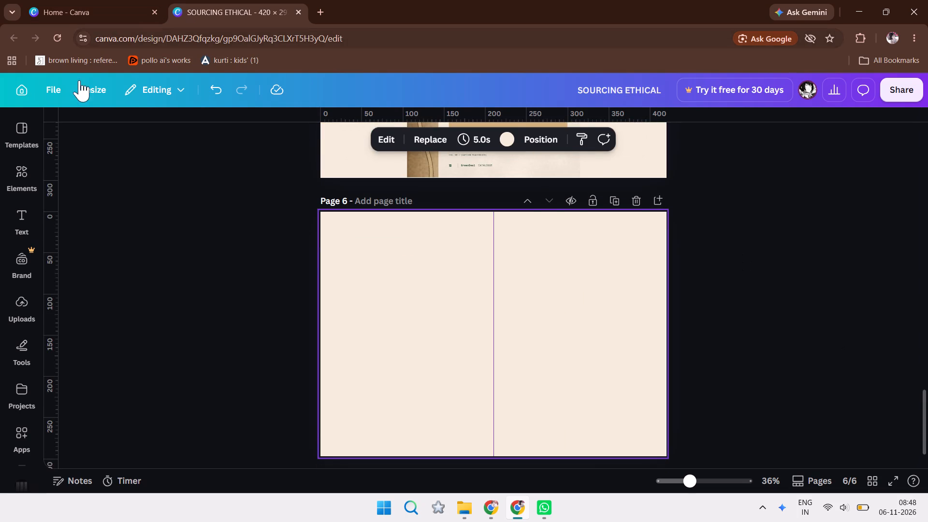
Return to the home page and open the GreenDeal editorial magazine and SOURCING ETHICAL designs in separate tabs.
{"action": "left_click", "coordinate": [30, 87]}
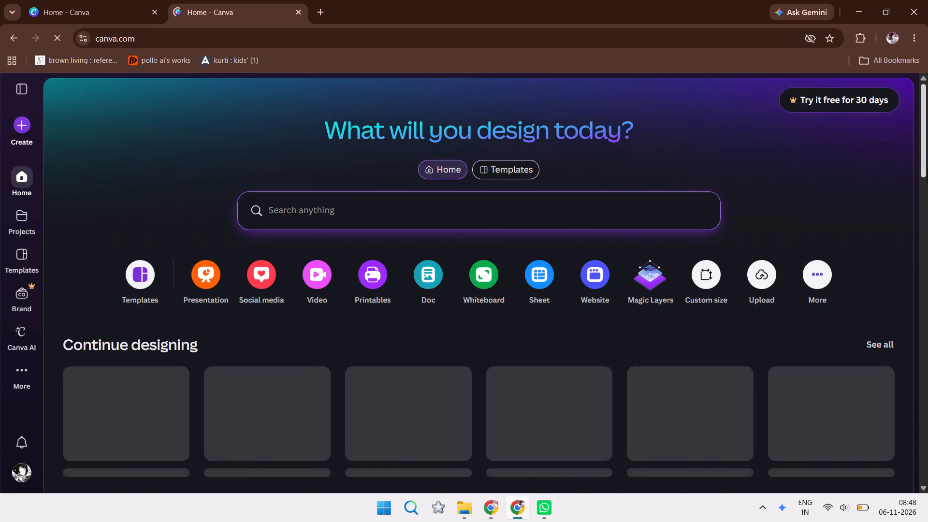
{"action": "left_click_drag", "start_coordinate": [927, 167], "coordinate": [927, 217]}
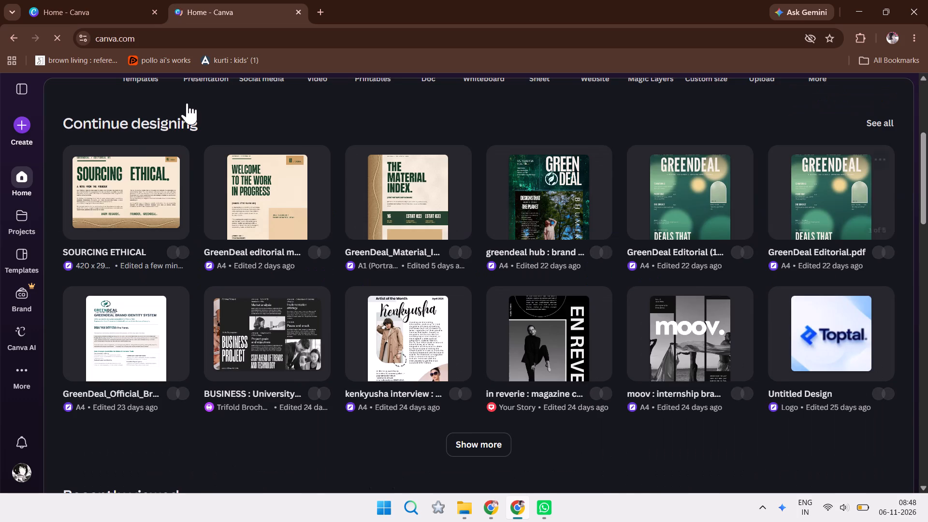
{"action": "left_click", "coordinate": [239, 196]}
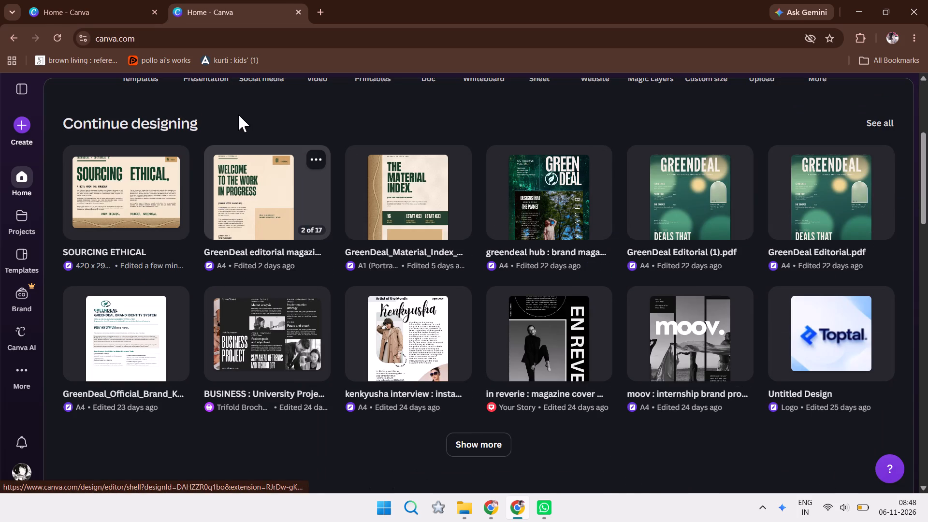
{"action": "left_click", "coordinate": [202, 8]}
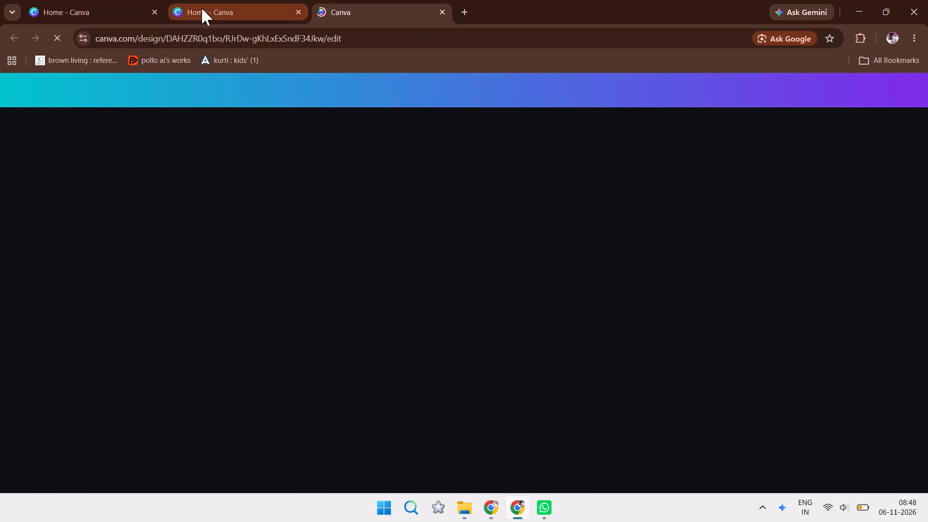
{"action": "left_click", "coordinate": [123, 191]}
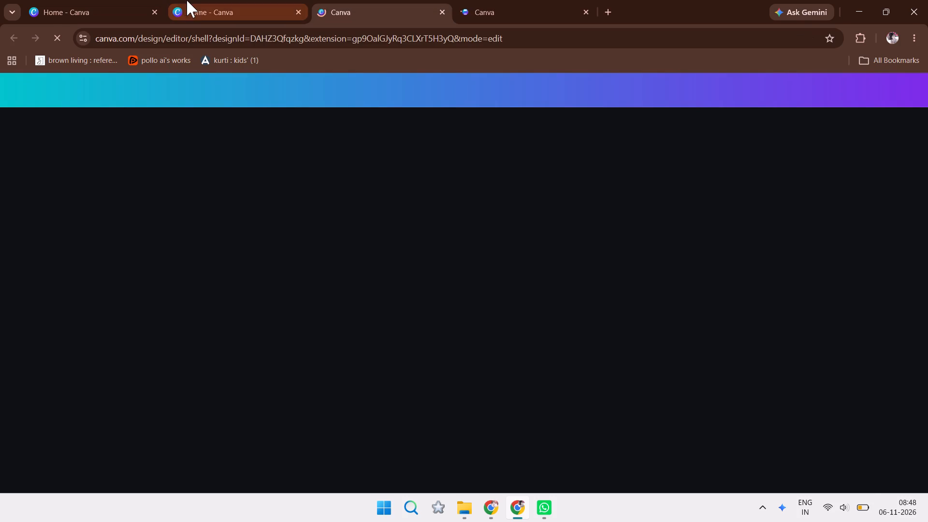
Close the duplicate home page tab.
{"action": "left_click", "coordinate": [86, 4]}
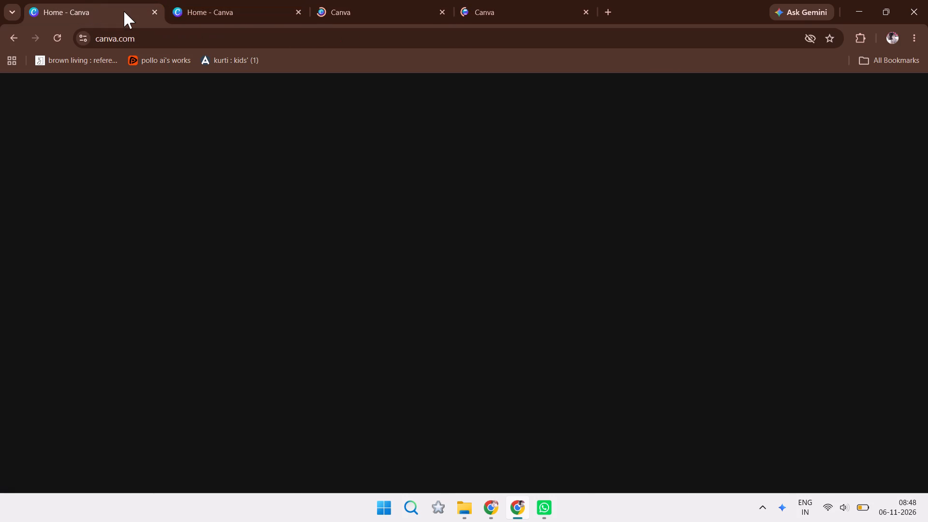
{"action": "left_click", "coordinate": [156, 16]}
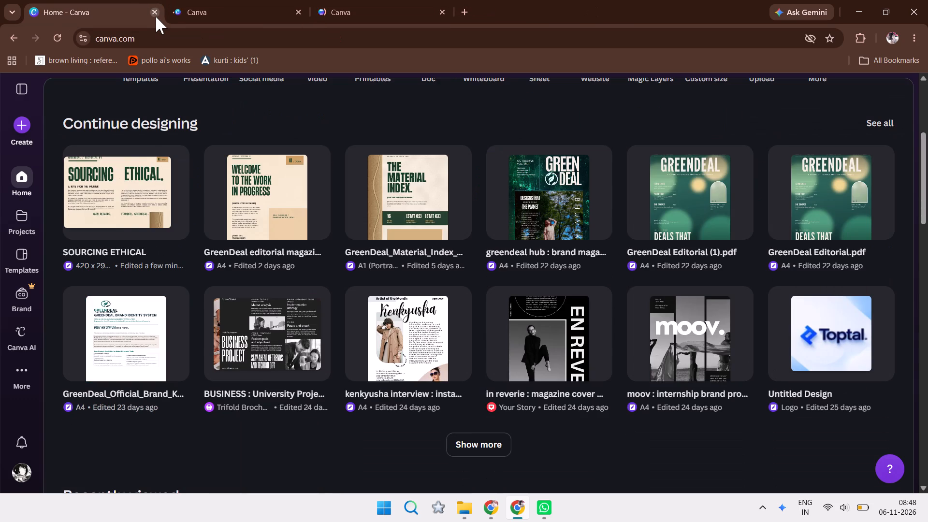
Look through the GreenDeal editorial magazine's pages down to the proof and verification layouts on pages 6 and 7.
{"action": "left_click", "coordinate": [223, 15]}
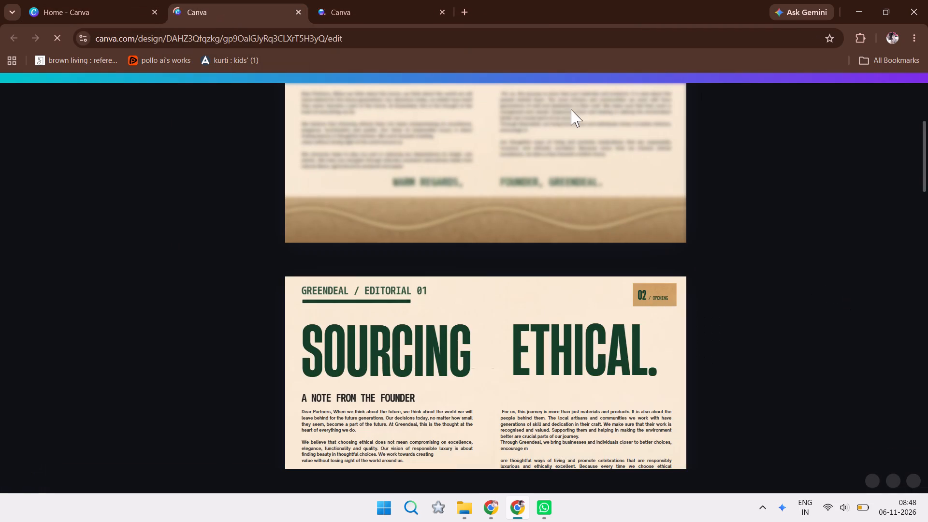
{"action": "left_click", "coordinate": [313, 0]}
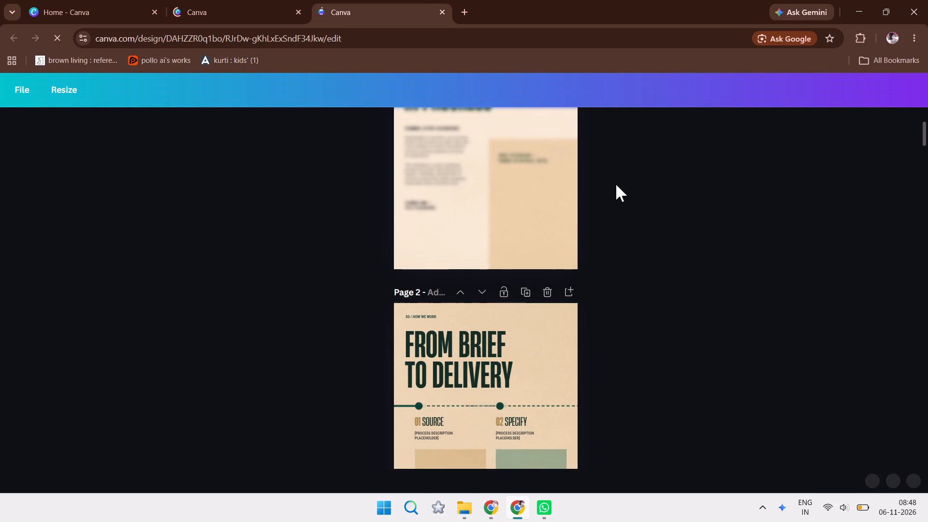
{"action": "left_click_drag", "start_coordinate": [927, 132], "coordinate": [927, 210]}
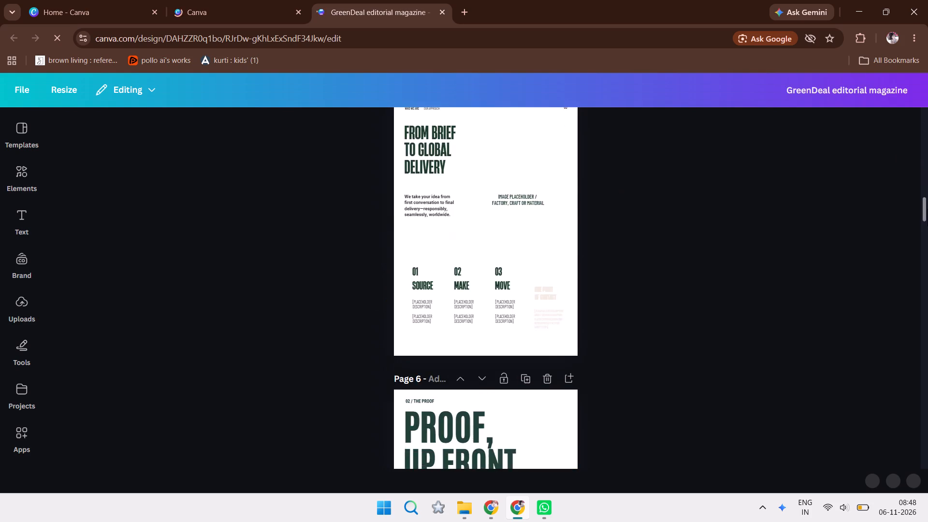
{"action": "left_click_drag", "start_coordinate": [927, 210], "coordinate": [927, 236]}
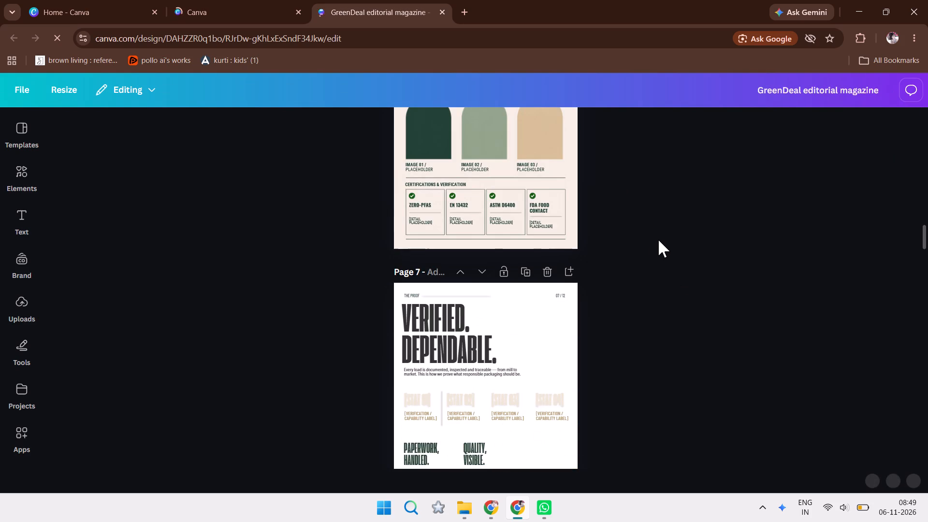
{"action": "left_click", "coordinate": [576, 230]}
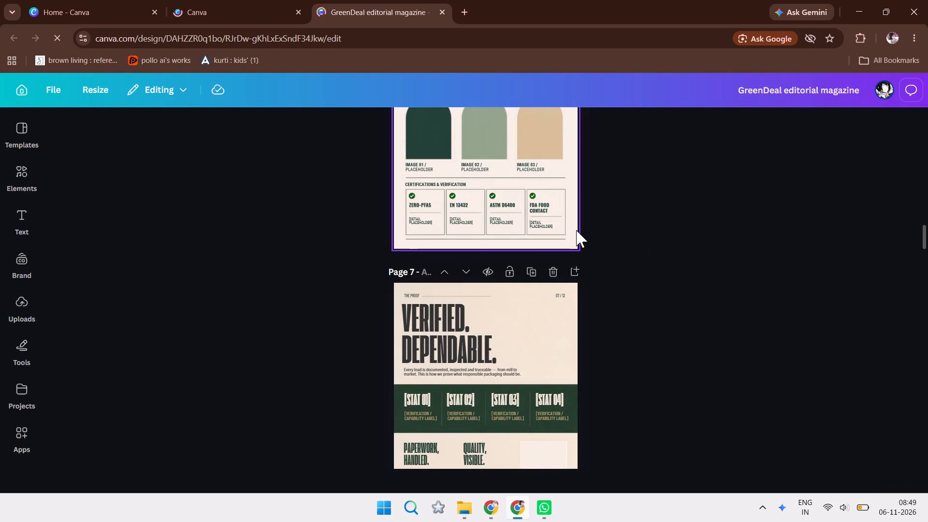
Return to the SOURCING ETHICAL design and examine the layouts of its existing spreads on pages 1 to 5.
{"action": "left_click", "coordinate": [91, 0]}
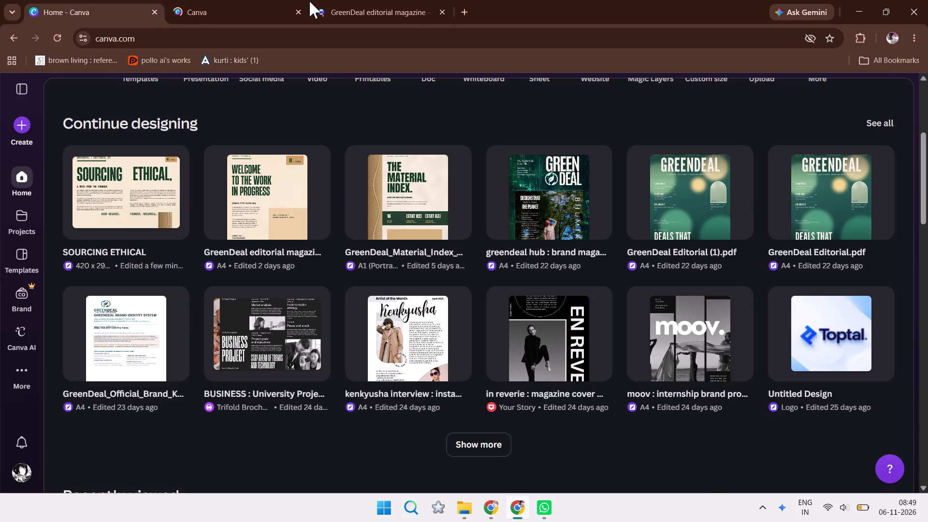
{"action": "left_click", "coordinate": [240, 0]}
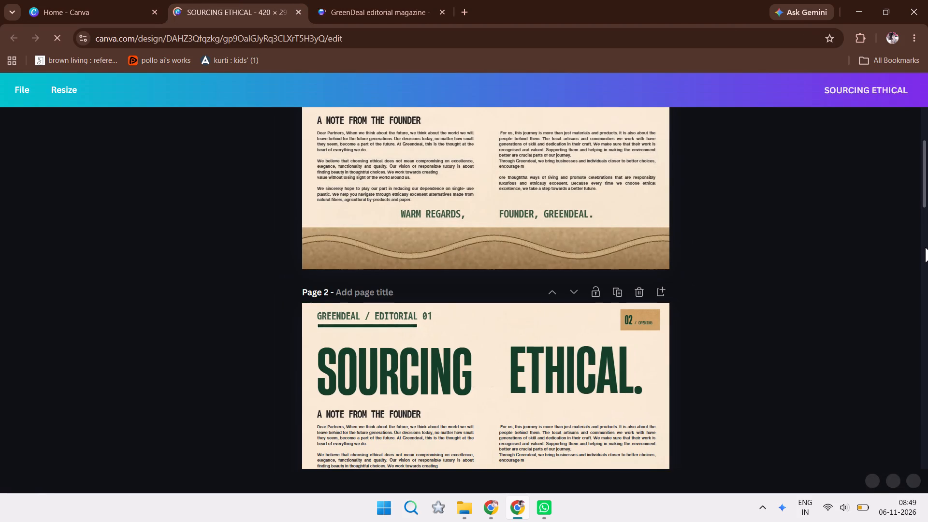
{"action": "left_click", "coordinate": [920, 168]}
{"action": "left_click_drag", "start_coordinate": [927, 175], "coordinate": [917, 243]}
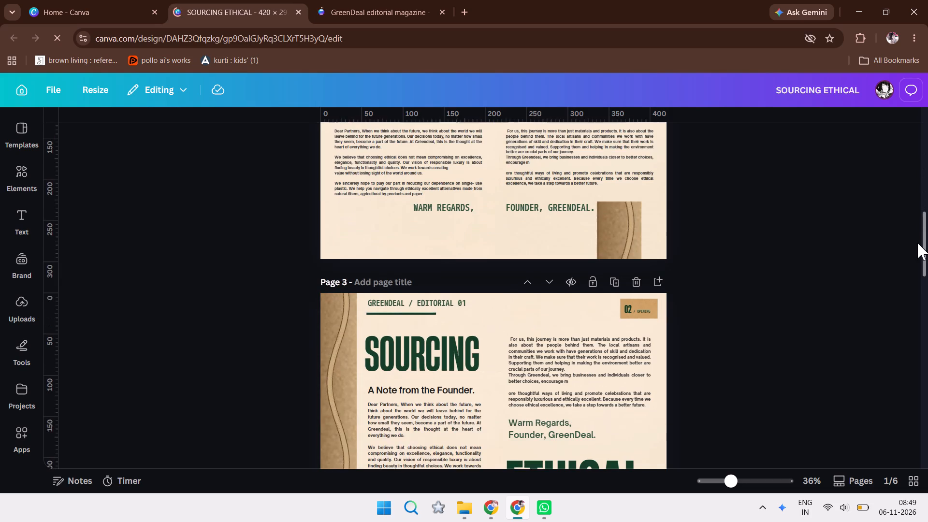
{"action": "left_click_drag", "start_coordinate": [917, 243], "coordinate": [916, 254]}
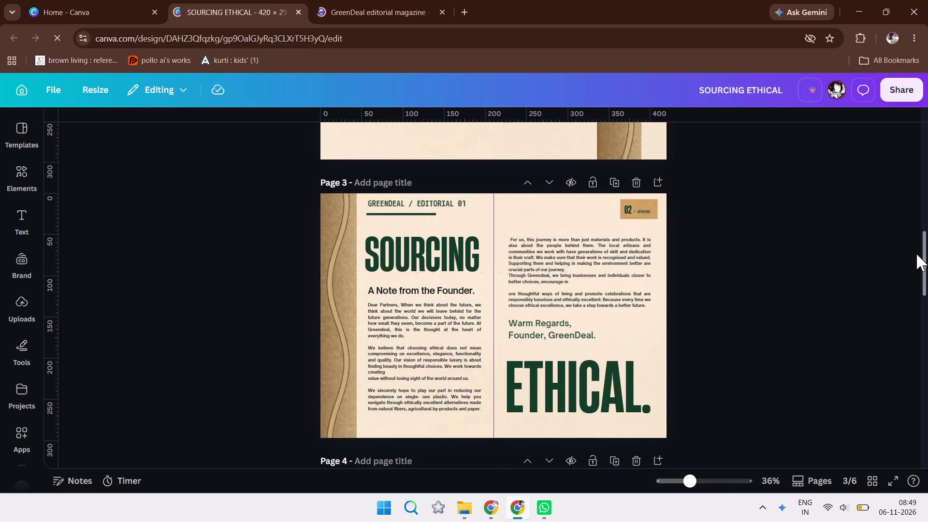
{"action": "left_click_drag", "start_coordinate": [916, 254], "coordinate": [915, 254]}
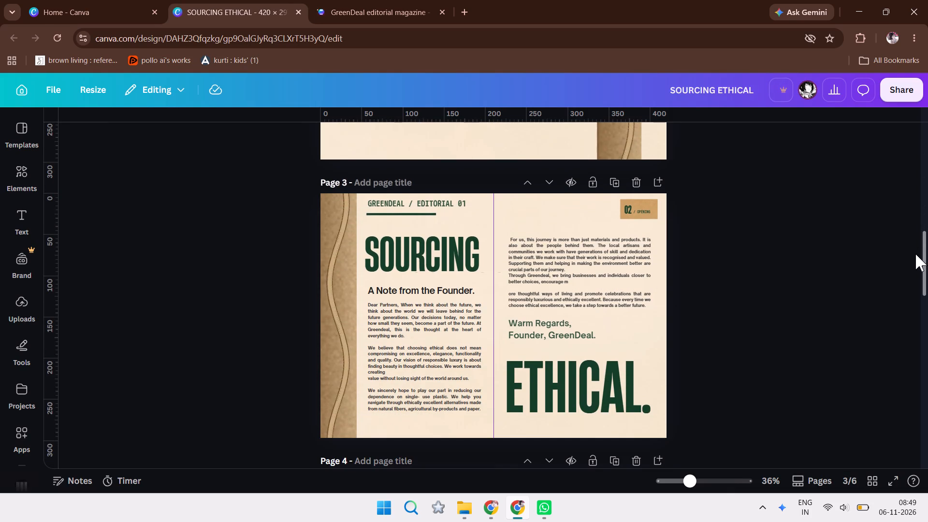
{"action": "left_click_drag", "start_coordinate": [915, 254], "coordinate": [916, 260]}
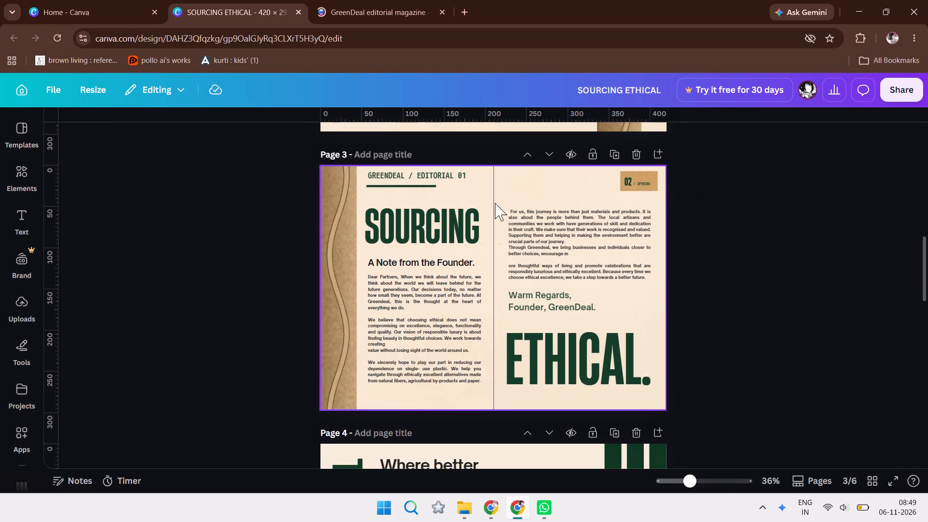
{"action": "left_click", "coordinate": [448, 213]}
{"action": "key", "text": "Up"}
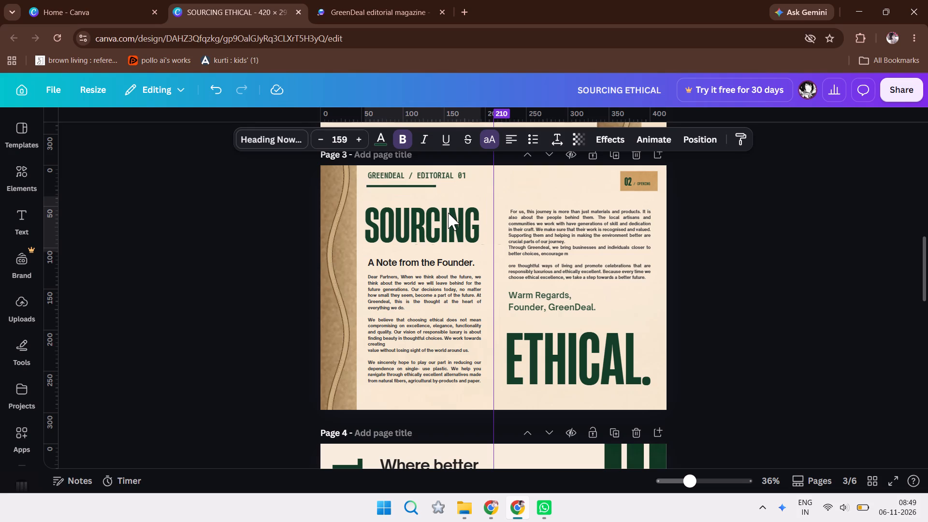
{"action": "left_click", "coordinate": [738, 279]}
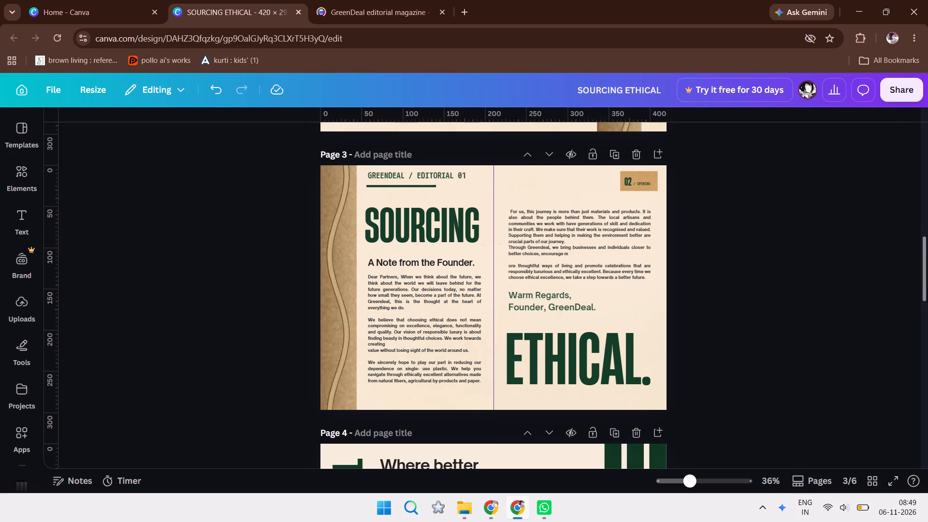
{"action": "left_click_drag", "start_coordinate": [927, 288], "coordinate": [927, 290]}
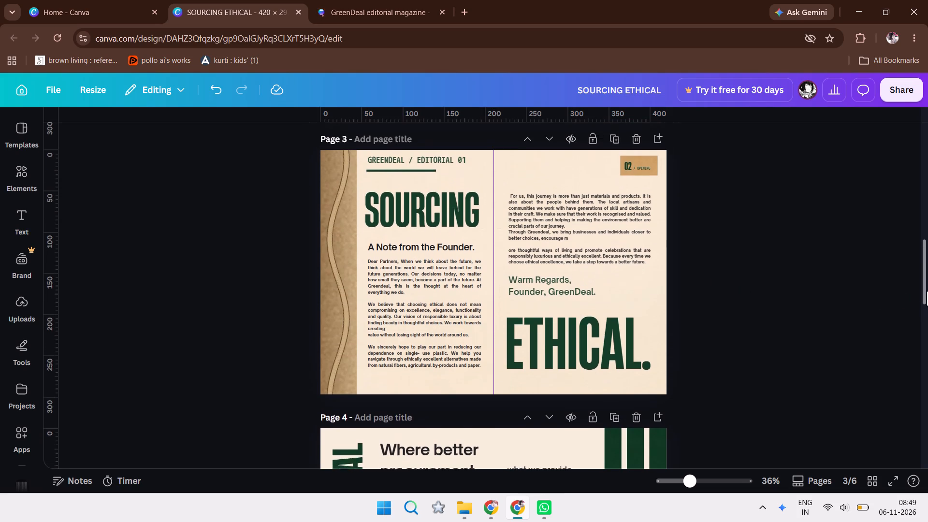
{"action": "left_click_drag", "start_coordinate": [927, 290], "coordinate": [922, 339]}
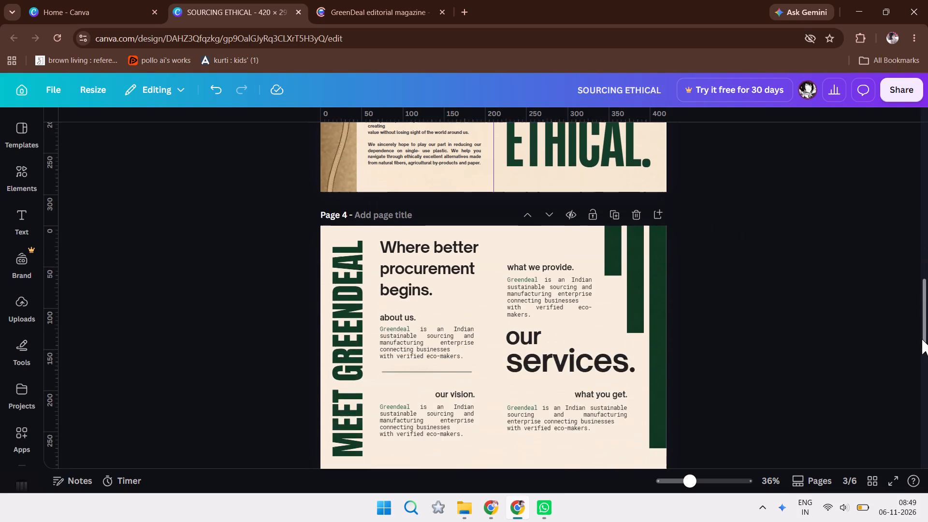
{"action": "left_click_drag", "start_coordinate": [922, 339], "coordinate": [927, 370]}
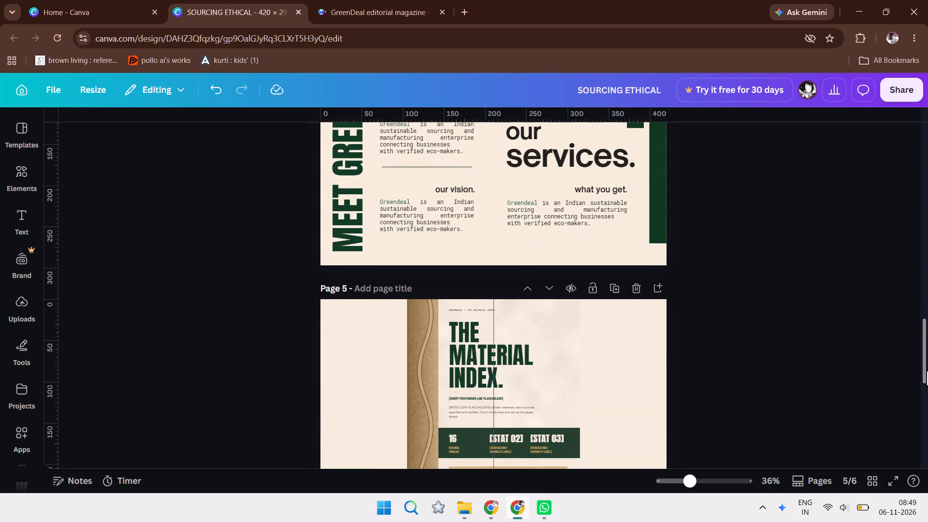
{"action": "left_click_drag", "start_coordinate": [927, 370], "coordinate": [905, 277]}
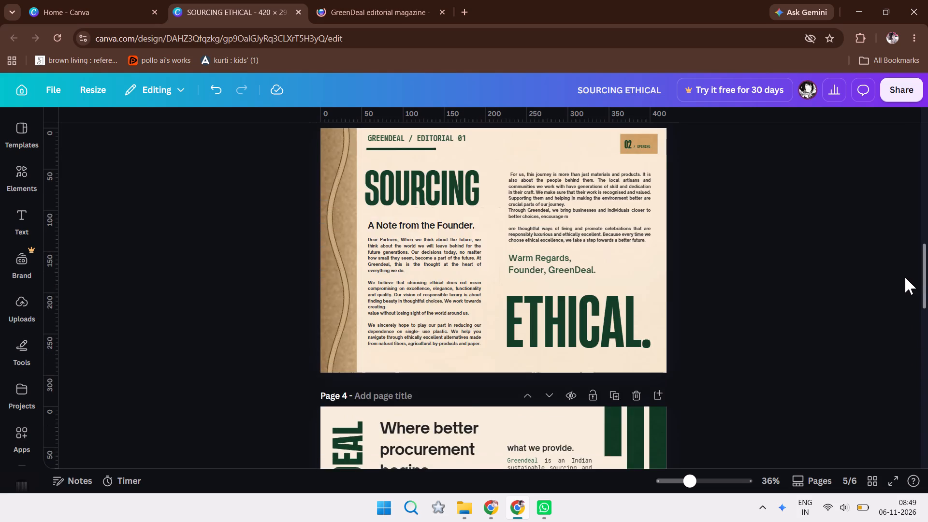
{"action": "left_click_drag", "start_coordinate": [905, 277], "coordinate": [885, 235]}
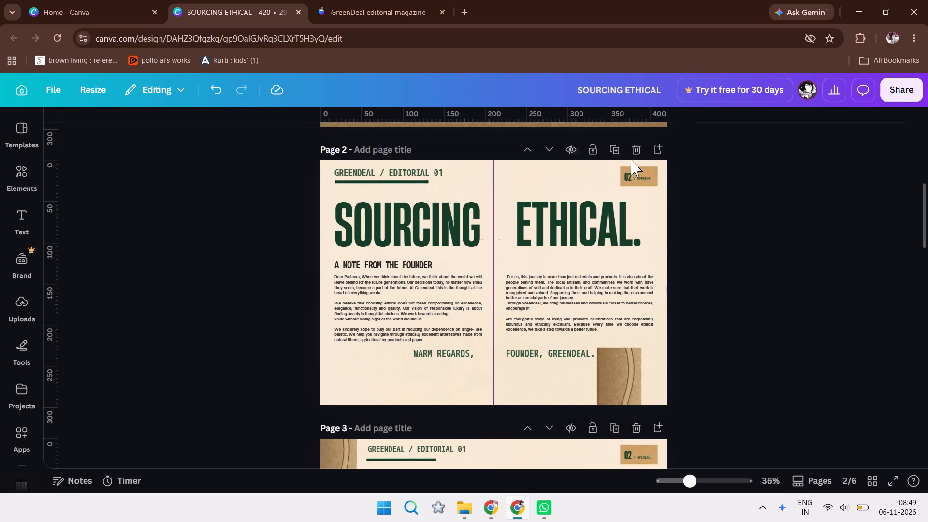
{"action": "left_click_drag", "start_coordinate": [927, 218], "coordinate": [927, 203]}
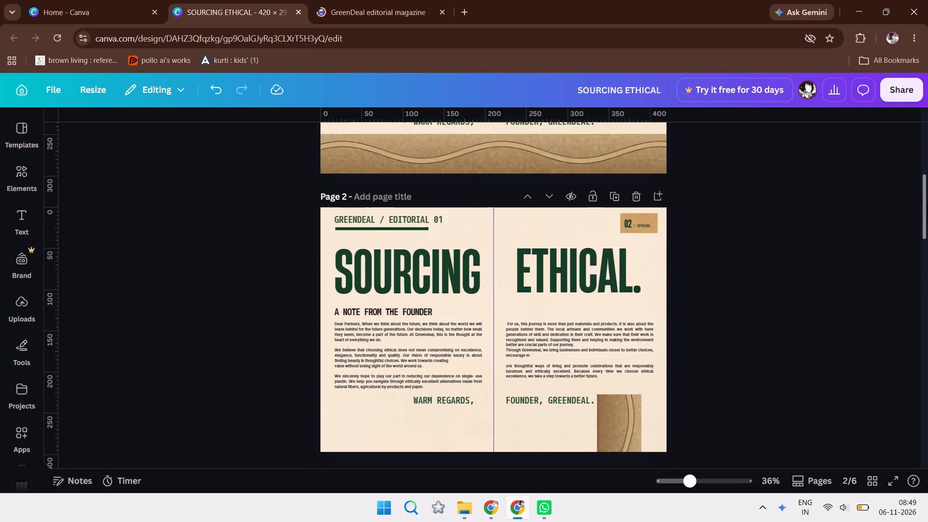
{"action": "left_click_drag", "start_coordinate": [927, 203], "coordinate": [910, 251]}
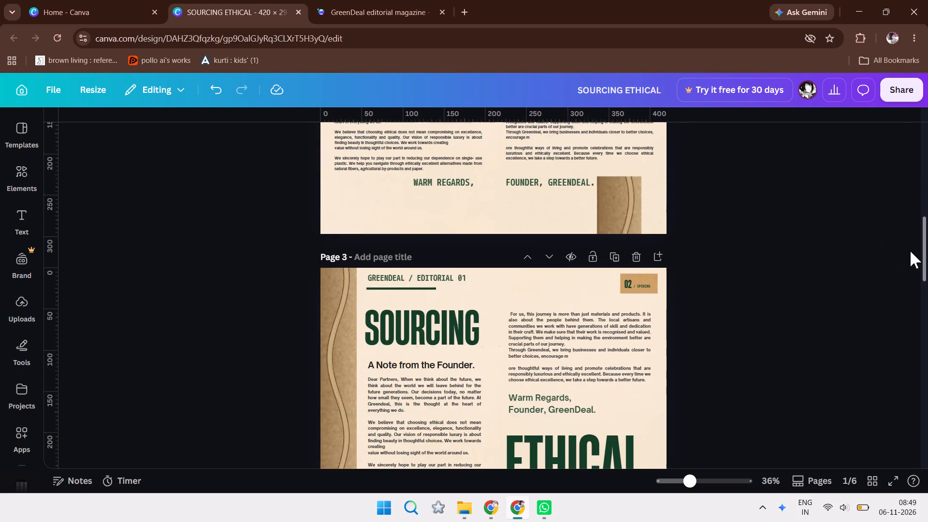
{"action": "left_click_drag", "start_coordinate": [910, 251], "coordinate": [890, 248]}
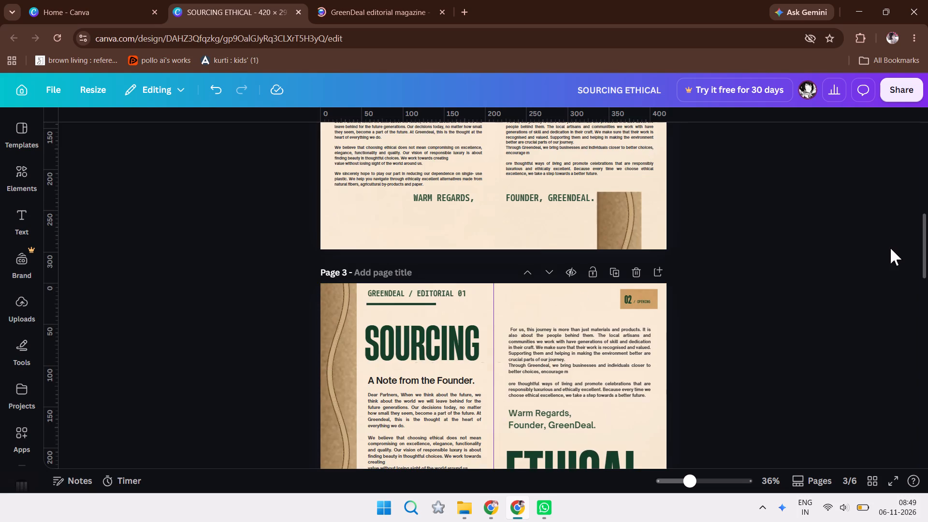
Move the vertical kraft-paper wave strip on page 2 off the right side and rotate it to horizontal.
{"action": "left_click_drag", "start_coordinate": [600, 215], "coordinate": [635, 216]}
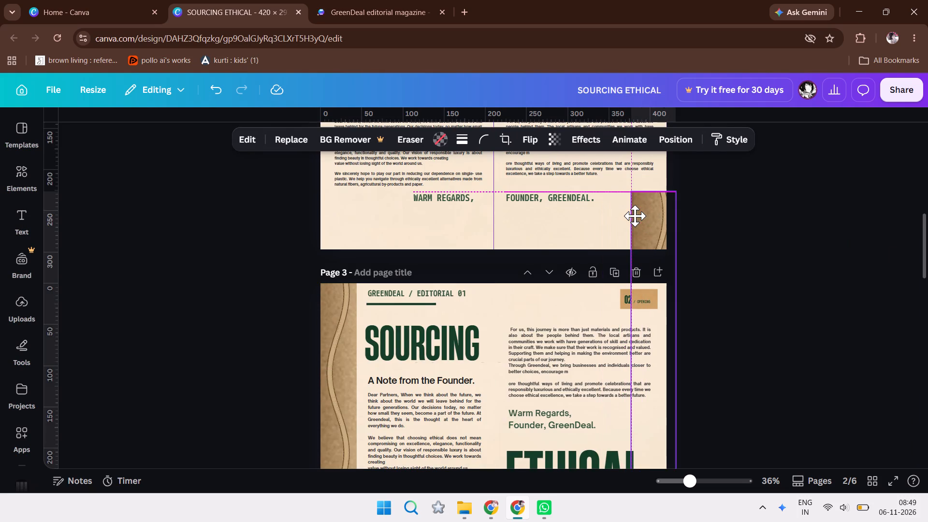
{"action": "left_click_drag", "start_coordinate": [635, 216], "coordinate": [393, 182]}
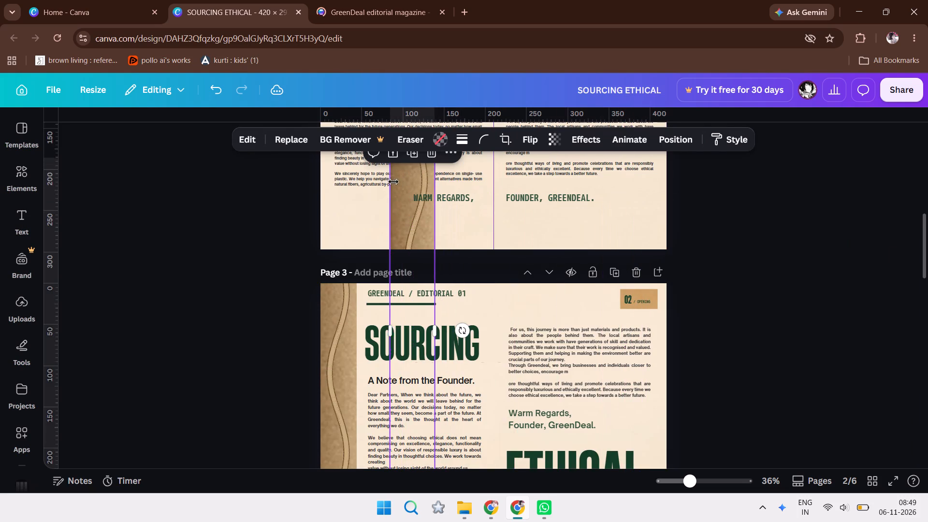
{"action": "left_click_drag", "start_coordinate": [469, 328], "coordinate": [529, 307]}
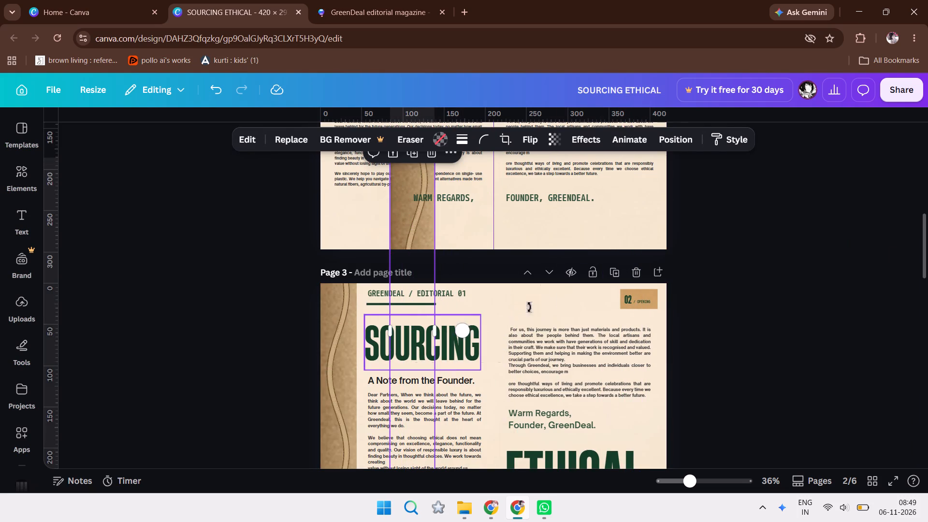
{"action": "left_click_drag", "start_coordinate": [529, 307], "coordinate": [405, 172]}
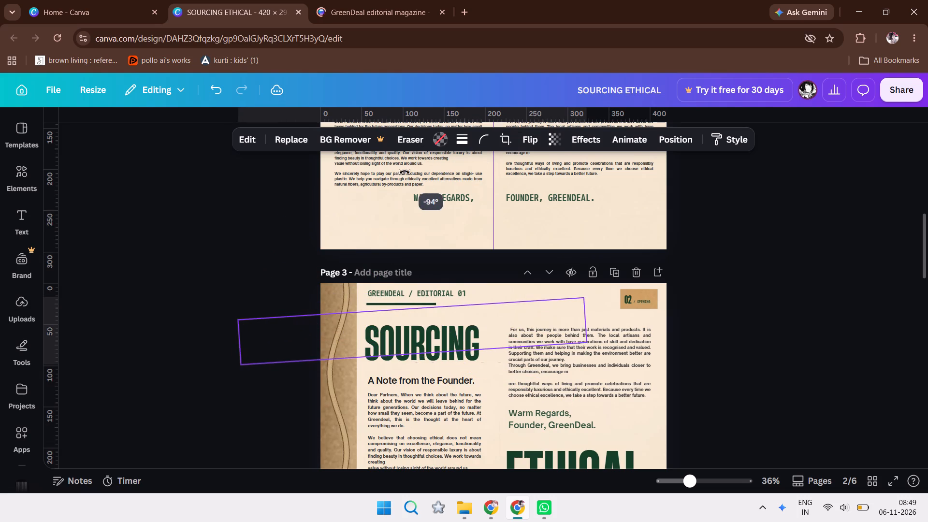
{"action": "left_click_drag", "start_coordinate": [405, 172], "coordinate": [407, 185]}
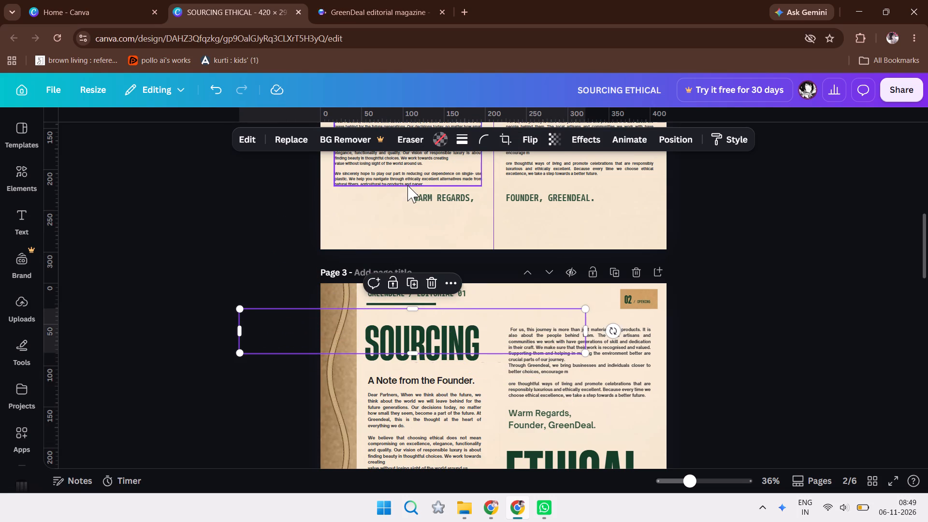
Position the horizontal wave strip as a full-width band along the bottom of page 2, below the founder sign-off.
{"action": "key", "text": "Up"}
{"action": "key", "text": "Up"}
{"action": "key", "text": "Up"}
{"action": "key", "text": "Up"}
{"action": "key", "text": "Up"}
{"action": "key", "text": "Up"}
{"action": "key", "text": "Up"}
{"action": "key", "text": "Up"}
{"action": "key", "text": "Up"}
{"action": "key", "text": "Up"}
{"action": "key", "text": "Up"}
{"action": "key", "text": "Up"}
{"action": "key", "text": "Up"}
{"action": "key", "text": "Up"}
{"action": "key", "text": "Up"}
{"action": "key", "text": "Up"}
{"action": "key", "text": "Up"}
{"action": "key", "text": "Up"}
{"action": "key", "text": "Up"}
{"action": "key", "text": "Up"}
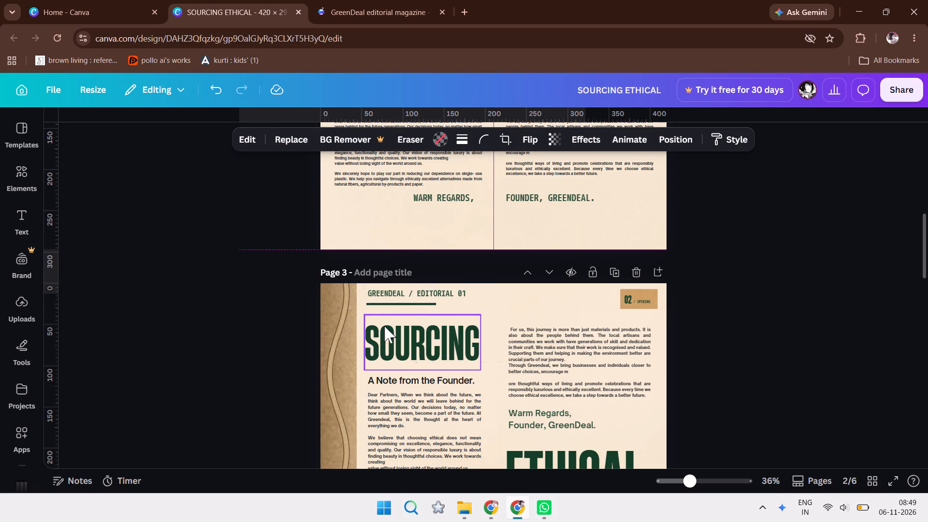
{"action": "key", "text": "Up"}
{"action": "key", "text": "Up"}
{"action": "key", "text": "Up"}
{"action": "key", "text": "Up"}
{"action": "key", "text": "Up"}
{"action": "key", "text": "Up"}
{"action": "key", "text": "Up"}
{"action": "key", "text": "Up"}
{"action": "key", "text": "Up"}
{"action": "key", "text": "Up"}
{"action": "key", "text": "Up"}
{"action": "key", "text": "Up"}
{"action": "key", "text": "Up"}
{"action": "key", "text": "Up"}
{"action": "key", "text": "Up"}
{"action": "key", "text": "Up"}
{"action": "key", "text": "Up"}
{"action": "key", "text": "Up"}
{"action": "key", "text": "Up"}
{"action": "key", "text": "Up"}
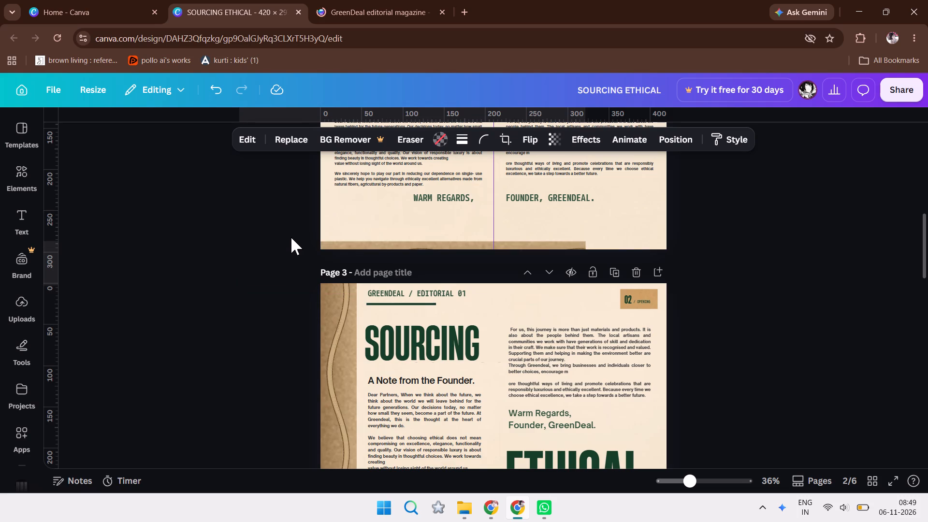
{"action": "left_click_drag", "start_coordinate": [381, 235], "coordinate": [448, 240]}
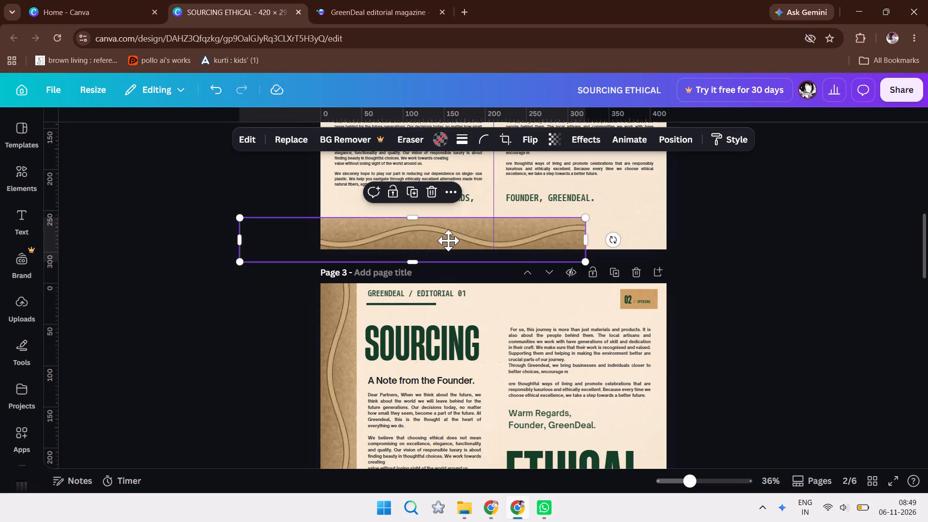
{"action": "left_click_drag", "start_coordinate": [448, 240], "coordinate": [461, 232]}
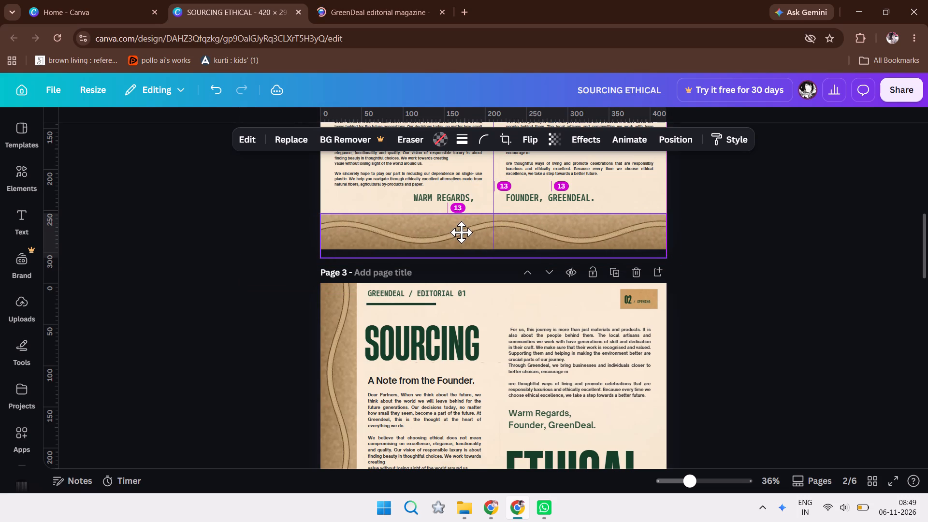
{"action": "left_click_drag", "start_coordinate": [461, 232], "coordinate": [461, 230]}
{"action": "left_click", "coordinate": [747, 263]}
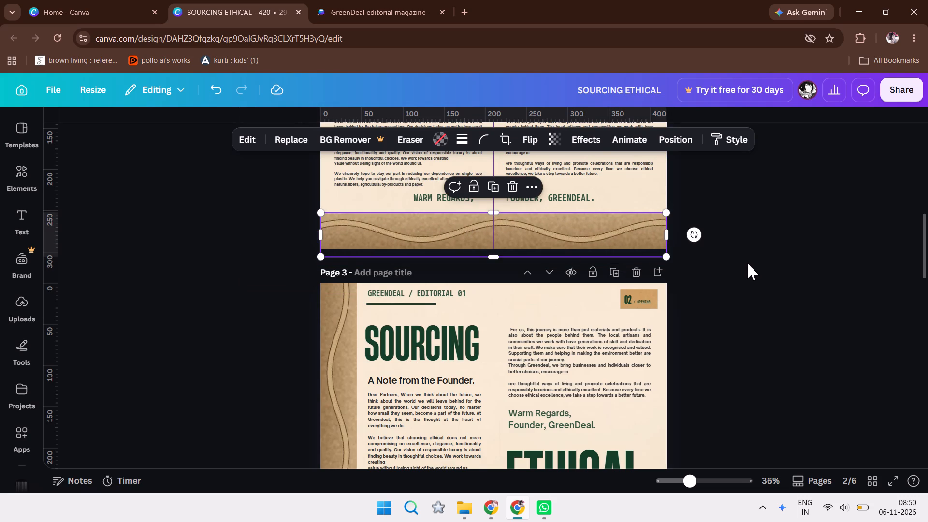
Move page 3's vertical wave strip upward and narrow it to about 38 mm, flush with the page's left edge.
{"action": "left_click", "coordinate": [927, 338]}
{"action": "left_click_drag", "start_coordinate": [927, 340], "coordinate": [927, 345]}
{"action": "left_click_drag", "start_coordinate": [927, 345], "coordinate": [927, 351]}
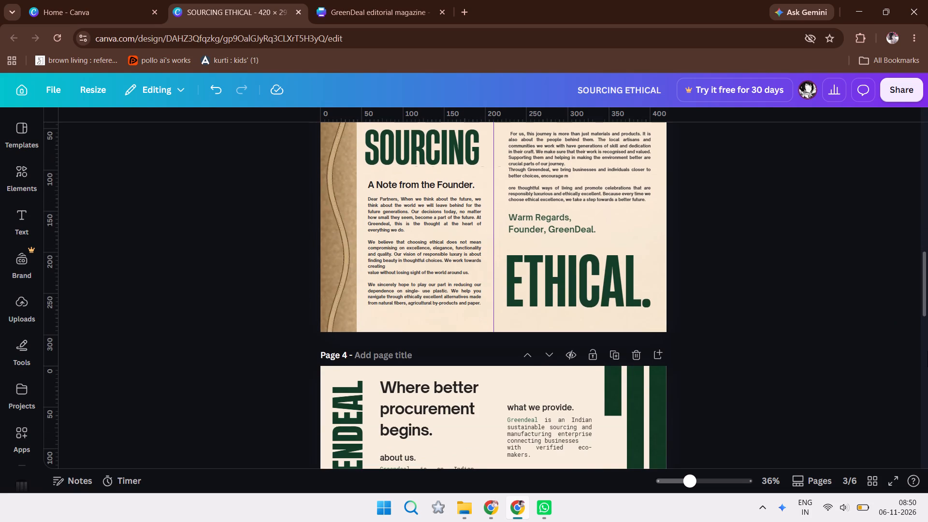
{"action": "left_click_drag", "start_coordinate": [927, 351], "coordinate": [927, 351]}
{"action": "left_click_drag", "start_coordinate": [927, 351], "coordinate": [926, 345]}
{"action": "left_click_drag", "start_coordinate": [926, 345], "coordinate": [926, 338]}
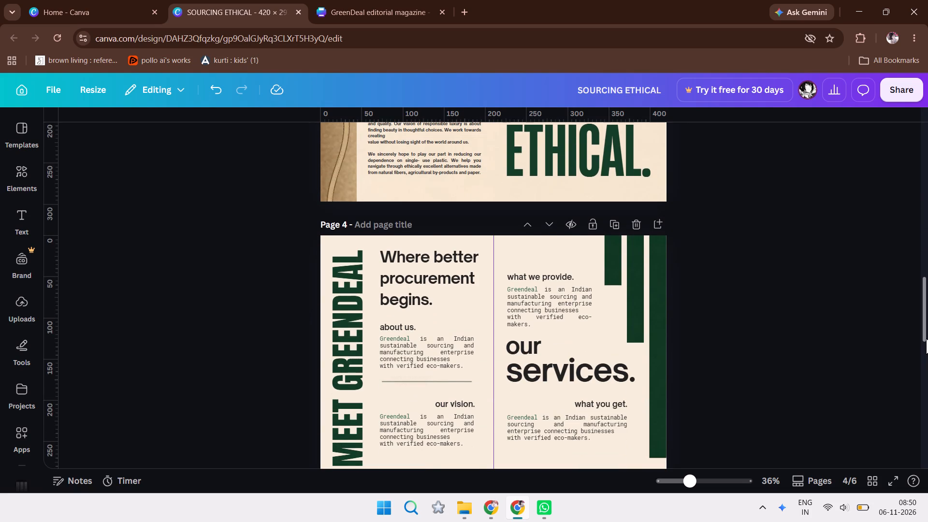
{"action": "left_click_drag", "start_coordinate": [926, 338], "coordinate": [921, 302]}
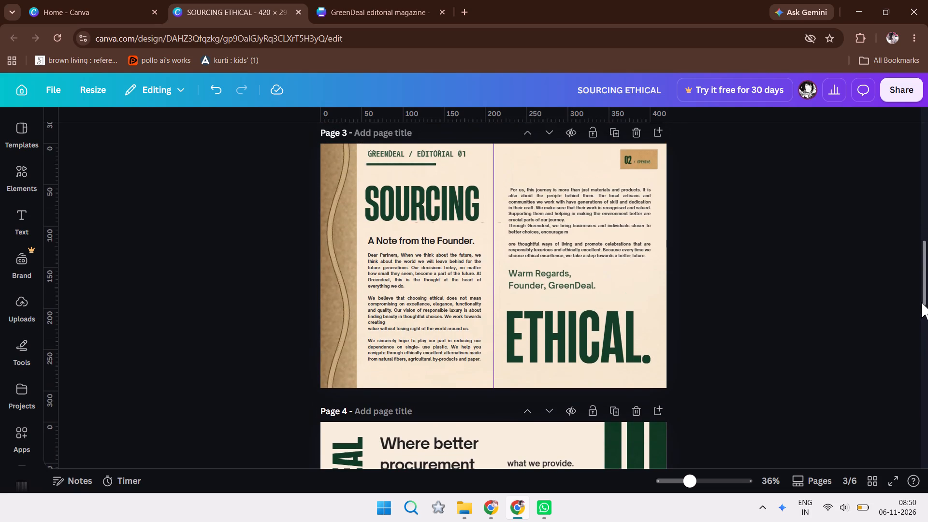
{"action": "left_click", "coordinate": [338, 291]}
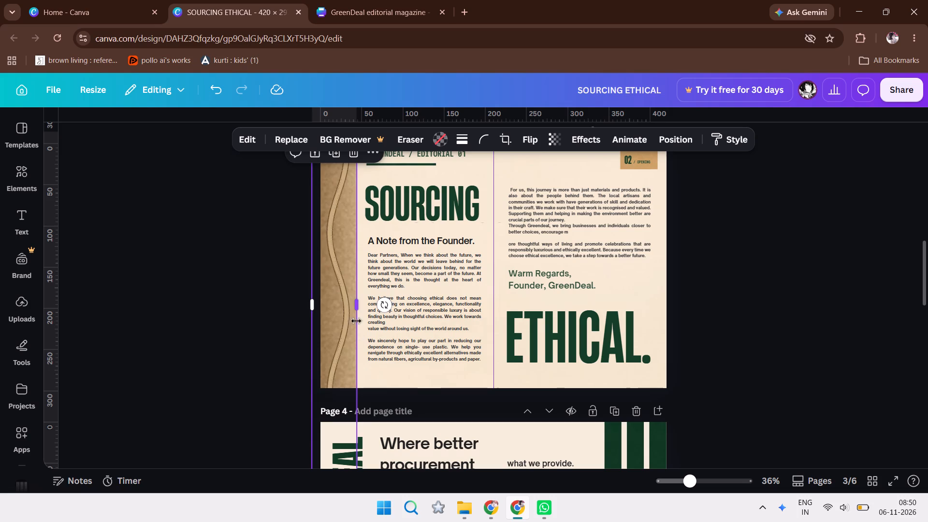
{"action": "left_click", "coordinate": [266, 188]}
{"action": "left_click", "coordinate": [363, 206]}
{"action": "left_click", "coordinate": [347, 205]}
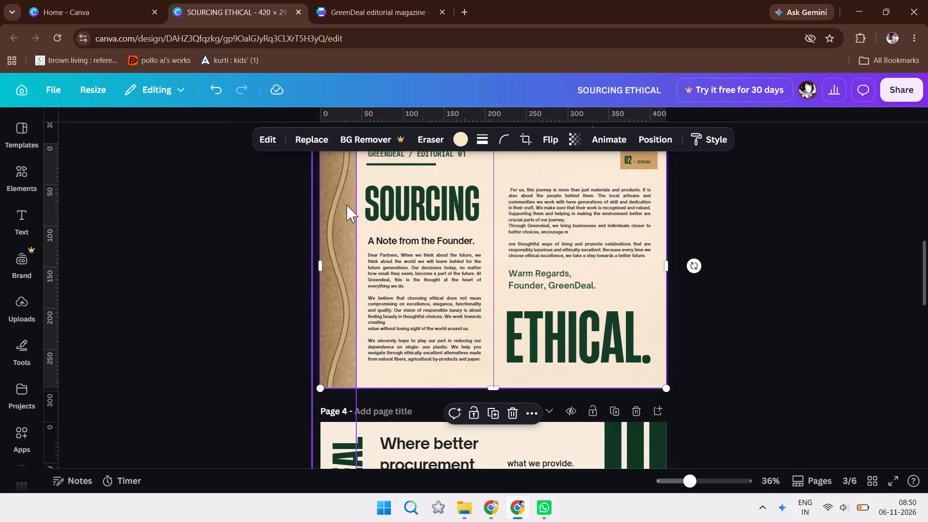
{"action": "left_click_drag", "start_coordinate": [346, 329], "coordinate": [347, 262]}
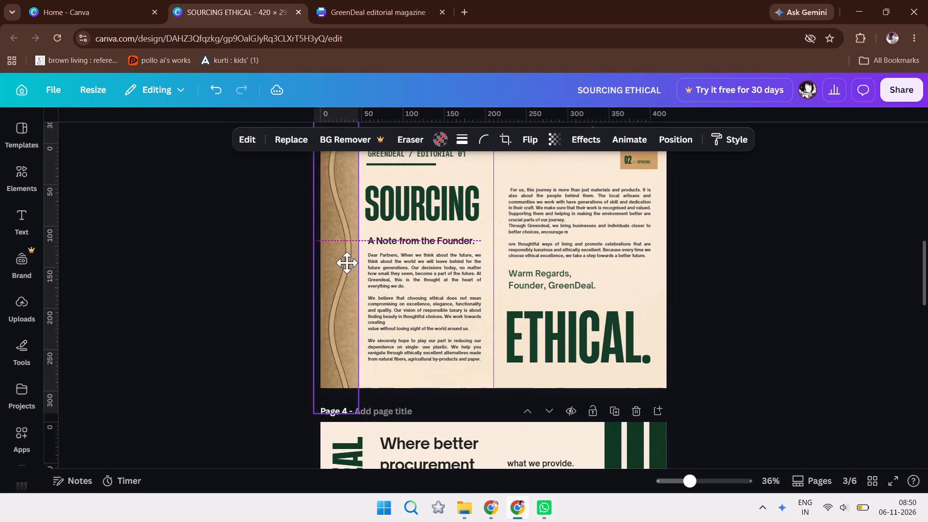
{"action": "left_click_drag", "start_coordinate": [347, 262], "coordinate": [341, 261]}
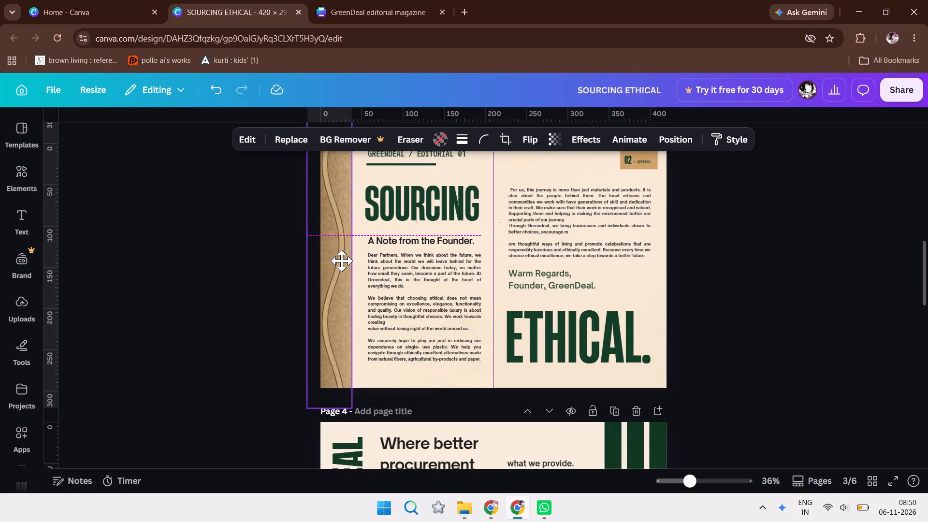
{"action": "left_click_drag", "start_coordinate": [341, 261], "coordinate": [344, 261]}
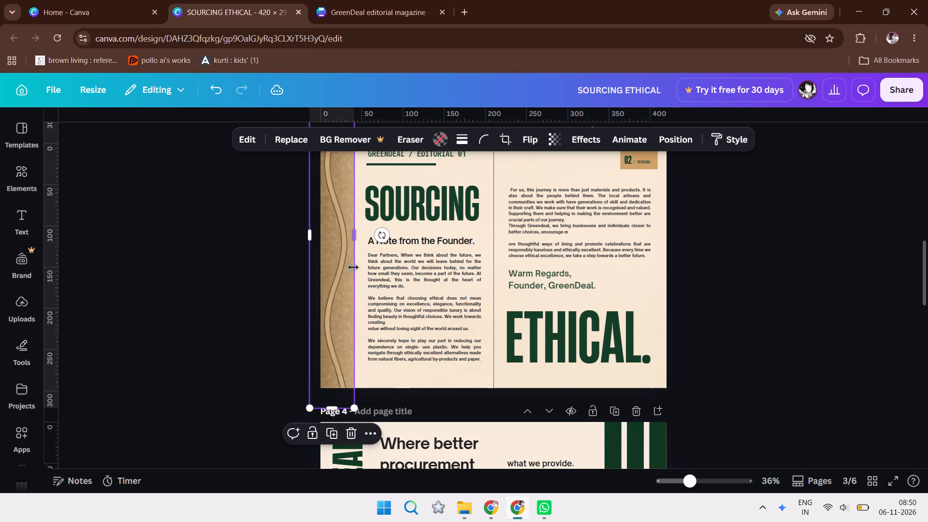
{"action": "left_click_drag", "start_coordinate": [354, 232], "coordinate": [347, 230]}
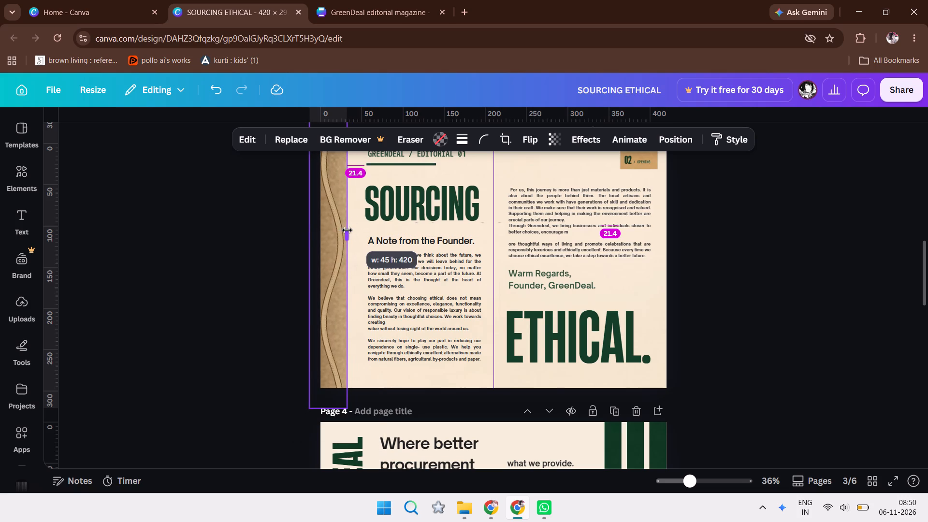
{"action": "left_click_drag", "start_coordinate": [347, 230], "coordinate": [347, 229]}
{"action": "left_click_drag", "start_coordinate": [333, 286], "coordinate": [339, 287]}
{"action": "left_click", "coordinate": [313, 233]}
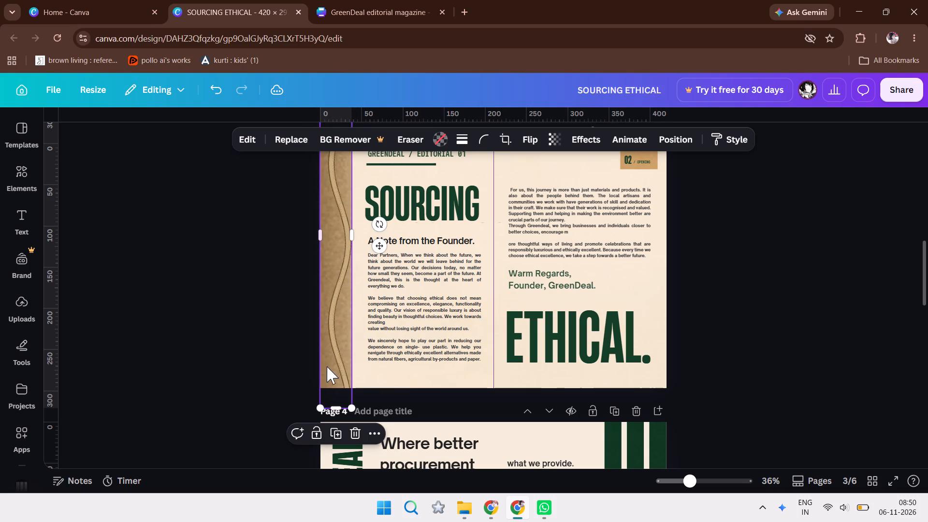
Shorten page 3's wave strip to about 396 mm high and move it down, keeping the full page height covered.
{"action": "left_click_drag", "start_coordinate": [340, 407], "coordinate": [338, 385]}
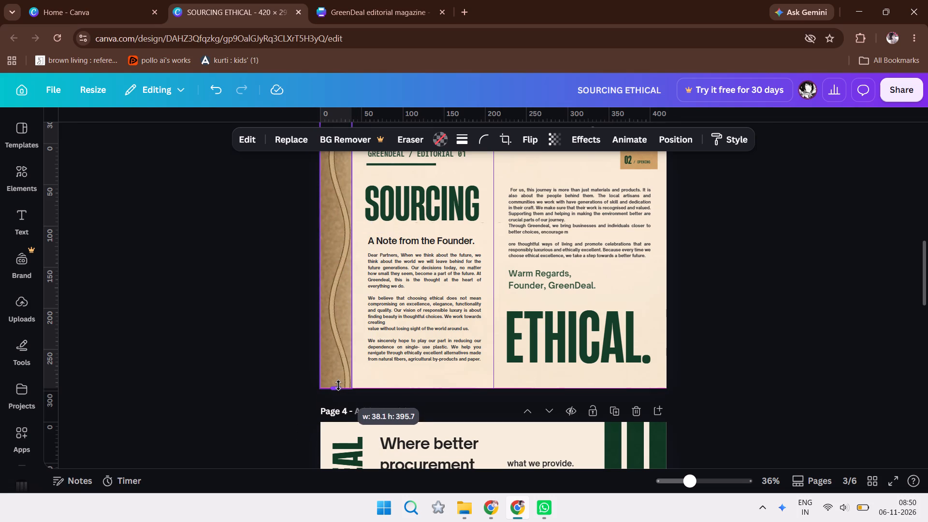
{"action": "left_click_drag", "start_coordinate": [338, 385], "coordinate": [338, 385]}
{"action": "left_click_drag", "start_coordinate": [333, 319], "coordinate": [335, 391]}
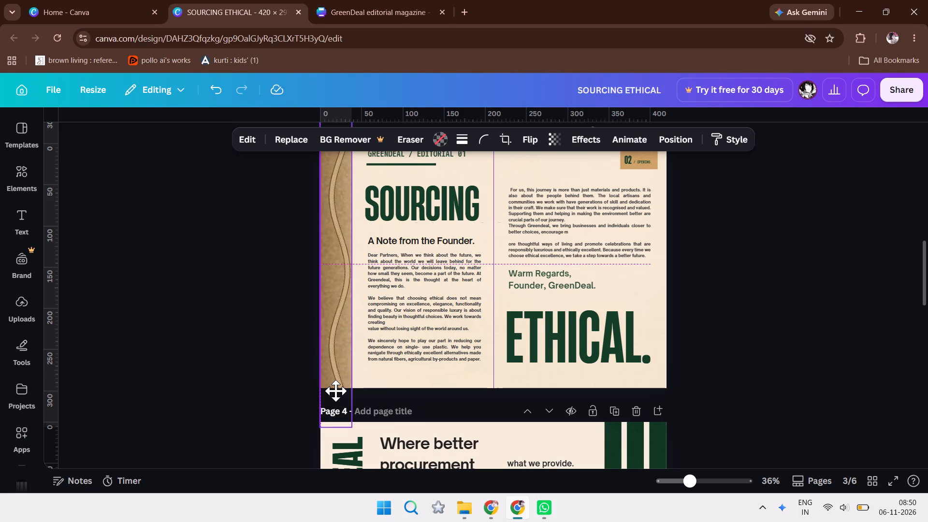
{"action": "left_click_drag", "start_coordinate": [335, 391], "coordinate": [334, 368]}
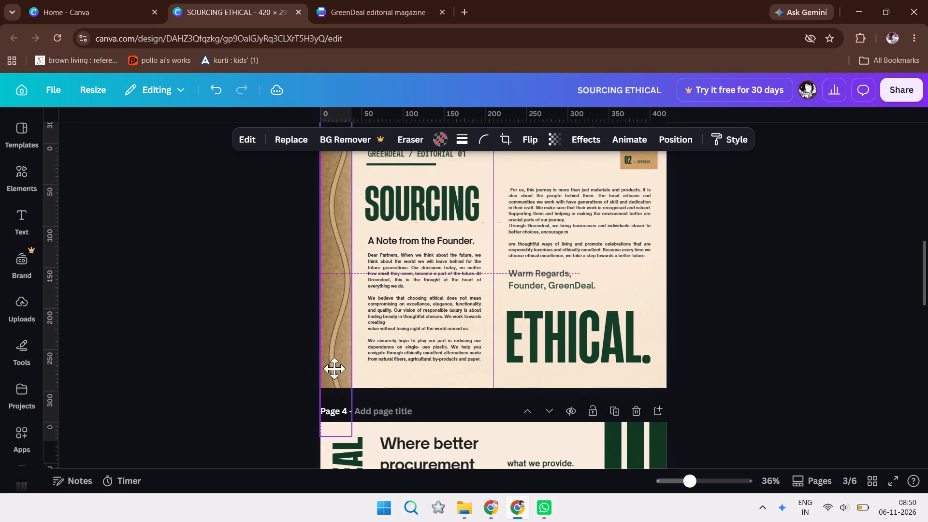
{"action": "left_click_drag", "start_coordinate": [334, 368], "coordinate": [333, 361]}
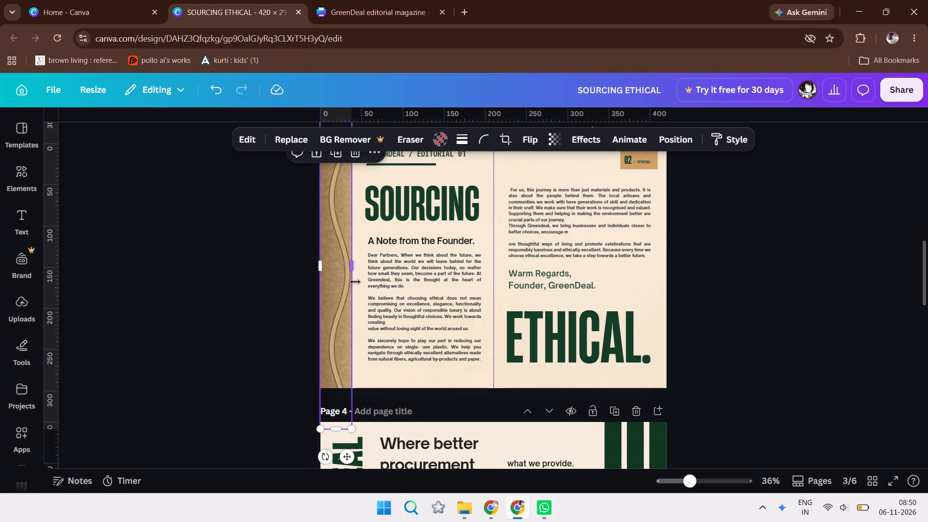
Fine-tune the width of page 3's wave strip from both sides and realign it flush with the page's left edge.
{"action": "left_click", "coordinate": [353, 274]}
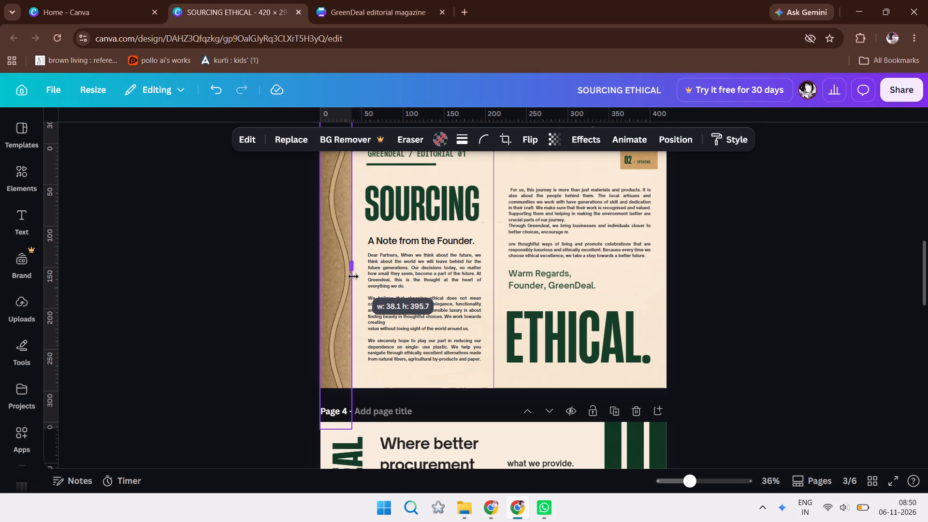
{"action": "left_click_drag", "start_coordinate": [356, 267], "coordinate": [356, 267]}
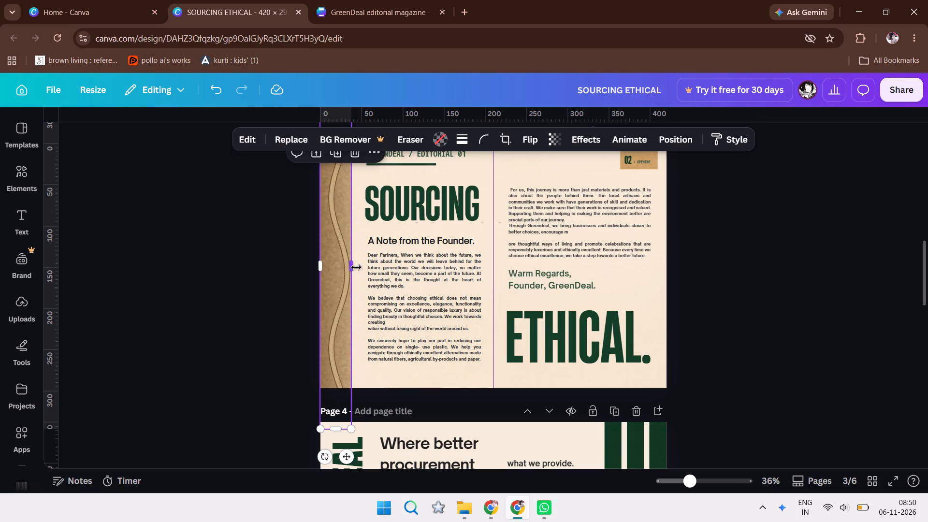
{"action": "left_click_drag", "start_coordinate": [356, 267], "coordinate": [361, 268]}
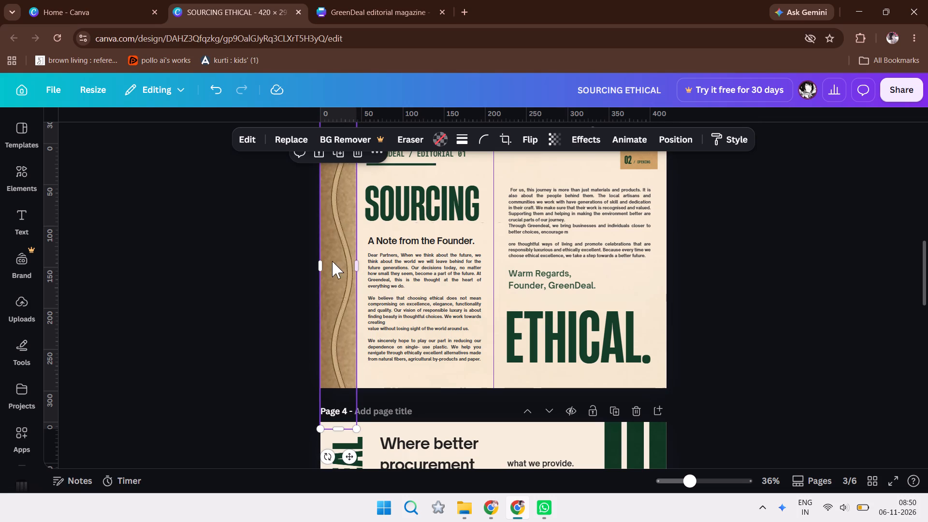
{"action": "left_click_drag", "start_coordinate": [322, 261], "coordinate": [329, 262]}
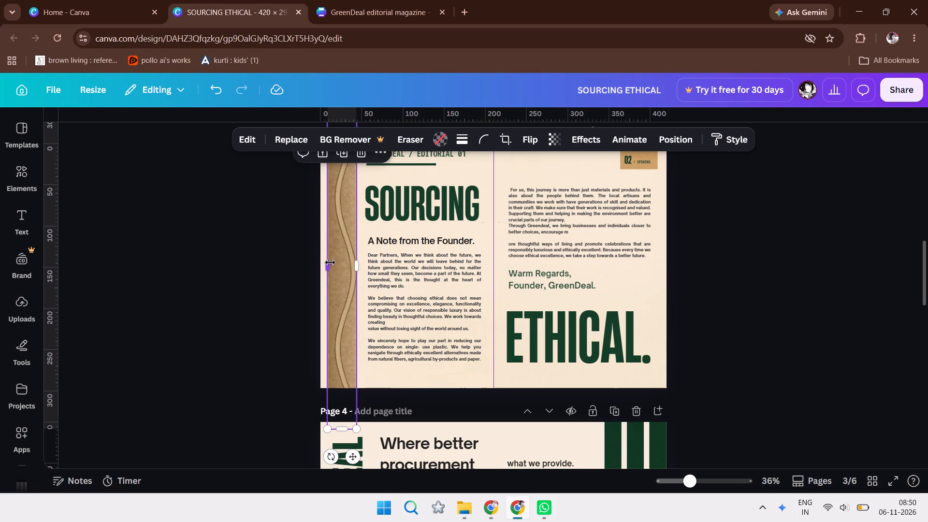
{"action": "left_click_drag", "start_coordinate": [333, 265], "coordinate": [326, 265]}
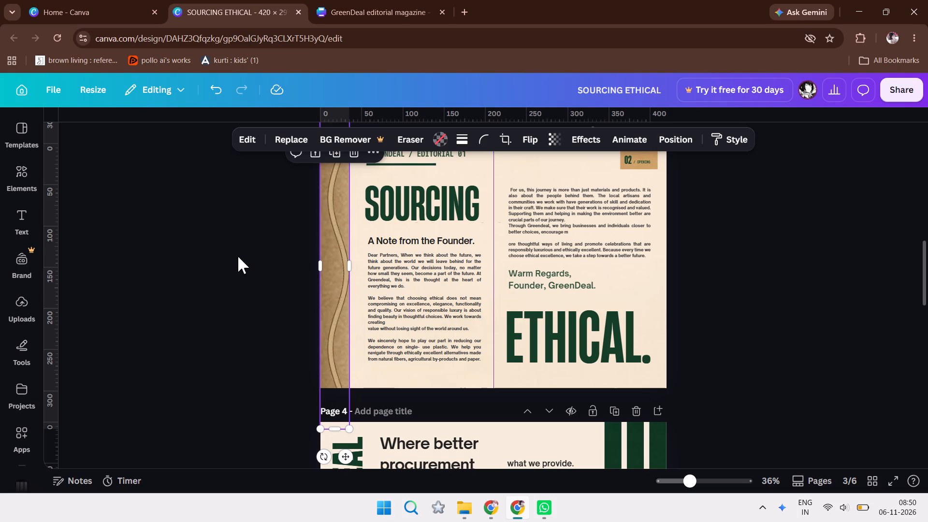
{"action": "left_click", "coordinate": [238, 256]}
Widen the "Dear Partners" body text on page 3 to about 141 mm, aligning its left edge with the SOURCING title.
{"action": "left_click_drag", "start_coordinate": [927, 365], "coordinate": [925, 360]}
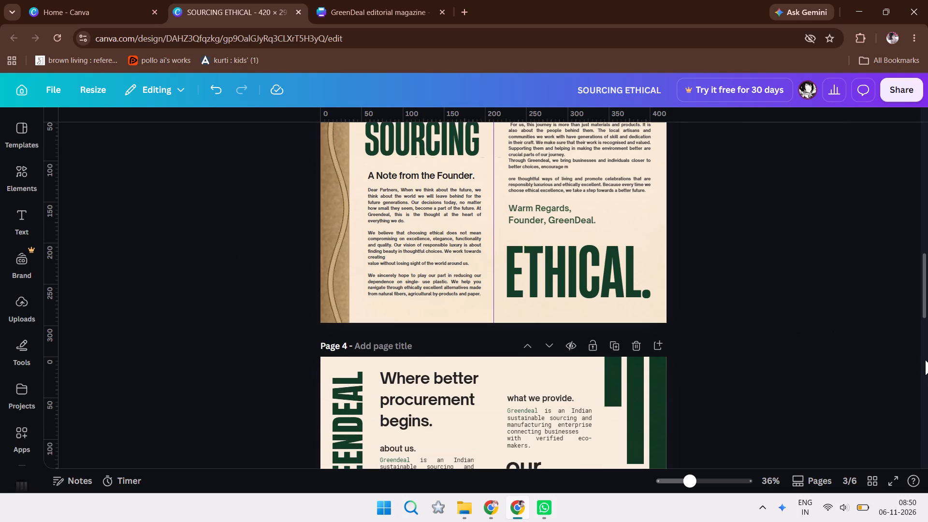
{"action": "left_click_drag", "start_coordinate": [925, 360], "coordinate": [925, 359]}
{"action": "left_click_drag", "start_coordinate": [925, 359], "coordinate": [924, 338]}
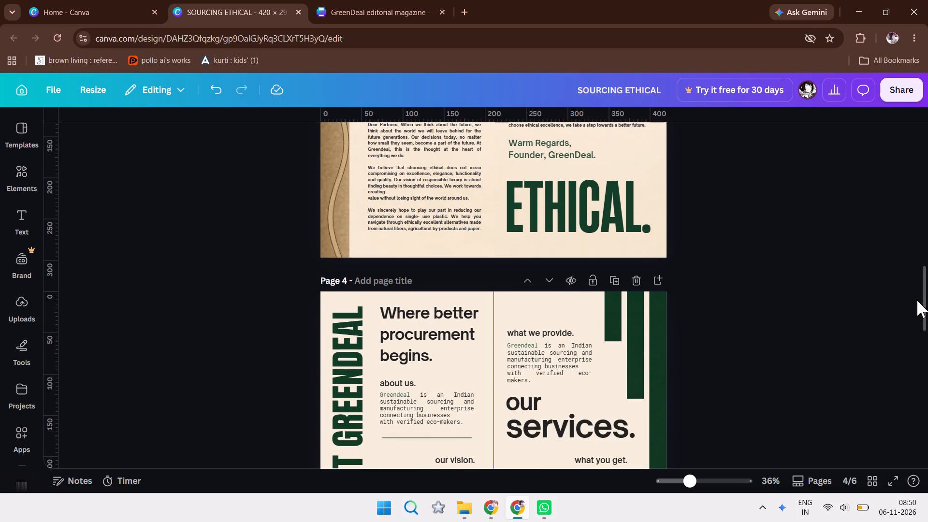
{"action": "left_click_drag", "start_coordinate": [917, 300], "coordinate": [927, 302]}
{"action": "left_click_drag", "start_coordinate": [927, 302], "coordinate": [927, 275]}
{"action": "left_click", "coordinate": [439, 294]}
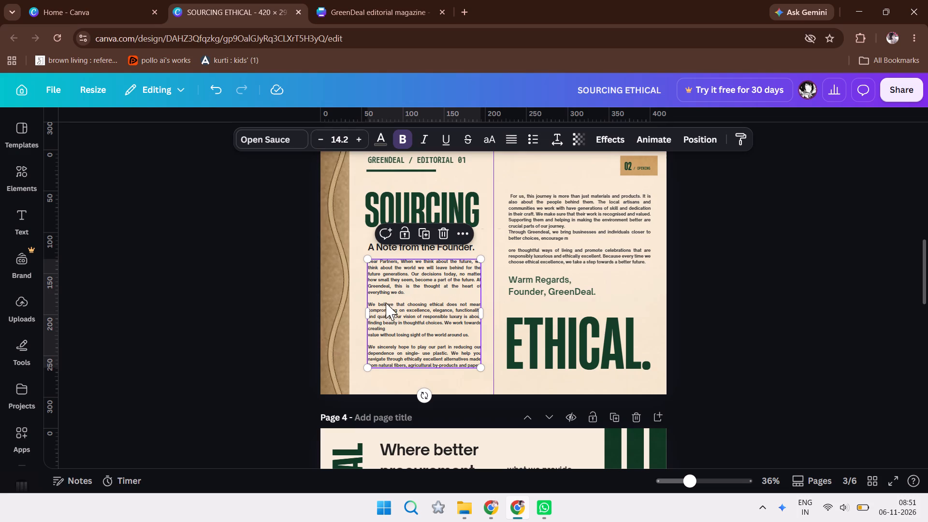
{"action": "left_click", "coordinate": [363, 311]}
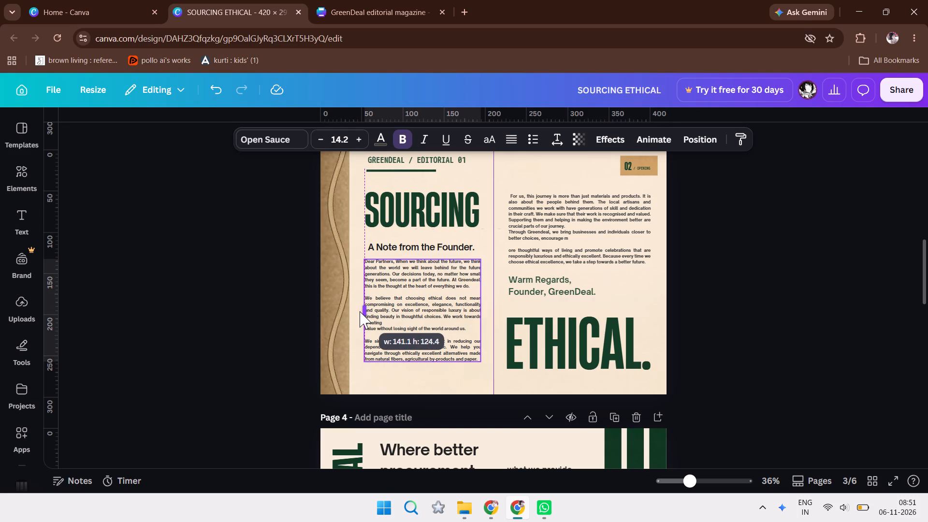
Align the "A Note from the Founder." heading on page 3 with the left edge of the "Dear Partners" body text, evenly spaced below SOURCING.
{"action": "left_click", "coordinate": [401, 252]}
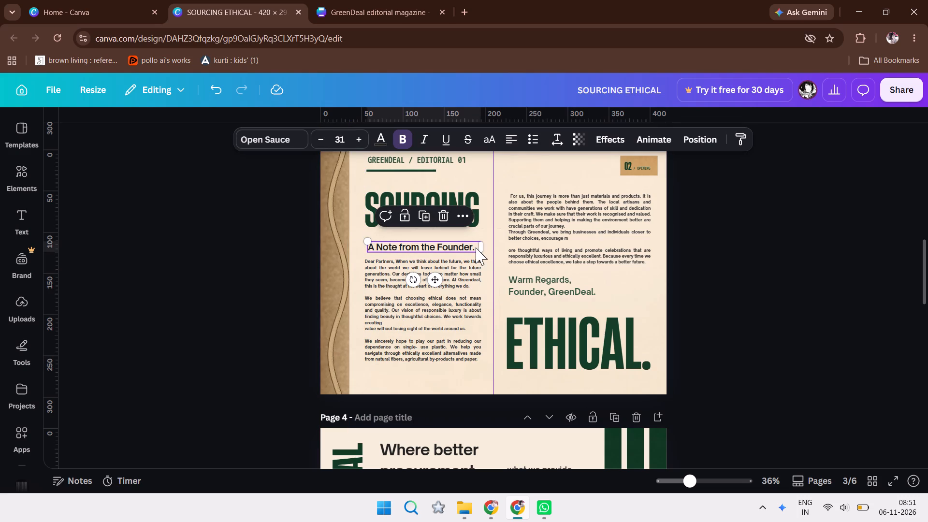
{"action": "left_click", "coordinate": [436, 250]}
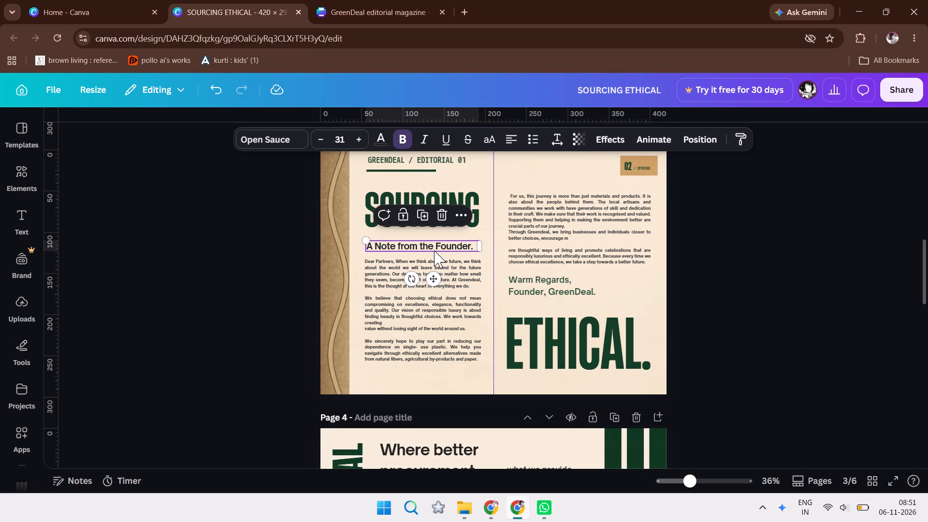
{"action": "key", "text": "Left"}
{"action": "key", "text": "Left"}
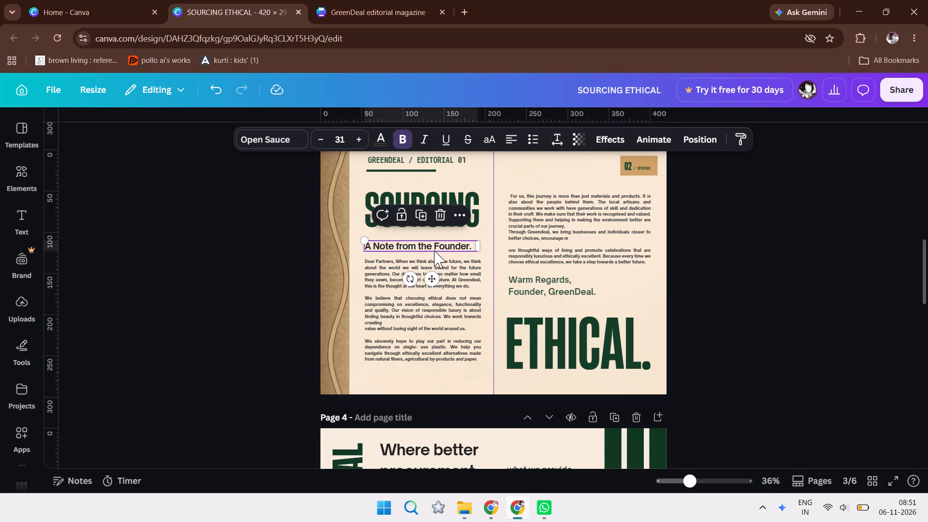
{"action": "key", "text": "Right"}
{"action": "key", "text": "Right"}
{"action": "key", "text": "Right"}
{"action": "key", "text": "Left"}
{"action": "key", "text": "Left"}
{"action": "key", "text": "Left"}
{"action": "key", "text": "Left"}
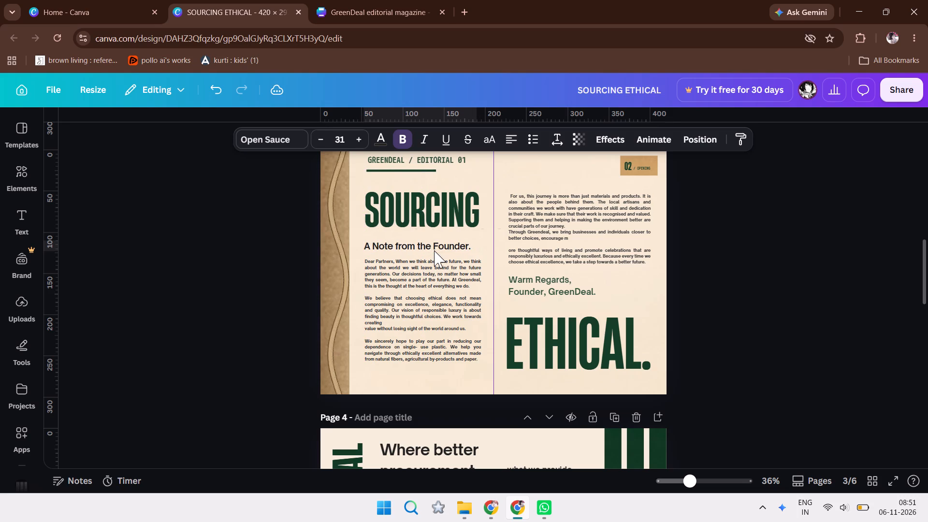
{"action": "key", "text": "Left"}
{"action": "key", "text": "Down"}
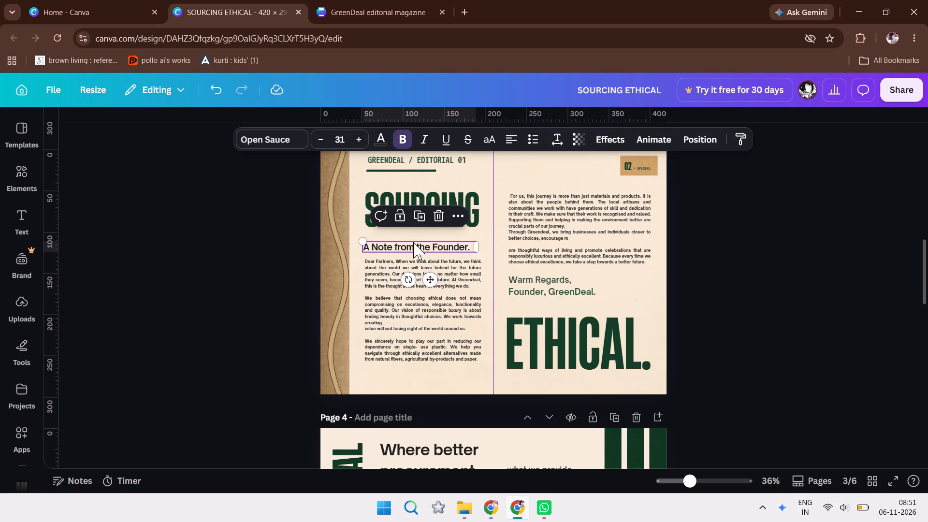
{"action": "left_click", "coordinate": [413, 242]}
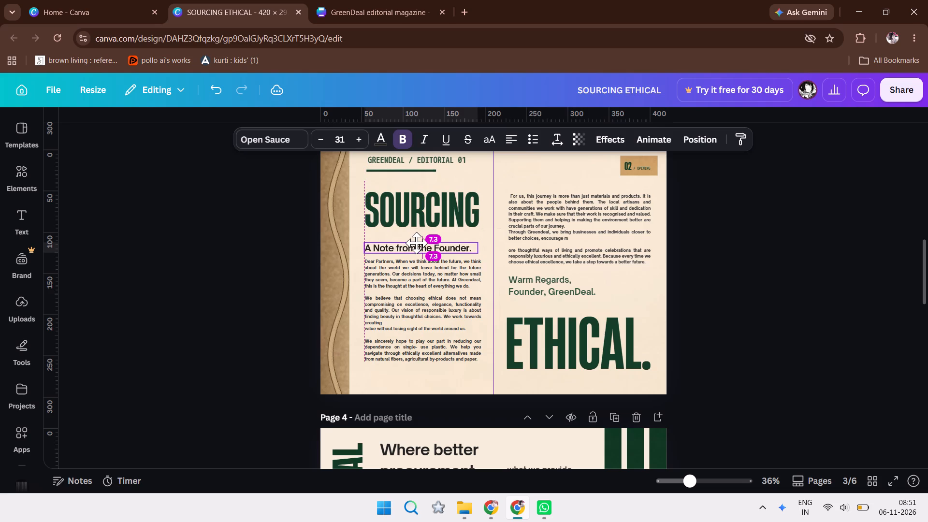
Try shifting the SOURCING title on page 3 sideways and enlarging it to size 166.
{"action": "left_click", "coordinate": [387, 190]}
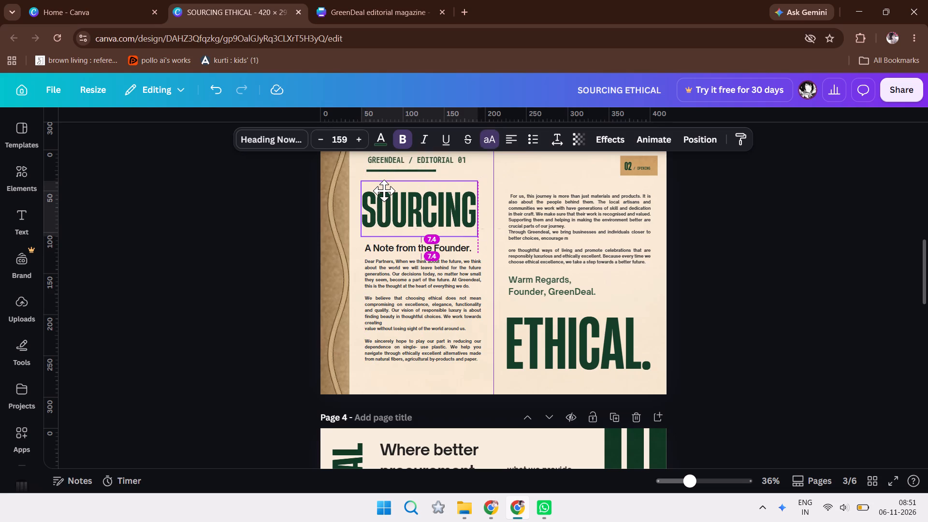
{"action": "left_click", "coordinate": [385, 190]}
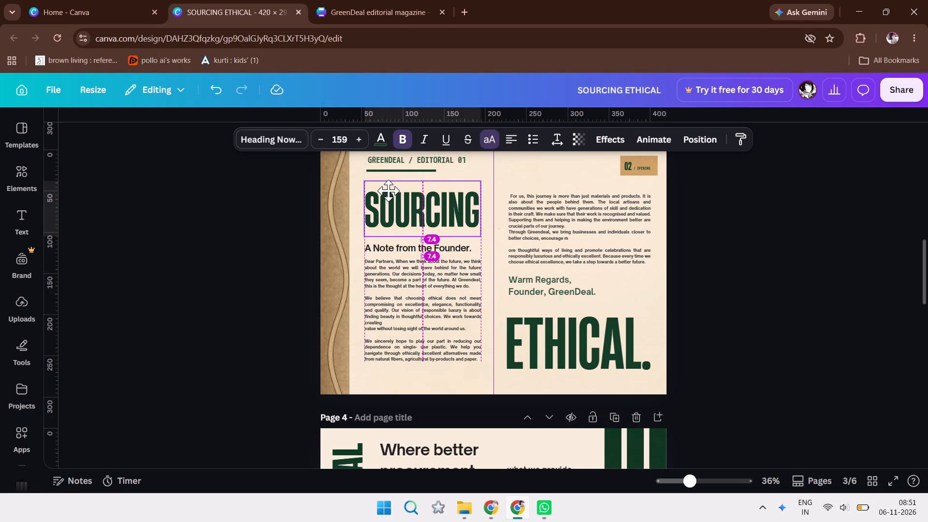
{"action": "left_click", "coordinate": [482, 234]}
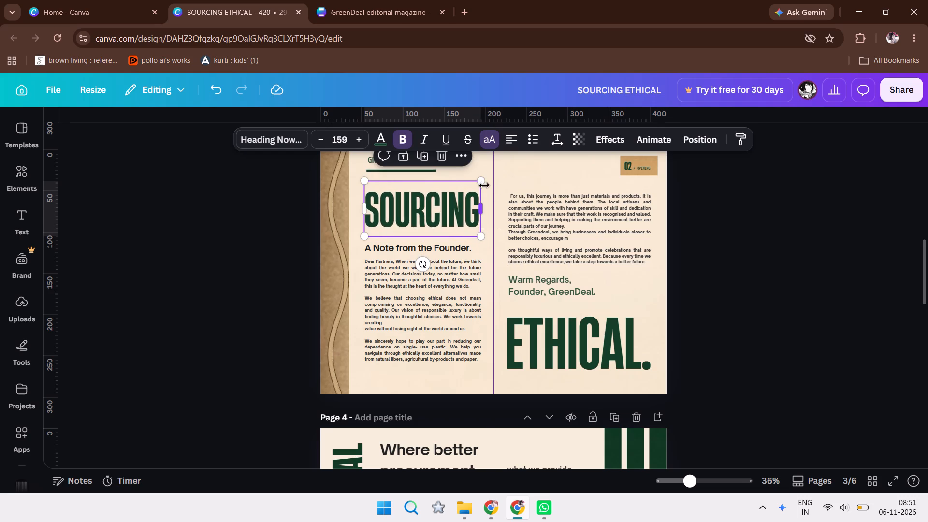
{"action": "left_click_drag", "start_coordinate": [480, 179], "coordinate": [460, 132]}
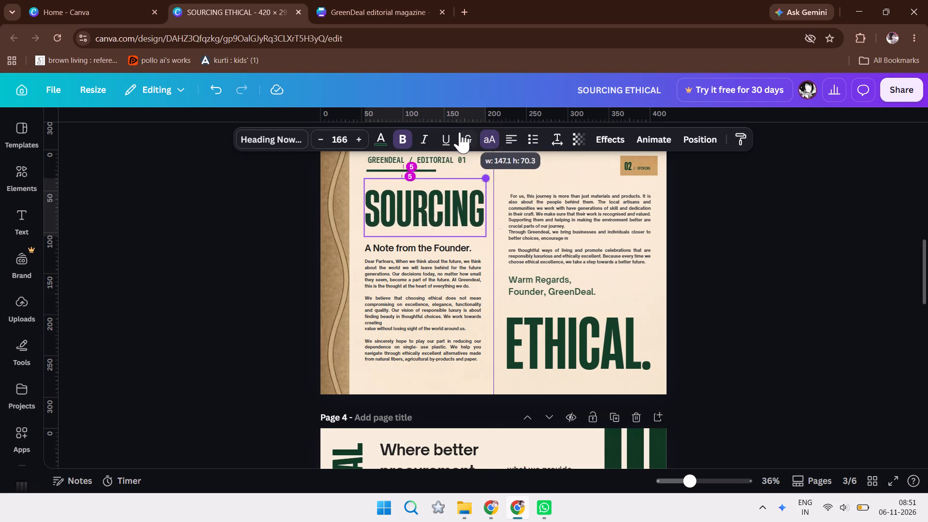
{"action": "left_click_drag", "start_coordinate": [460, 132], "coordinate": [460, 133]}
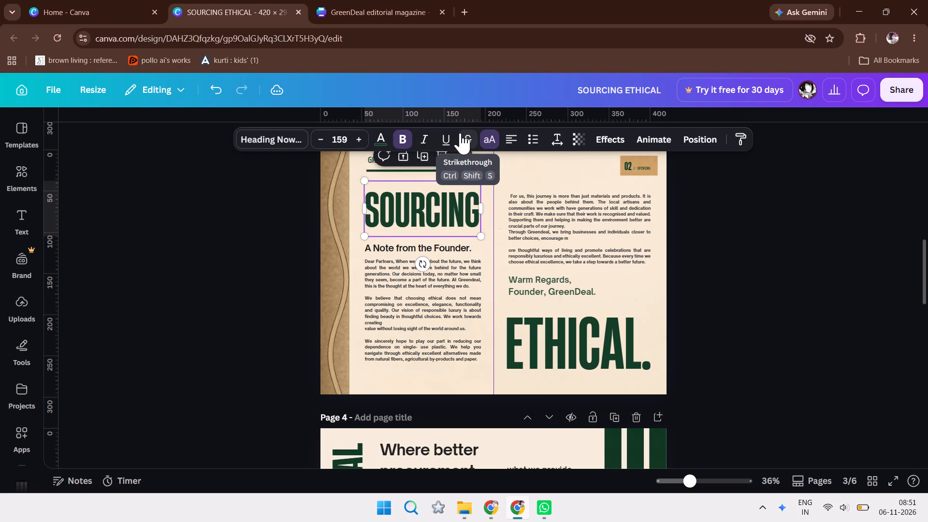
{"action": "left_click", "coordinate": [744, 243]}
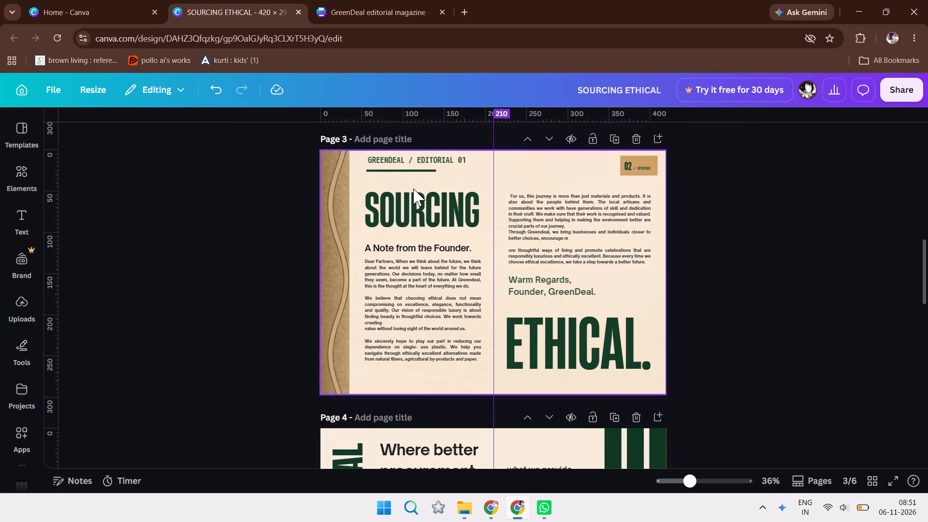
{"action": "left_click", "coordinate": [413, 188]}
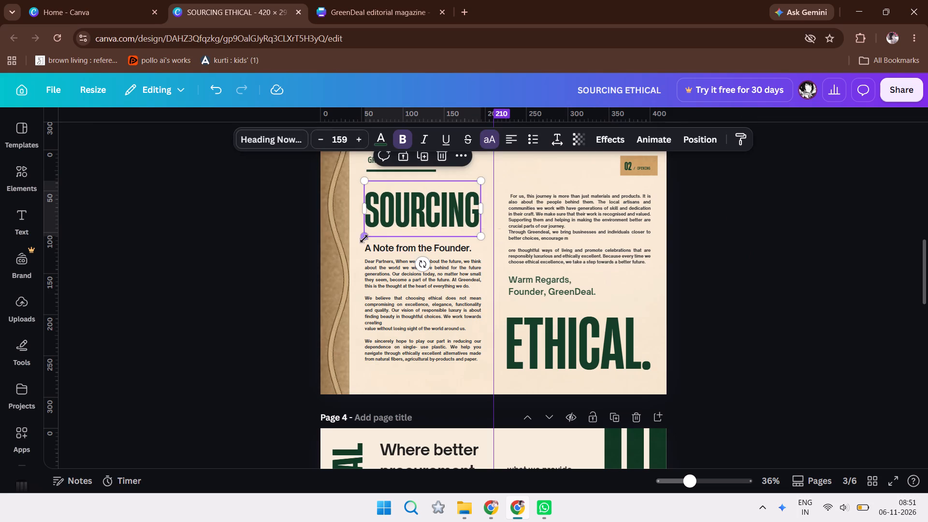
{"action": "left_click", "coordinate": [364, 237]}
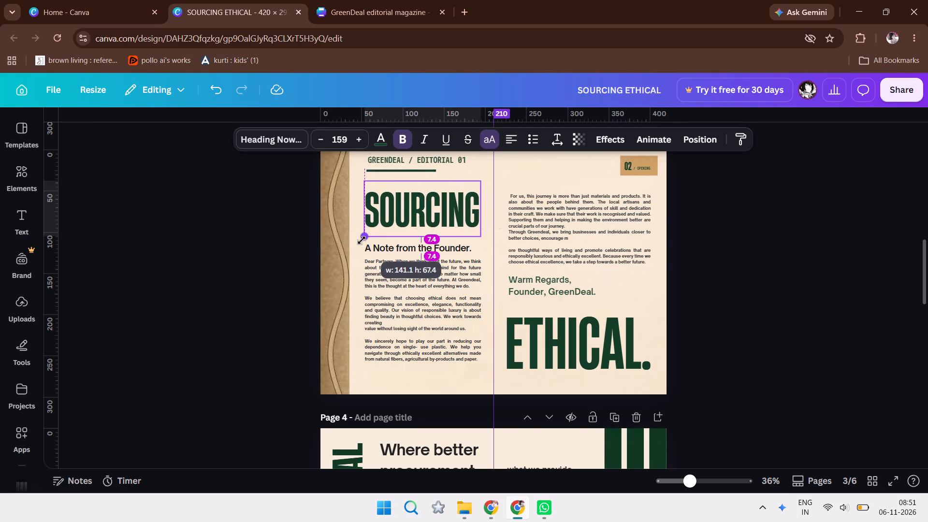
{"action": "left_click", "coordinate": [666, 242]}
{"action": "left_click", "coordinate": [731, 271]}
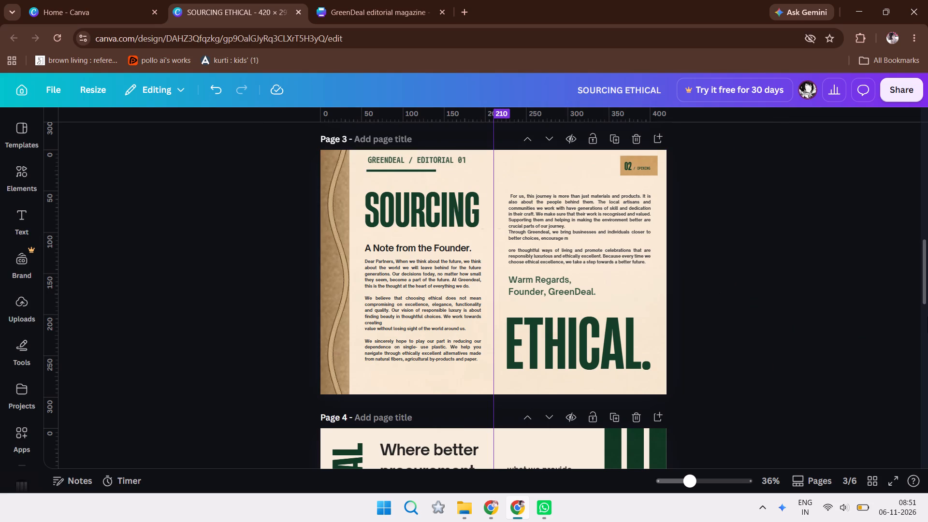
Set the "Dear Partners" body text on page 3 in bold Roboto Mono, matching the monospaced copy on page 4.
{"action": "left_click_drag", "start_coordinate": [927, 275], "coordinate": [925, 294]}
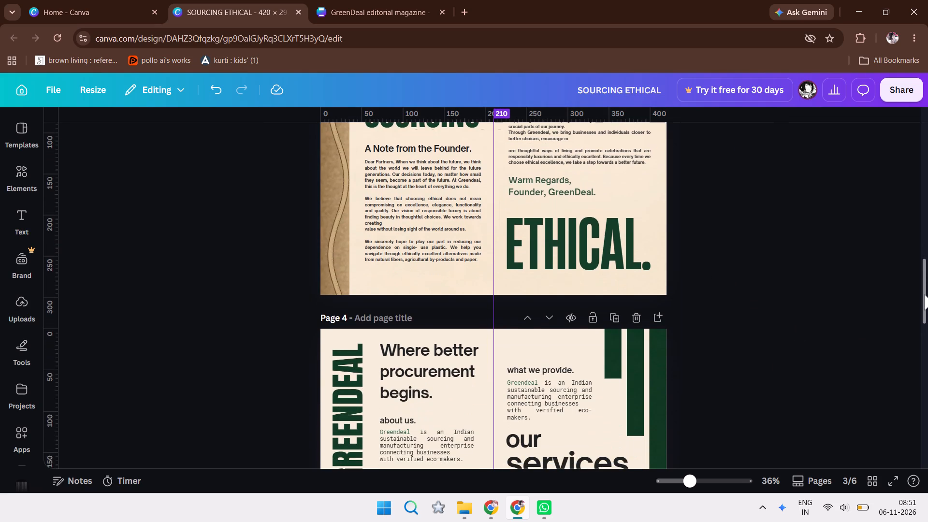
{"action": "left_click_drag", "start_coordinate": [925, 294], "coordinate": [924, 299]}
{"action": "left_click_drag", "start_coordinate": [924, 299], "coordinate": [916, 326]}
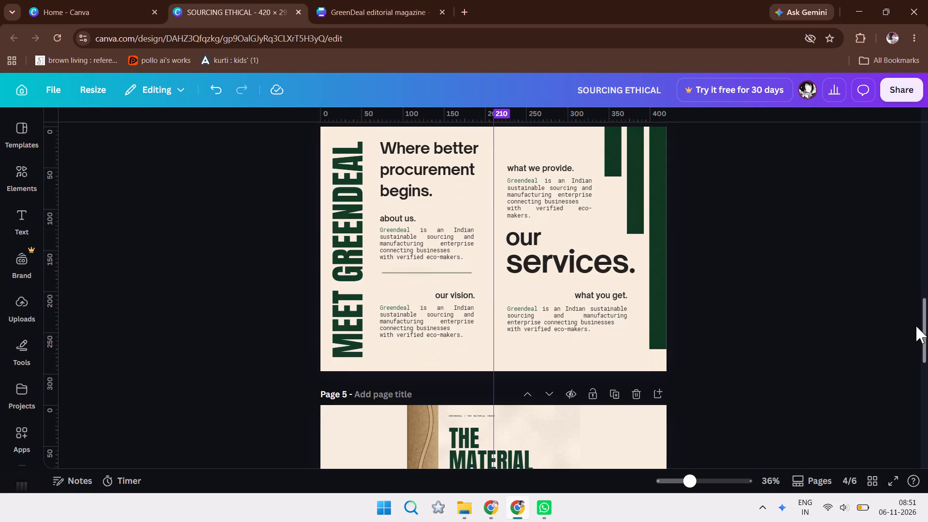
{"action": "left_click_drag", "start_coordinate": [916, 326], "coordinate": [875, 270]}
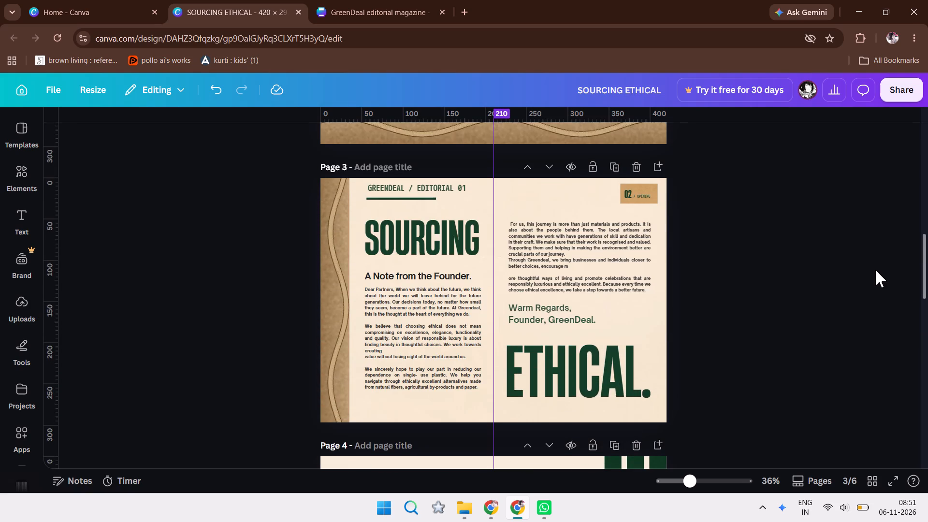
{"action": "left_click", "coordinate": [416, 328]}
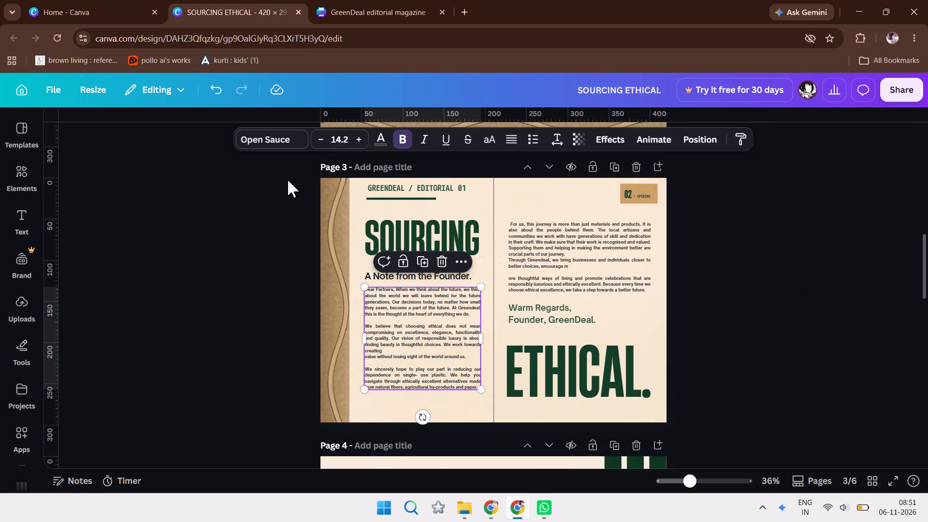
{"action": "left_click", "coordinate": [264, 138]}
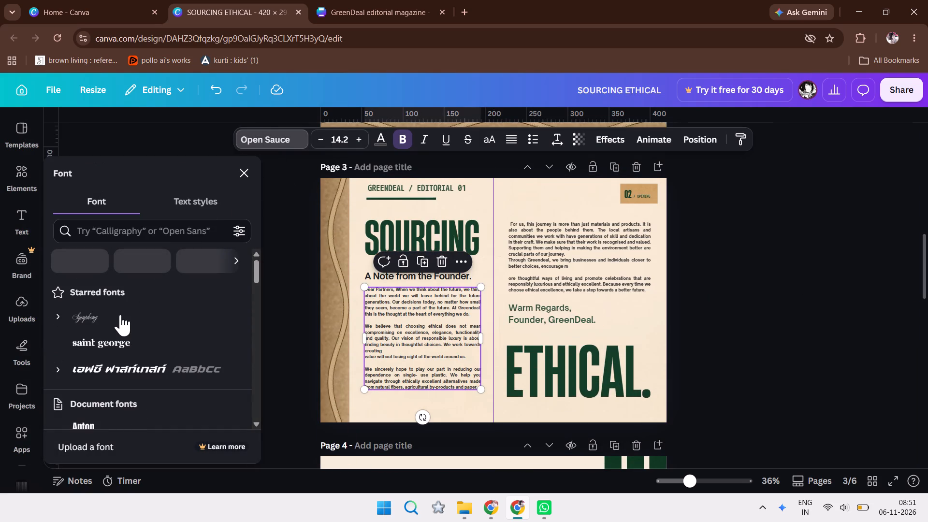
{"action": "left_click_drag", "start_coordinate": [257, 261], "coordinate": [258, 287]}
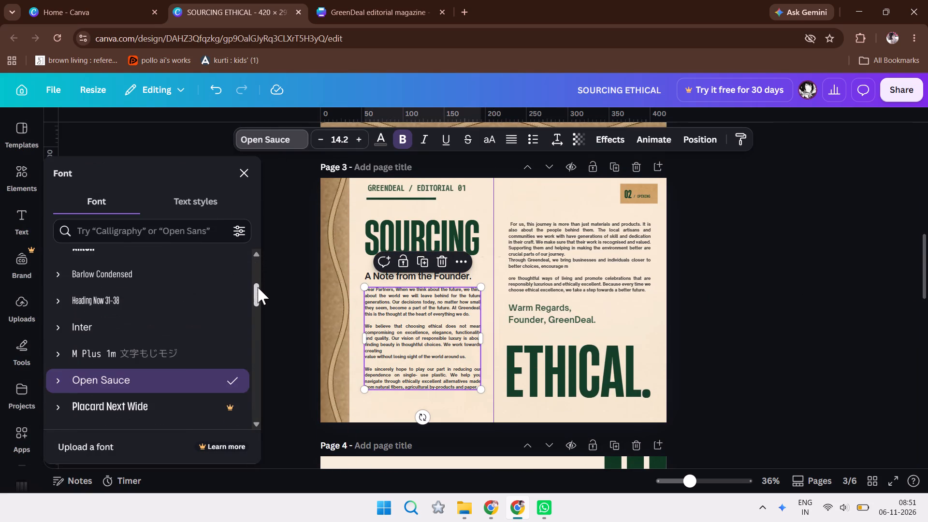
{"action": "left_click_drag", "start_coordinate": [258, 287], "coordinate": [254, 316]}
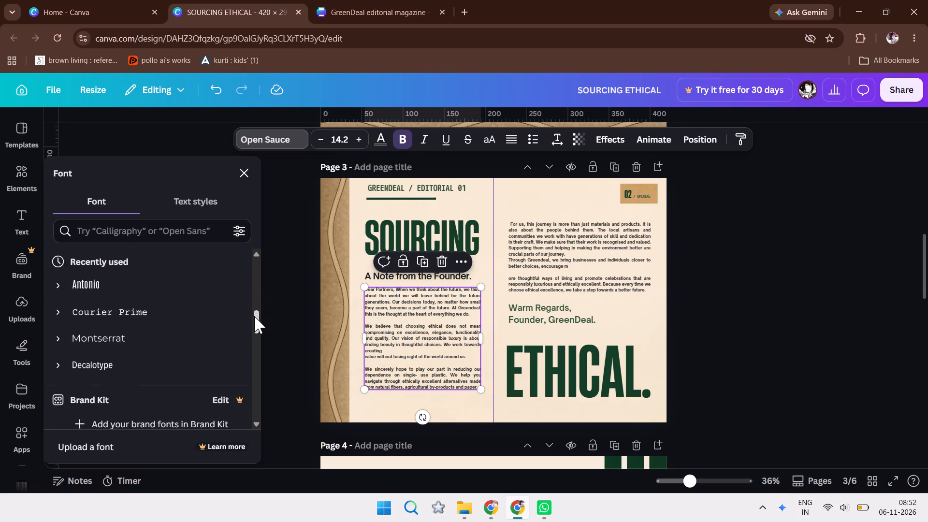
{"action": "left_click_drag", "start_coordinate": [254, 316], "coordinate": [256, 296]}
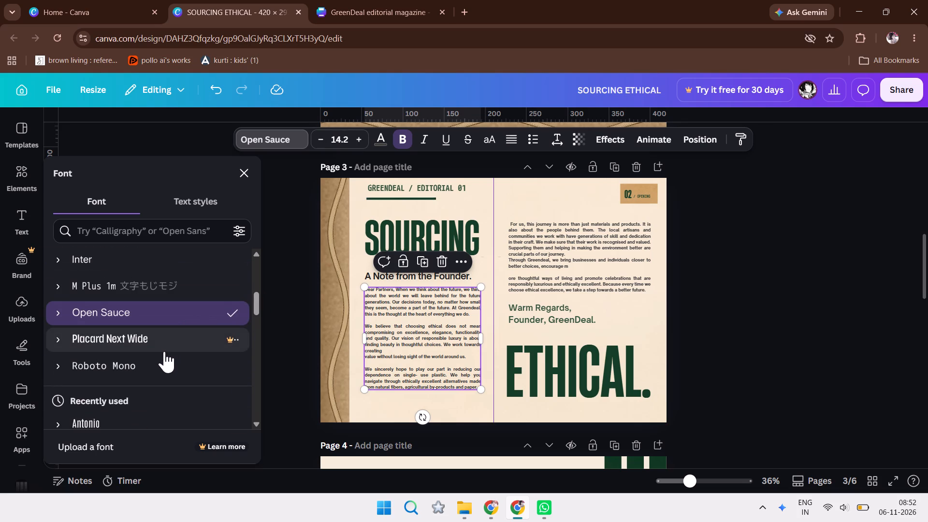
{"action": "left_click", "coordinate": [169, 363]}
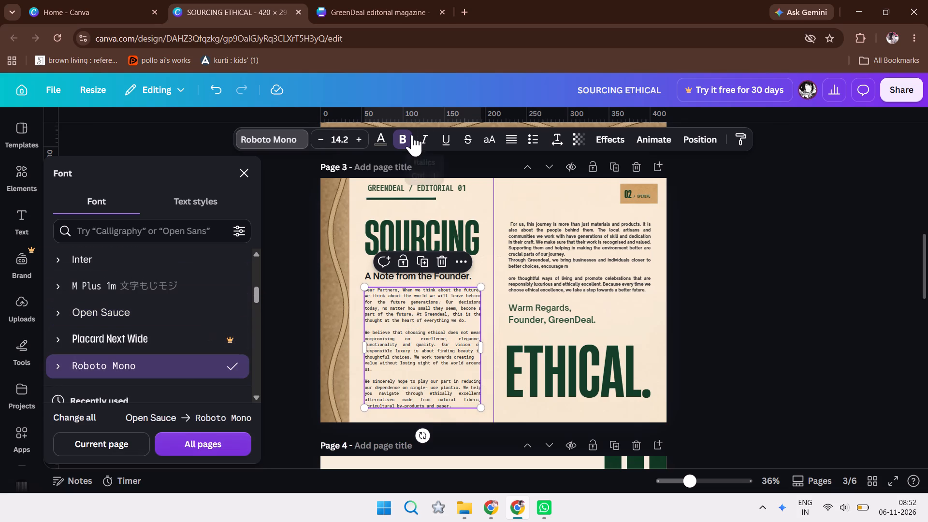
{"action": "left_click", "coordinate": [409, 135]}
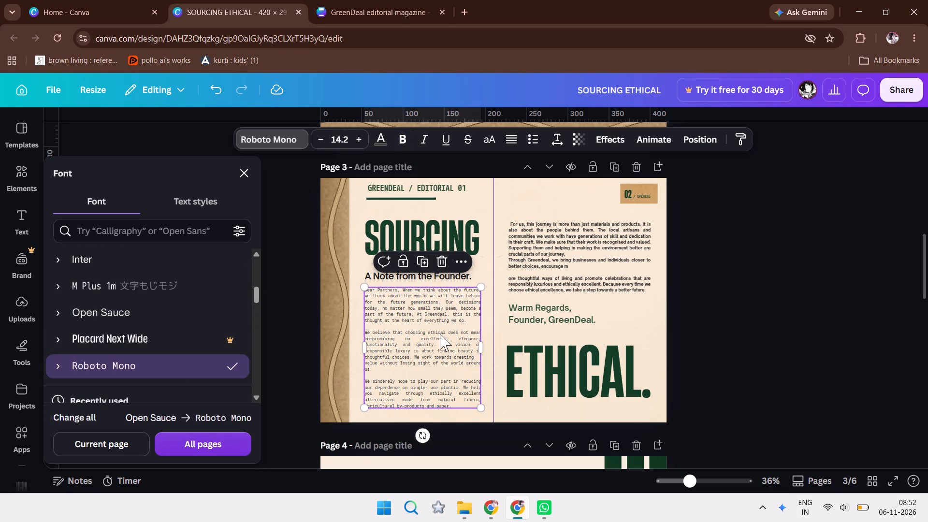
{"action": "left_click", "coordinate": [399, 132]}
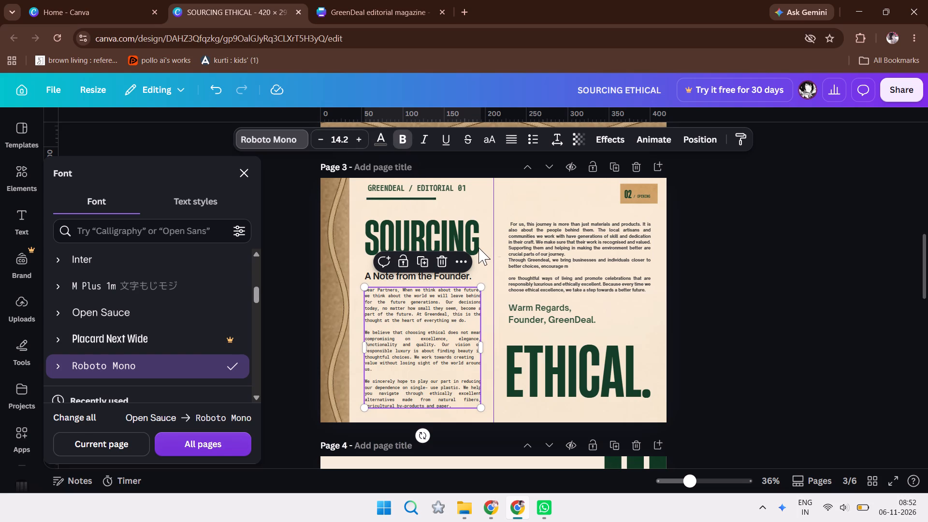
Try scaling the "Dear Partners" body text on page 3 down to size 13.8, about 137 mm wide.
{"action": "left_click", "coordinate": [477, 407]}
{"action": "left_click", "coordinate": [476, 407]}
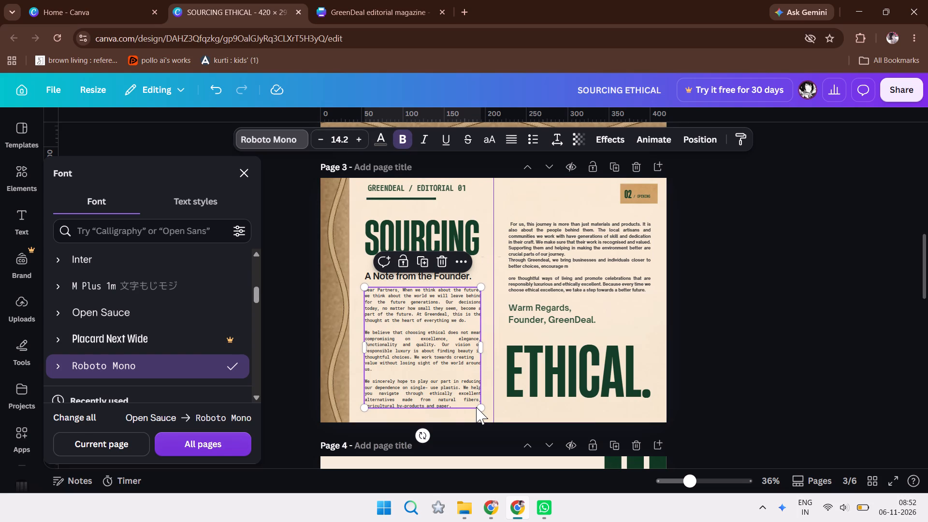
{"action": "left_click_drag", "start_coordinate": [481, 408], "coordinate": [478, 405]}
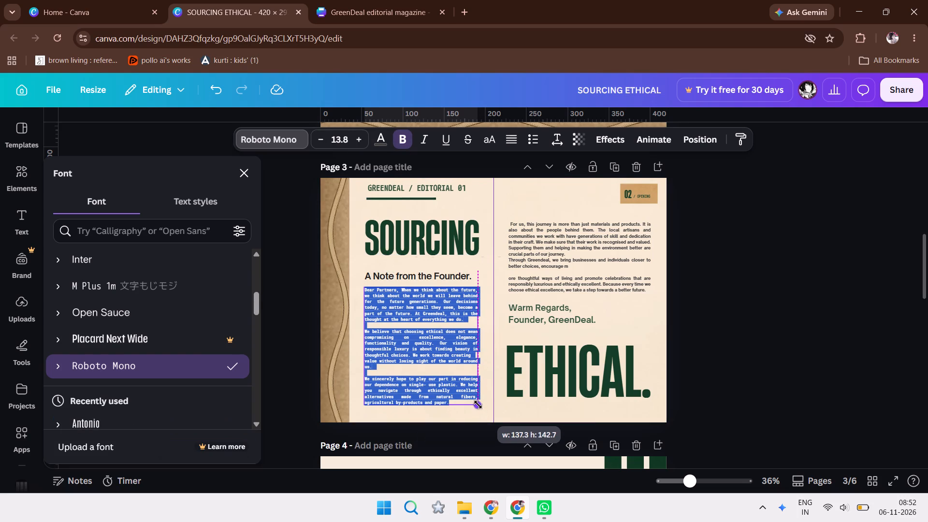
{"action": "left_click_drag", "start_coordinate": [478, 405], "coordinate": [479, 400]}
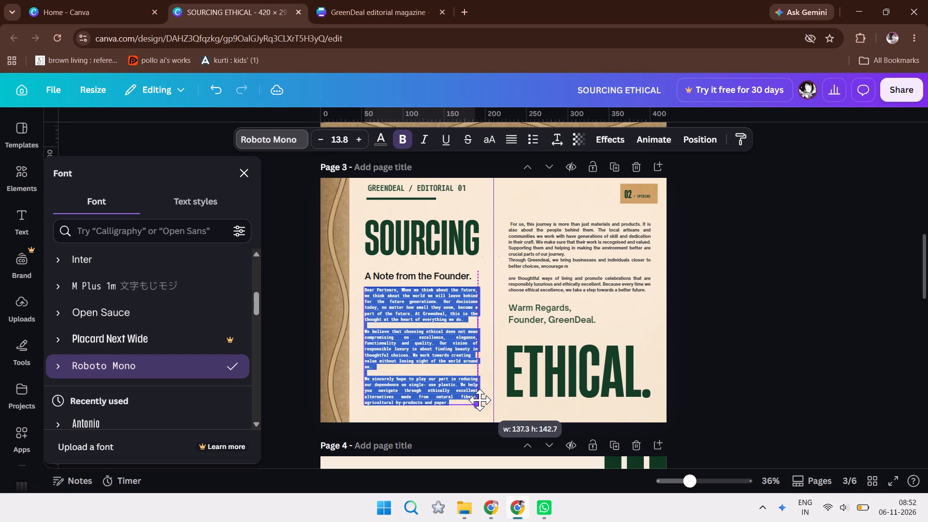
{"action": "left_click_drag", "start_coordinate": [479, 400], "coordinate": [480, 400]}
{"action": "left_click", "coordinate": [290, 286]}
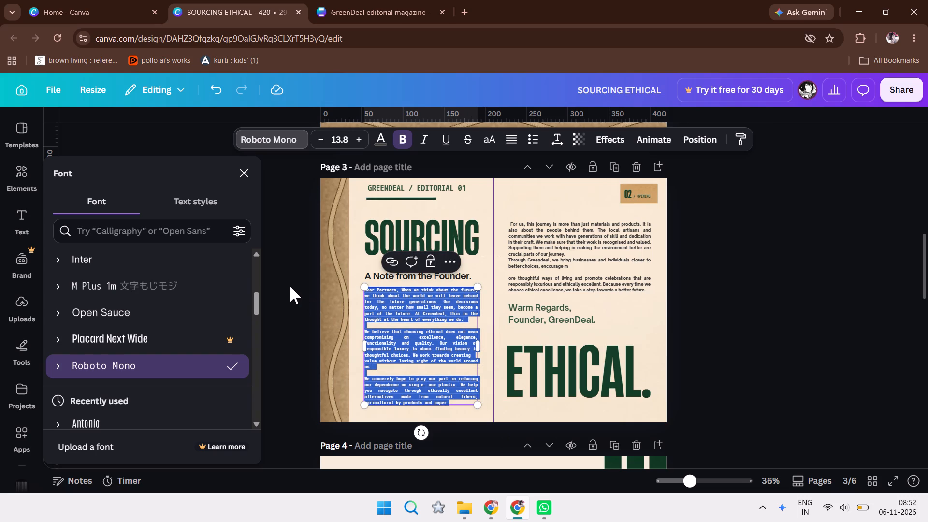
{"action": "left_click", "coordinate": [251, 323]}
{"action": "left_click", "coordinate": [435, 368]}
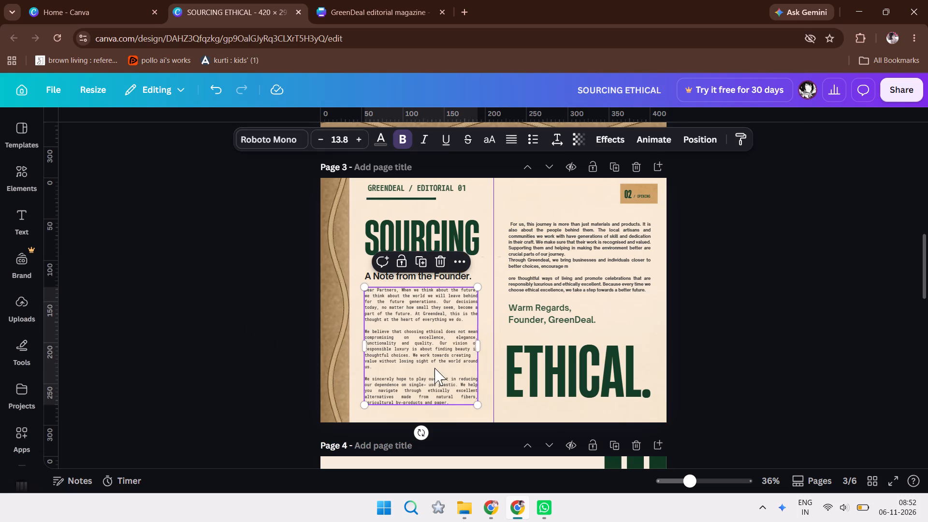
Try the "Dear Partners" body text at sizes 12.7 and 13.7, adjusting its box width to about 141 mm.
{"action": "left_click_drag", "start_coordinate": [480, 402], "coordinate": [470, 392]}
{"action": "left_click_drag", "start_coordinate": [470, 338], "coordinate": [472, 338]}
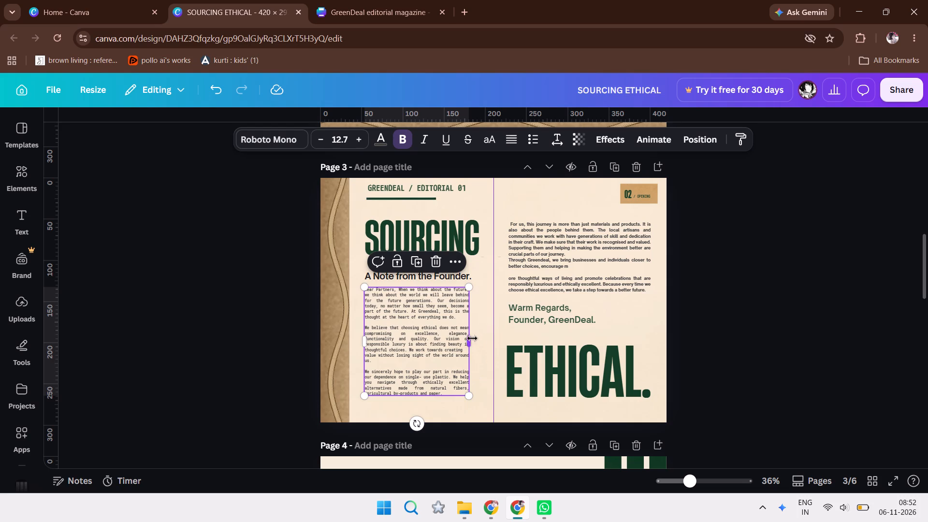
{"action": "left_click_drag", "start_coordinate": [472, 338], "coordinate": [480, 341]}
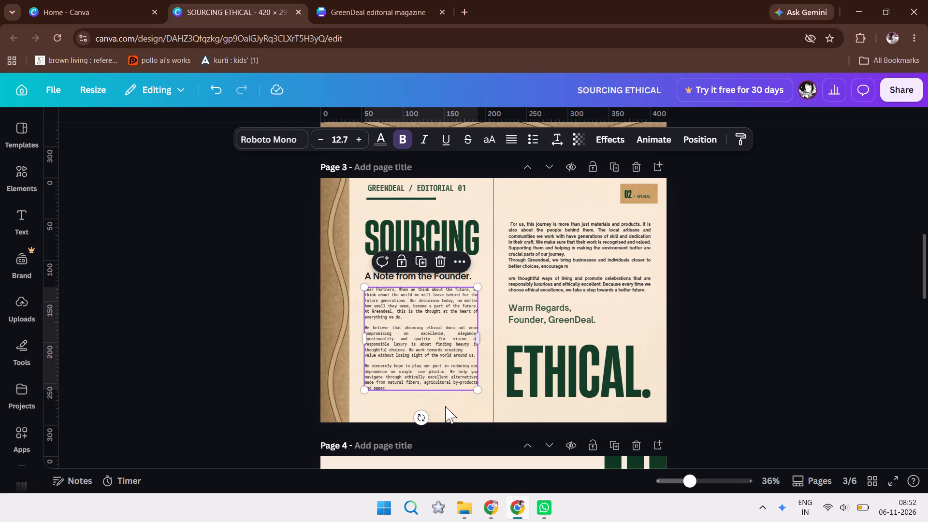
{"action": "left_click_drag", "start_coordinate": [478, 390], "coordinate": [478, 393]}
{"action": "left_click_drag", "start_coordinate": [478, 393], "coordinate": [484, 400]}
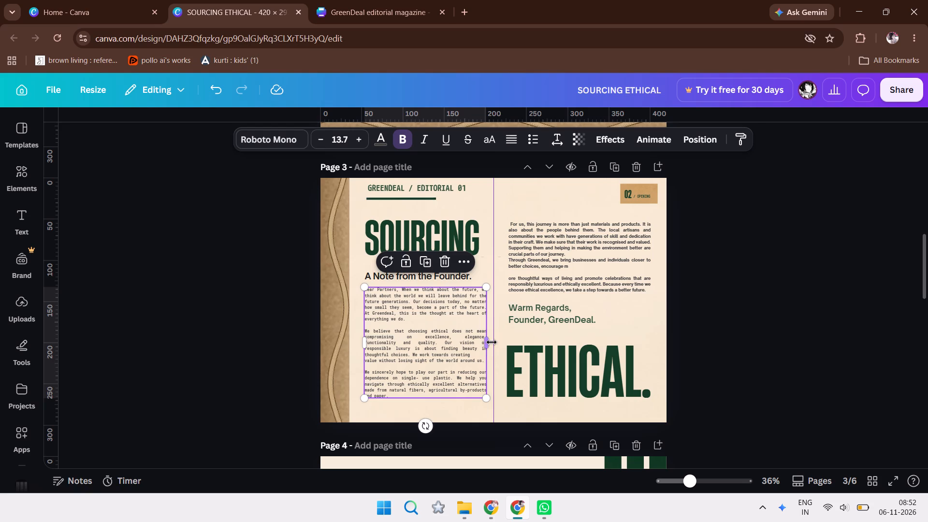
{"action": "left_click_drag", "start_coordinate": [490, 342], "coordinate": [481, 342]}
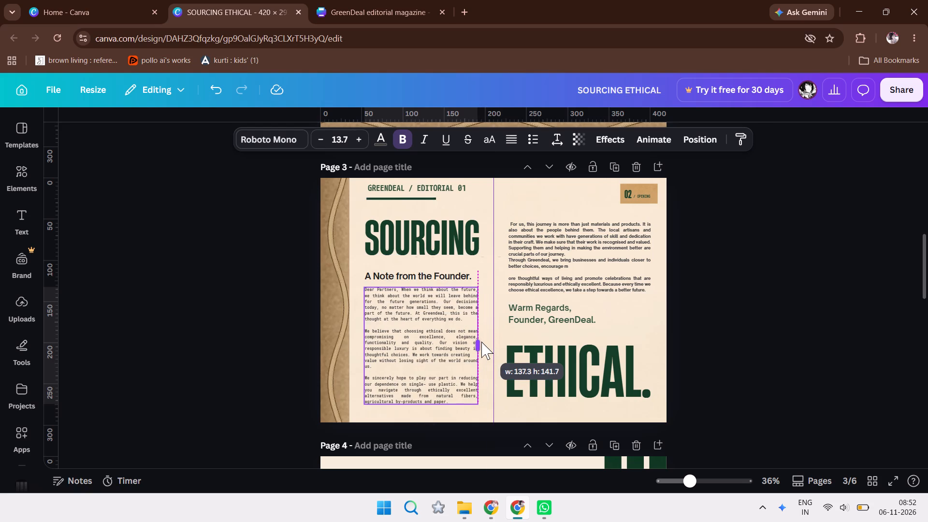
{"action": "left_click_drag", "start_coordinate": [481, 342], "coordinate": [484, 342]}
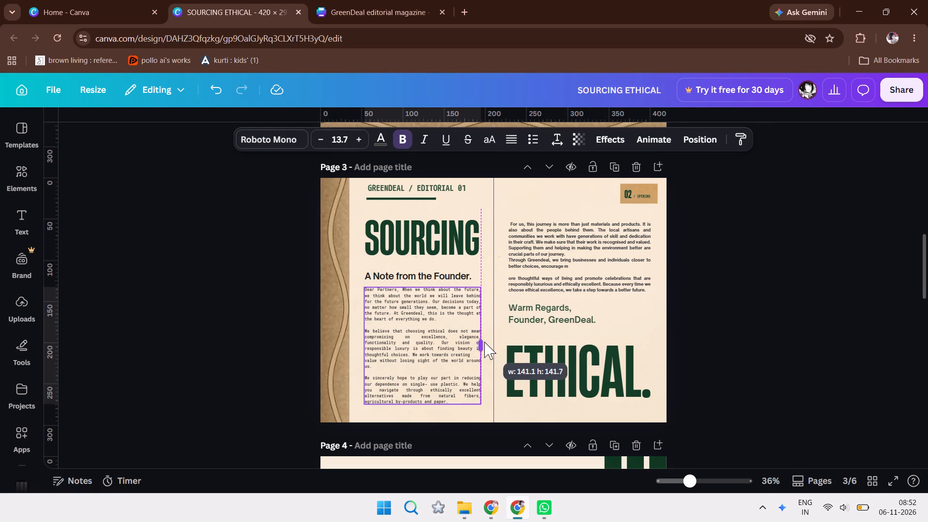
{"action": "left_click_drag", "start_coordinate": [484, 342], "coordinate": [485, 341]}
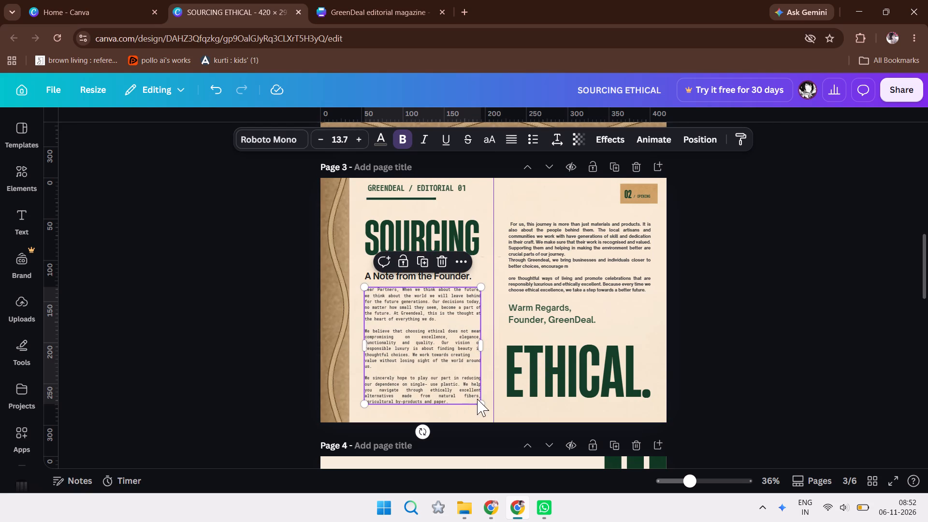
Scale the "Dear Partners" body text on page 3 to size 13 and widen its box to about 141 mm.
{"action": "left_click_drag", "start_coordinate": [481, 406], "coordinate": [478, 401]}
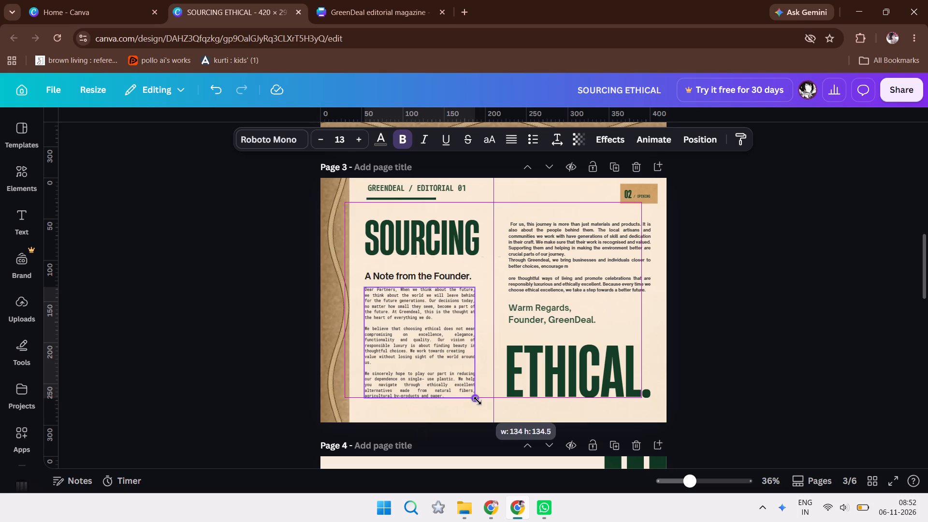
{"action": "left_click_drag", "start_coordinate": [479, 348], "coordinate": [487, 348]}
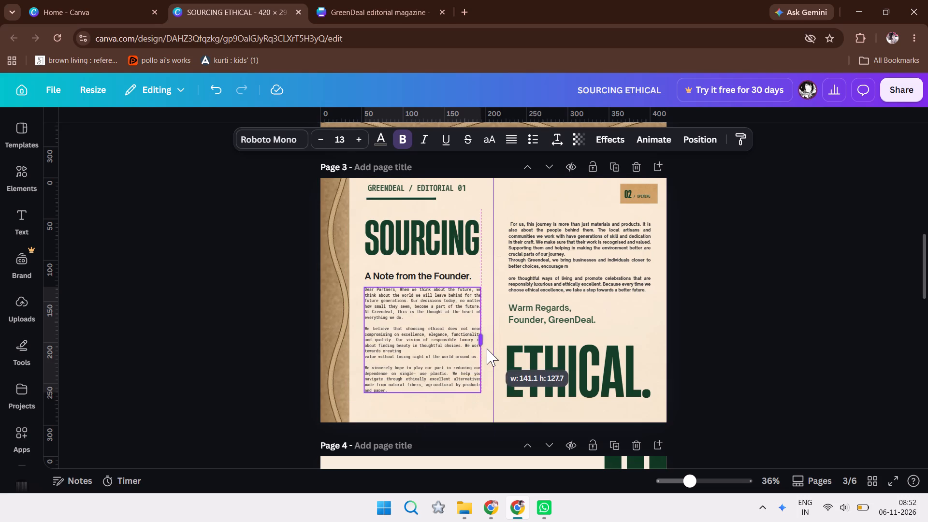
{"action": "left_click_drag", "start_coordinate": [487, 348], "coordinate": [486, 351]}
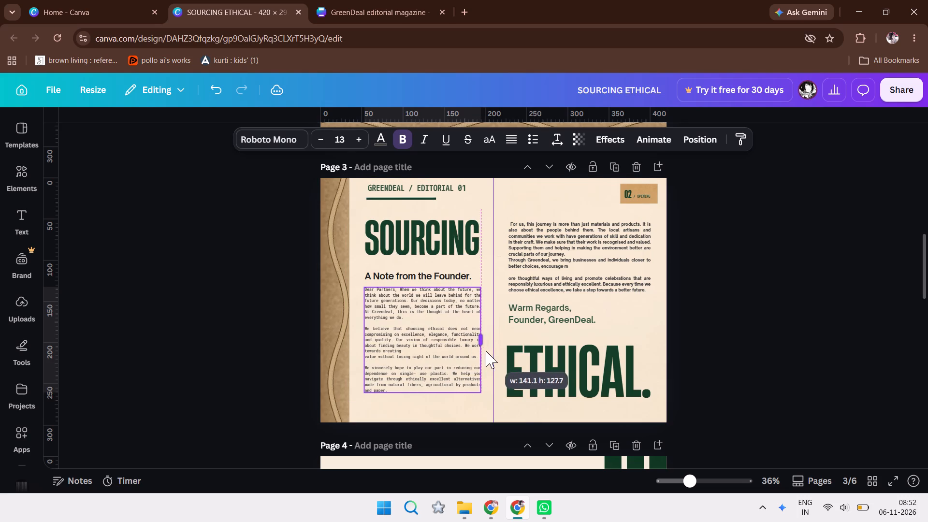
Nudge the "Dear Partners" body text and the "A Note from the Founder." heading slightly down, away from the SOURCING title.
{"action": "key", "text": "Down"}
{"action": "key", "text": "Down"}
{"action": "key", "text": "Down"}
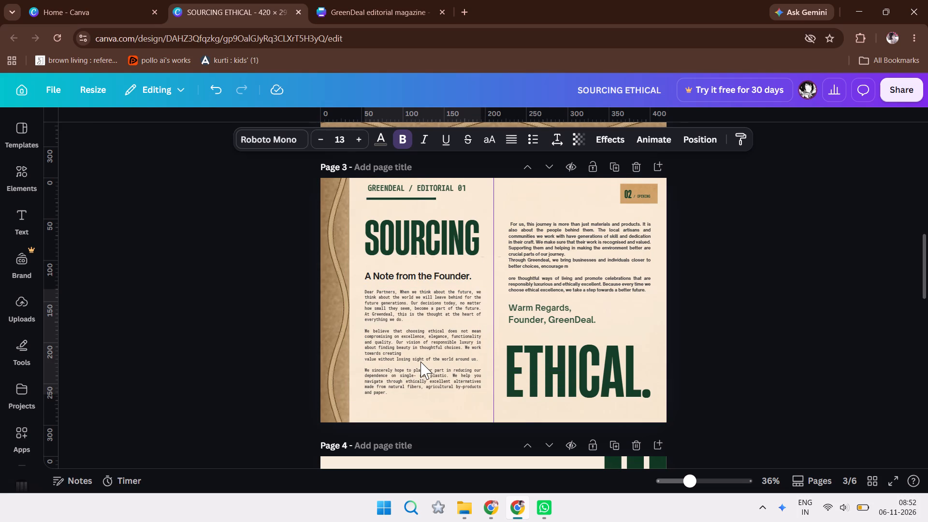
{"action": "key", "text": "Down"}
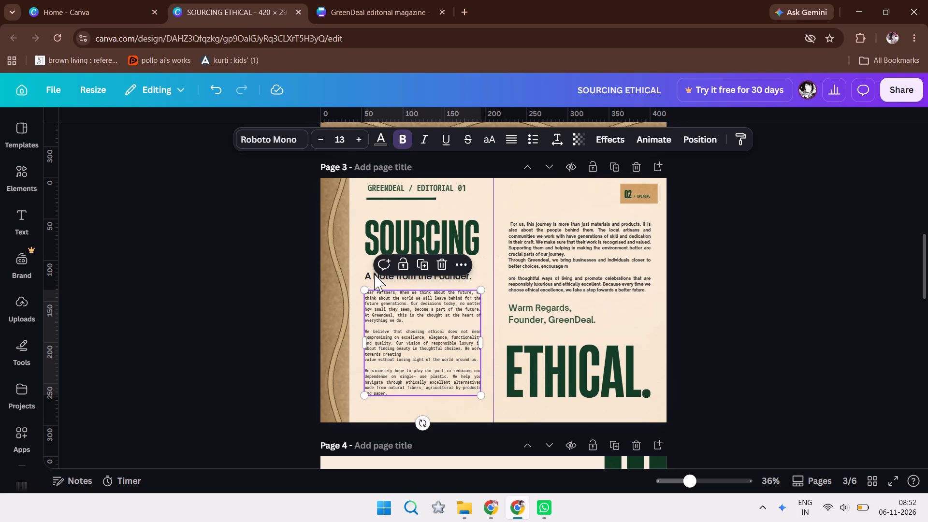
{"action": "left_click", "coordinate": [375, 277]}
{"action": "key", "text": "Down"}
{"action": "key", "text": "Down"}
{"action": "key", "text": "Down"}
{"action": "key", "text": "Down"}
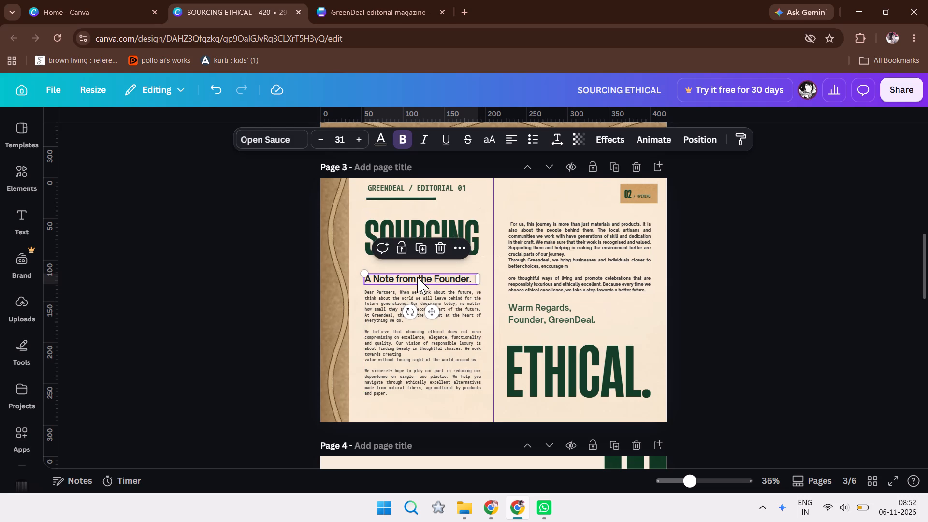
{"action": "key", "text": "Up"}
Set the "For us, this journey" body text above Warm Regards on page 3 in Roboto Mono.
{"action": "left_click", "coordinate": [512, 254]}
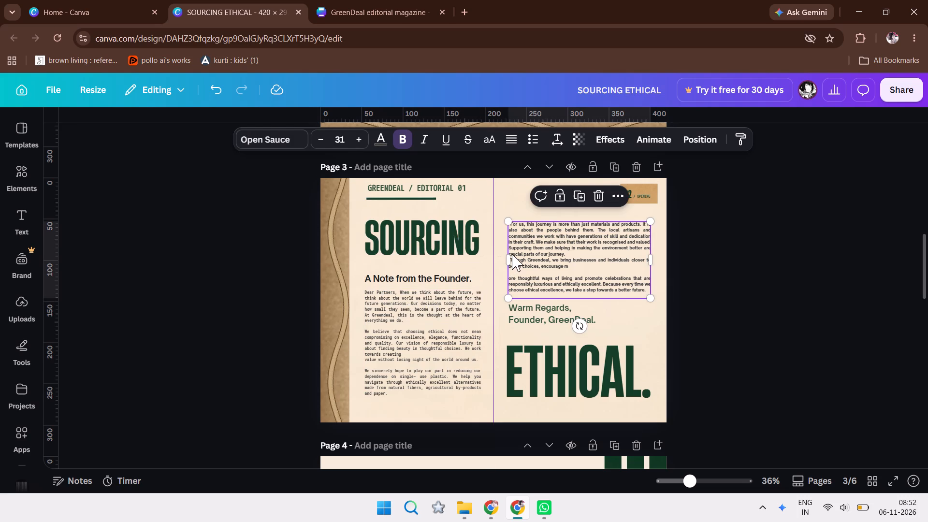
{"action": "double_click", "coordinate": [543, 254]}
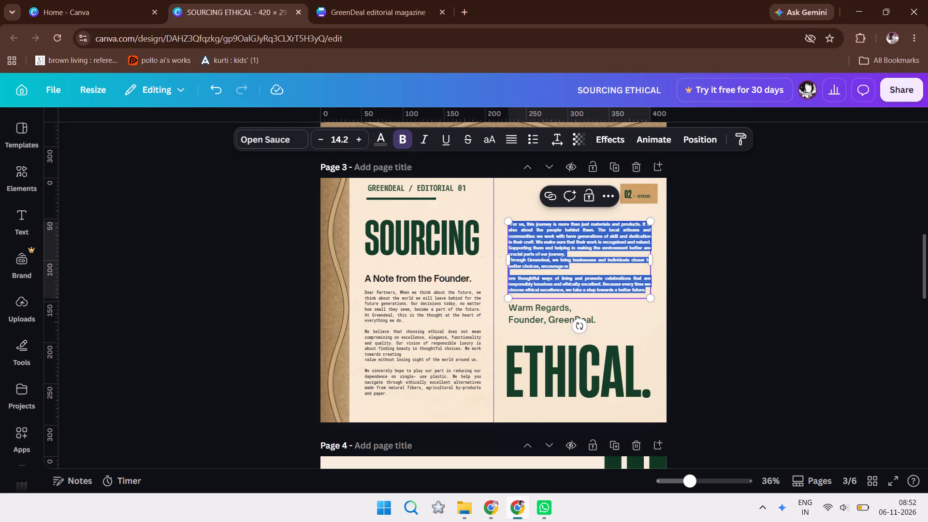
{"action": "left_click", "coordinate": [283, 141]}
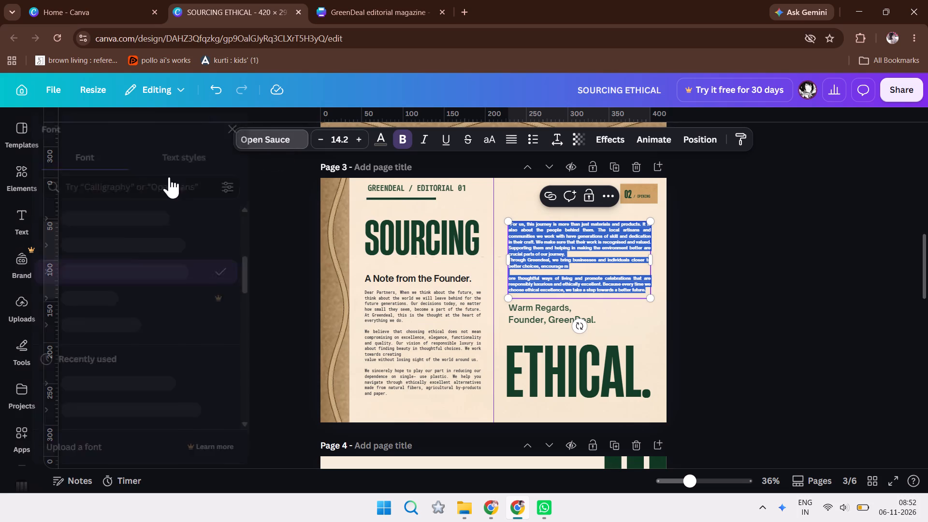
{"action": "left_click", "coordinate": [158, 367]}
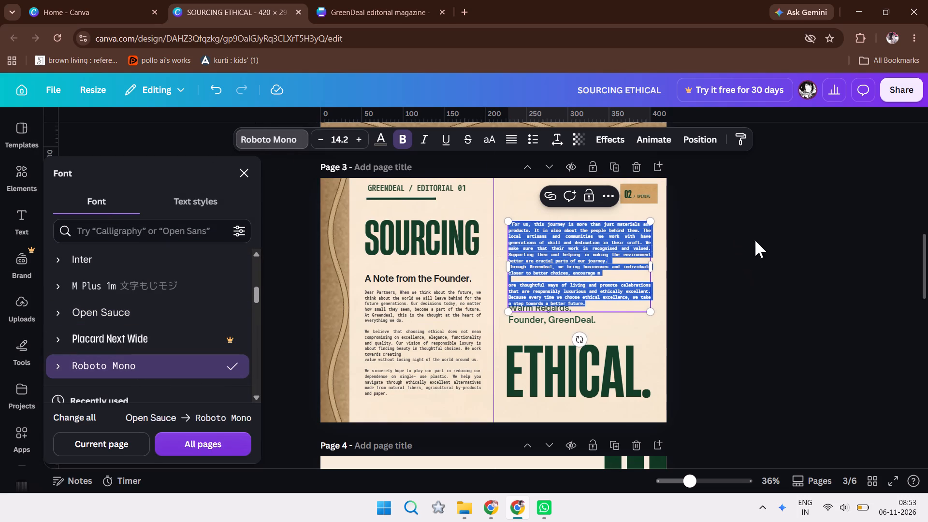
{"action": "left_click", "coordinate": [775, 241]}
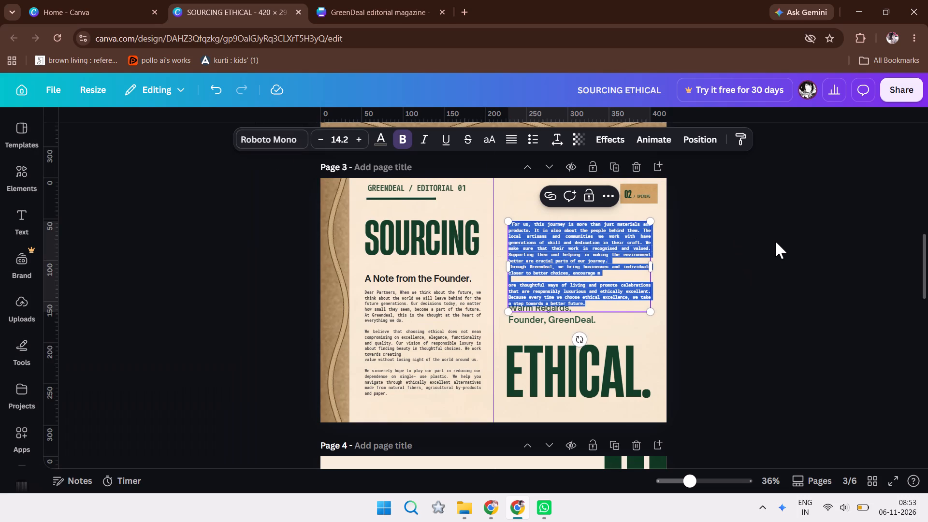
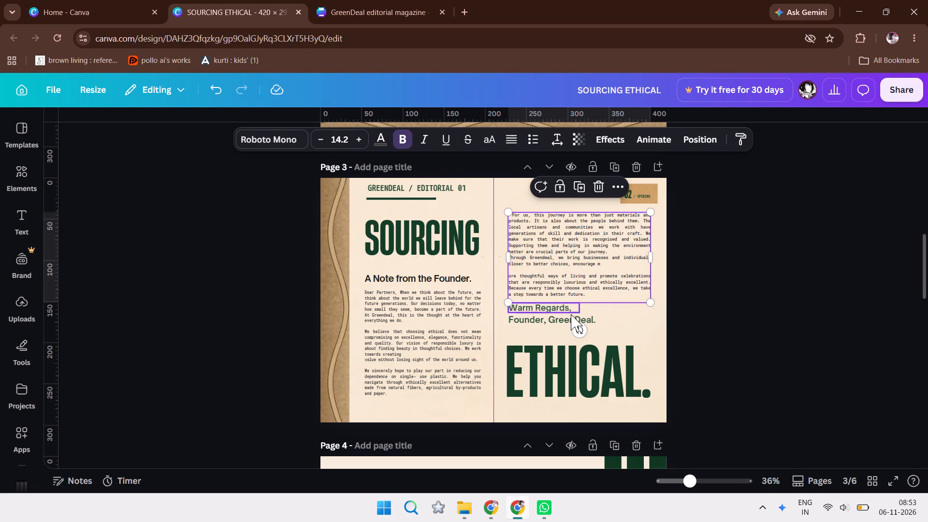
Scale the "For us, this journey" body text on page 3 down to size 13.1, close to the "Dear Partners" text size.
{"action": "left_click_drag", "start_coordinate": [651, 304], "coordinate": [646, 298]}
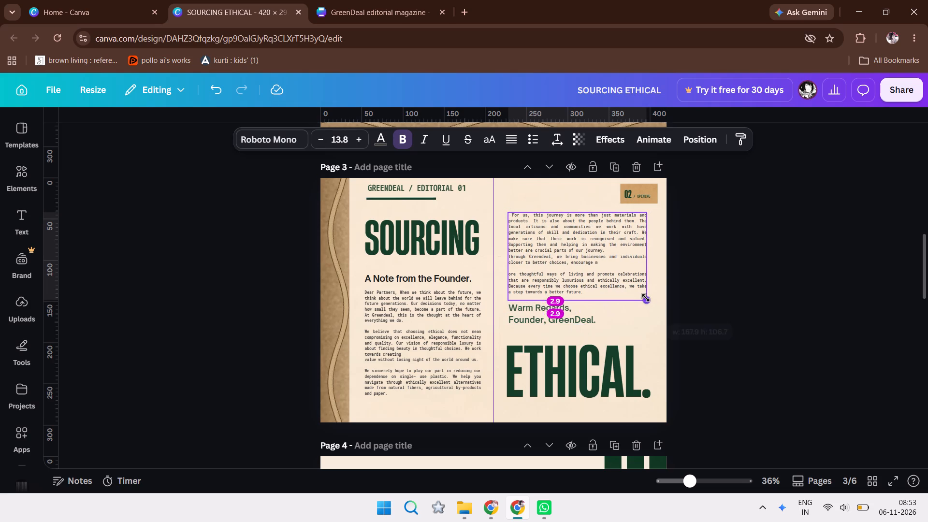
{"action": "left_click_drag", "start_coordinate": [646, 298], "coordinate": [643, 293]}
{"action": "left_click", "coordinate": [367, 384]}
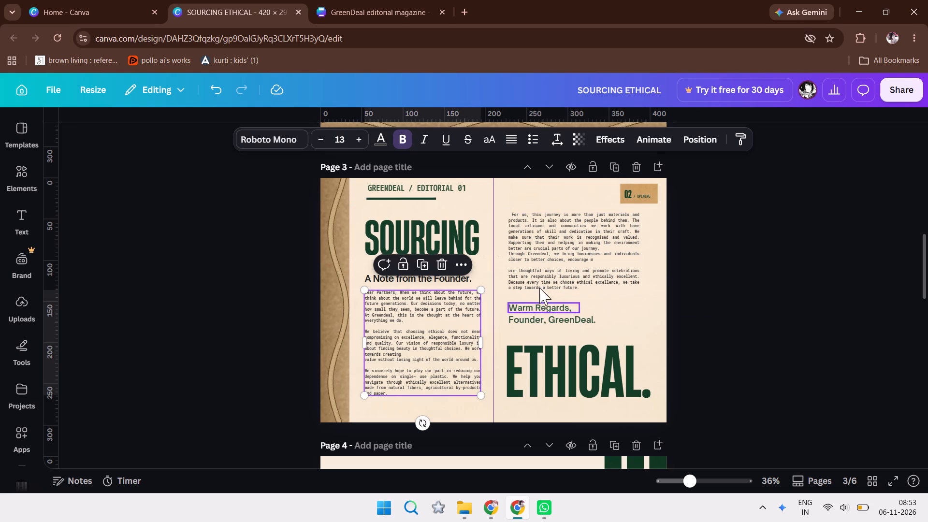
{"action": "left_click", "coordinate": [551, 281]}
{"action": "left_click", "coordinate": [638, 293]}
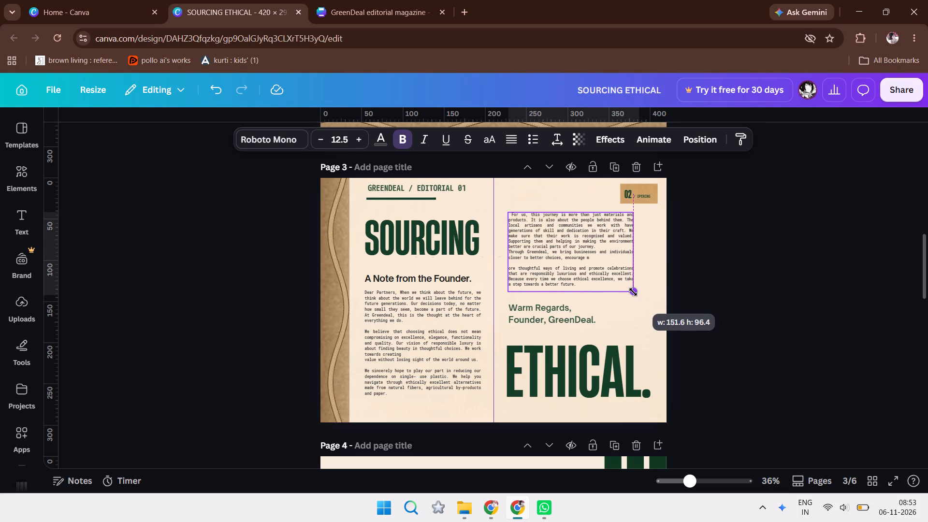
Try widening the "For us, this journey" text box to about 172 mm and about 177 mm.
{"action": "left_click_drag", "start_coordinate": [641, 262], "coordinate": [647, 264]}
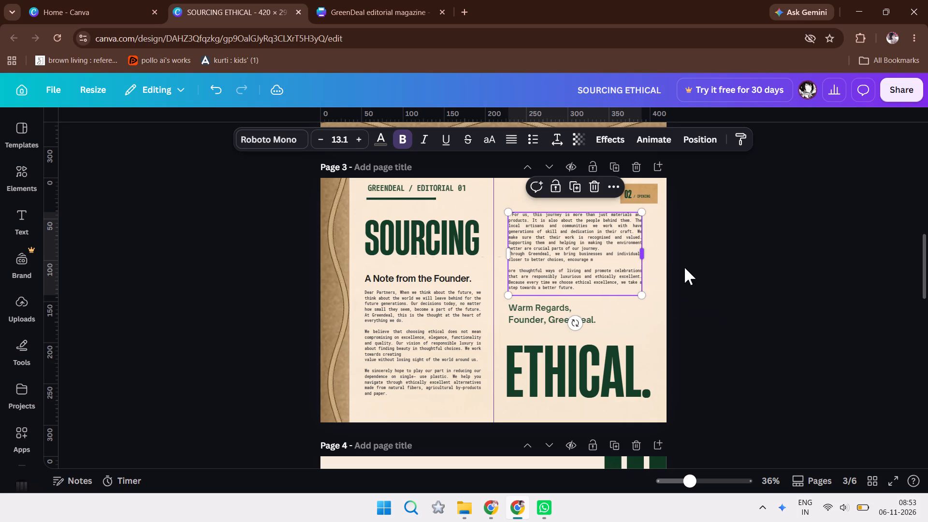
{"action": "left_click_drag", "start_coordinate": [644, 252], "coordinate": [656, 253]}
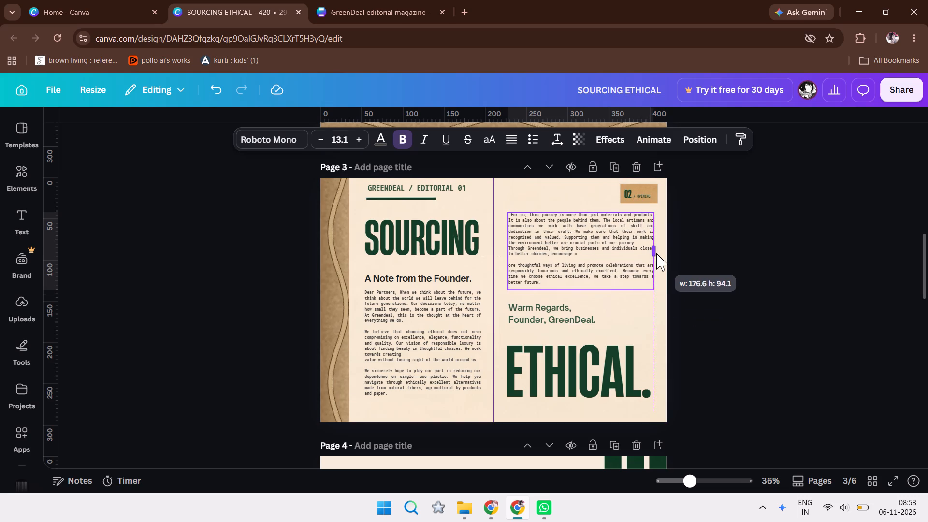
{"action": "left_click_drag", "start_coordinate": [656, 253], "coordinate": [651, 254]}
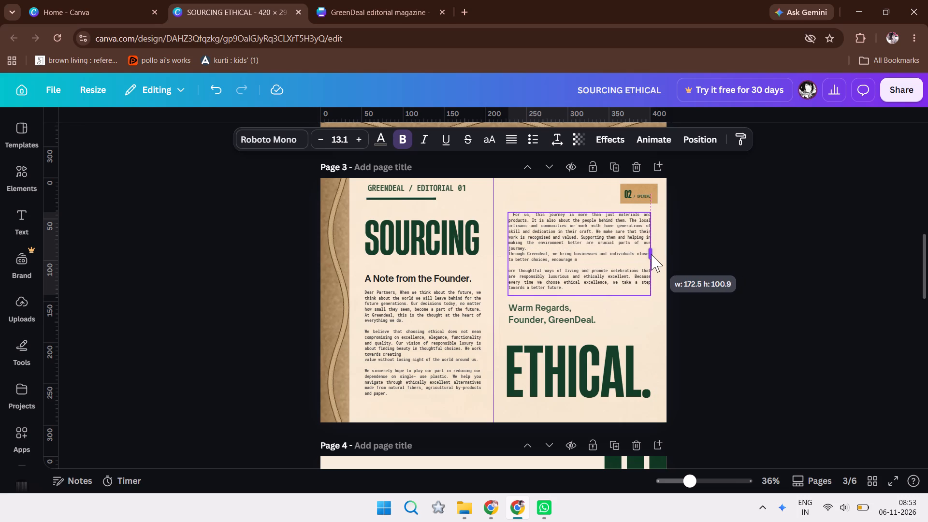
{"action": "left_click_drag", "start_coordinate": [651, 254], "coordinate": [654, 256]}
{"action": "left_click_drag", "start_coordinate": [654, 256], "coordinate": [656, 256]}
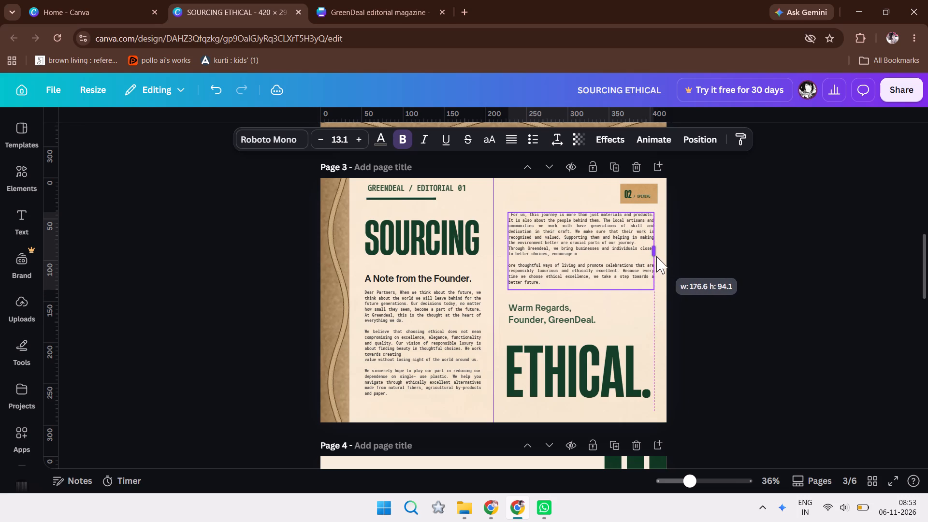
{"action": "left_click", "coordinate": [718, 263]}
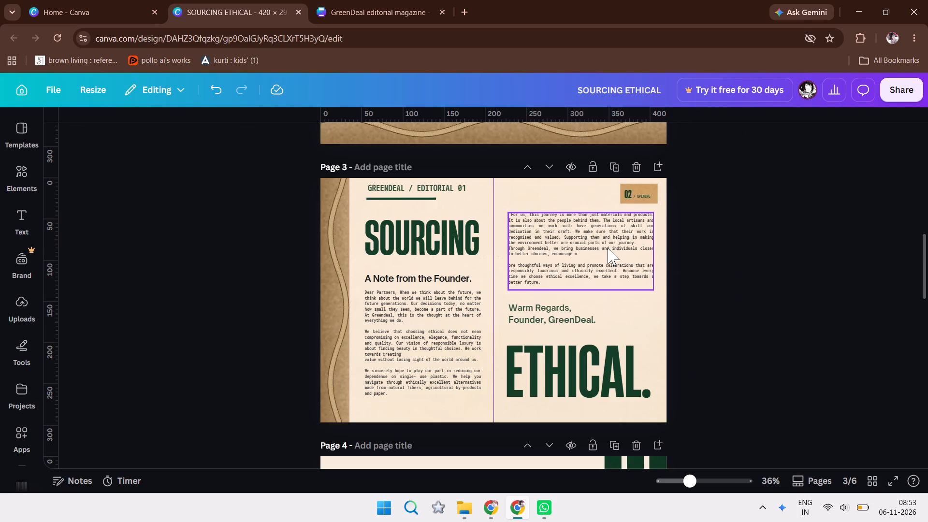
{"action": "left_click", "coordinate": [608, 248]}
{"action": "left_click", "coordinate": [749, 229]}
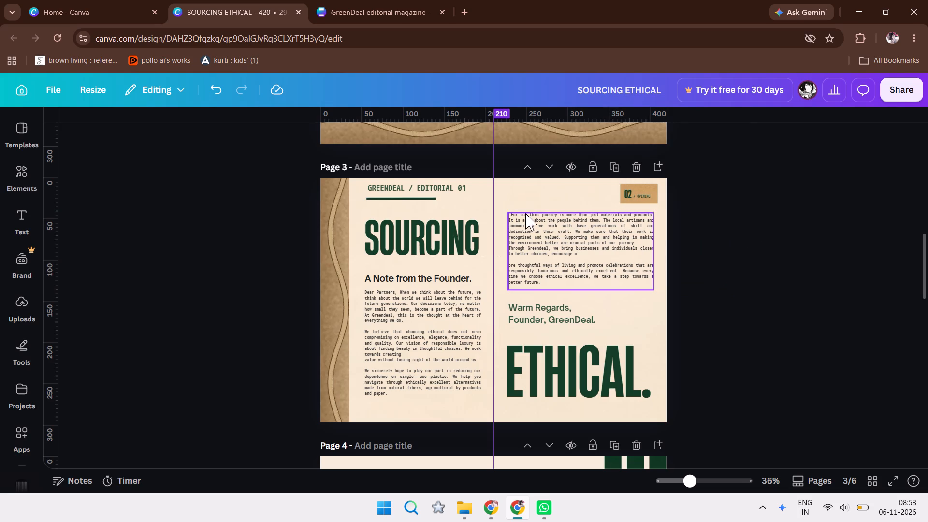
Remove the leading space before "For us, this journey" in the page 3 body text.
{"action": "left_click", "coordinate": [515, 215]}
{"action": "left_click", "coordinate": [515, 215]}
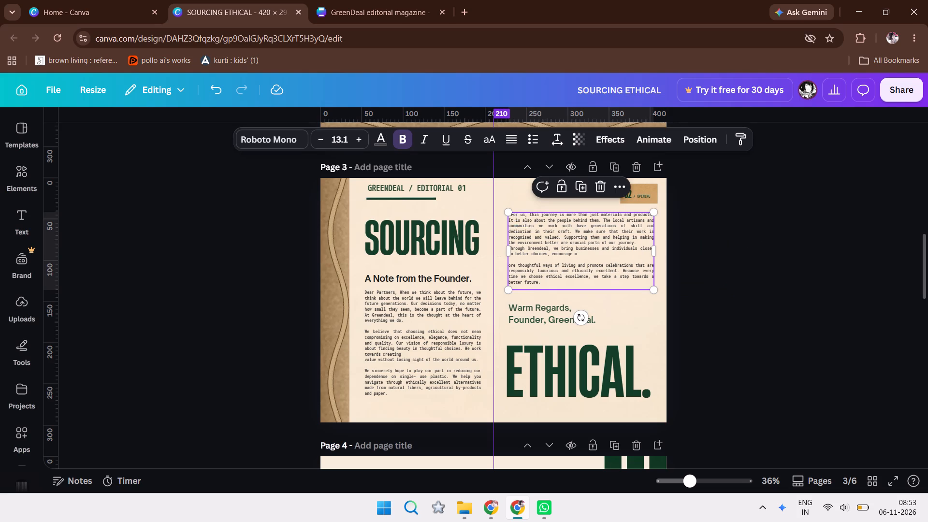
{"action": "left_click", "coordinate": [515, 215]}
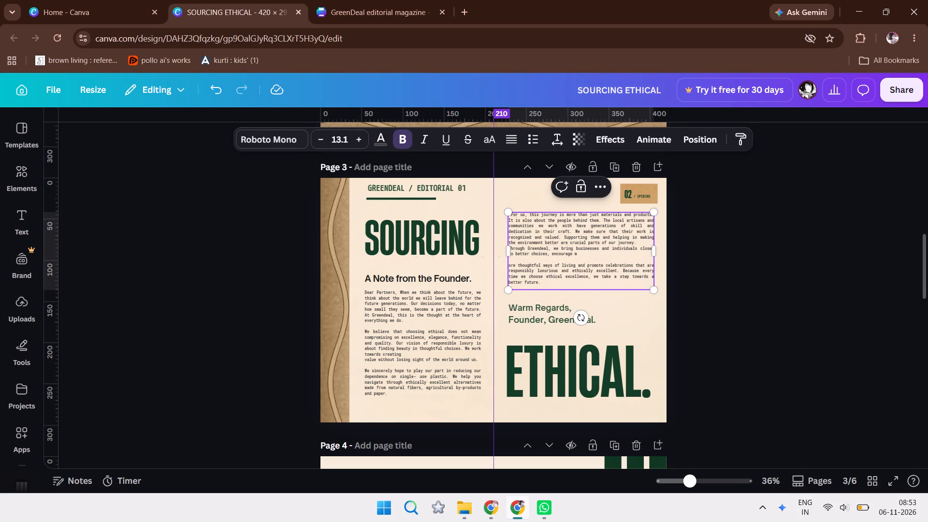
{"action": "key", "text": "Left"}
{"action": "key", "text": "Left"}
{"action": "key", "text": "BackSpace"}
{"action": "left_click", "coordinate": [759, 248]}
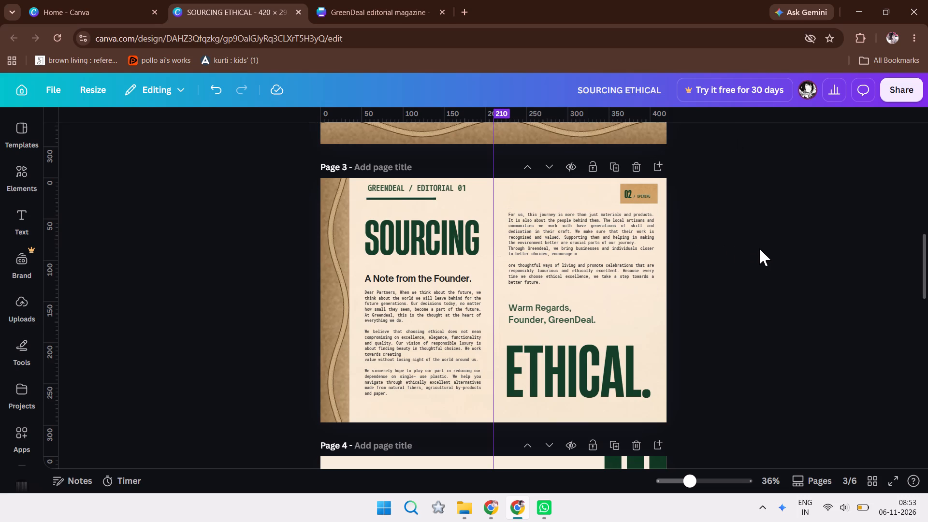
{"action": "left_click", "coordinate": [753, 314]}
{"action": "left_click", "coordinate": [749, 349]}
Narrow the "For us, this journey" text box to about 172 mm, in line with the end of the ETHICAL. title.
{"action": "left_click", "coordinate": [534, 230]}
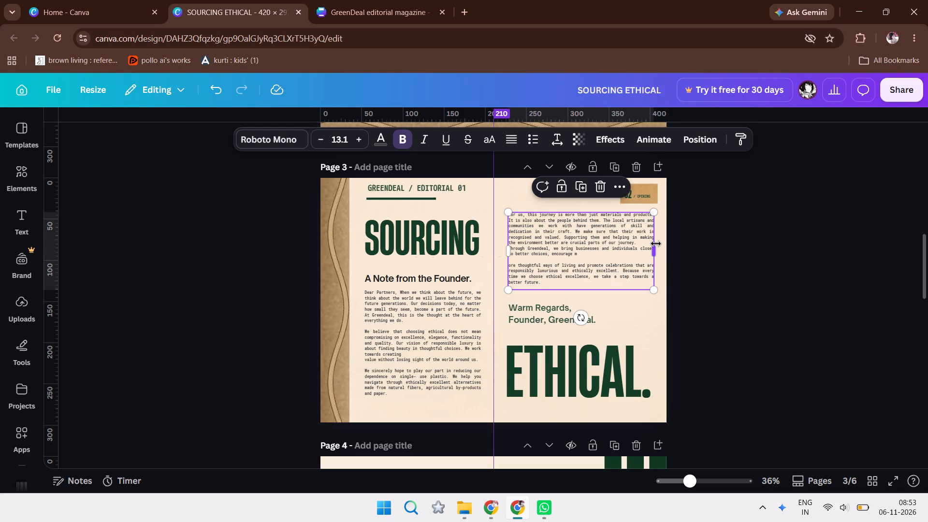
{"action": "left_click_drag", "start_coordinate": [656, 244], "coordinate": [651, 244]}
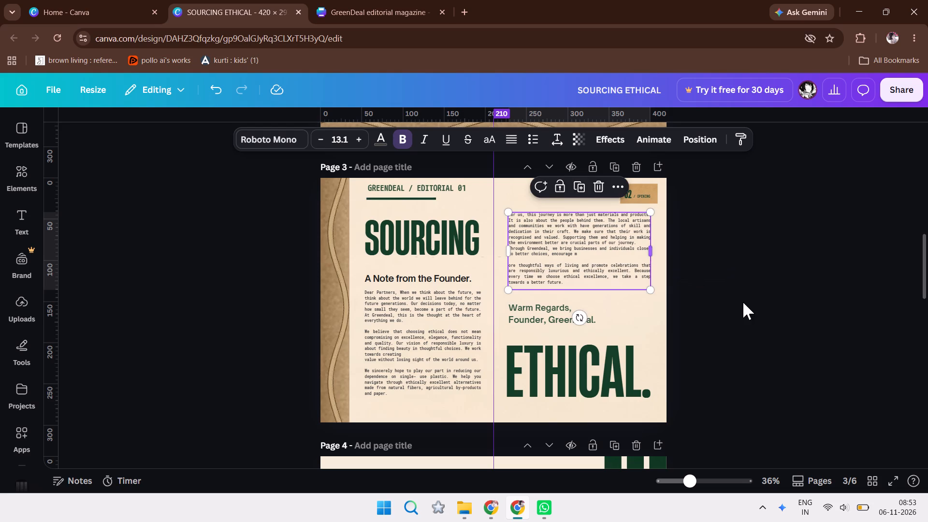
{"action": "left_click", "coordinate": [744, 303]}
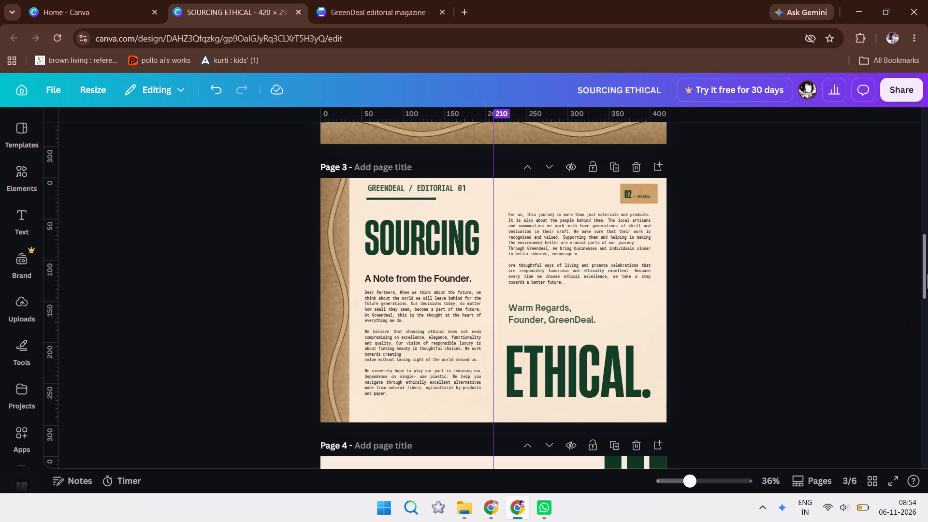
Delete the tan rectangle behind the "02 / OPENING" label on page 3.
{"action": "left_click_drag", "start_coordinate": [927, 273], "coordinate": [927, 317]}
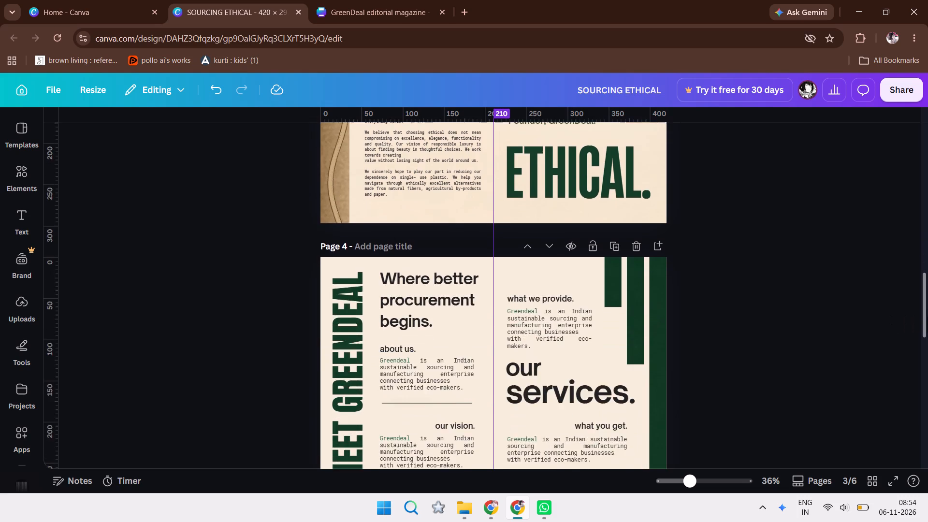
{"action": "left_click_drag", "start_coordinate": [927, 317], "coordinate": [927, 287]}
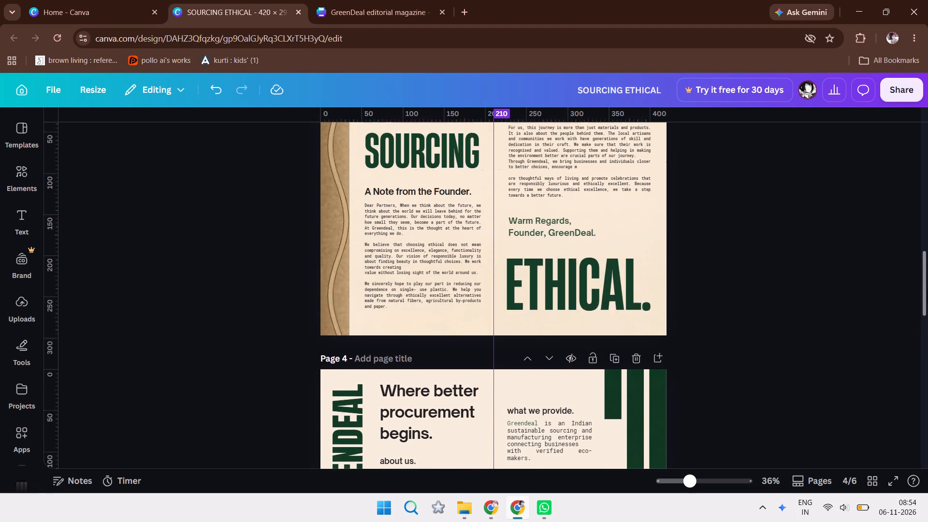
{"action": "left_click_drag", "start_coordinate": [927, 287], "coordinate": [927, 262]}
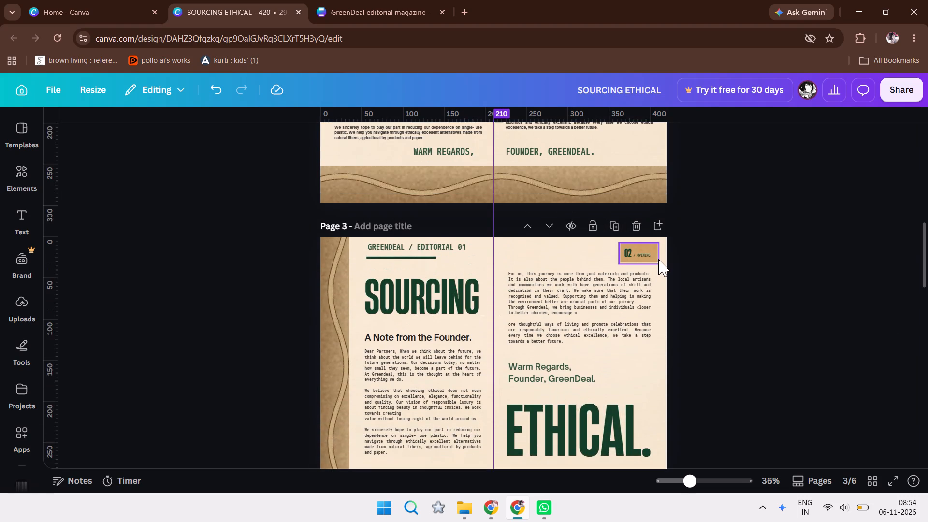
{"action": "left_click", "coordinate": [658, 259]}
{"action": "key", "text": "Delete"}
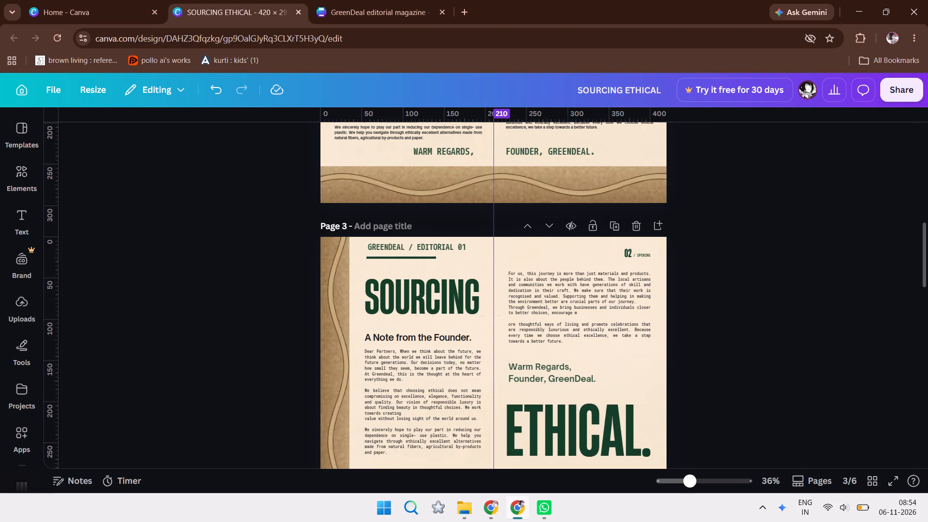
Copy both parts of the "02 / OPENING" label from page 3 and paste them onto page 4.
{"action": "left_click", "coordinate": [641, 253]}
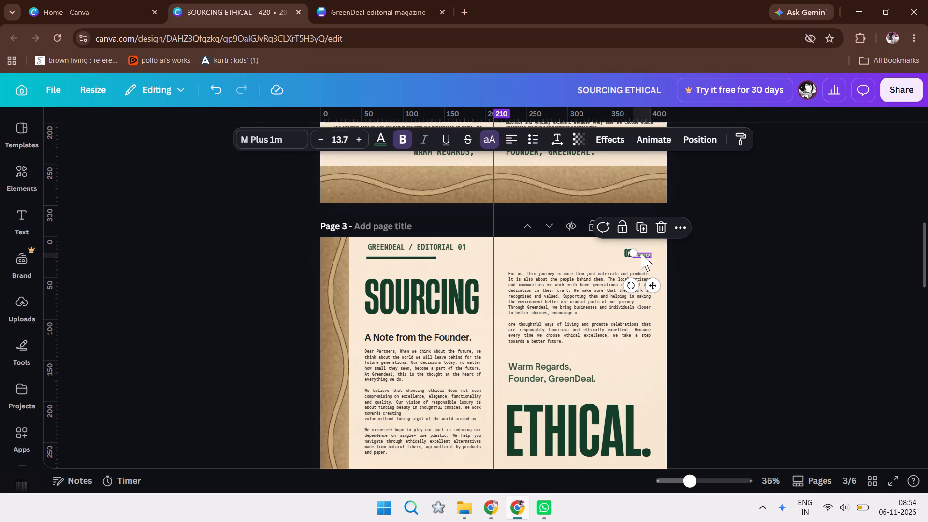
{"action": "left_click", "coordinate": [722, 255]}
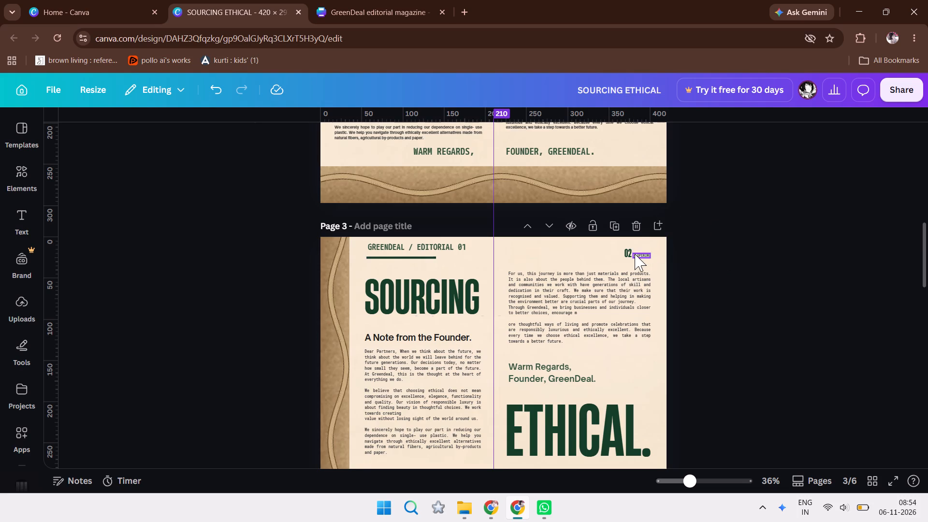
{"action": "left_click", "coordinate": [629, 253]}
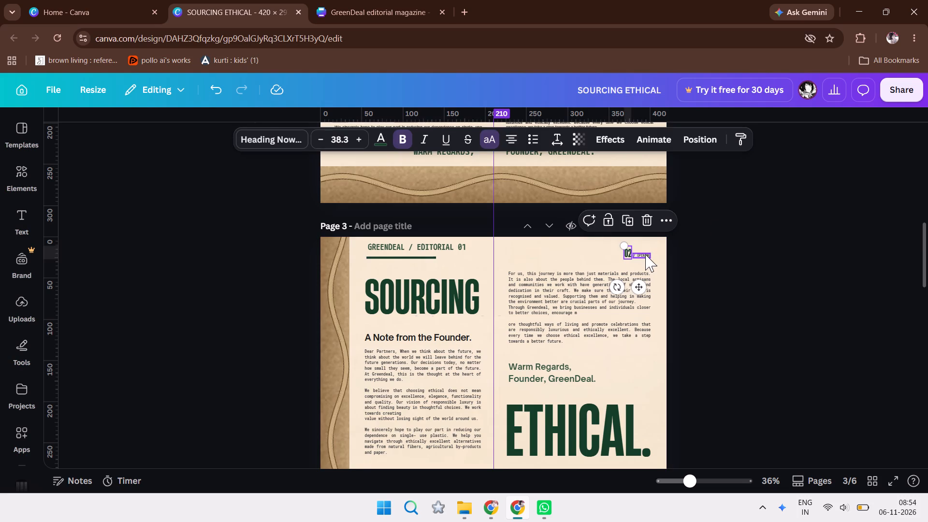
{"action": "left_click", "coordinate": [645, 254], "text": "shift"}
{"action": "left_click", "coordinate": [632, 254], "text": "shift"}
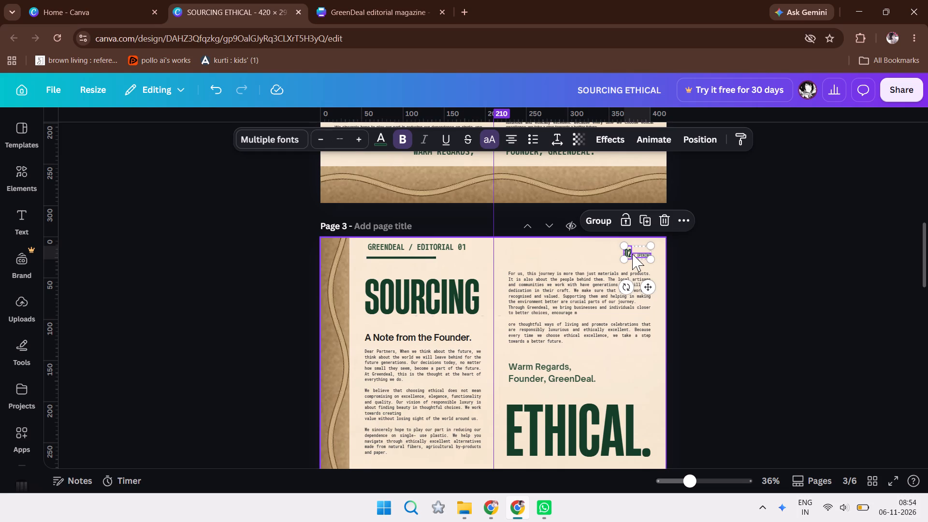
{"action": "left_click", "coordinate": [797, 255]}
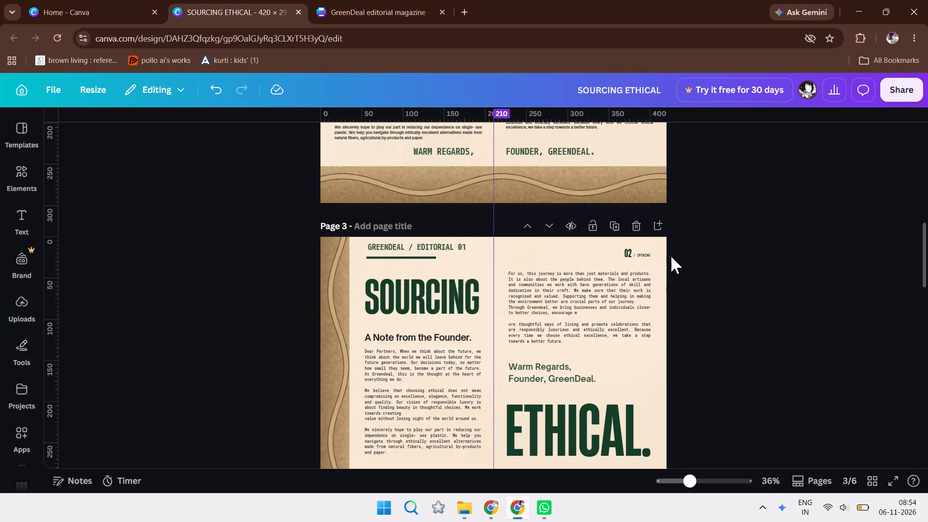
{"action": "left_click", "coordinate": [629, 252]}
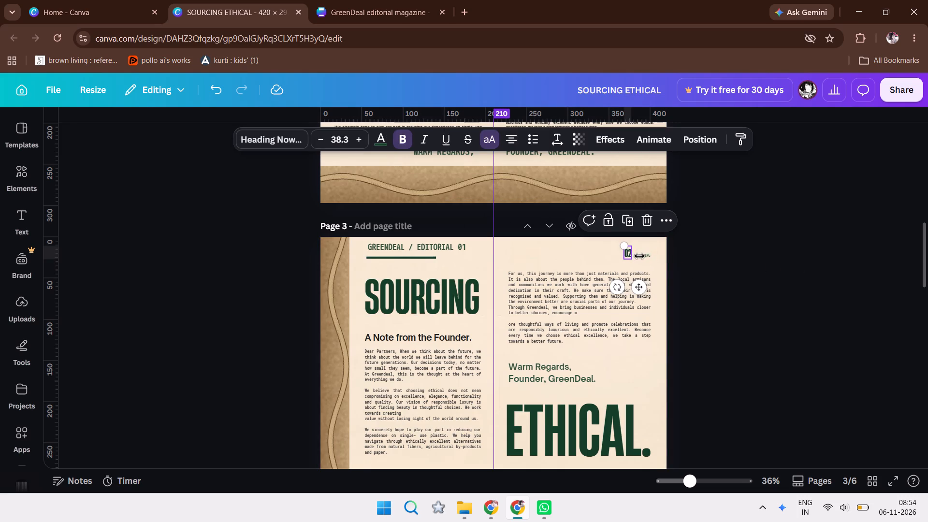
{"action": "left_click", "coordinate": [650, 258], "text": "shift"}
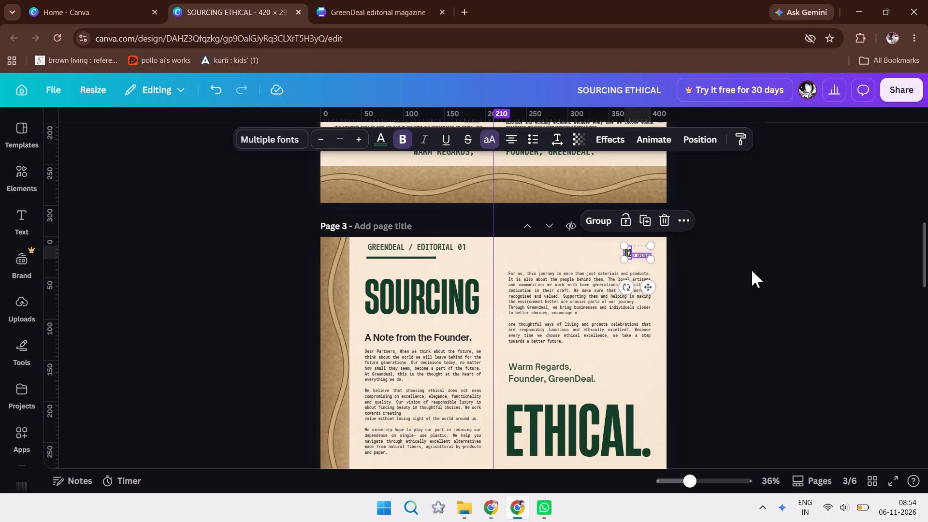
{"action": "key", "text": "ctrl+c"}
{"action": "left_click", "coordinate": [775, 272]}
{"action": "left_click_drag", "start_coordinate": [927, 260], "coordinate": [927, 292]}
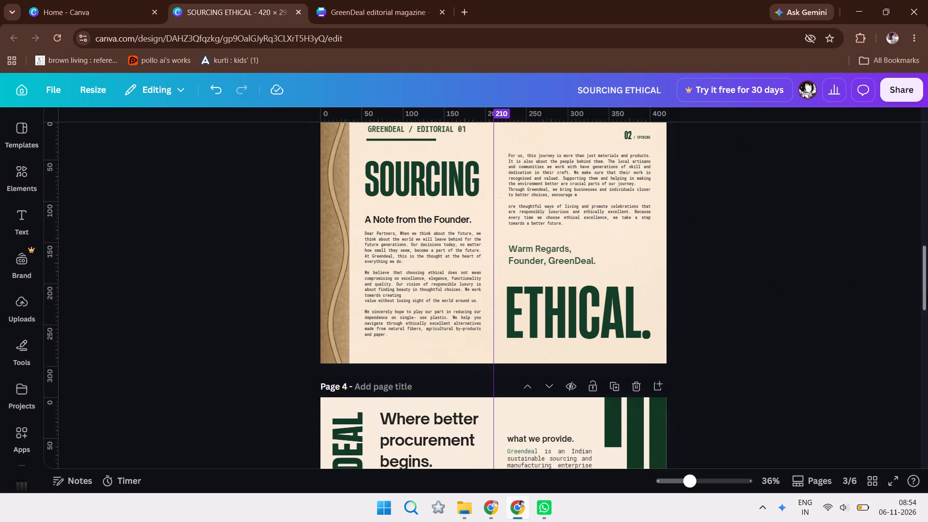
{"action": "left_click_drag", "start_coordinate": [927, 292], "coordinate": [922, 324]}
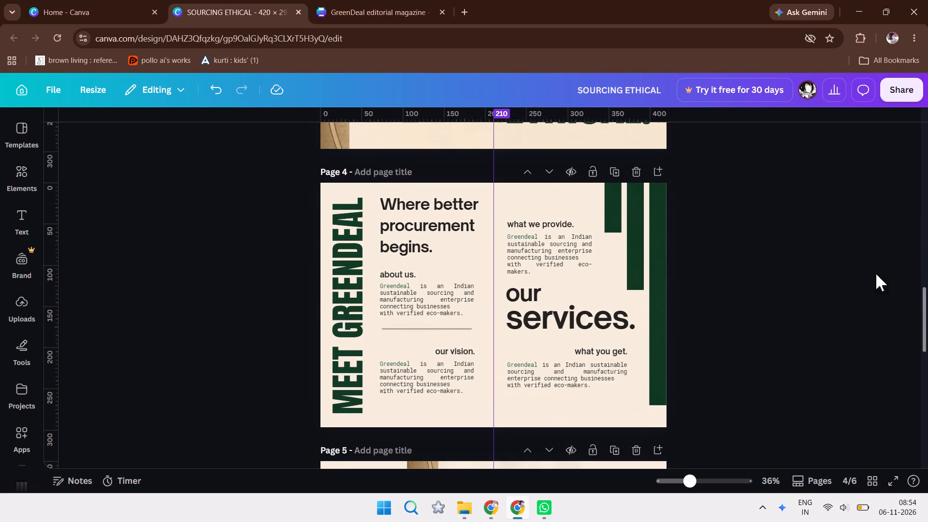
{"action": "key", "text": "ctrl+v"}
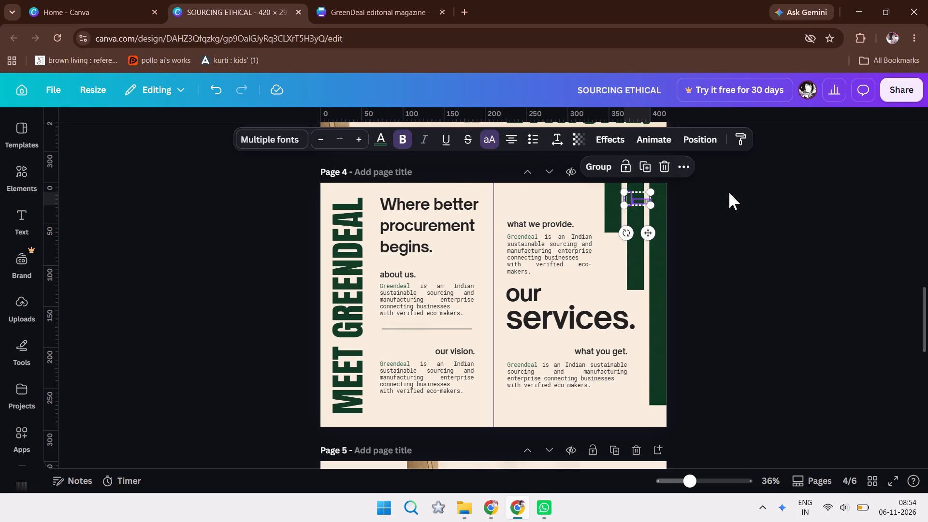
Recolour the pasted "02 / OPENING" label over page 4's green bars to white.
{"action": "left_click", "coordinate": [384, 135]}
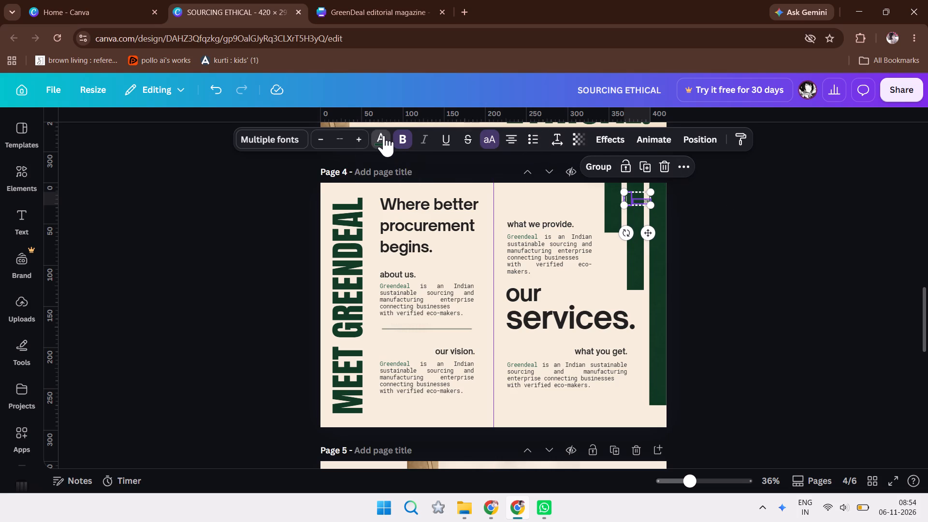
{"action": "left_click", "coordinate": [118, 270]}
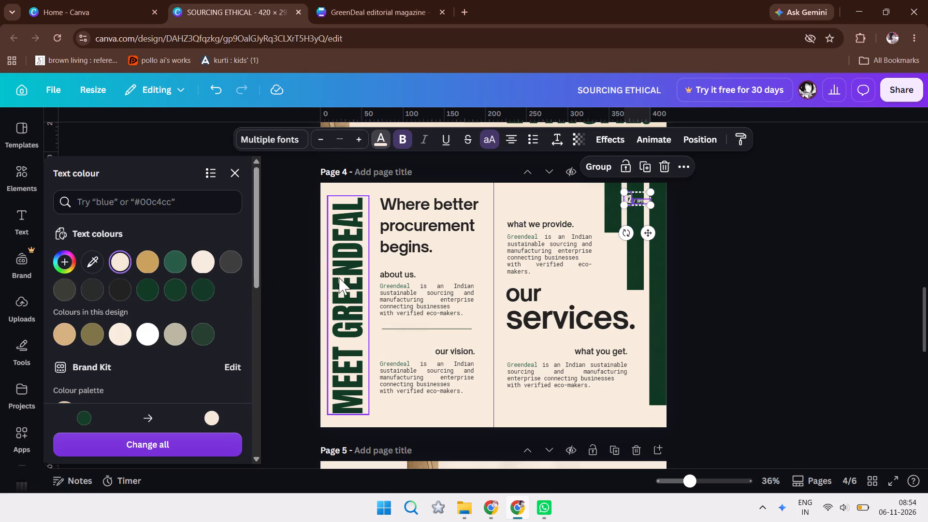
{"action": "left_click", "coordinate": [151, 332]}
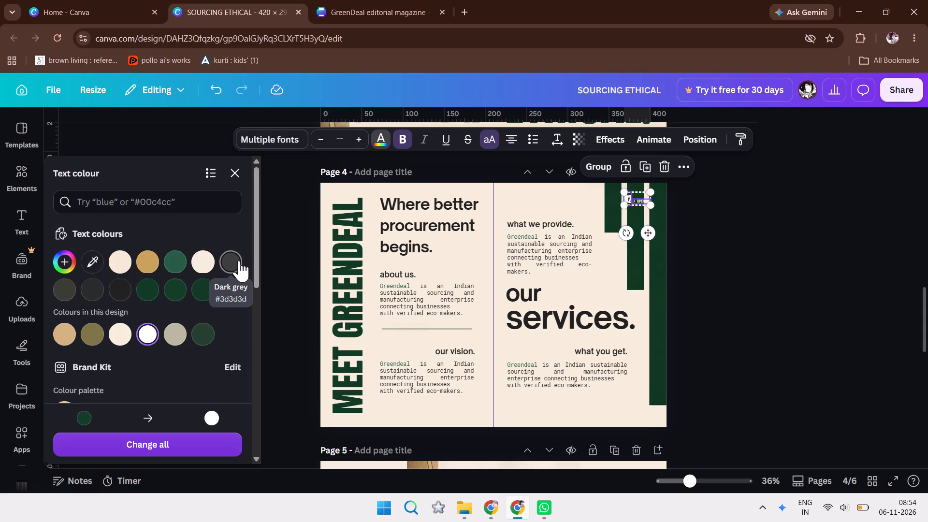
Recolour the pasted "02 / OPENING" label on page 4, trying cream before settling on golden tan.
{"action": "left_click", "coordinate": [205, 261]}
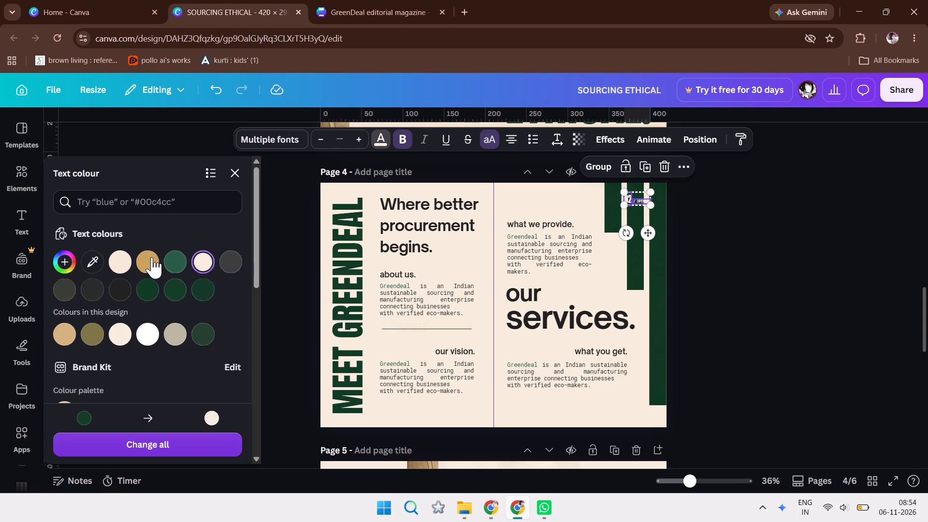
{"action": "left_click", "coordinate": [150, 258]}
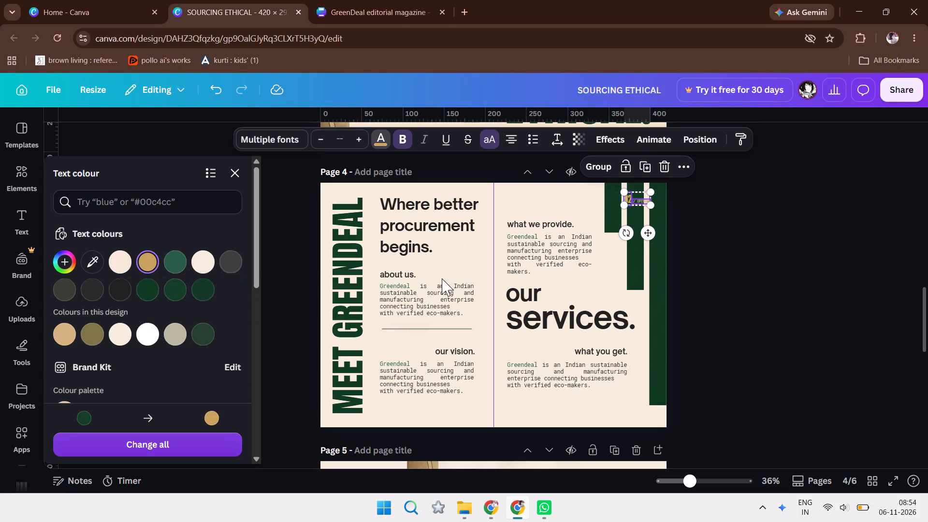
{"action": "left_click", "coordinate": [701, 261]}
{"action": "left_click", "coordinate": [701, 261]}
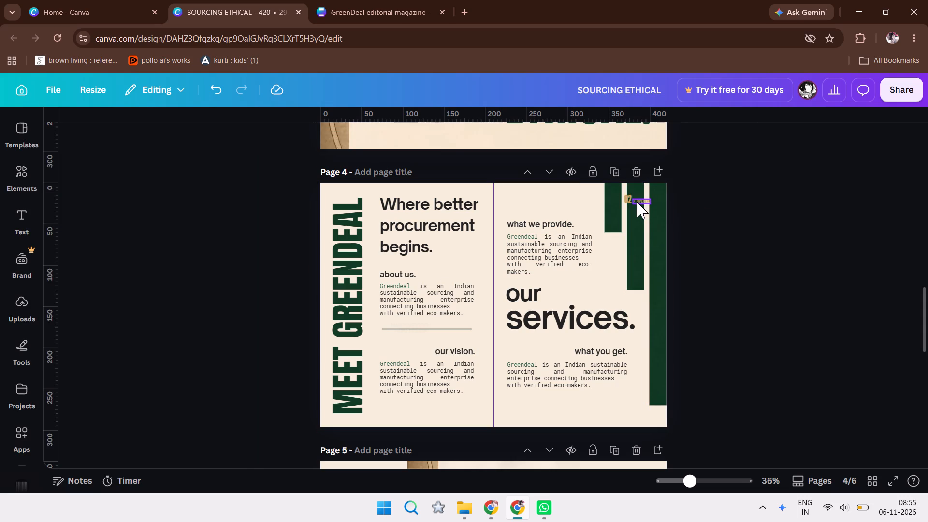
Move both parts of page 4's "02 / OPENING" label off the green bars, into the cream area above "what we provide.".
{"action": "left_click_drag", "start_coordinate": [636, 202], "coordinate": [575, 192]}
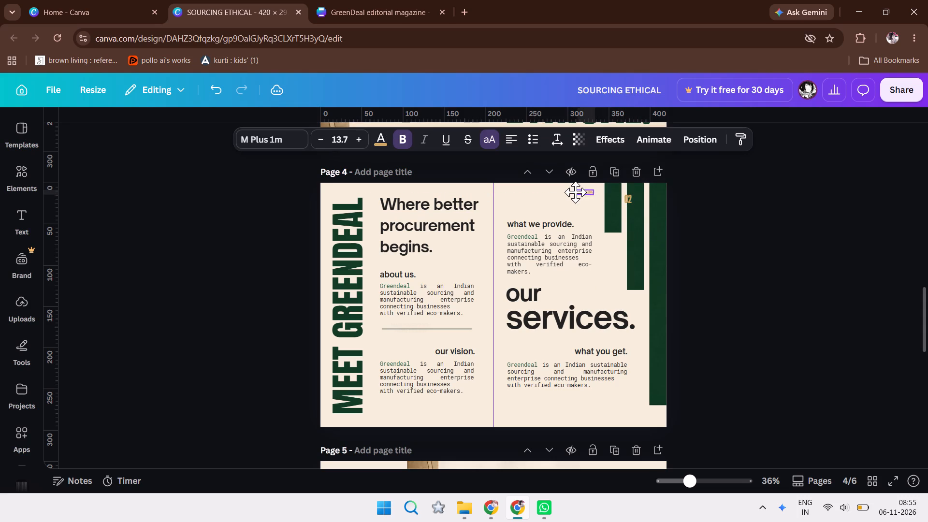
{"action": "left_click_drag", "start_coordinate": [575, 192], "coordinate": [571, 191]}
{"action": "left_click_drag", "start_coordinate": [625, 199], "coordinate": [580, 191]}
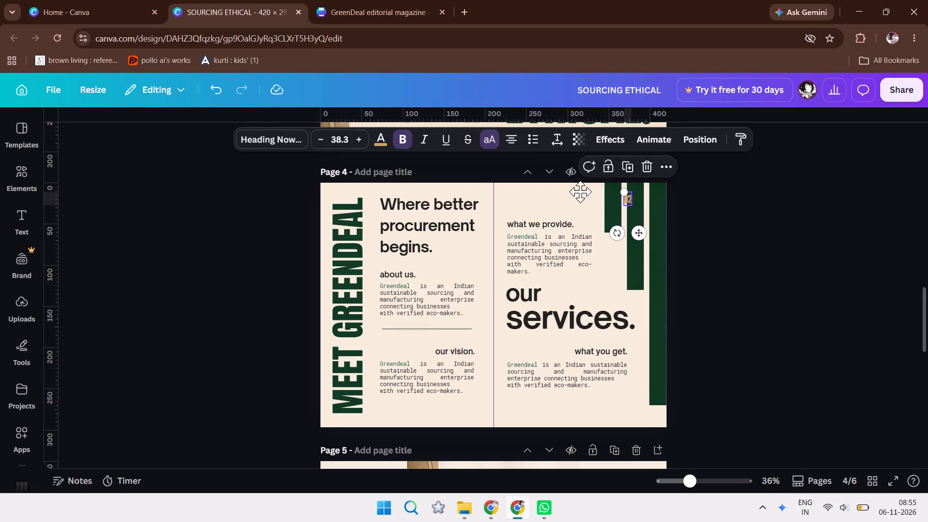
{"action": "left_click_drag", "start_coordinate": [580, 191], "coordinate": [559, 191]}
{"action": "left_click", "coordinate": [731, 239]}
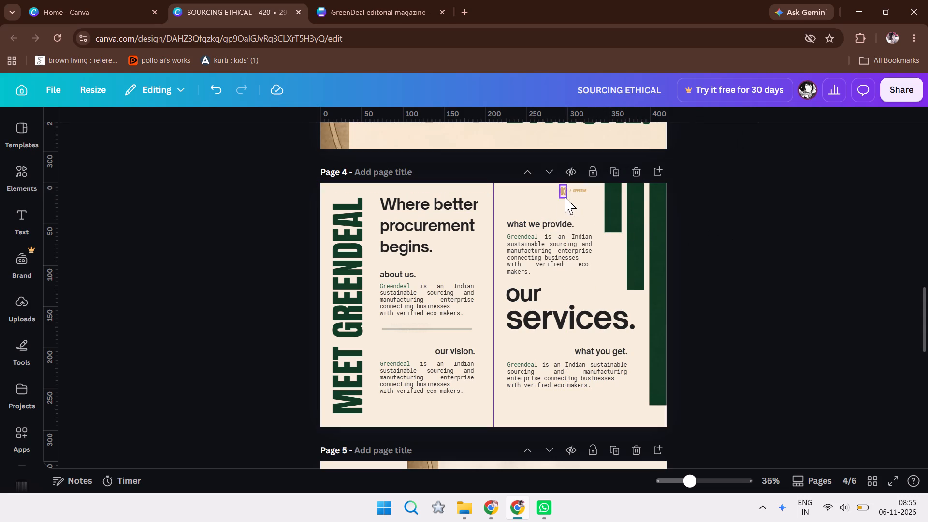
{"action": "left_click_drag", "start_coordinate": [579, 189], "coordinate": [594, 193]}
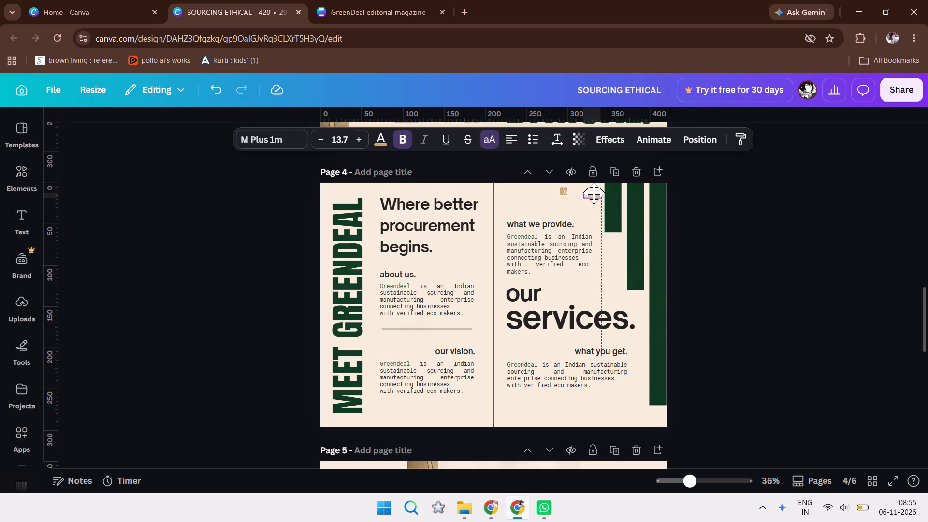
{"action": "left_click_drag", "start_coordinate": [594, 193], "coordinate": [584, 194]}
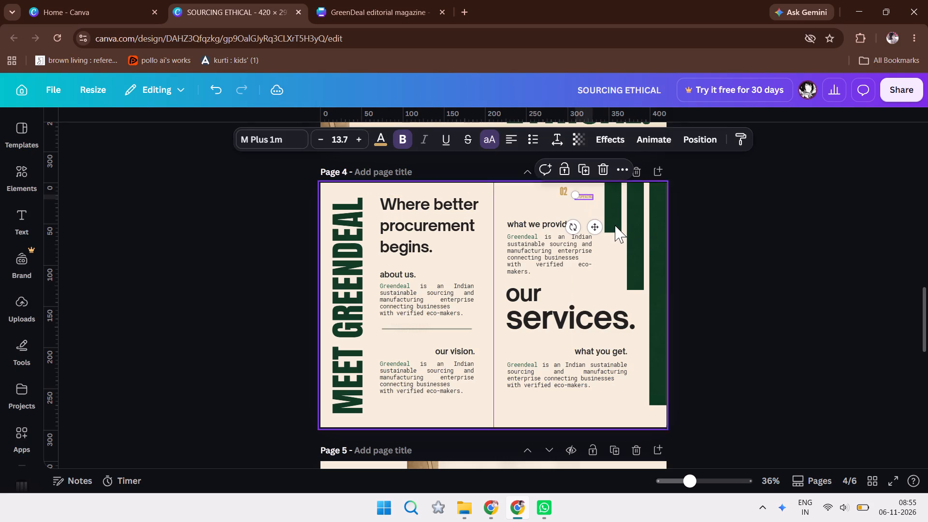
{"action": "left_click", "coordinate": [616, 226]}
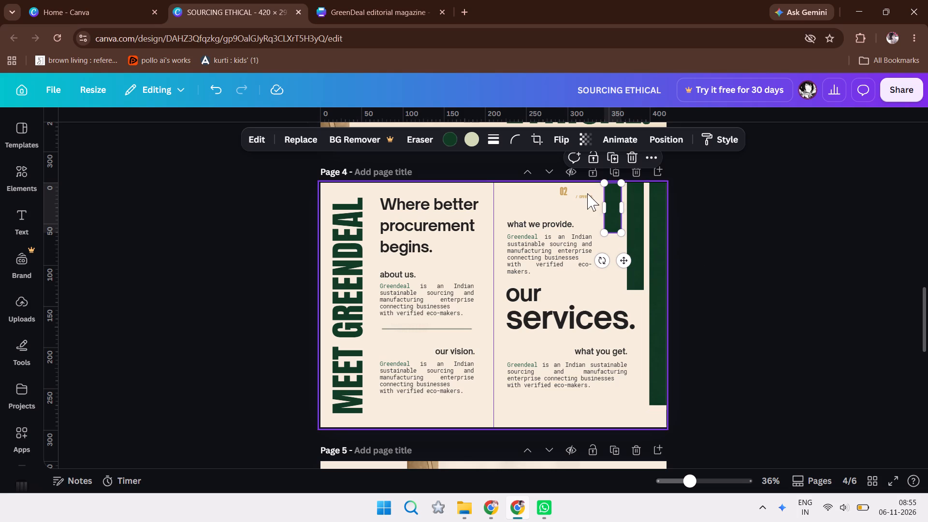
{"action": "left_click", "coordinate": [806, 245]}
Undo page 4's label moves, recolouring and paste, back through the deletion of the tan rectangle behind page 3's label.
{"action": "left_click_drag", "start_coordinate": [927, 320], "coordinate": [915, 254]}
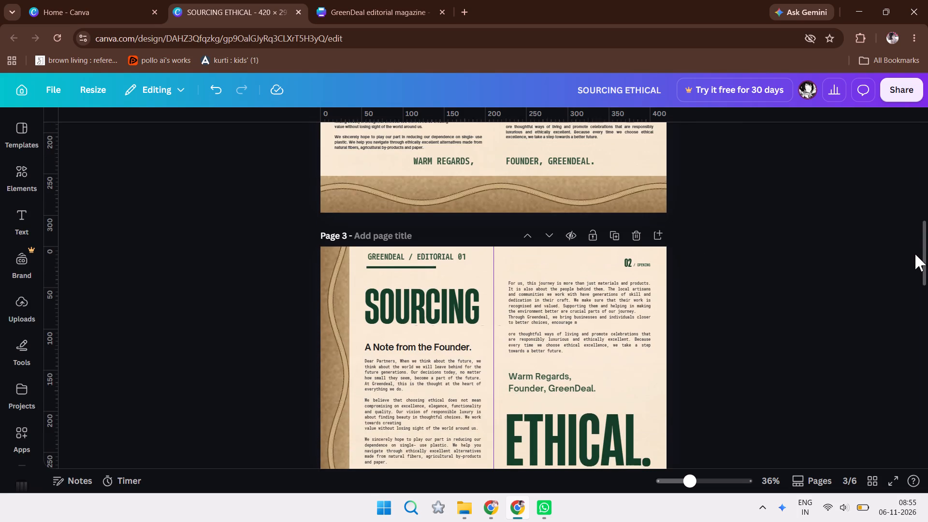
{"action": "key", "text": "ctrl+z"}
{"action": "key", "text": "ctrl+z"}
{"action": "left_click_drag", "start_coordinate": [927, 250], "coordinate": [927, 311]}
{"action": "key", "text": "ctrl+z"}
{"action": "key", "text": "ctrl+z"}
{"action": "key", "text": "ctrl+z"}
{"action": "key", "text": "ctrl+z"}
{"action": "key", "text": "ctrl+z"}
{"action": "key", "text": "ctrl+z"}
{"action": "left_click_drag", "start_coordinate": [927, 311], "coordinate": [919, 261]}
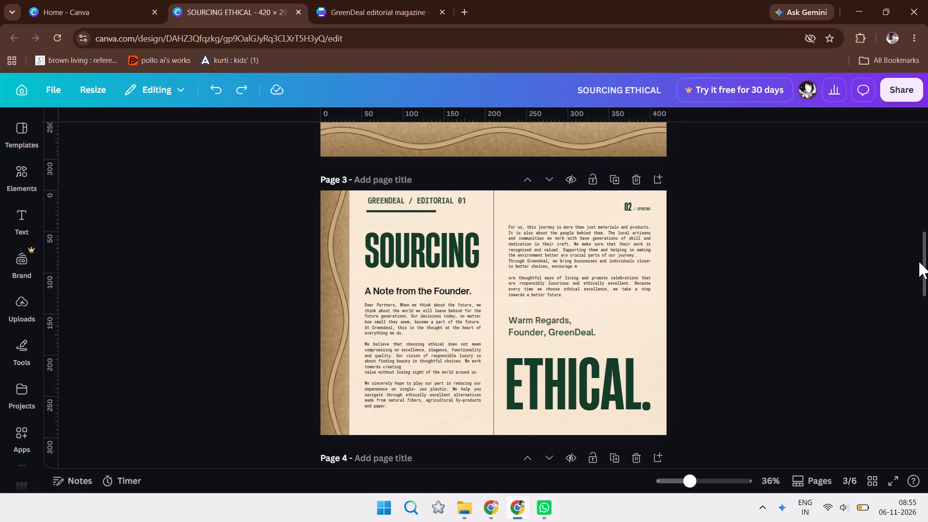
{"action": "key", "text": "ctrl+z"}
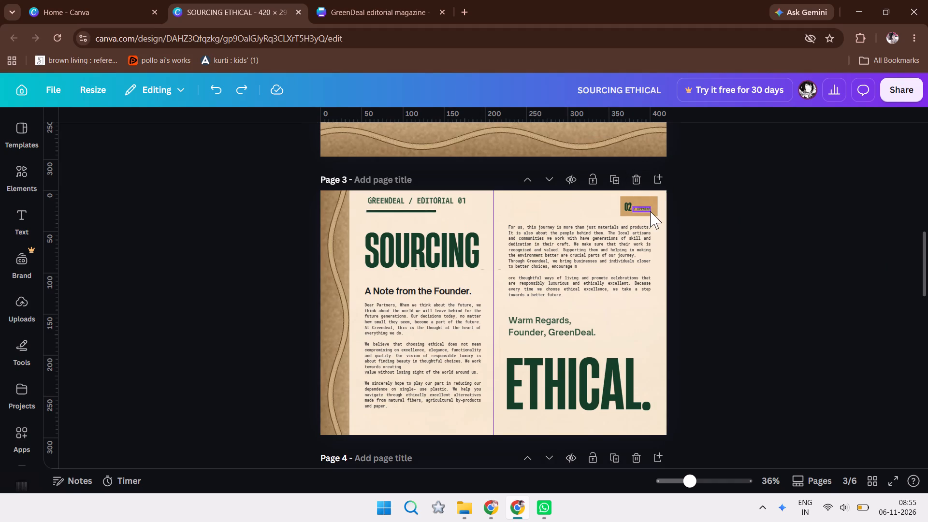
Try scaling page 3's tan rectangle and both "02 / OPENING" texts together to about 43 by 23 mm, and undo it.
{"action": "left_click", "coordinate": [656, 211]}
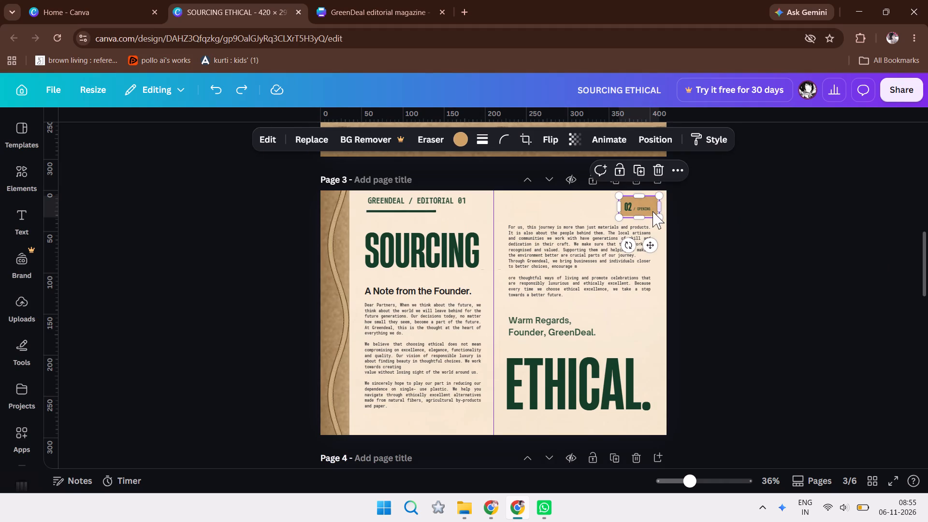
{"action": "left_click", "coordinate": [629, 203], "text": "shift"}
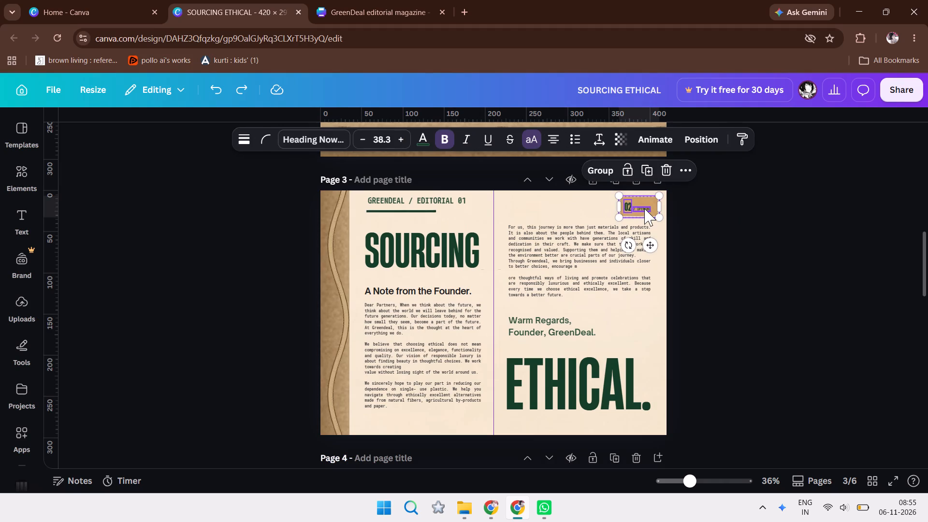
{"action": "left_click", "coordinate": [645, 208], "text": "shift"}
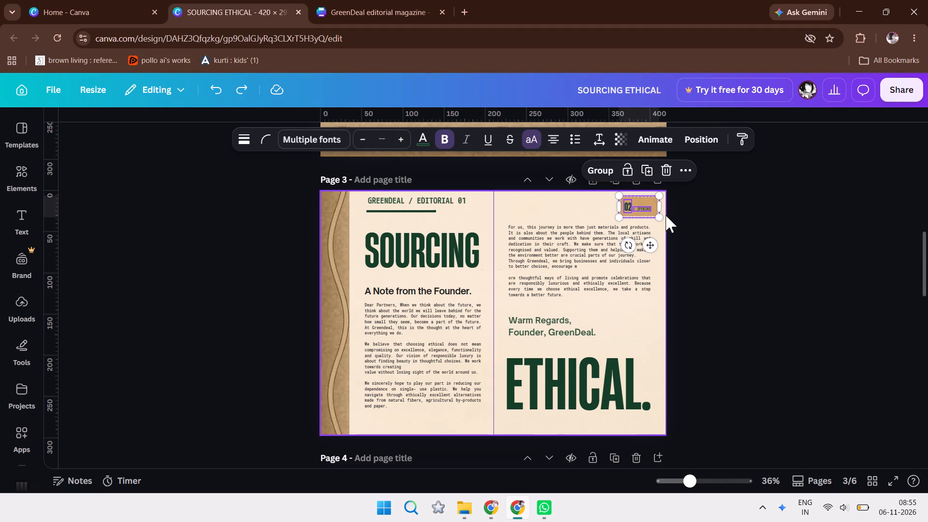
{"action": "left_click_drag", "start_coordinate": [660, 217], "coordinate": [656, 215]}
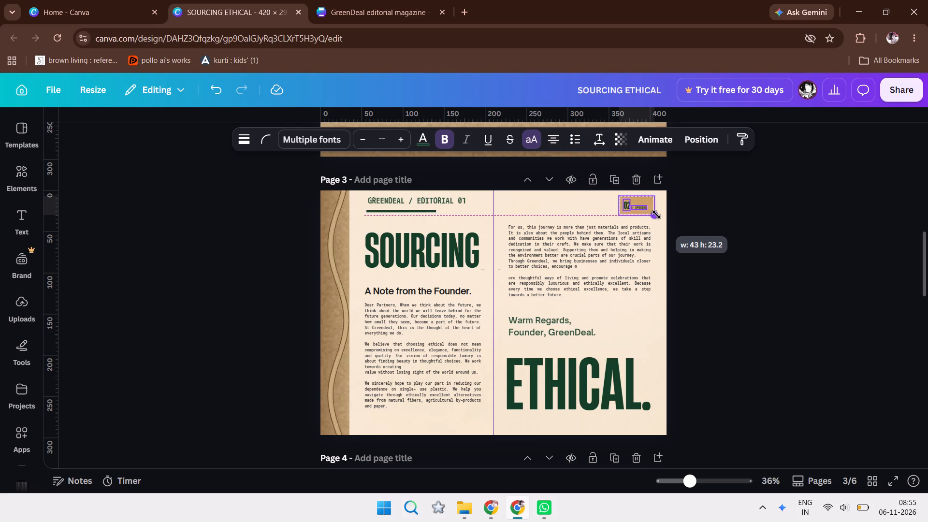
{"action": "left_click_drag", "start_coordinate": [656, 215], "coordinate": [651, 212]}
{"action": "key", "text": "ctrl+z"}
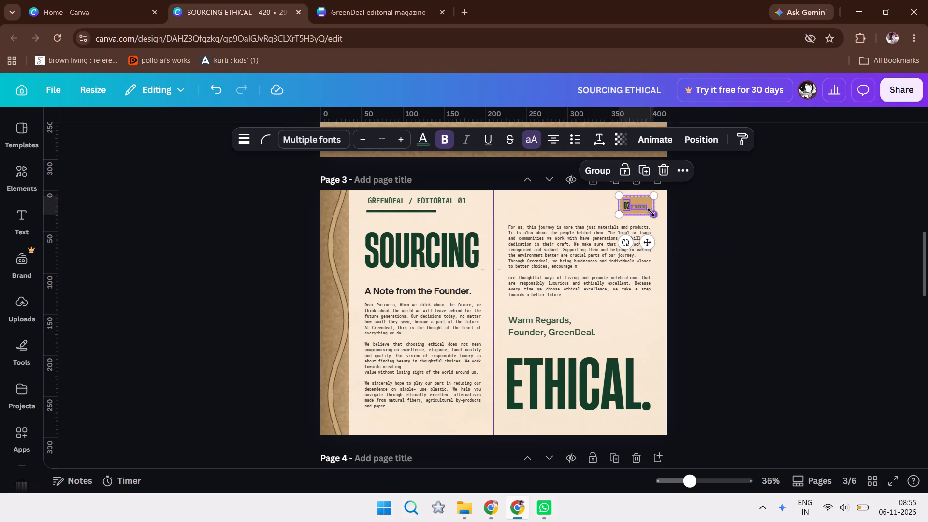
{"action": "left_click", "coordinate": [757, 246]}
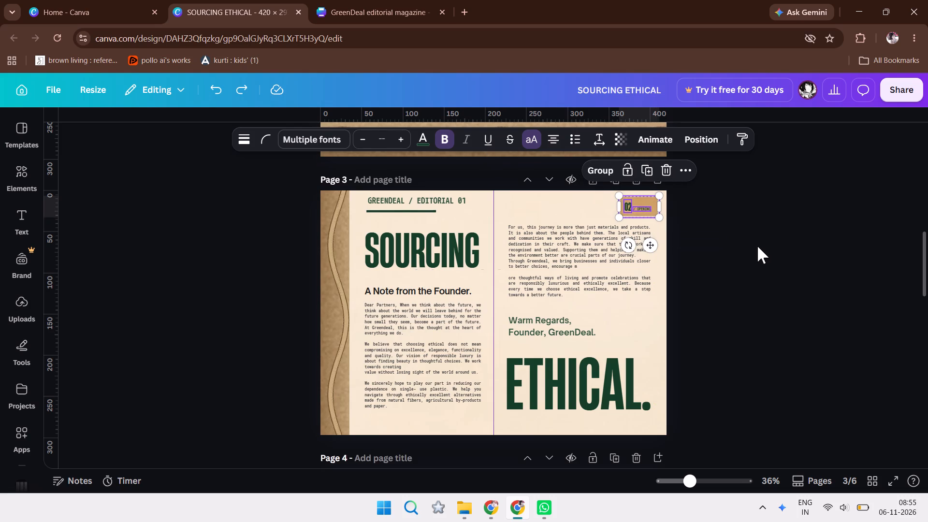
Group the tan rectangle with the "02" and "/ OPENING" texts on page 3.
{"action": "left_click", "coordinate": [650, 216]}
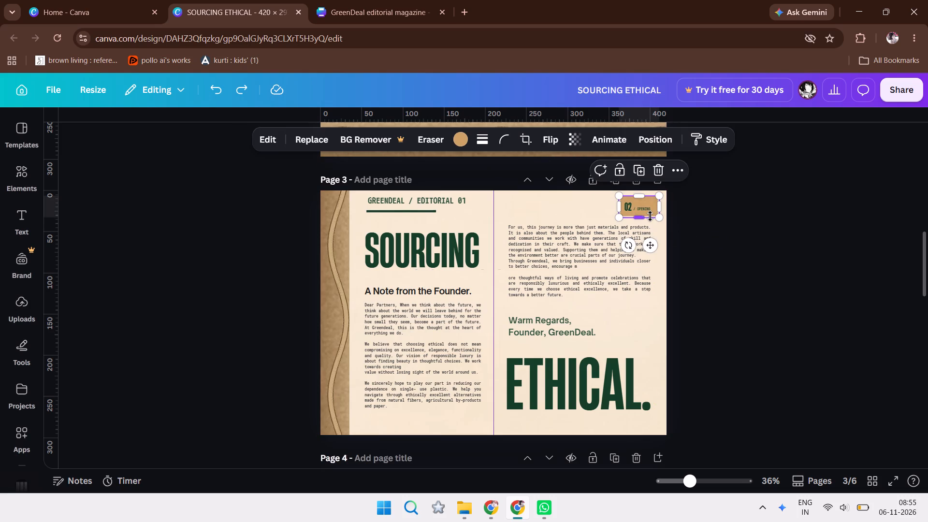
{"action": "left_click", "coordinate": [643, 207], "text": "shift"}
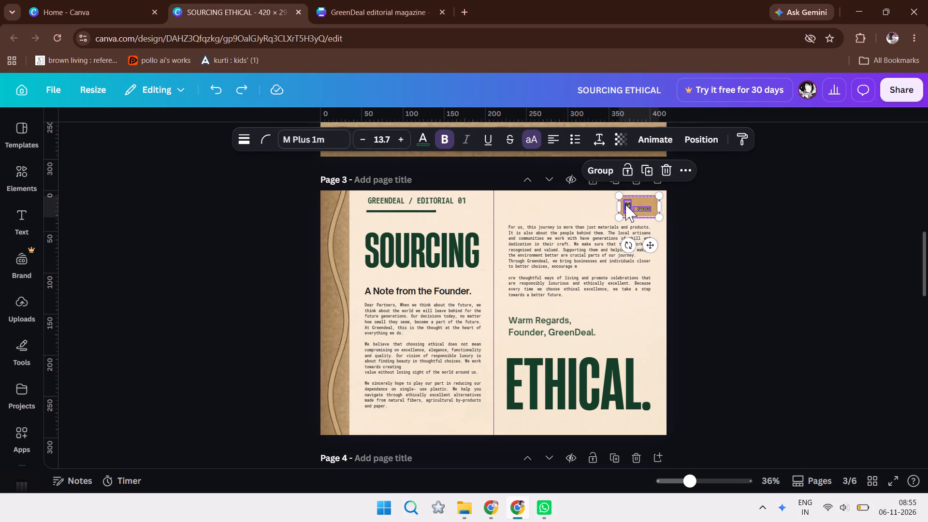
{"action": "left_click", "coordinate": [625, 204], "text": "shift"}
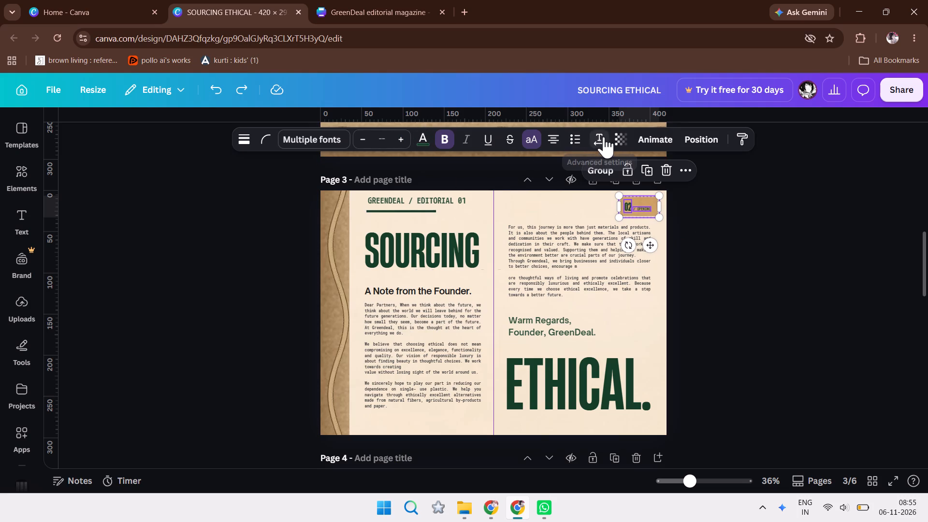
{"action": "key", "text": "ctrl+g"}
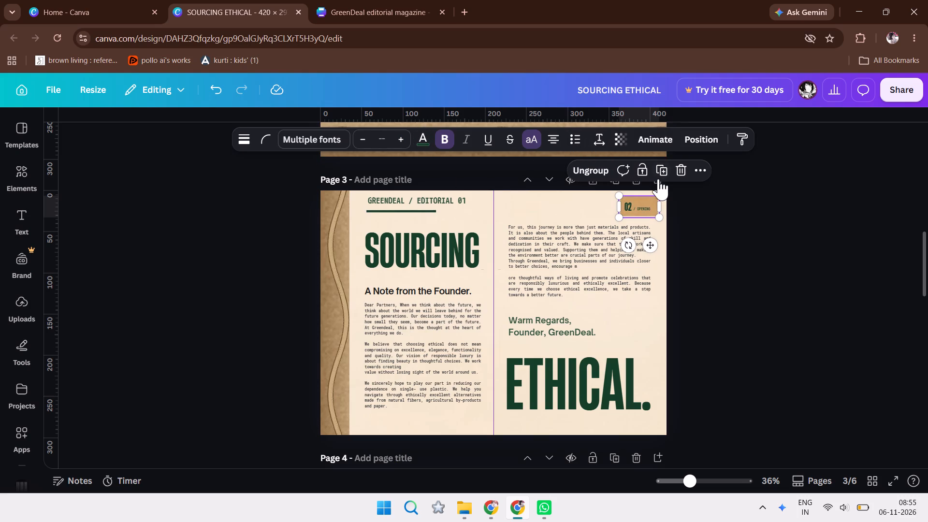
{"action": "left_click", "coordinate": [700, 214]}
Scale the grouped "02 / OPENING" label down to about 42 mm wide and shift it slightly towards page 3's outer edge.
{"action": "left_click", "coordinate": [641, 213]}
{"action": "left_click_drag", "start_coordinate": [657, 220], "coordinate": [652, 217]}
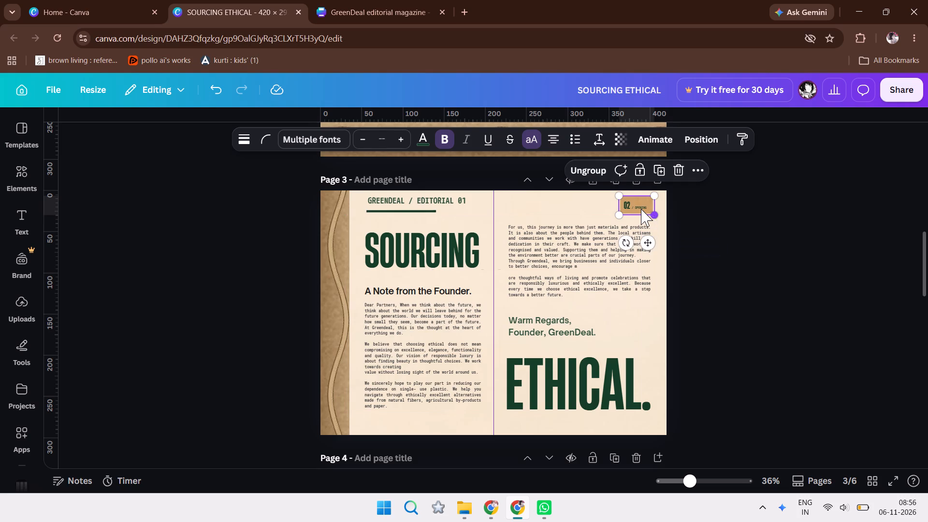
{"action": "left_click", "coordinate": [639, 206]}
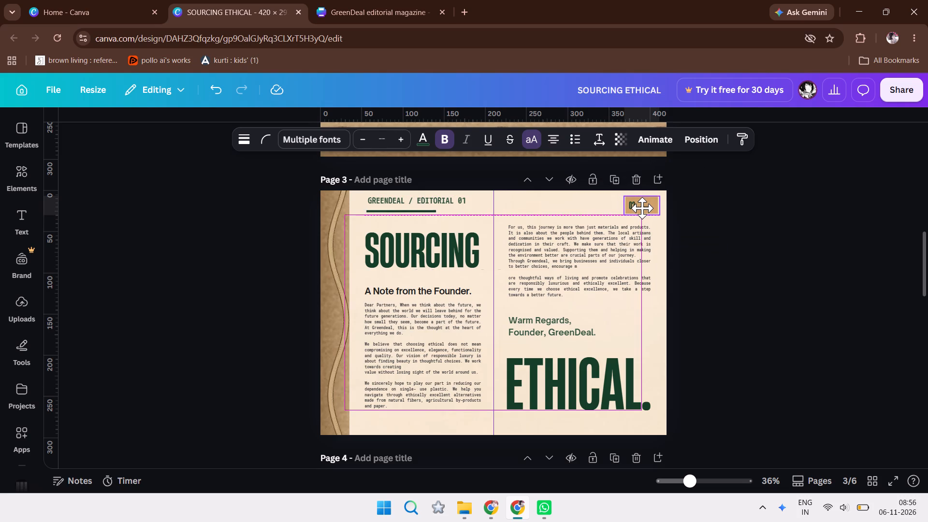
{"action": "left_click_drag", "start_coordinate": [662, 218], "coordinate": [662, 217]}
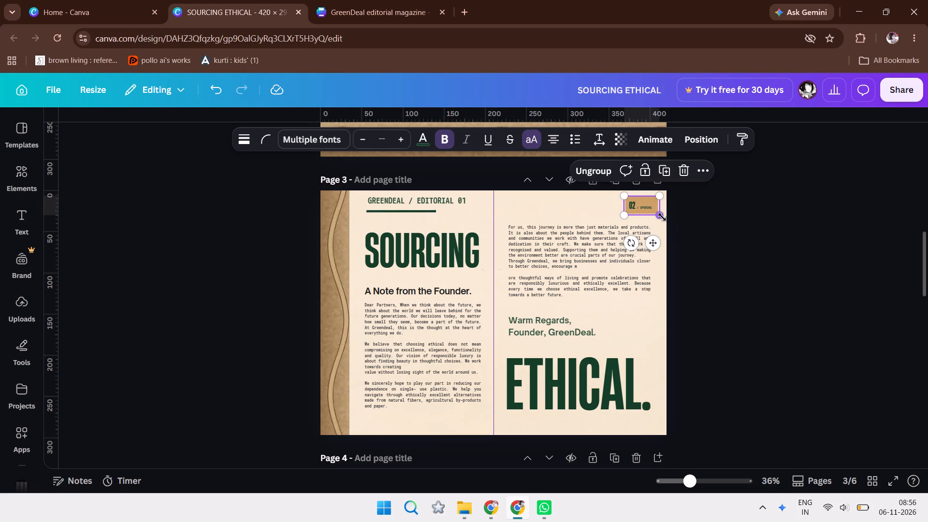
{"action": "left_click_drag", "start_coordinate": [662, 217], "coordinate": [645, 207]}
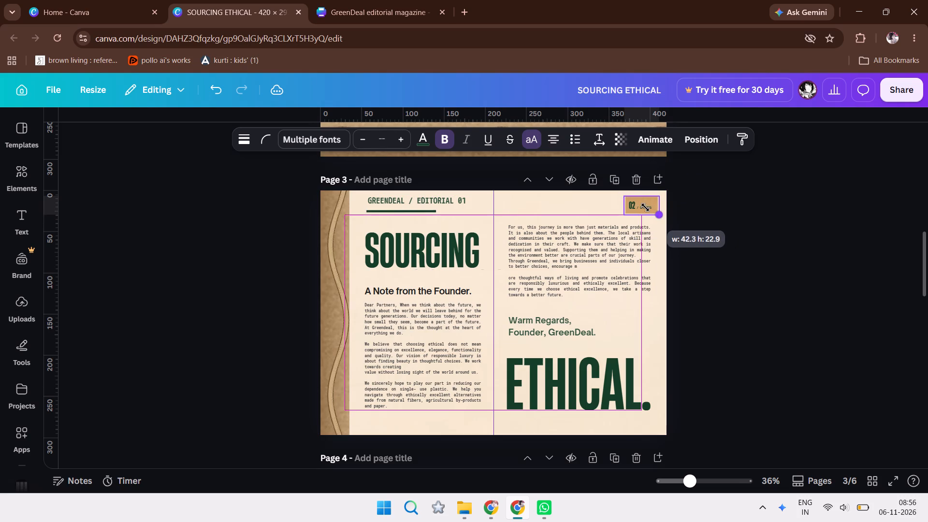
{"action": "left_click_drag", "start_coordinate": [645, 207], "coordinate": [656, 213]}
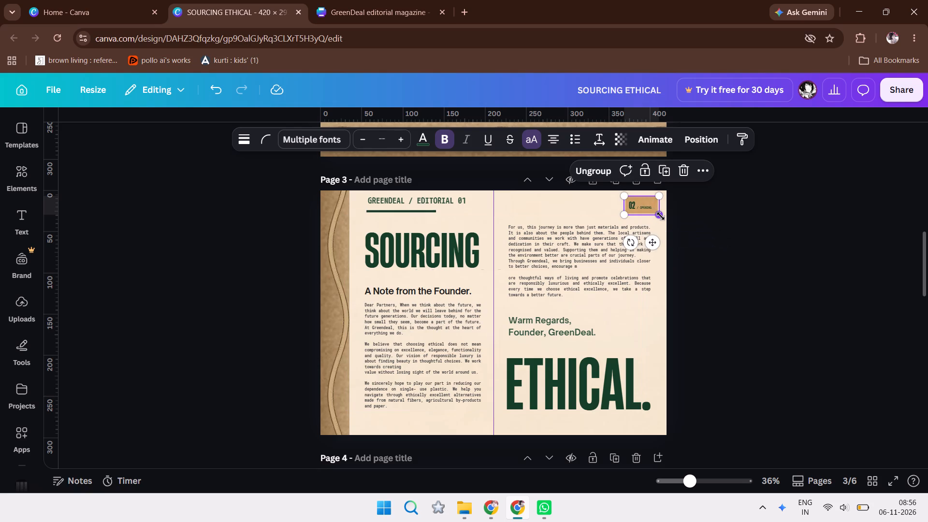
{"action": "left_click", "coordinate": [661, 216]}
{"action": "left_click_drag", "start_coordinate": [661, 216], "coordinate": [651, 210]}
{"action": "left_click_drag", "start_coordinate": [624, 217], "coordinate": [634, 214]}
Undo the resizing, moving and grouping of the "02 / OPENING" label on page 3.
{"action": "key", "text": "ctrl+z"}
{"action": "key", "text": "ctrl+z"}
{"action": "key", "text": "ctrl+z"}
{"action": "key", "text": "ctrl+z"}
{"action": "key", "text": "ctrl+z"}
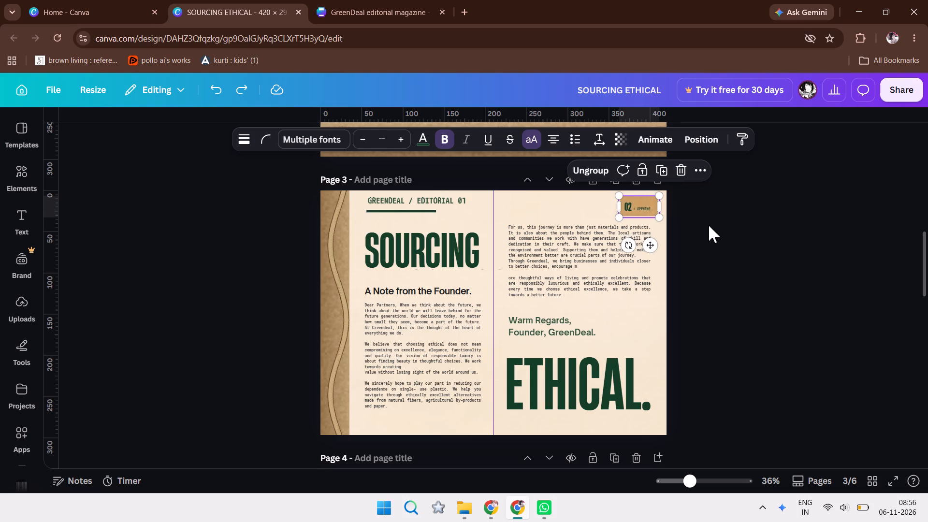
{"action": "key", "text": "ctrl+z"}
Shrink only the tan rectangle behind page 3's "02 / OPENING" label and nudge it slightly towards the outer edge.
{"action": "left_click", "coordinate": [649, 210]}
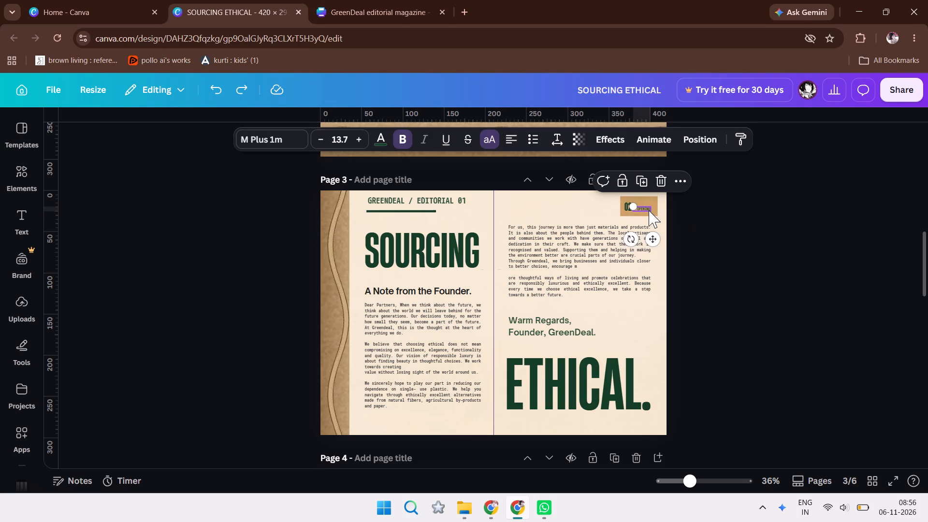
{"action": "left_click", "coordinate": [626, 209]}
{"action": "left_click", "coordinate": [643, 217]}
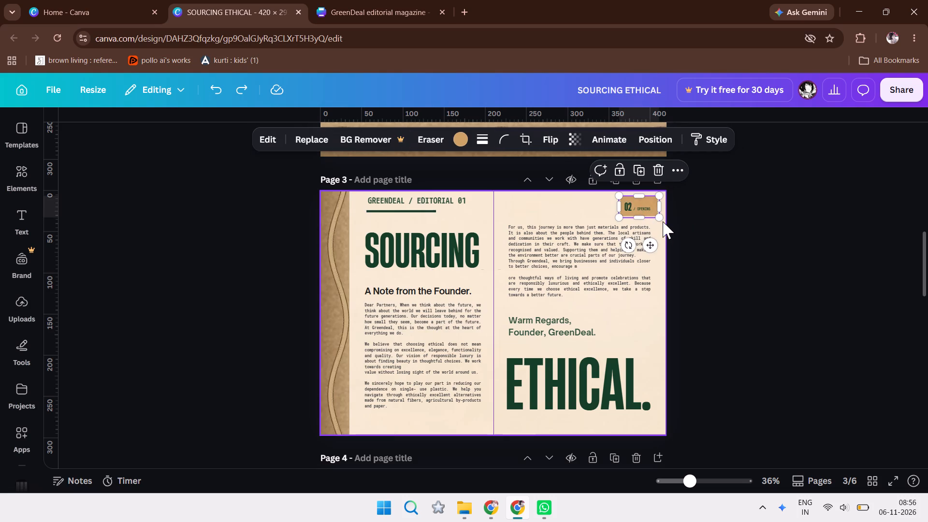
{"action": "left_click_drag", "start_coordinate": [659, 220], "coordinate": [655, 217]}
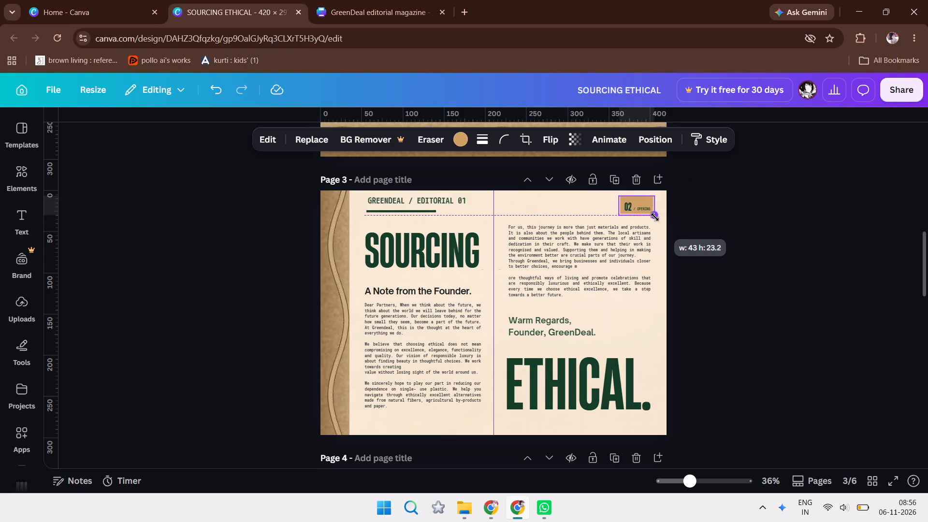
{"action": "left_click_drag", "start_coordinate": [655, 217], "coordinate": [654, 216]}
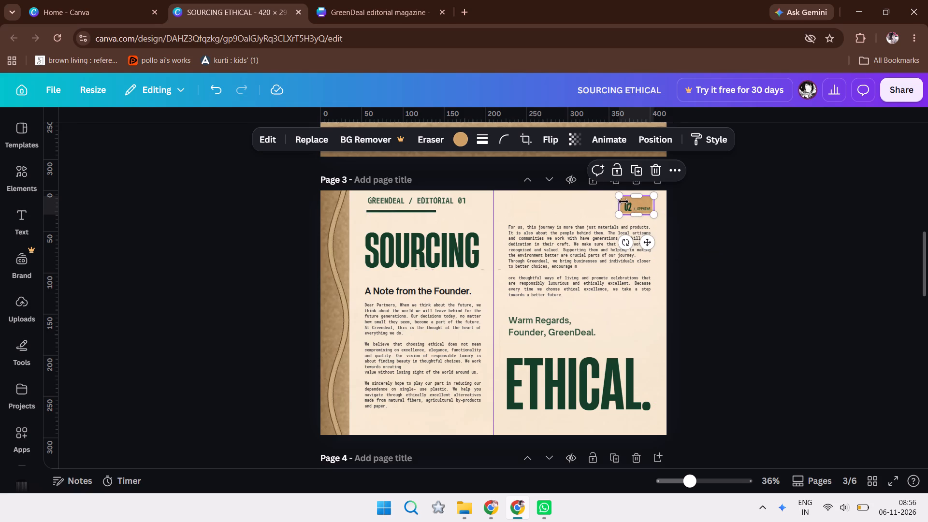
{"action": "left_click", "coordinate": [640, 202]}
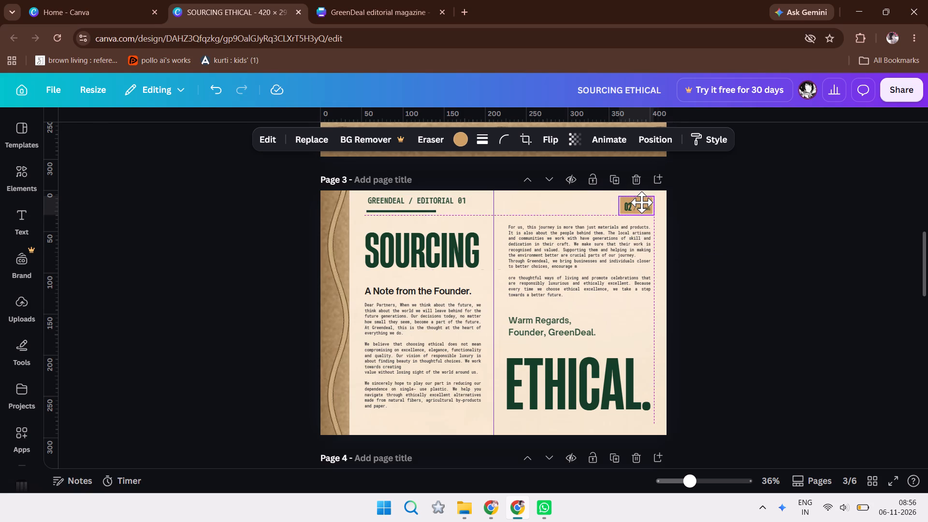
{"action": "key", "text": "Right"}
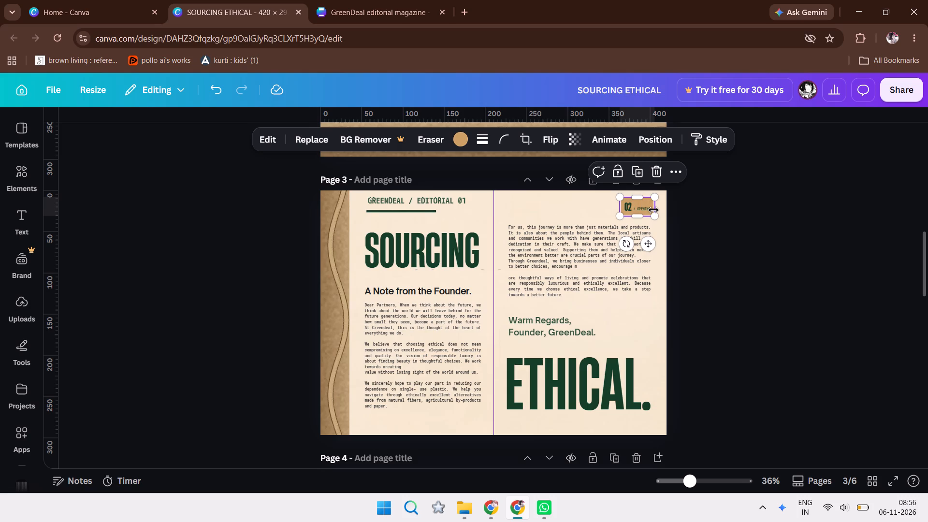
{"action": "left_click_drag", "start_coordinate": [655, 215], "coordinate": [652, 213]}
{"action": "left_click_drag", "start_coordinate": [652, 213], "coordinate": [651, 211]}
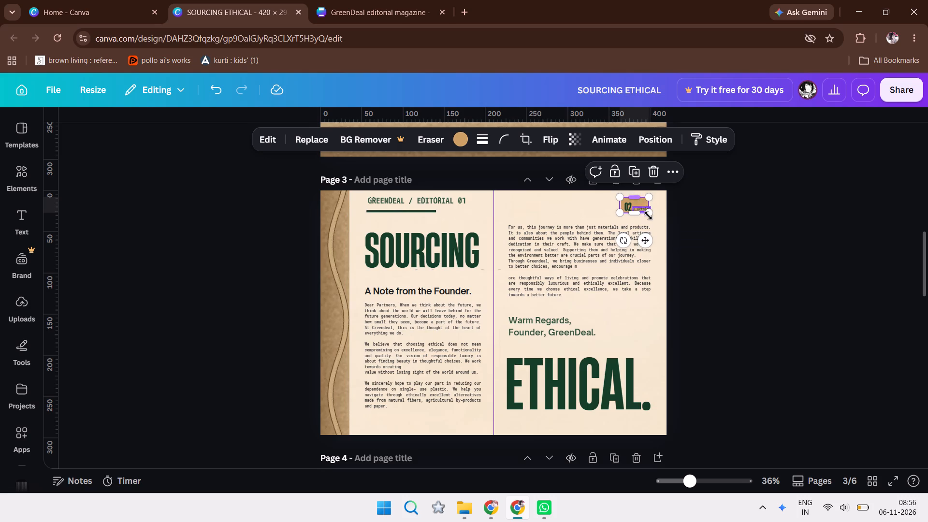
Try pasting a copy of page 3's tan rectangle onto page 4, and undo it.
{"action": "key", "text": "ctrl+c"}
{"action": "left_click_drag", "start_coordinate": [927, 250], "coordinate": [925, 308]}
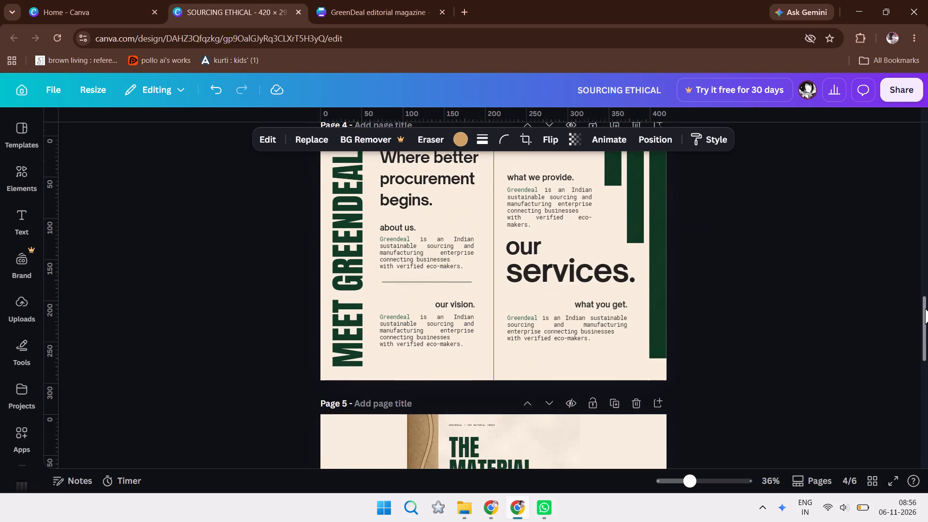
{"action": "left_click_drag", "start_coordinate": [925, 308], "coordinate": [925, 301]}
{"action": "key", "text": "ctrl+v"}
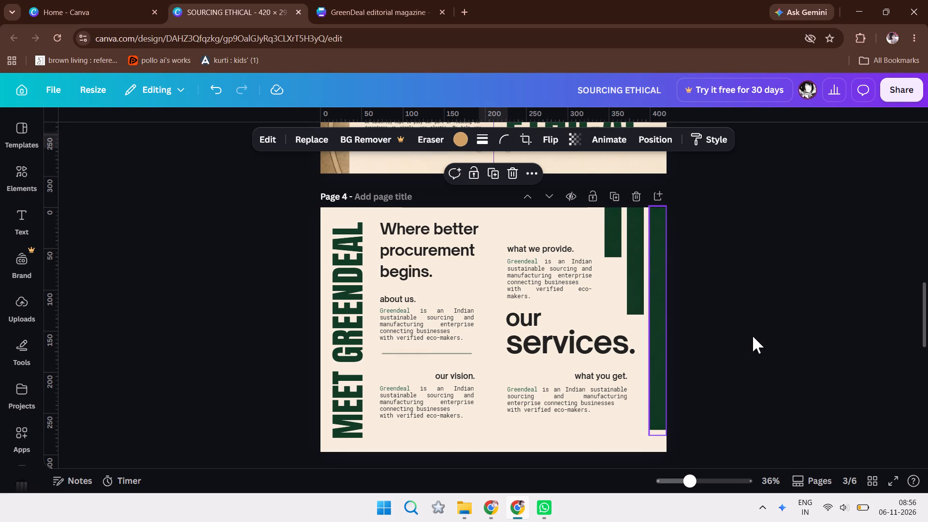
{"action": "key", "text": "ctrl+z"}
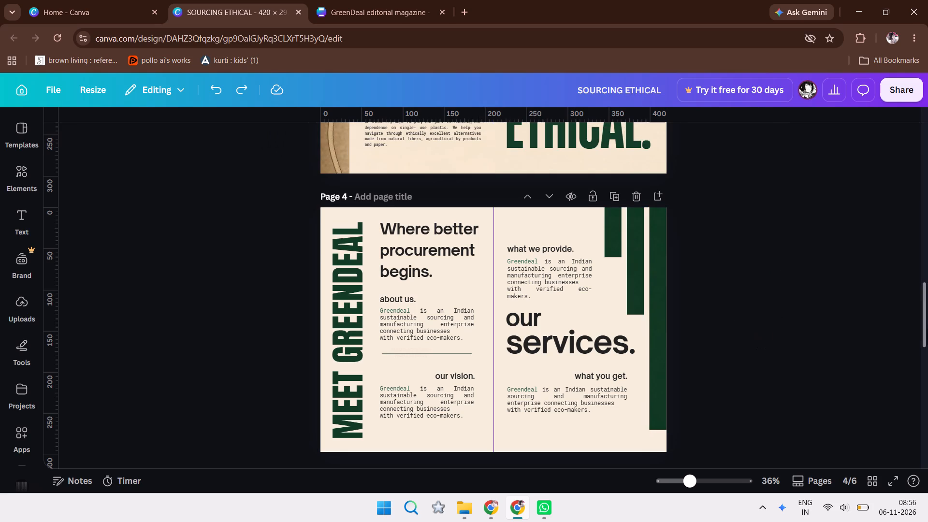
Copy page 3's tan rectangle onto page 4 and place it over the green bars near the page's upper outer corner.
{"action": "left_click_drag", "start_coordinate": [927, 313], "coordinate": [913, 261]}
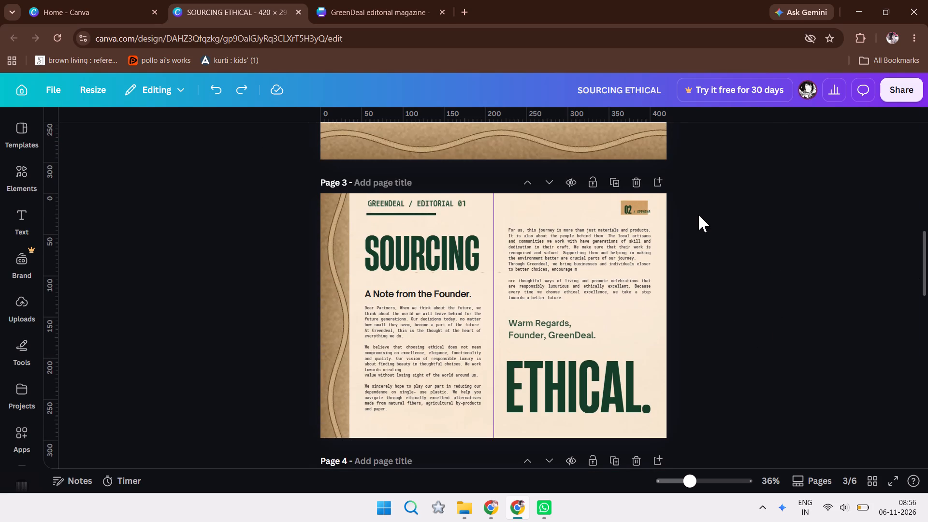
{"action": "left_click", "coordinate": [631, 203]}
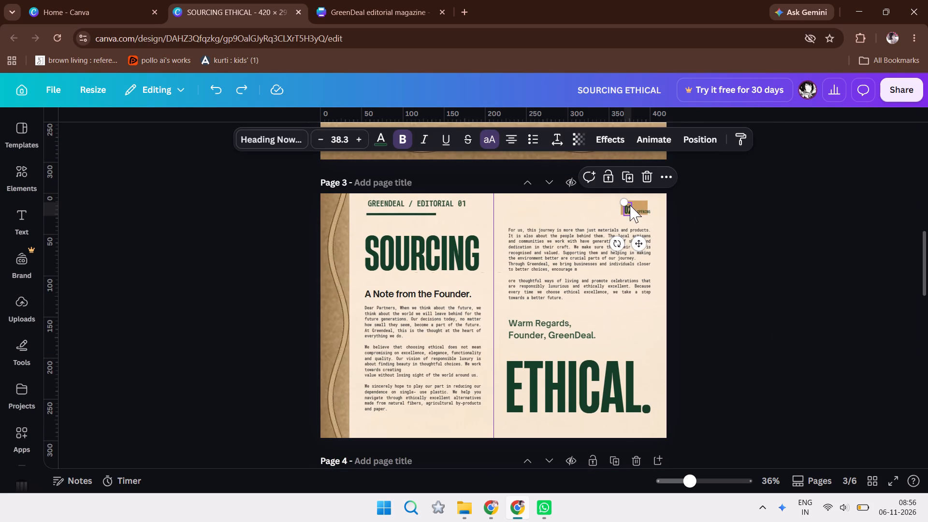
{"action": "left_click", "coordinate": [736, 214]}
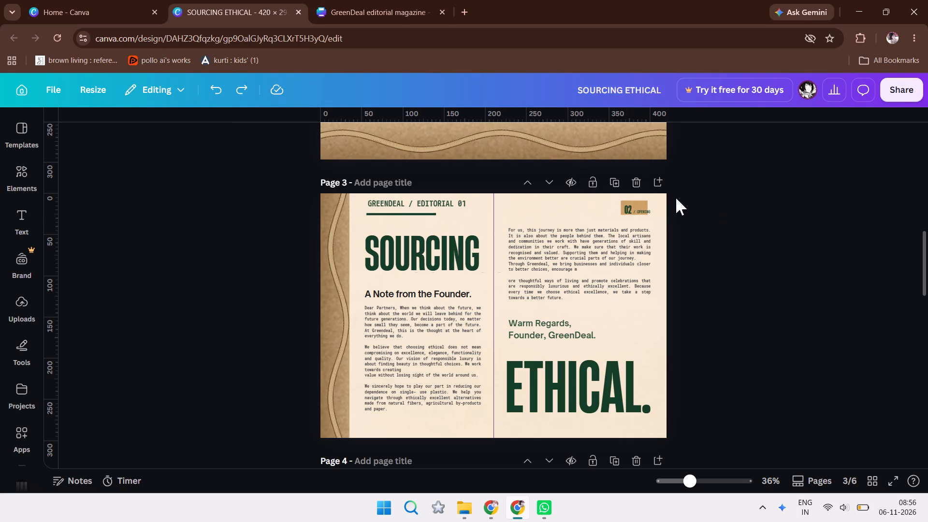
{"action": "left_click", "coordinate": [644, 204]}
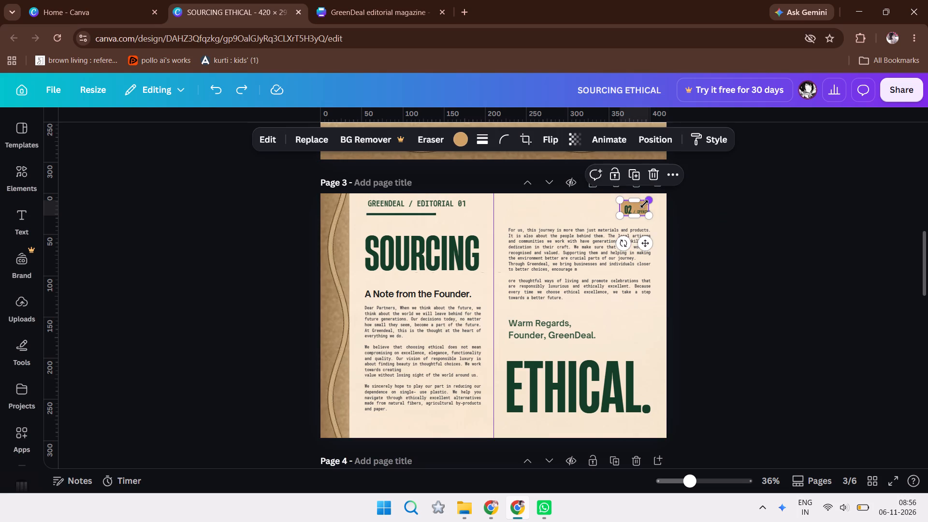
{"action": "key", "text": "ctrl+c"}
{"action": "key", "text": "ctrl+c"}
{"action": "key", "text": "ctrl+v"}
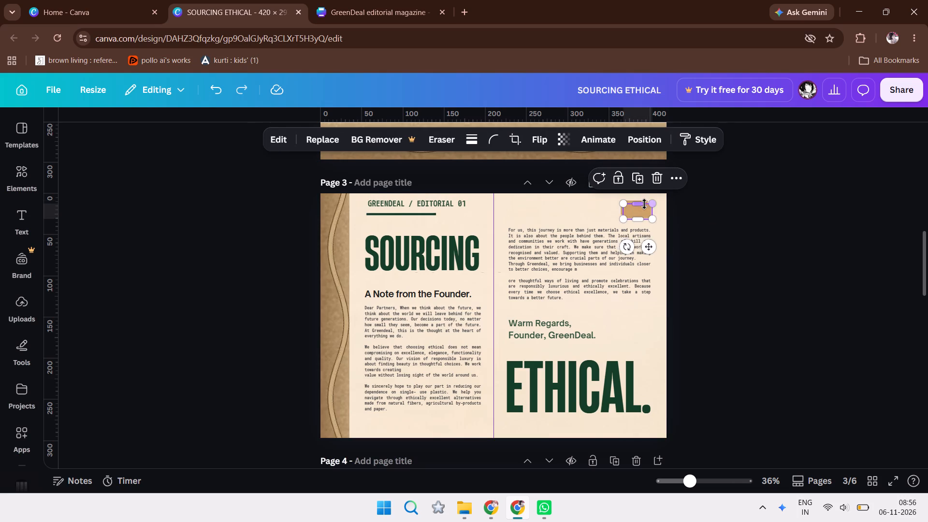
{"action": "key", "text": "ctrl+z"}
{"action": "left_click_drag", "start_coordinate": [927, 275], "coordinate": [927, 297]}
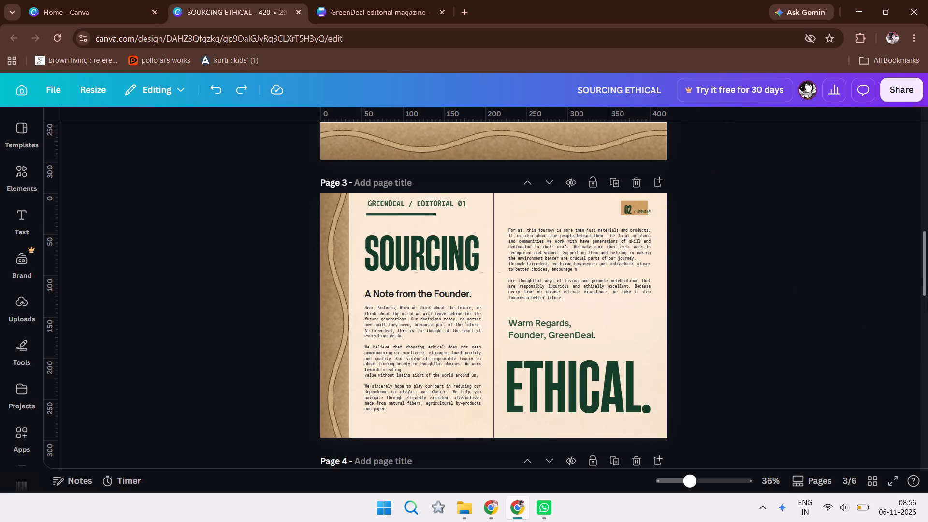
{"action": "left_click_drag", "start_coordinate": [927, 297], "coordinate": [927, 329]}
{"action": "key", "text": "ctrl+v"}
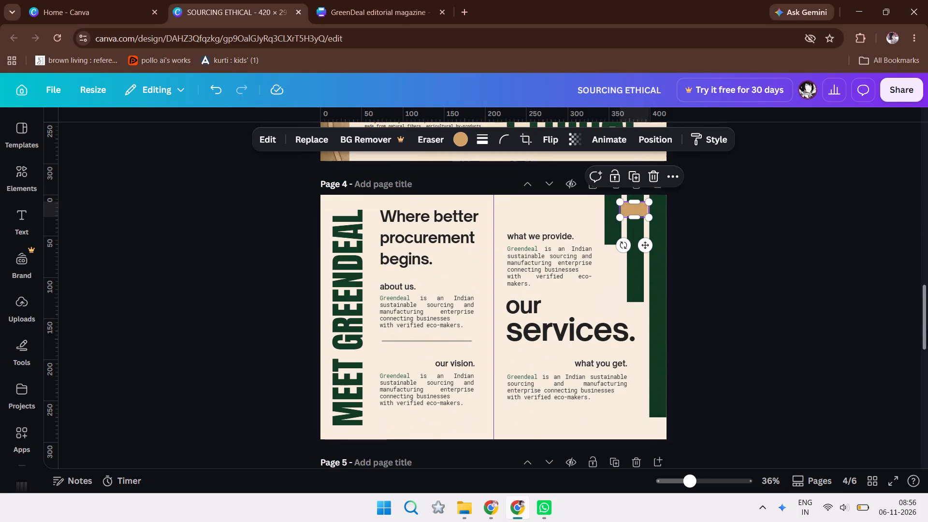
{"action": "left_click_drag", "start_coordinate": [638, 207], "coordinate": [641, 207]}
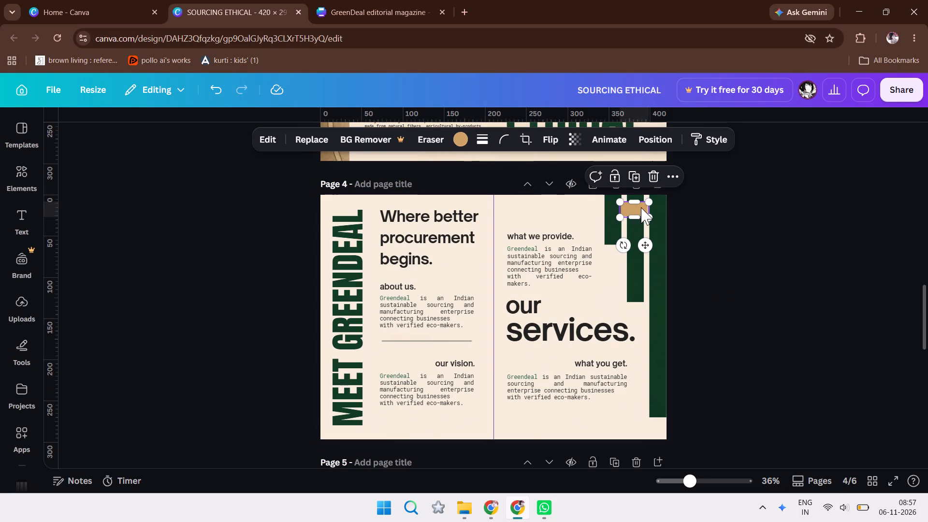
{"action": "left_click_drag", "start_coordinate": [641, 207], "coordinate": [646, 205]}
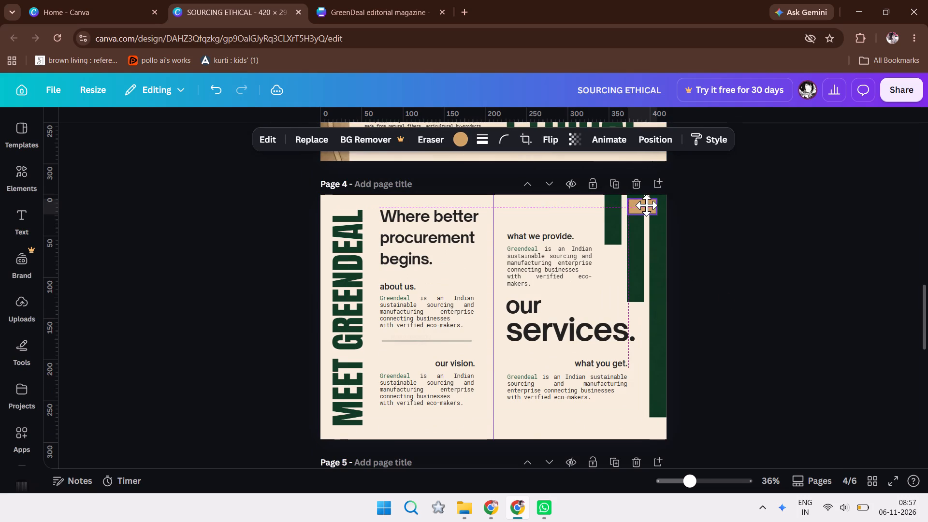
{"action": "left_click_drag", "start_coordinate": [646, 205], "coordinate": [649, 207]}
Recolour the tan rectangle behind page 3's "02 / OPENING" label with a cream from the design's colours.
{"action": "left_click_drag", "start_coordinate": [922, 316], "coordinate": [913, 261]}
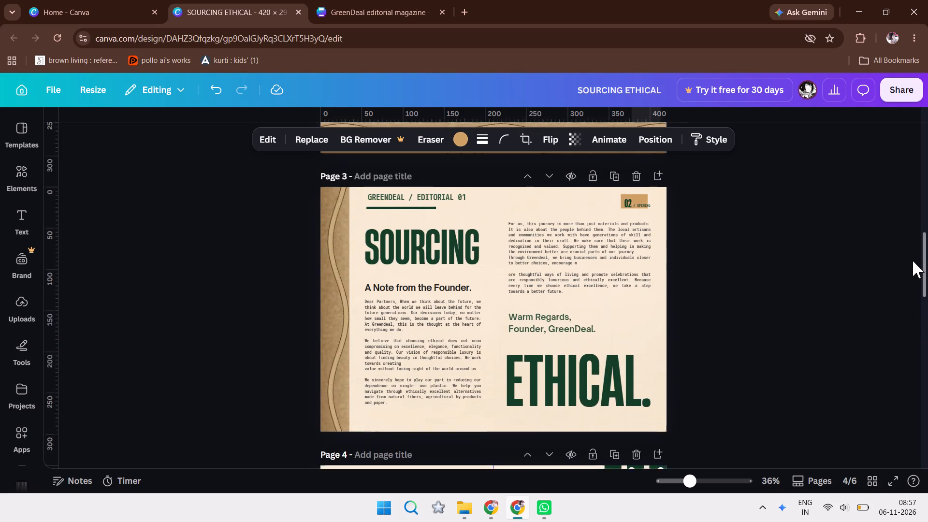
{"action": "left_click_drag", "start_coordinate": [913, 261], "coordinate": [912, 257]}
{"action": "left_click", "coordinate": [642, 231]}
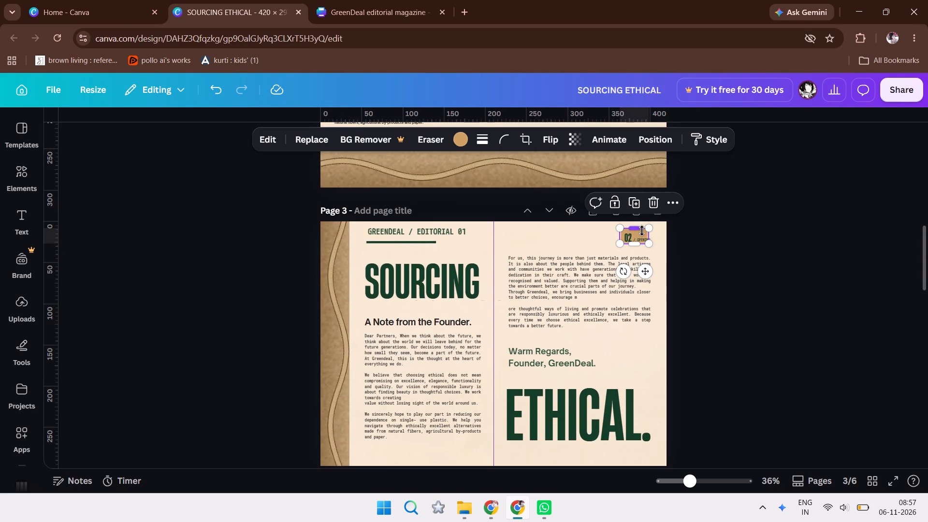
{"action": "left_click", "coordinate": [460, 144]}
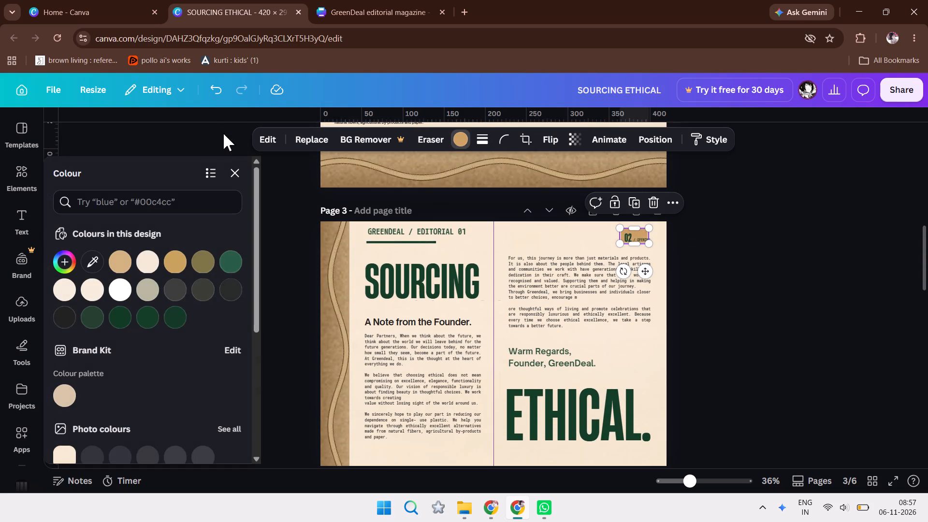
{"action": "left_click", "coordinate": [123, 289]}
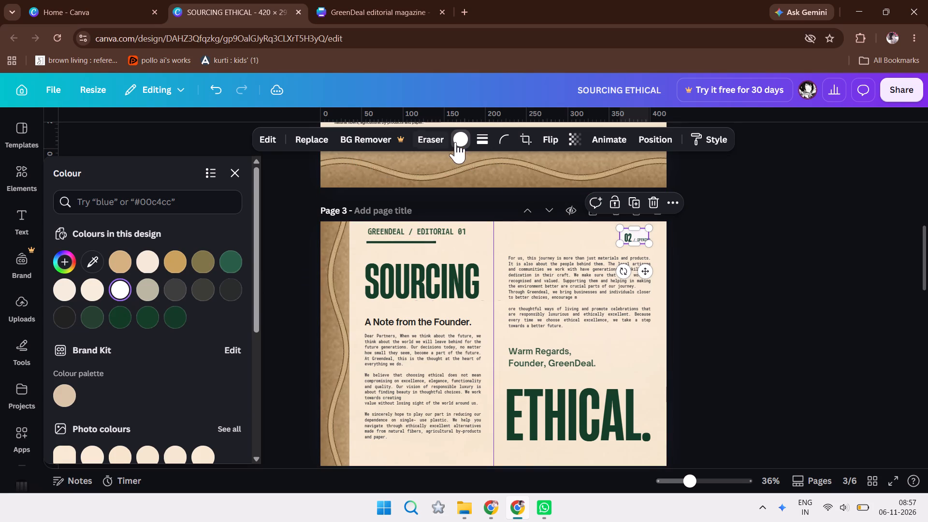
{"action": "left_click", "coordinate": [90, 292]}
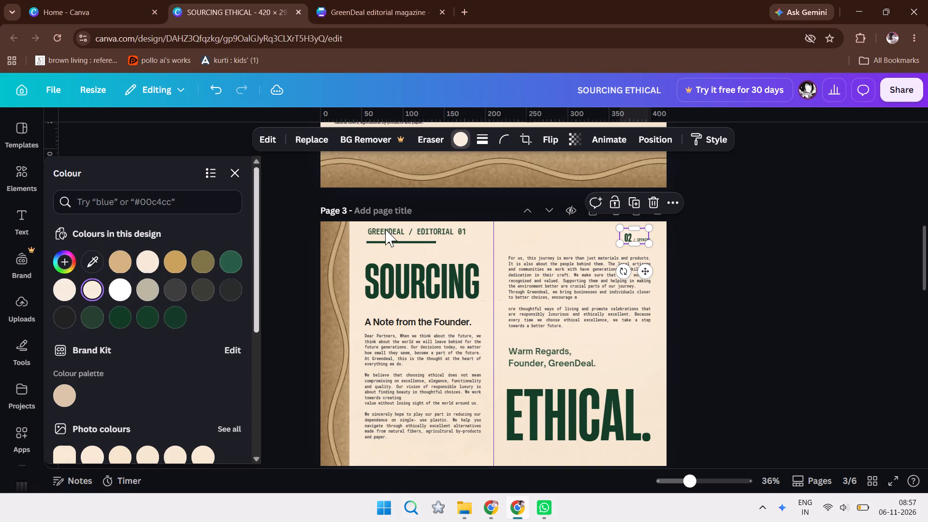
Add a solid outline with stroke weight 2 to the cream rectangle around page 3's "02 / OPENING" label.
{"action": "left_click", "coordinate": [475, 142]}
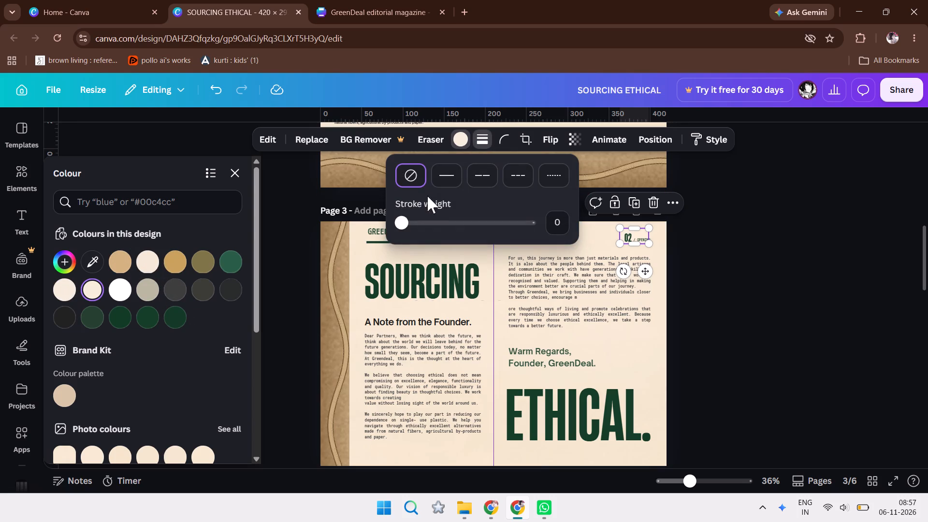
{"action": "left_click_drag", "start_coordinate": [408, 214], "coordinate": [406, 216]}
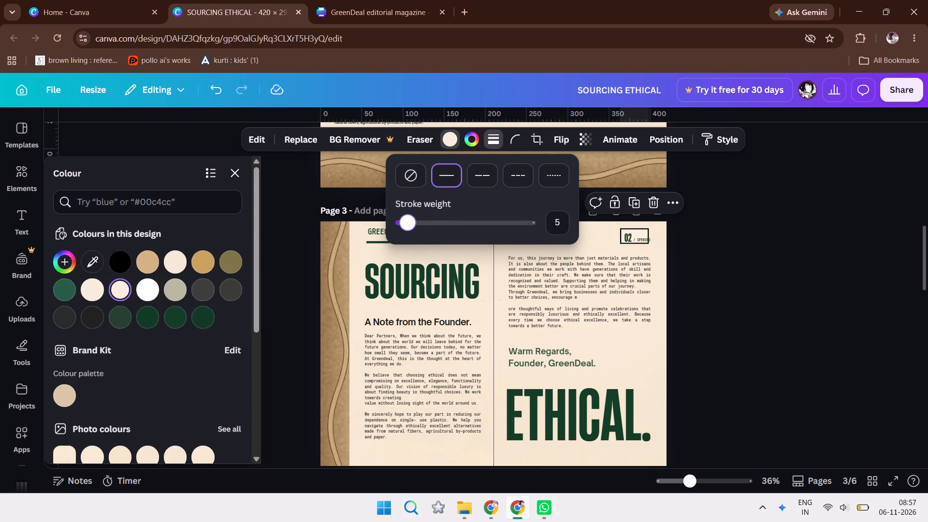
{"action": "left_click_drag", "start_coordinate": [406, 216], "coordinate": [397, 214]}
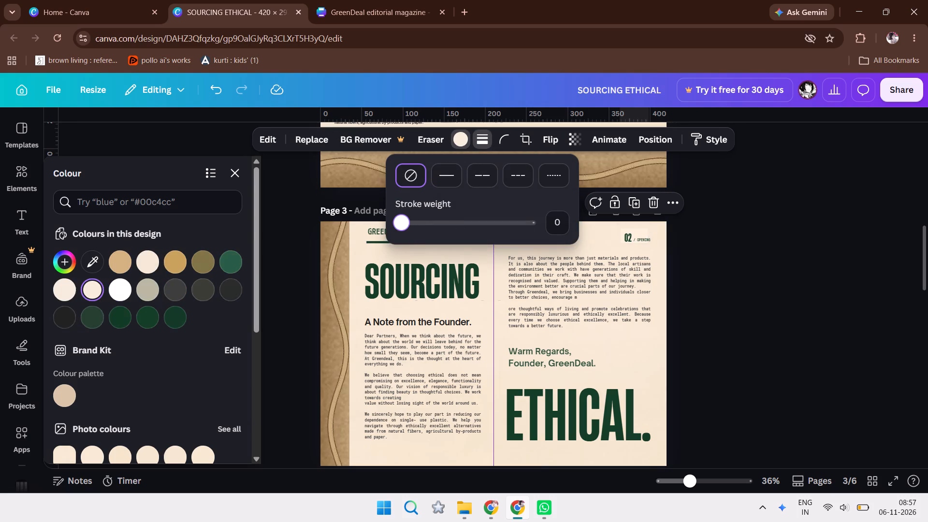
{"action": "left_click_drag", "start_coordinate": [397, 214], "coordinate": [404, 215]}
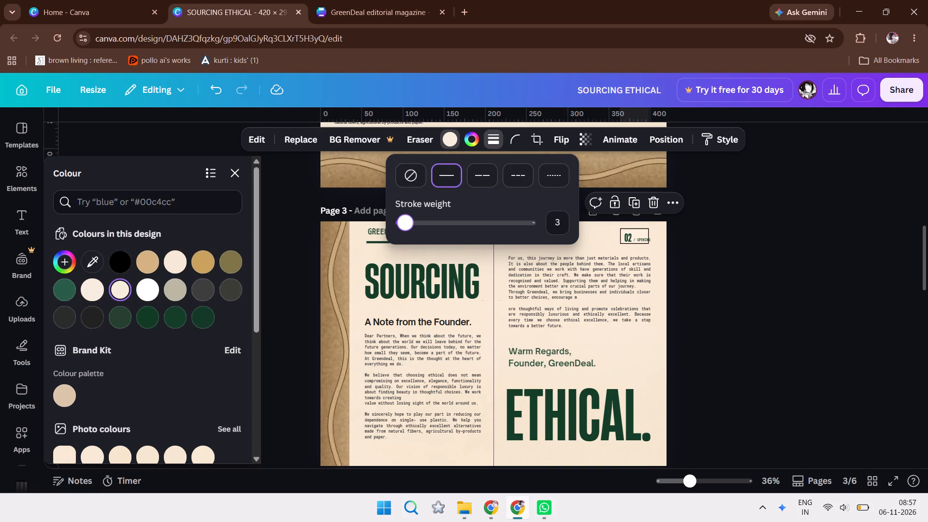
{"action": "left_click_drag", "start_coordinate": [404, 215], "coordinate": [403, 215]}
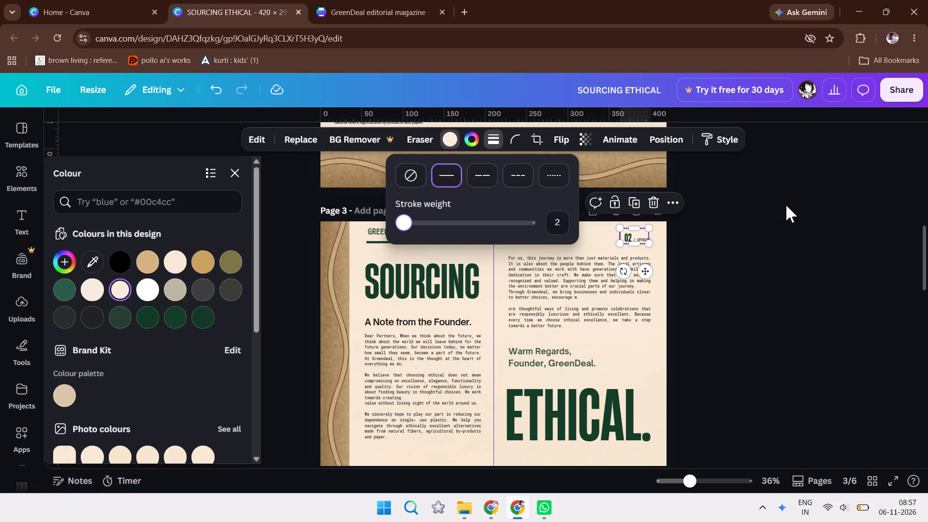
{"action": "left_click", "coordinate": [786, 205]}
{"action": "left_click", "coordinate": [786, 205]}
{"action": "left_click", "coordinate": [786, 205]}
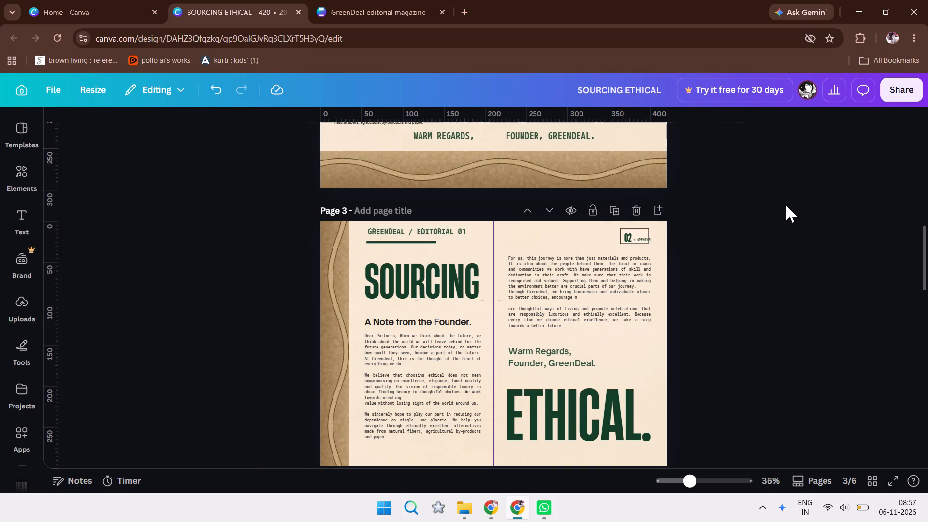
Nudge the outlined rectangle on page 3 slightly down and towards the outer edge, around the "02 / OPENING" texts.
{"action": "left_click", "coordinate": [647, 234]}
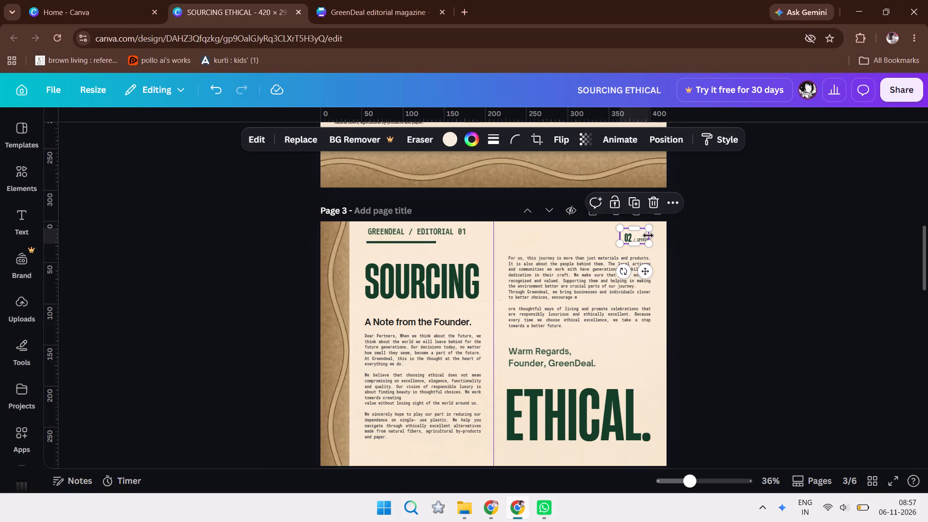
{"action": "key", "text": "Down"}
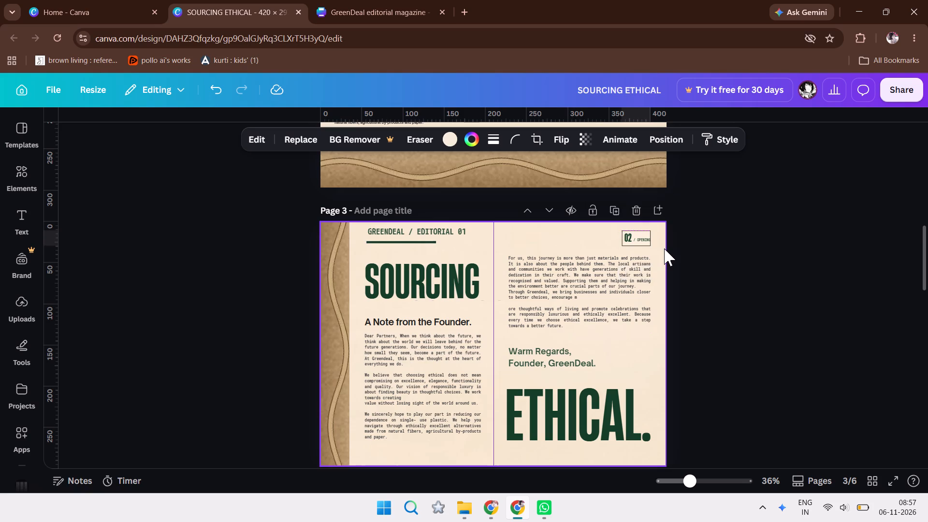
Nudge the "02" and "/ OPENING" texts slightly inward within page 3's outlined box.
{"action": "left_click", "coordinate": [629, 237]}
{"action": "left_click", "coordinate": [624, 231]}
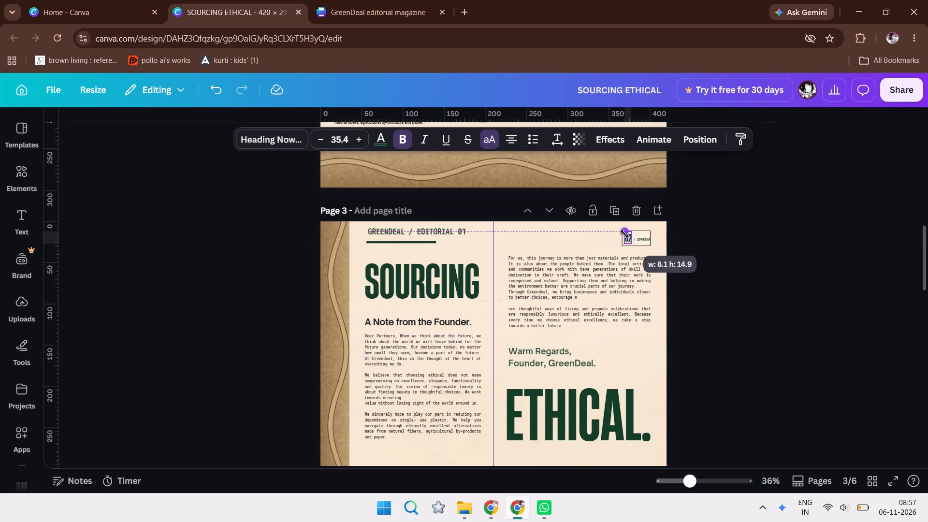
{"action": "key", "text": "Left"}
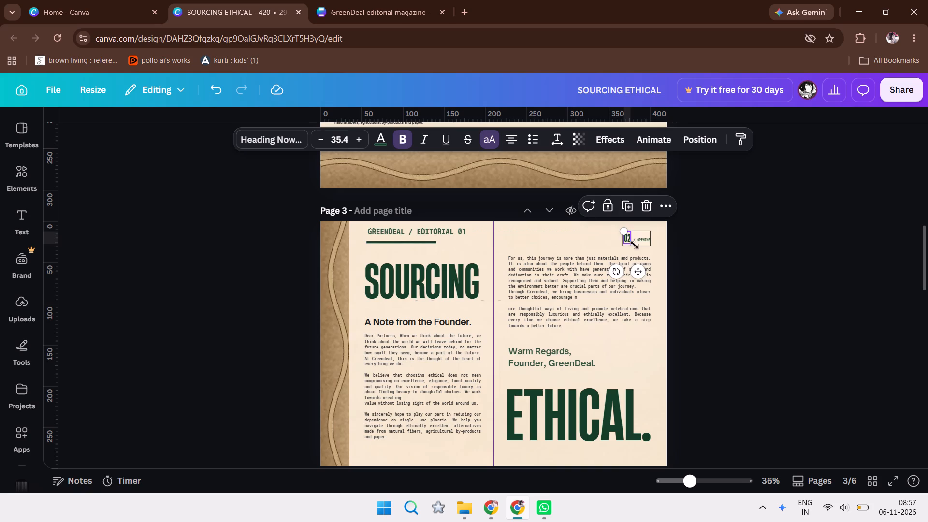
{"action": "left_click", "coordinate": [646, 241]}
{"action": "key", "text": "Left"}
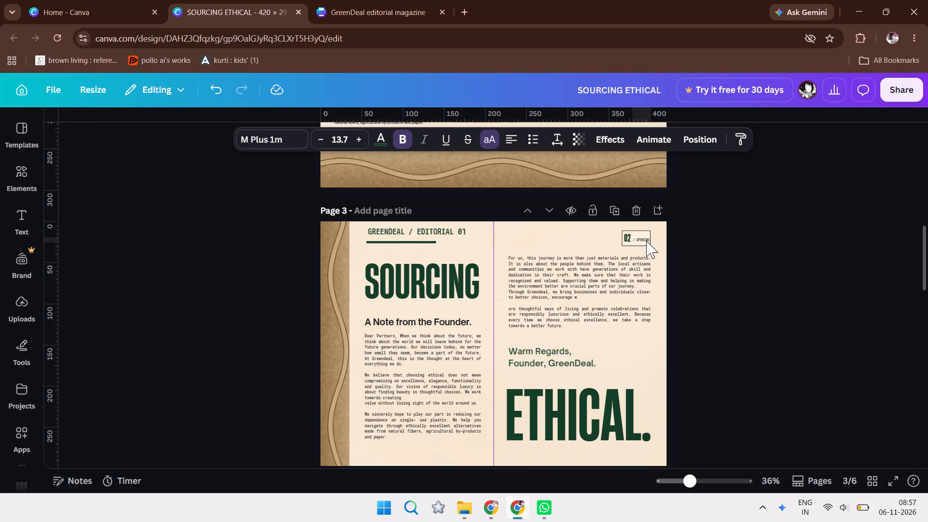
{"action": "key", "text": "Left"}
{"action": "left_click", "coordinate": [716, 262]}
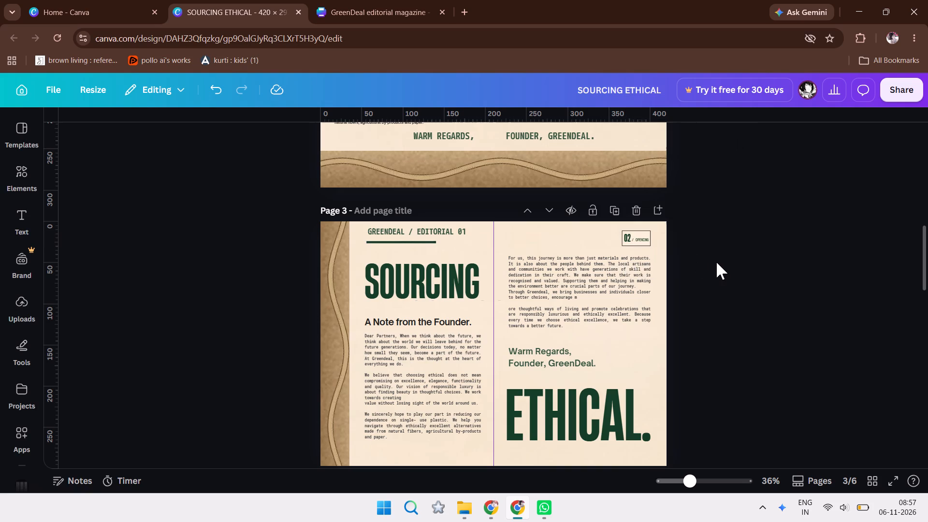
Delete the "/ OPENING" text beside the "02" on page 3.
{"action": "left_click", "coordinate": [644, 241]}
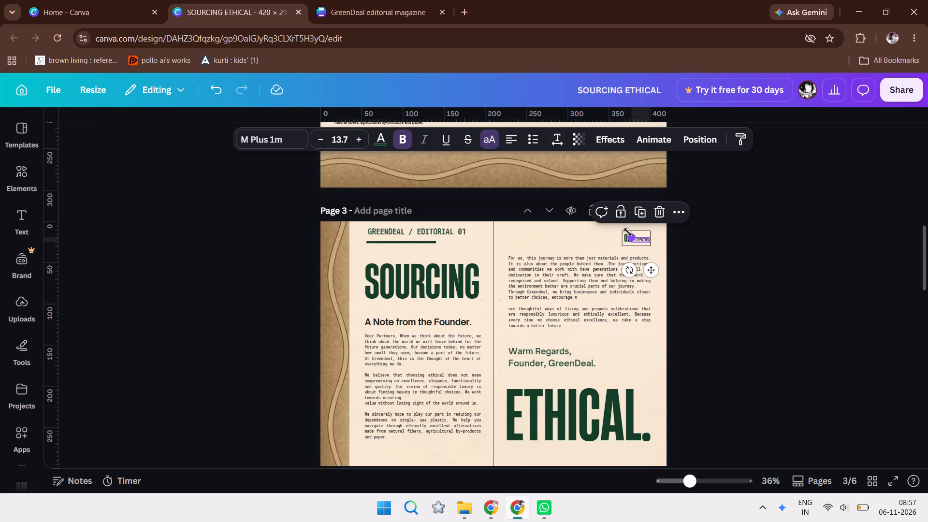
{"action": "left_click_drag", "start_coordinate": [631, 234], "coordinate": [637, 237]}
{"action": "key", "text": "BackSpace"}
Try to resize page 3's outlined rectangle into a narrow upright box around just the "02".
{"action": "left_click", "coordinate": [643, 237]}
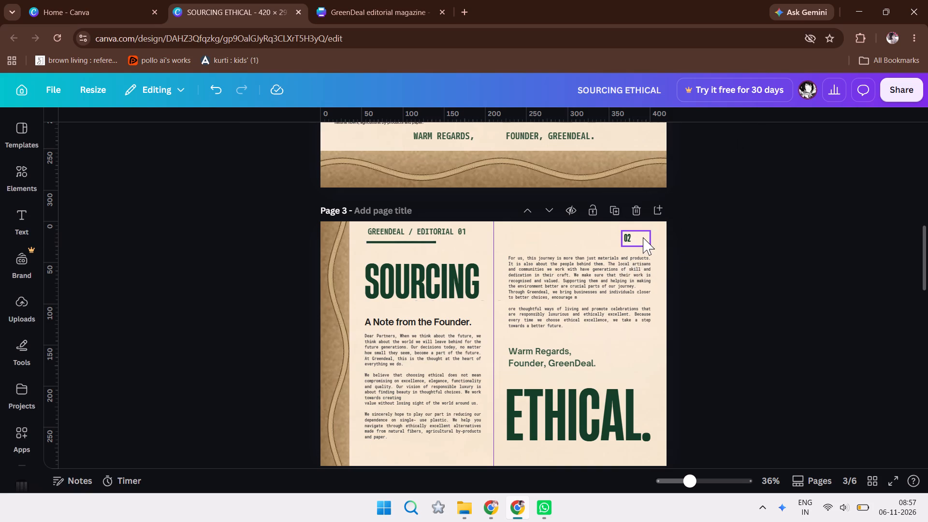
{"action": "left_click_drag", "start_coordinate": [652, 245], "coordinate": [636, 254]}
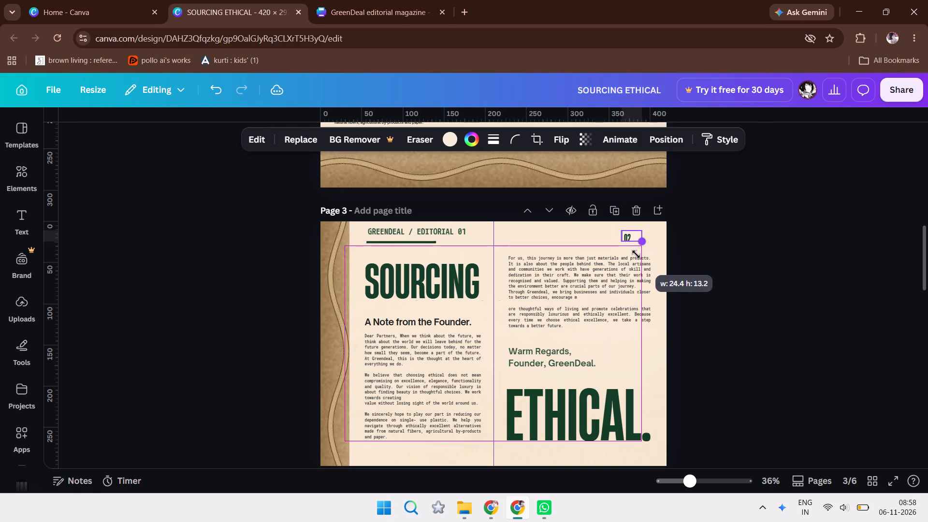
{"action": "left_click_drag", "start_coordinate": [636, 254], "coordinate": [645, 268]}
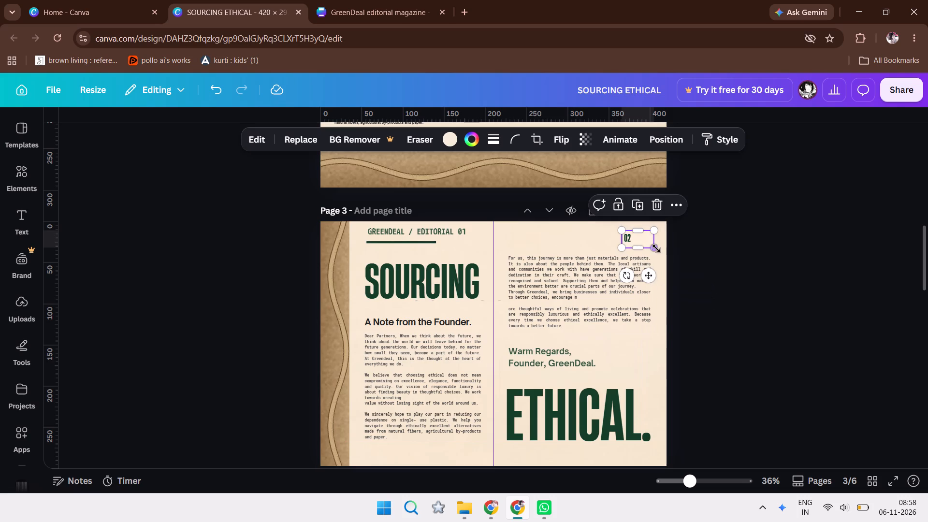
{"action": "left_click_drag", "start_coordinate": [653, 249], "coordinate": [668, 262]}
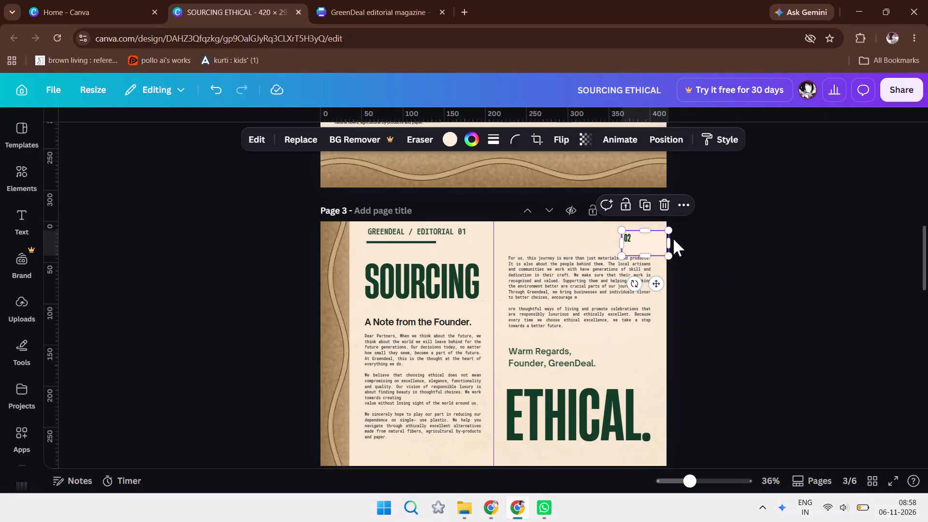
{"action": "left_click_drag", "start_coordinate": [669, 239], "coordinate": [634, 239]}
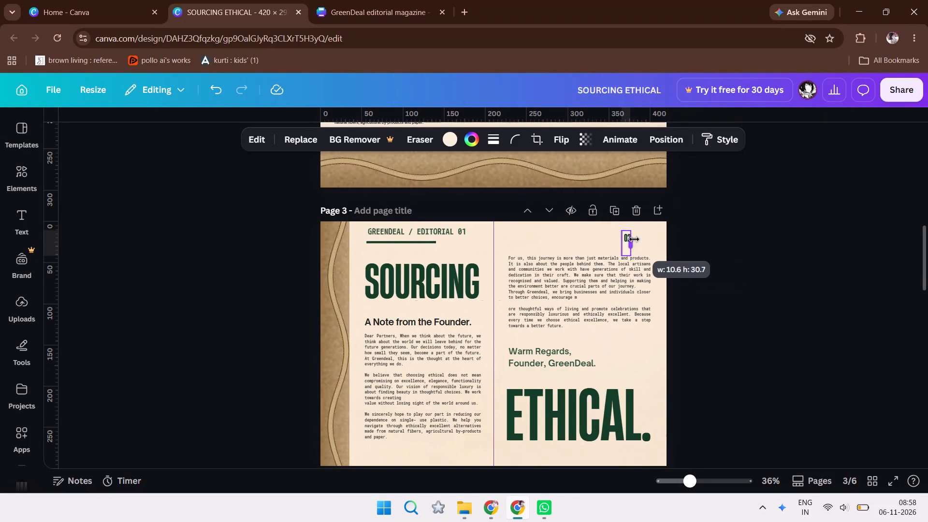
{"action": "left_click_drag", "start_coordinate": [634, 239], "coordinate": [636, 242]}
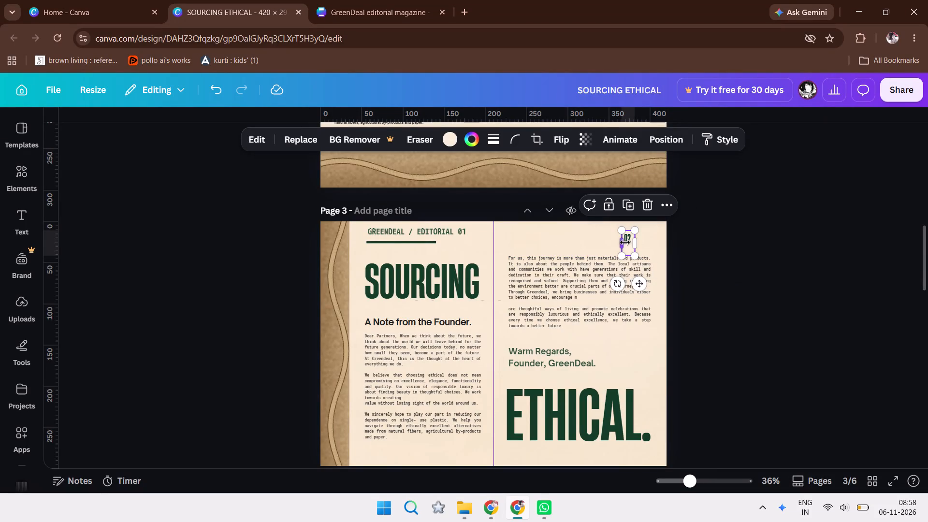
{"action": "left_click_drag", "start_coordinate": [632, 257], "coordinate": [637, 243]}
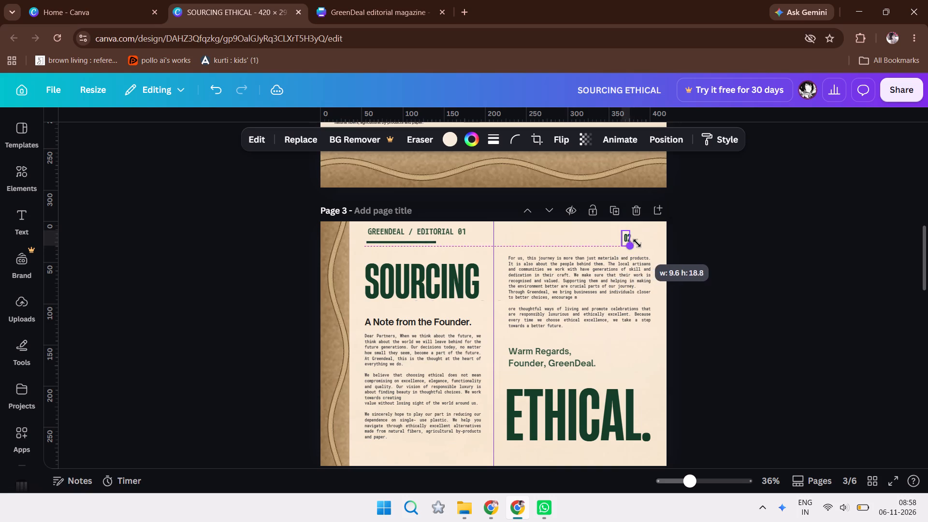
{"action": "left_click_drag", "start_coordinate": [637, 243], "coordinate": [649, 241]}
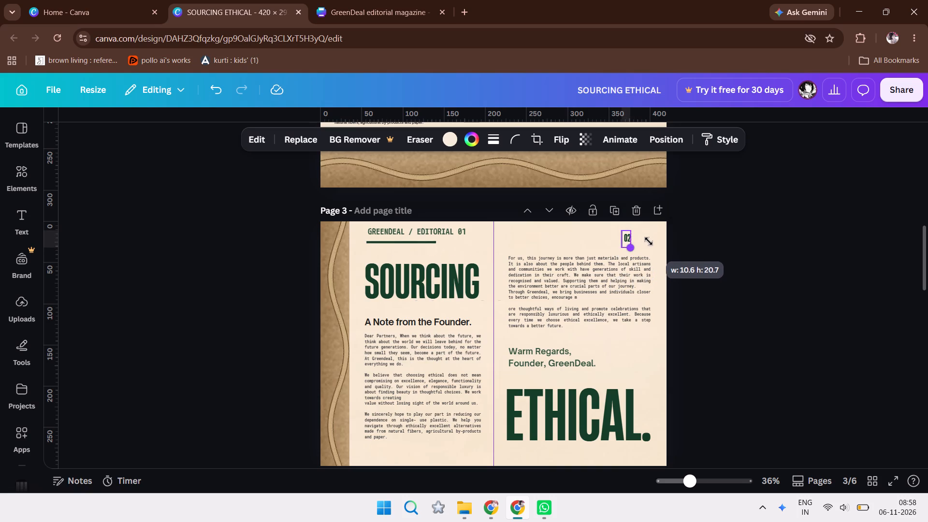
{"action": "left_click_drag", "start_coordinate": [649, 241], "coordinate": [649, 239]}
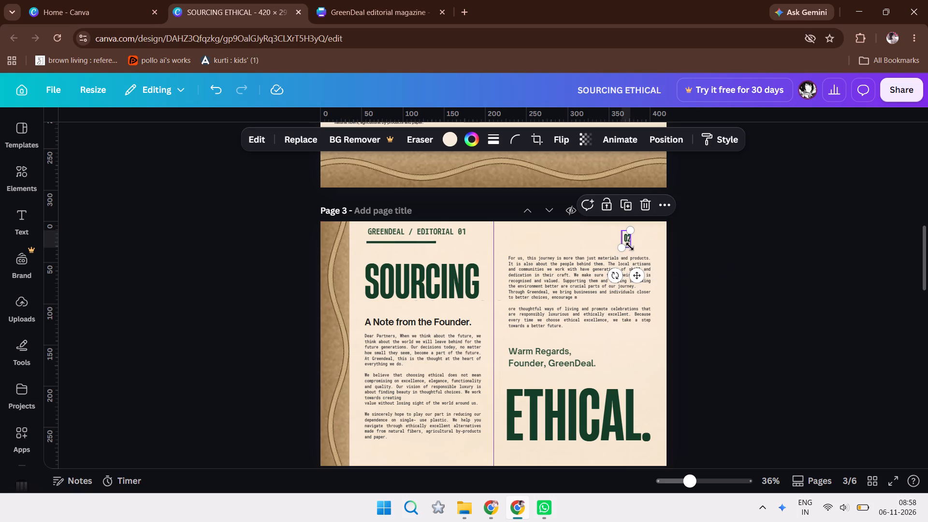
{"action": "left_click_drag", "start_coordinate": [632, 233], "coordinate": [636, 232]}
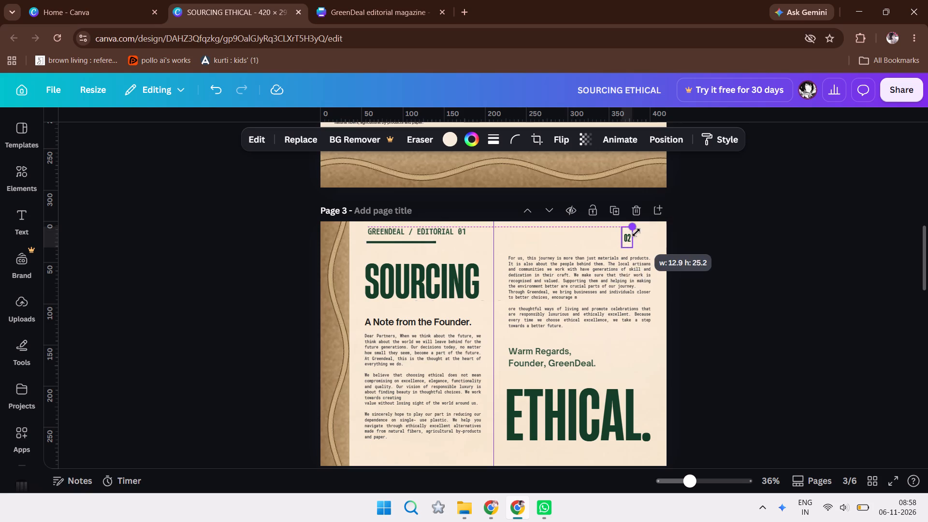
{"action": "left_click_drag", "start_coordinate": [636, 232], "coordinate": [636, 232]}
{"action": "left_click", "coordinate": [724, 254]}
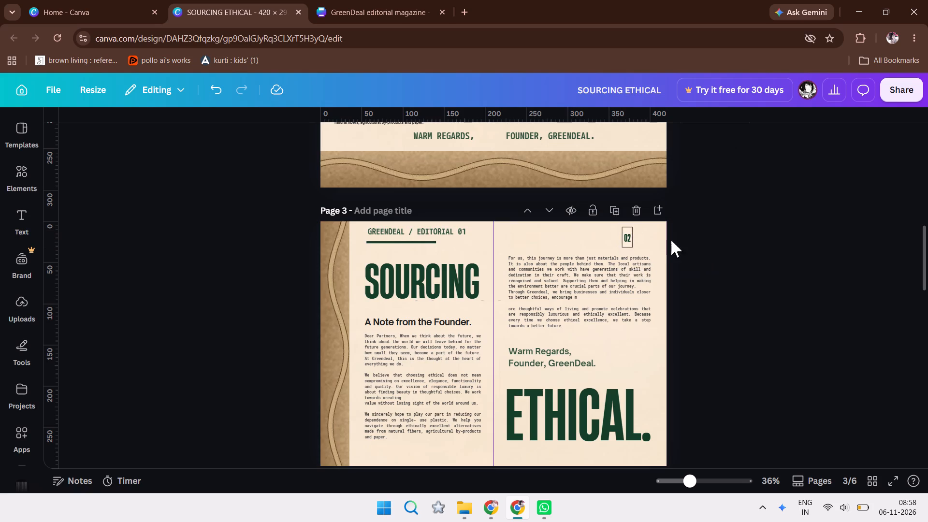
Delete the outlined rectangle around page 3's "02".
{"action": "left_click", "coordinate": [629, 245]}
{"action": "key", "text": "Delete"}
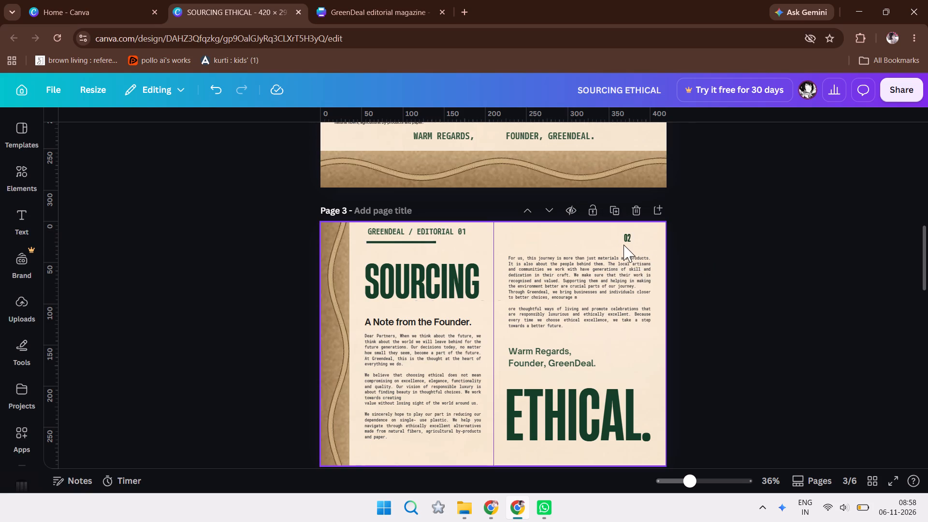
Enlarge page 3's "02" to font size 64.7 and place it at the upper outer corner, above the body text's outer edge.
{"action": "left_click", "coordinate": [628, 240]}
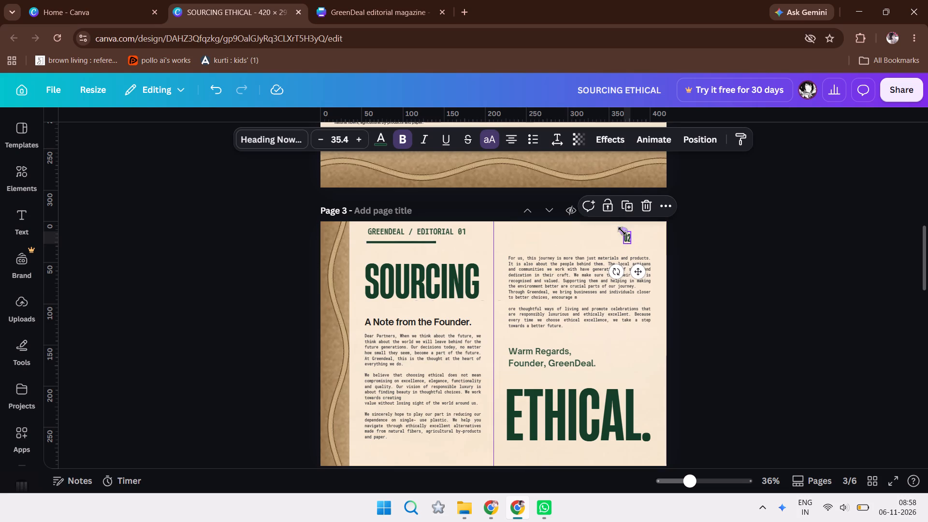
{"action": "left_click_drag", "start_coordinate": [623, 232], "coordinate": [611, 226]}
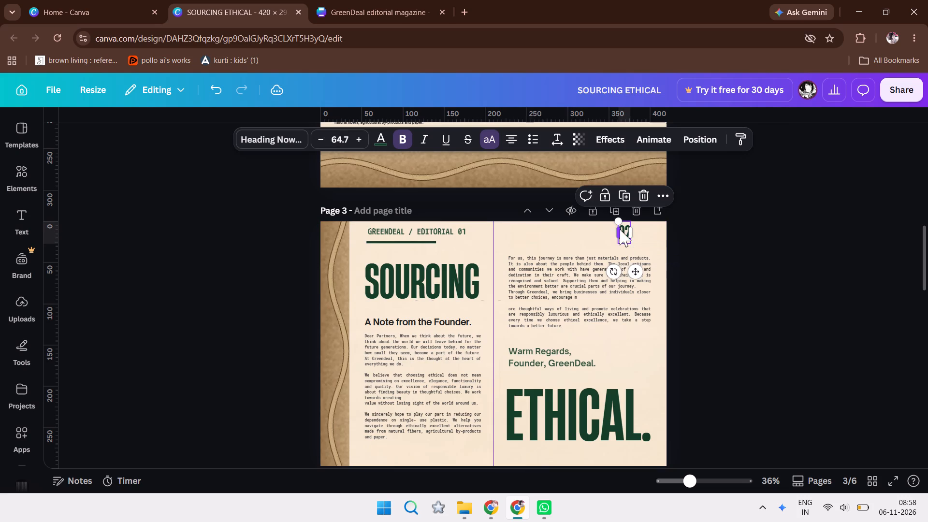
{"action": "left_click_drag", "start_coordinate": [624, 235], "coordinate": [645, 239]}
{"action": "left_click", "coordinate": [740, 257]}
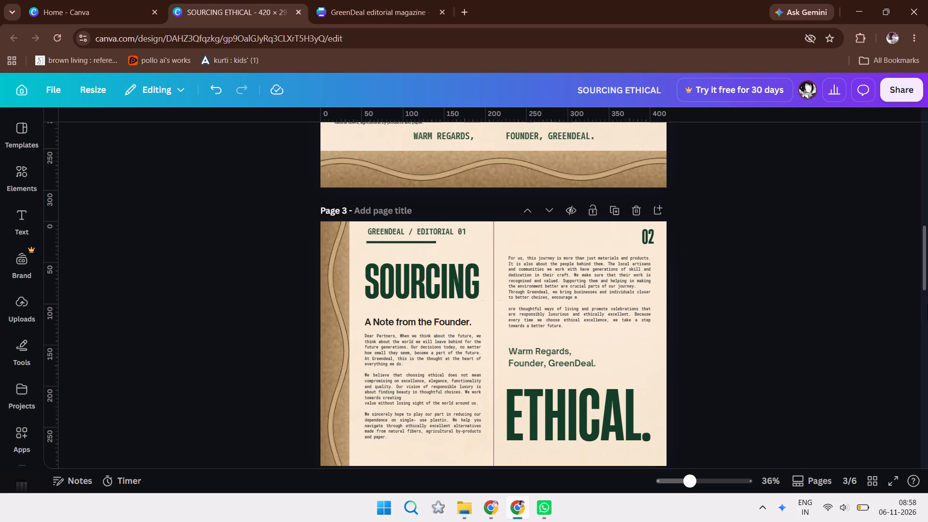
Delete the tan rectangle over the green bars on page 4.
{"action": "left_click_drag", "start_coordinate": [927, 276], "coordinate": [921, 320]}
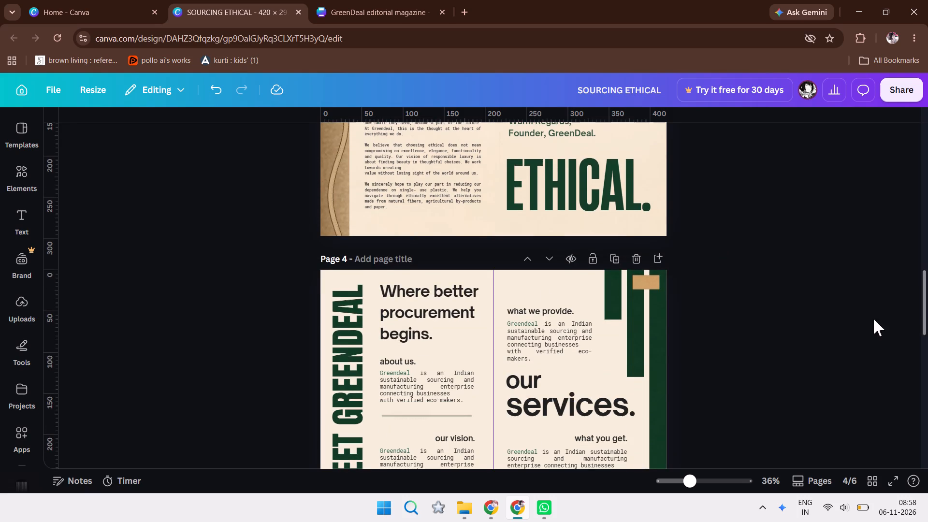
{"action": "left_click", "coordinate": [636, 287]}
{"action": "key", "text": "Delete"}
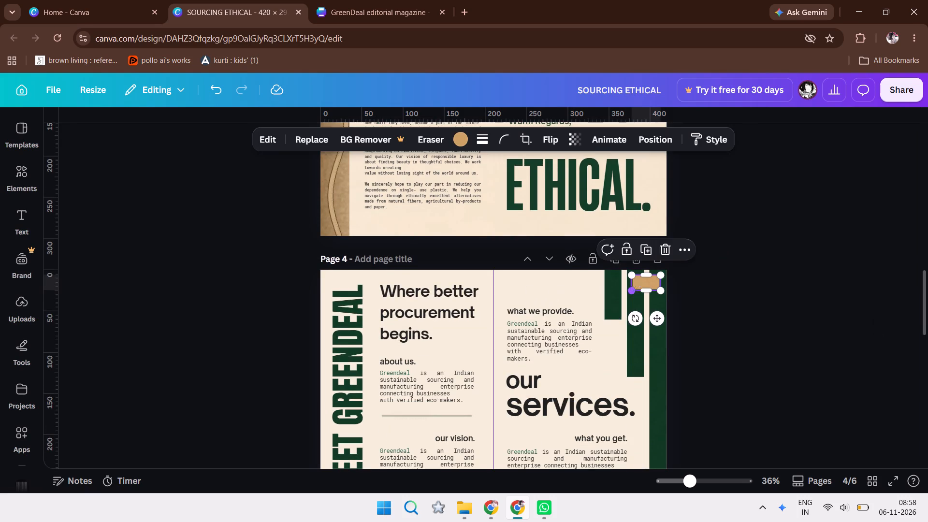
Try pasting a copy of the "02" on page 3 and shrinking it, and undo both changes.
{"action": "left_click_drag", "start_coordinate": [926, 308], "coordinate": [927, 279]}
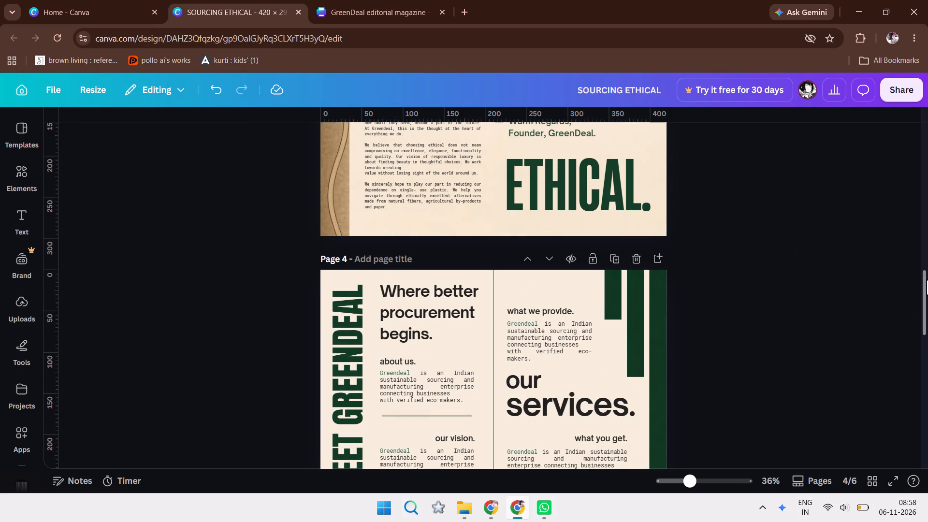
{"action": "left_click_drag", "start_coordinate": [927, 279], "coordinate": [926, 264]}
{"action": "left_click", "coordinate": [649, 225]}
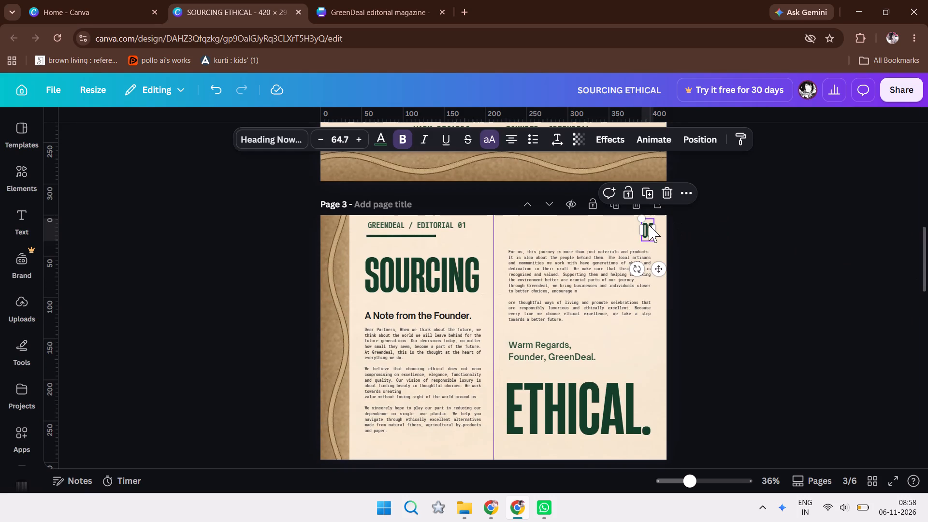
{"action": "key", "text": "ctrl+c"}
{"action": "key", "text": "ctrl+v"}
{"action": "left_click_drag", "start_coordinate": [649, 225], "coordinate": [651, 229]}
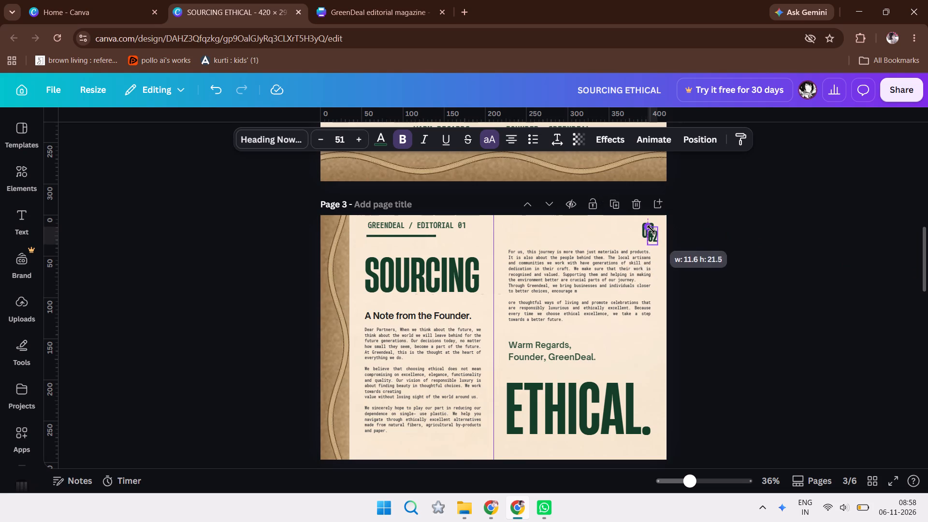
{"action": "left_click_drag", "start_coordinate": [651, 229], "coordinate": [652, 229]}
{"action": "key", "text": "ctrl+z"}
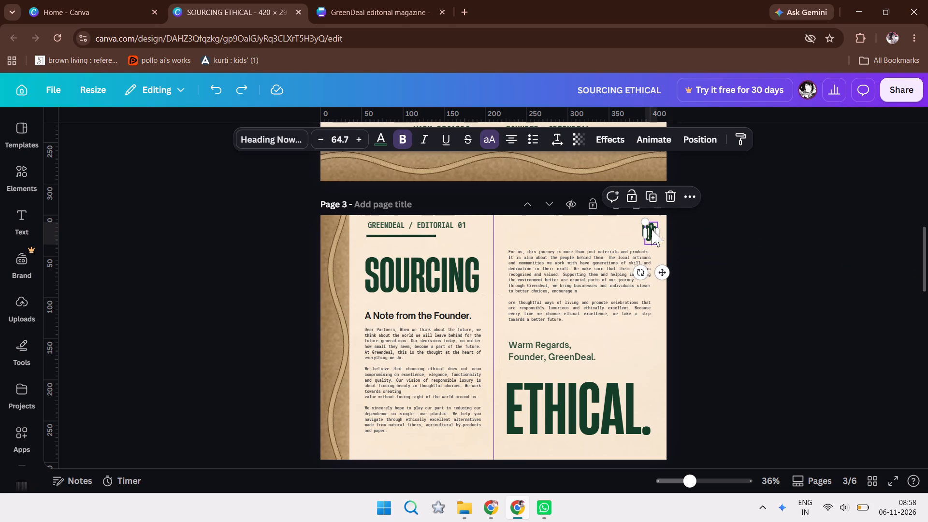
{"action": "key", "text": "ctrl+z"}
Copy page 3's "02" and paste it onto page 4 over the green bars near the upper outer corner.
{"action": "left_click", "coordinate": [647, 235]}
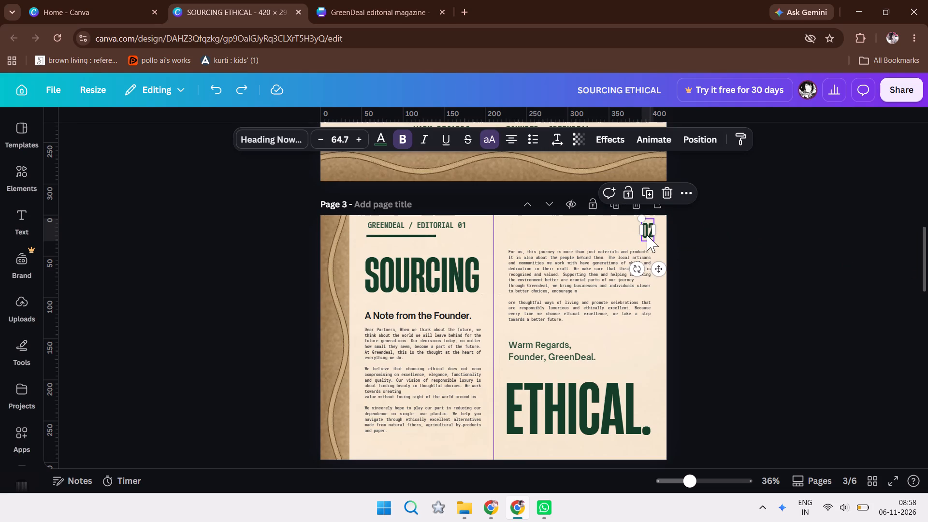
{"action": "key", "text": "ctrl+c"}
{"action": "left_click", "coordinate": [801, 280]}
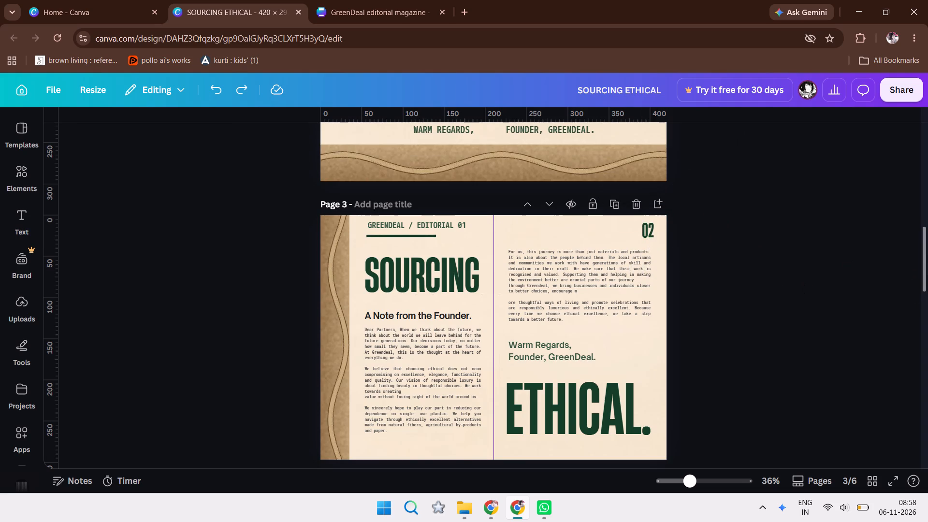
{"action": "left_click_drag", "start_coordinate": [927, 225], "coordinate": [927, 233]}
{"action": "left_click_drag", "start_coordinate": [927, 233], "coordinate": [927, 296]}
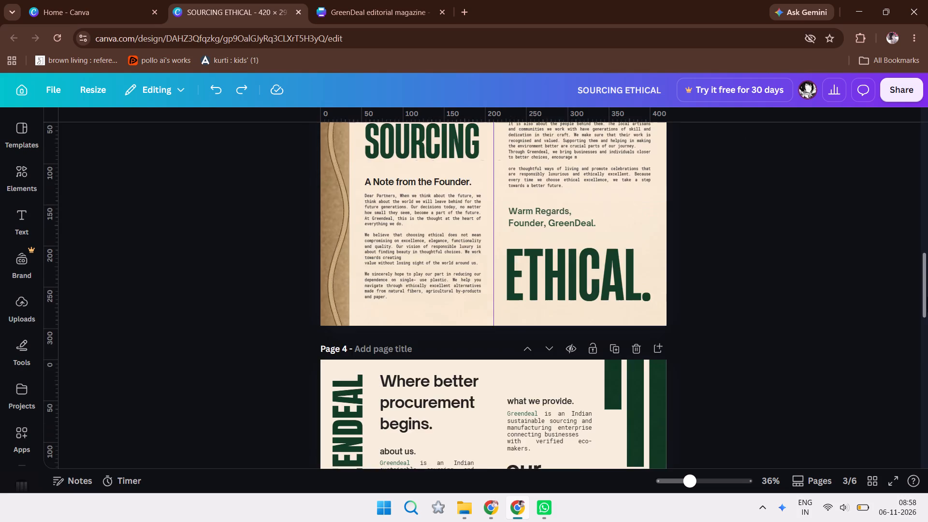
{"action": "left_click_drag", "start_coordinate": [927, 296], "coordinate": [922, 310]}
{"action": "key", "text": "ctrl+v"}
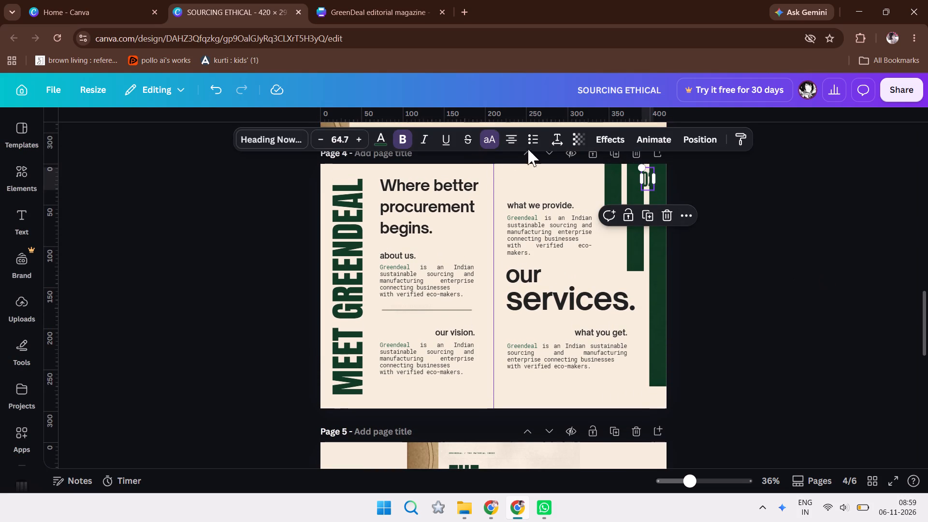
Try cream text colours on page 4's "02" and settle on the golden tan from the design's text colours.
{"action": "left_click", "coordinate": [375, 138]}
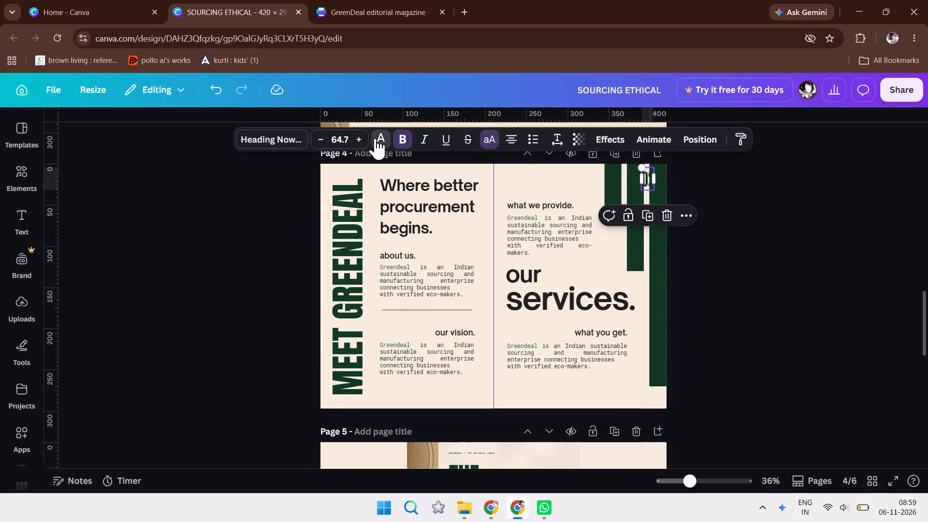
{"action": "left_click", "coordinate": [199, 266]}
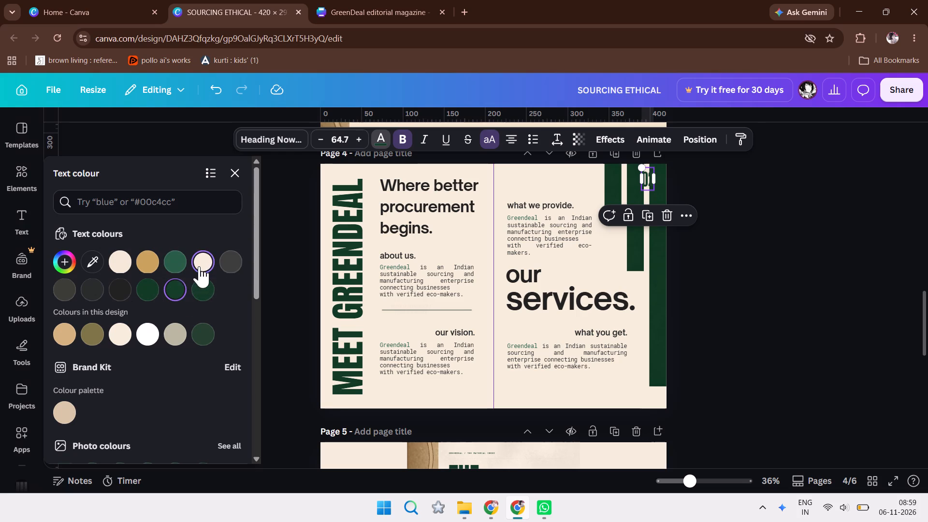
{"action": "left_click", "coordinate": [123, 261]}
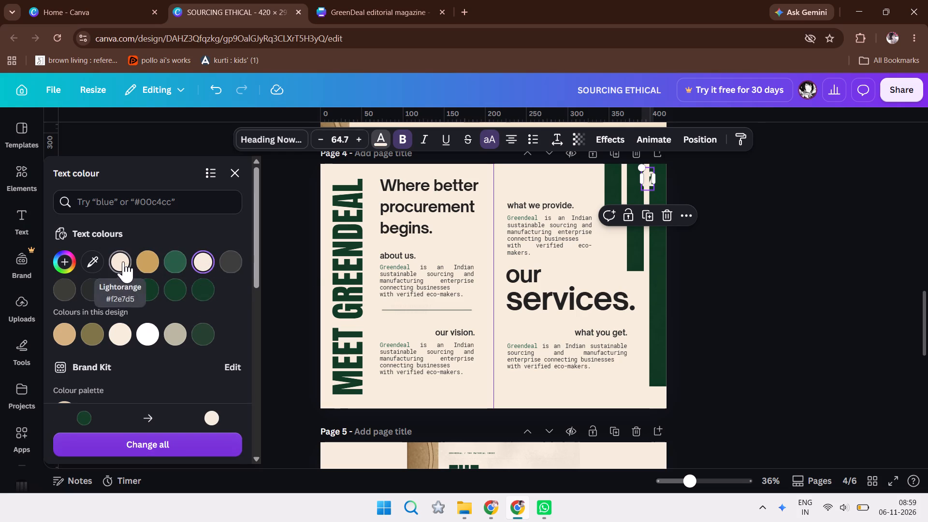
{"action": "left_click", "coordinate": [141, 259]}
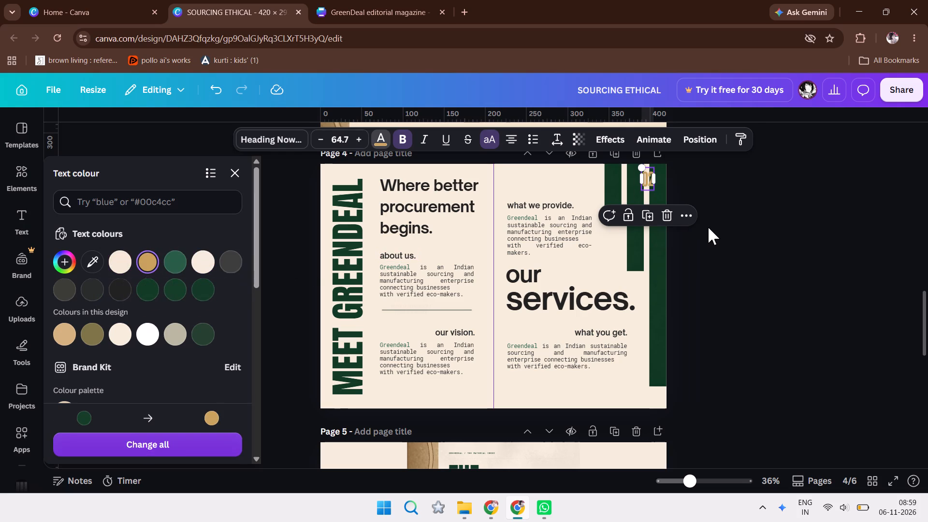
{"action": "left_click", "coordinate": [709, 227]}
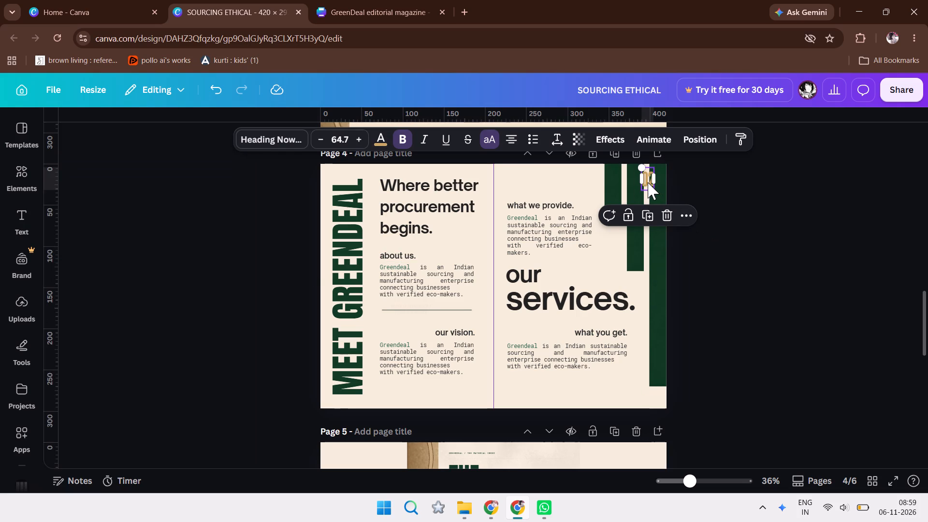
Try page 4's "02" on the middle green bar, and settle on straddling the gap between the middle and outermost bars, nudged slightly down.
{"action": "left_click_drag", "start_coordinate": [648, 182], "coordinate": [633, 181]}
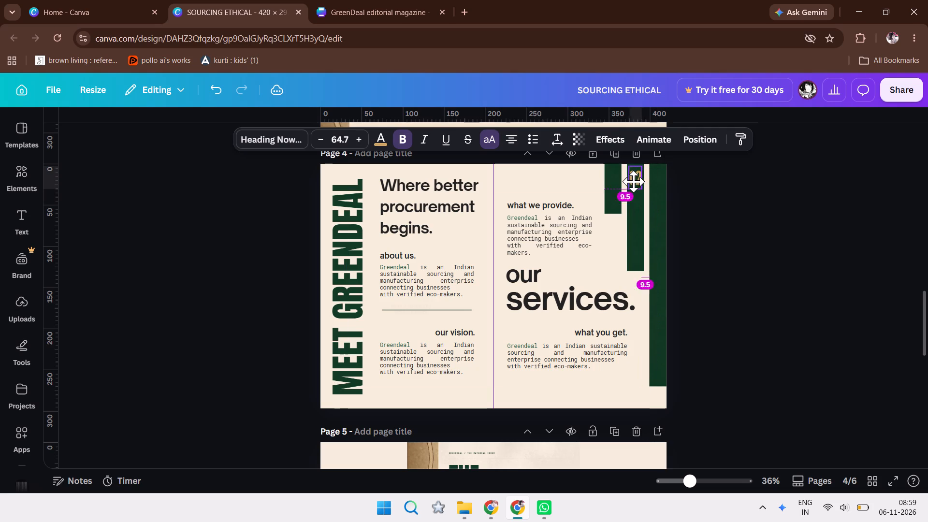
{"action": "left_click_drag", "start_coordinate": [633, 181], "coordinate": [637, 180]}
{"action": "left_click", "coordinate": [743, 205]}
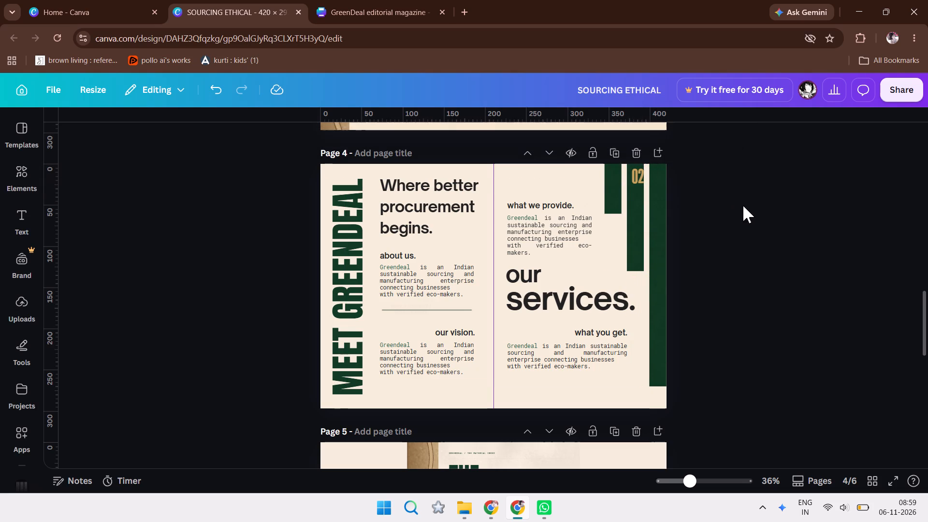
{"action": "left_click", "coordinate": [635, 173]}
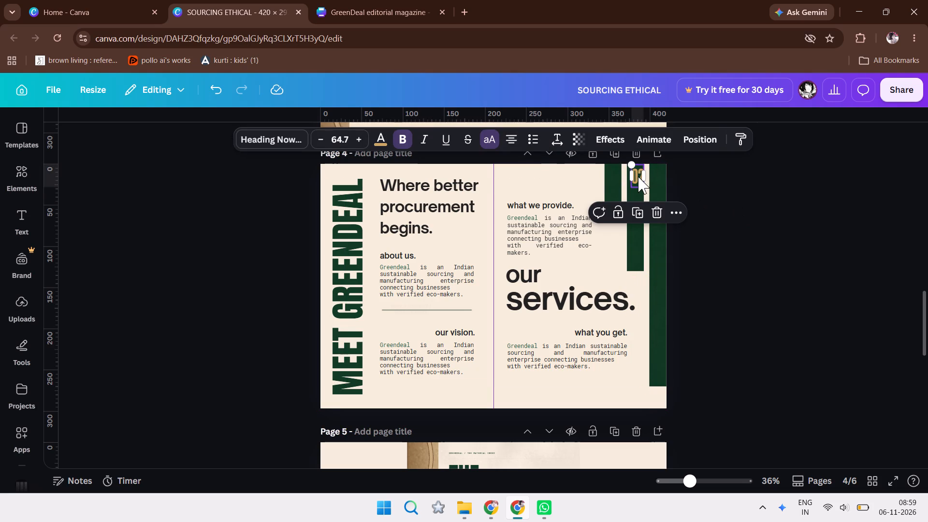
{"action": "left_click_drag", "start_coordinate": [637, 175], "coordinate": [647, 175]}
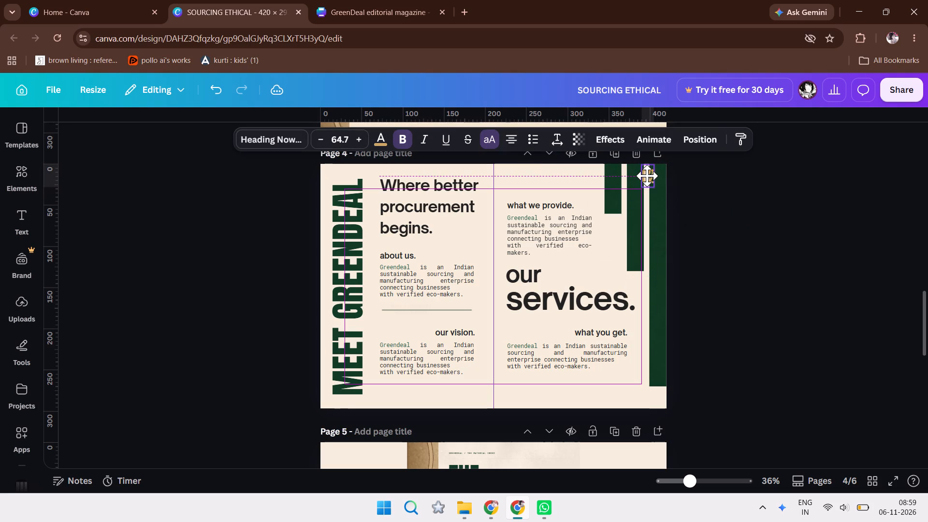
{"action": "left_click_drag", "start_coordinate": [647, 175], "coordinate": [645, 175]}
{"action": "key", "text": "Down"}
{"action": "key", "text": "Down"}
{"action": "key", "text": "Down"}
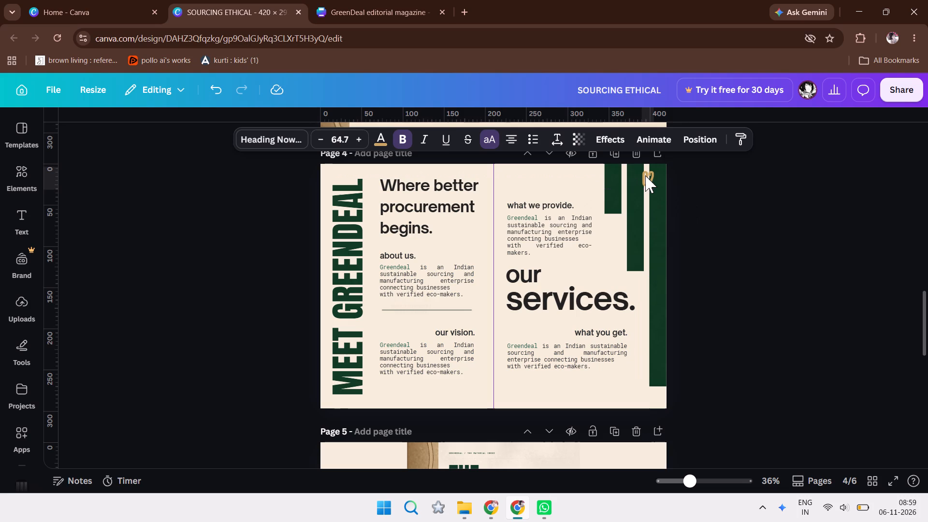
{"action": "left_click", "coordinate": [720, 197]}
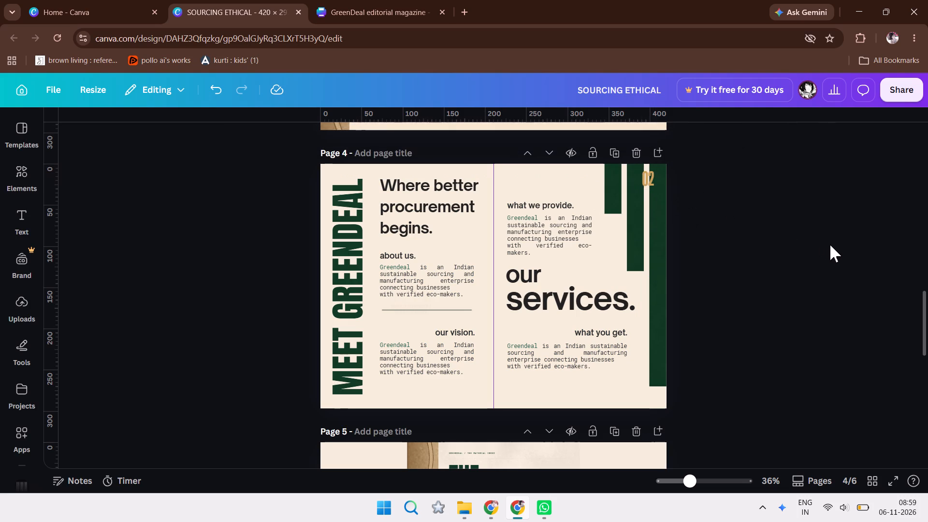
Add a rectangle shape to page 3 from the elements library.
{"action": "left_click_drag", "start_coordinate": [927, 326], "coordinate": [917, 280]}
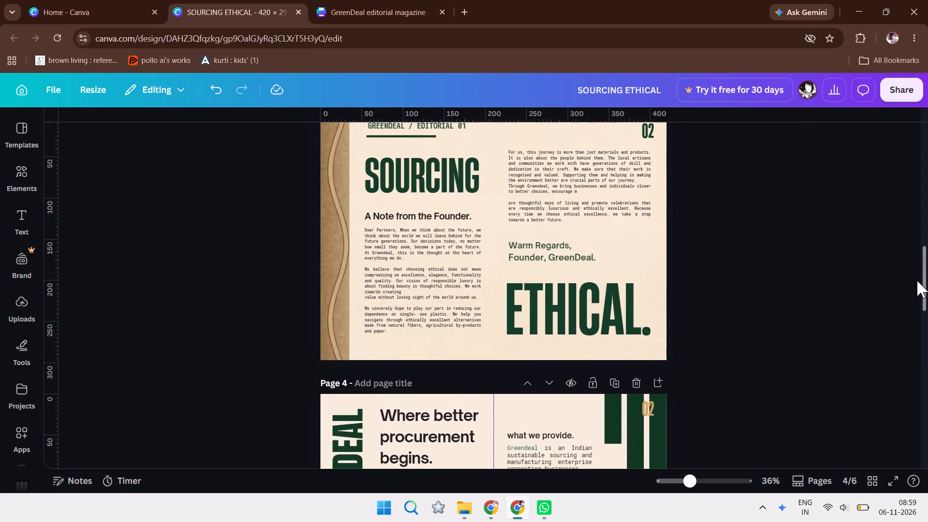
{"action": "left_click_drag", "start_coordinate": [917, 280], "coordinate": [916, 275]}
{"action": "left_click", "coordinate": [645, 162]}
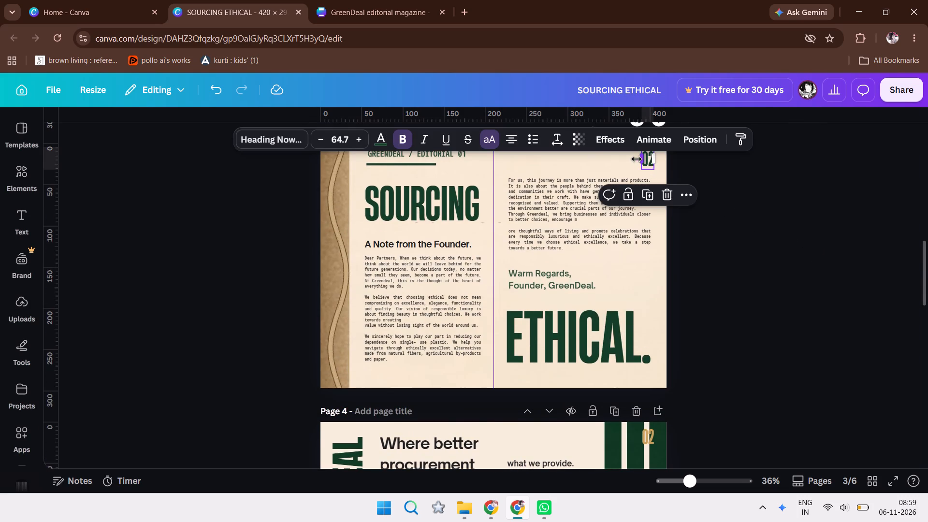
{"action": "left_click", "coordinate": [804, 196]}
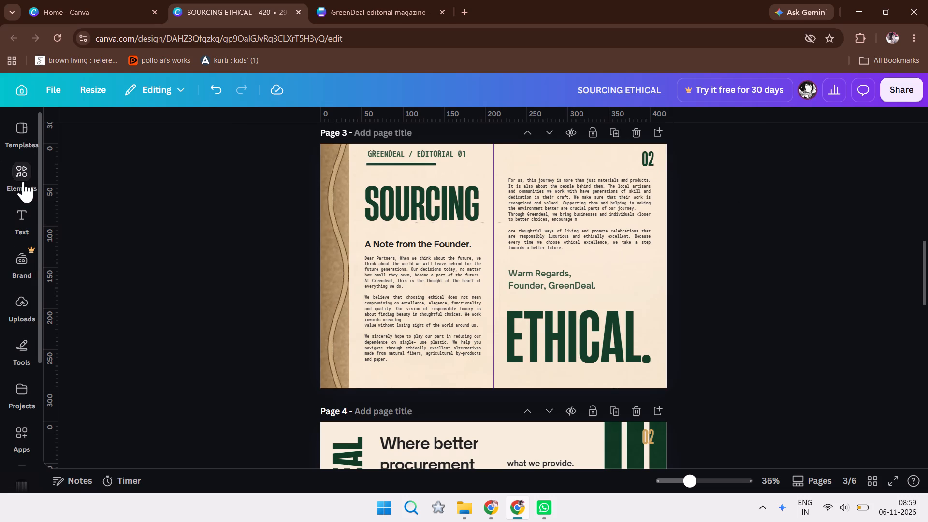
{"action": "left_click", "coordinate": [25, 182]}
{"action": "left_click", "coordinate": [152, 141]}
{"action": "type", "text": "re"}
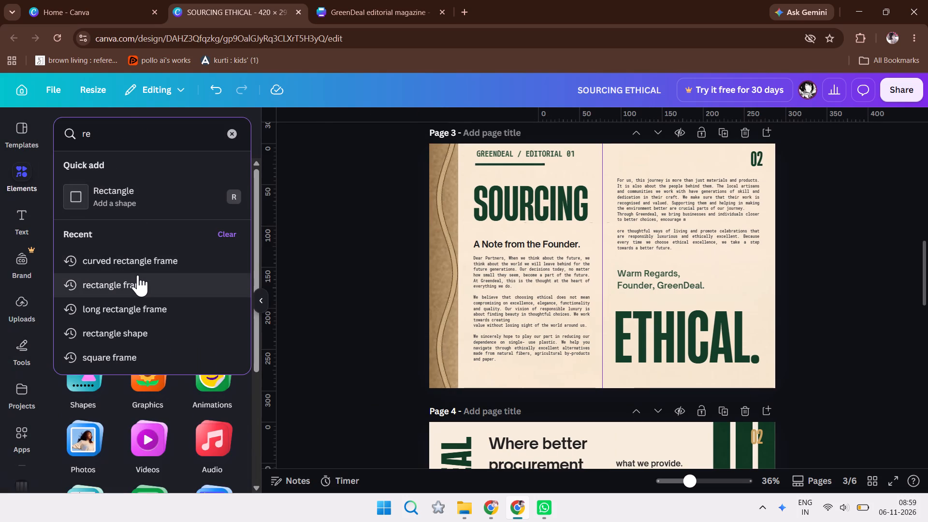
{"action": "left_click", "coordinate": [193, 183]}
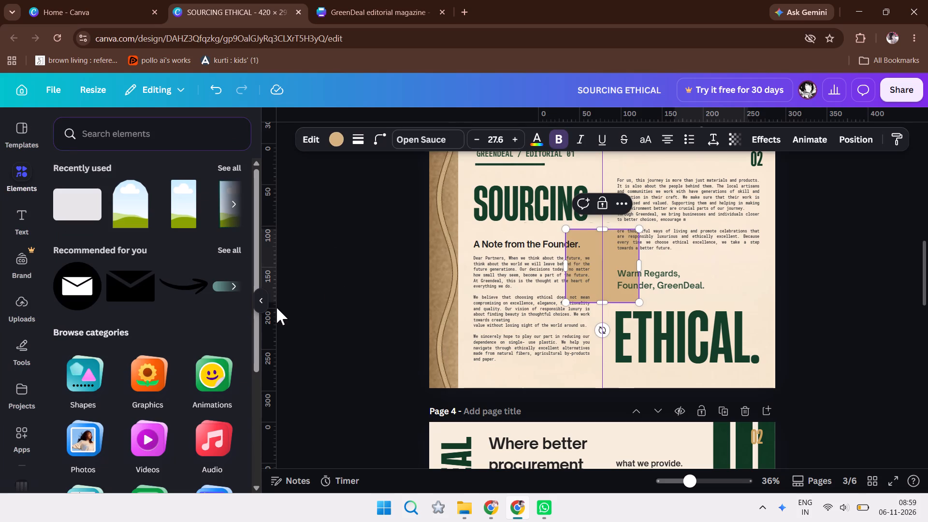
{"action": "left_click", "coordinate": [260, 299]}
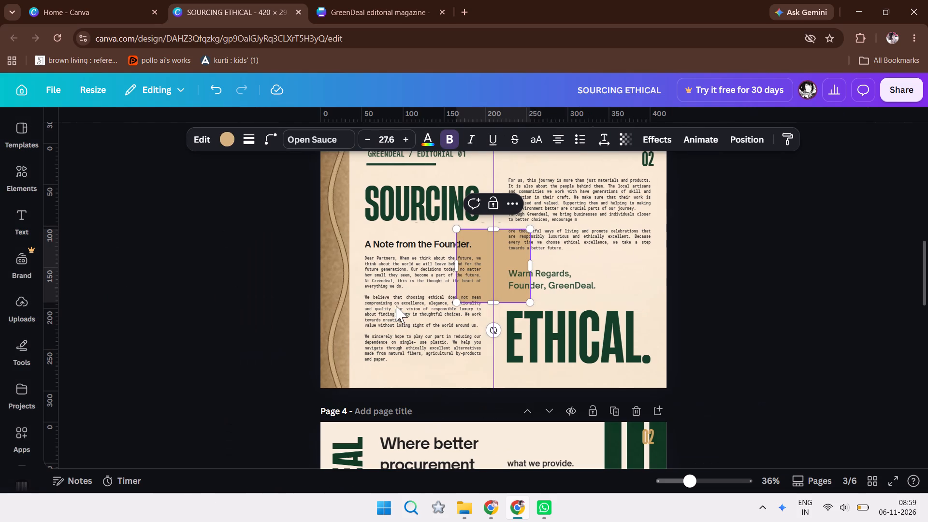
{"action": "left_click", "coordinate": [840, 203]}
Fill page 3's rectangle with dark green sampled from page 4's vertical bars and move it just below the "02".
{"action": "left_click_drag", "start_coordinate": [927, 286], "coordinate": [926, 300]}
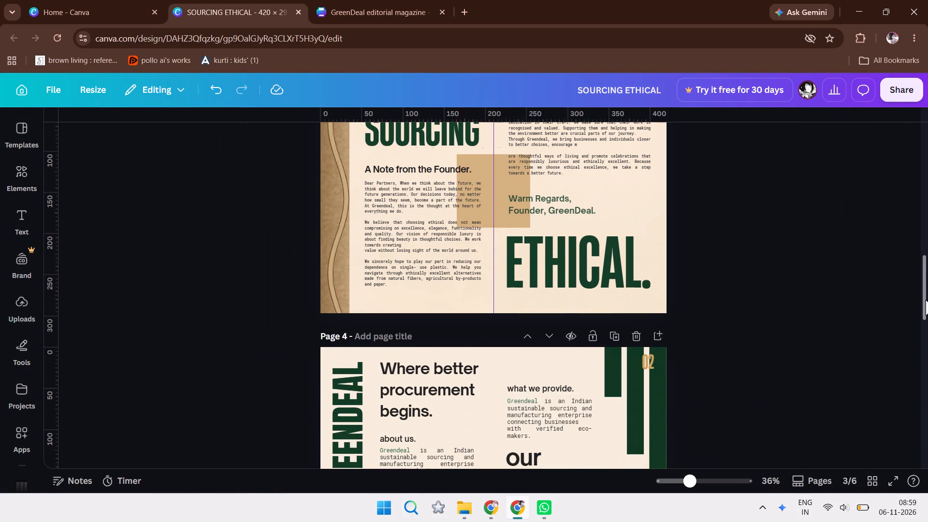
{"action": "left_click_drag", "start_coordinate": [486, 190], "coordinate": [605, 189]}
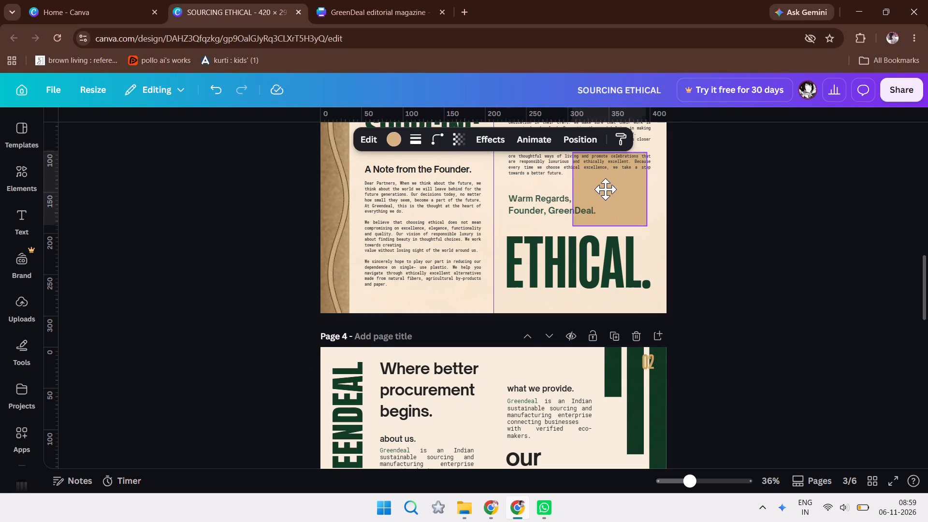
{"action": "left_click_drag", "start_coordinate": [605, 189], "coordinate": [606, 189]}
{"action": "left_click", "coordinate": [461, 136]}
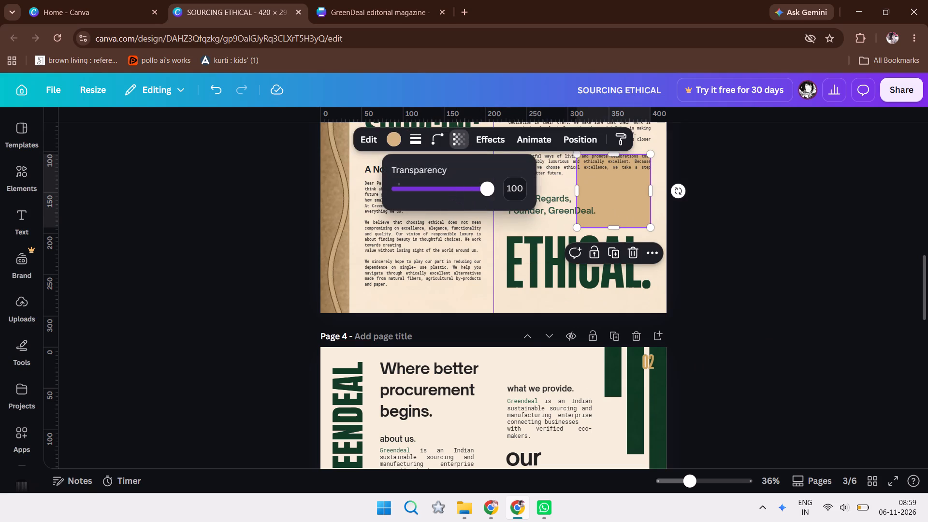
{"action": "left_click_drag", "start_coordinate": [490, 188], "coordinate": [507, 190]}
{"action": "left_click", "coordinate": [399, 136]}
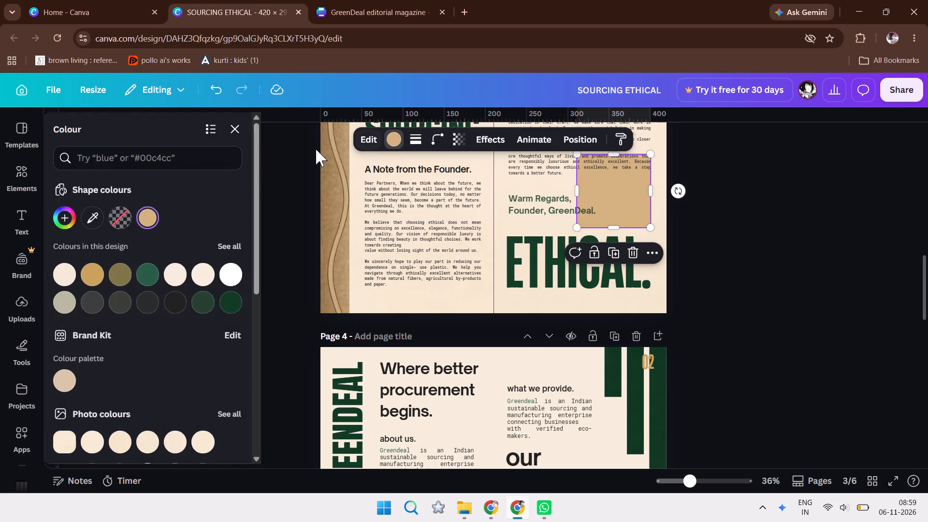
{"action": "left_click", "coordinate": [87, 221]}
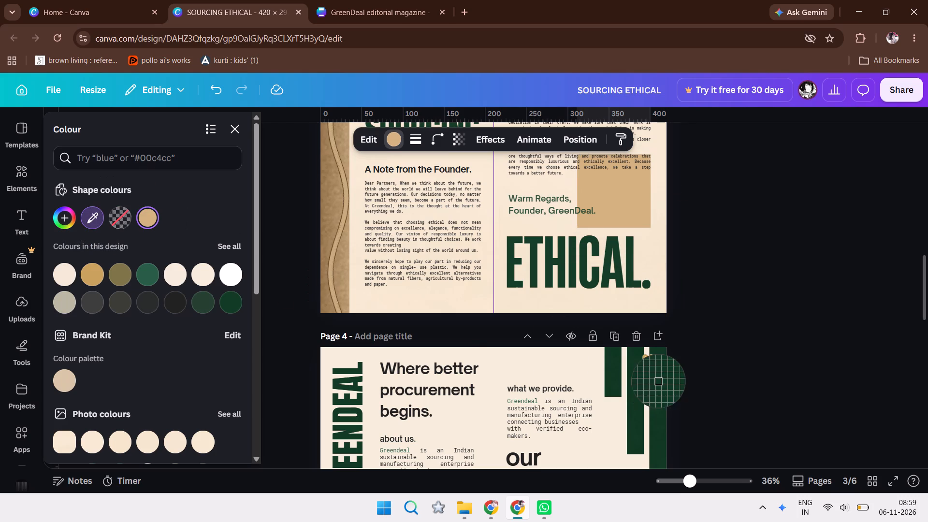
{"action": "left_click", "coordinate": [636, 394]}
{"action": "left_click", "coordinate": [777, 305]}
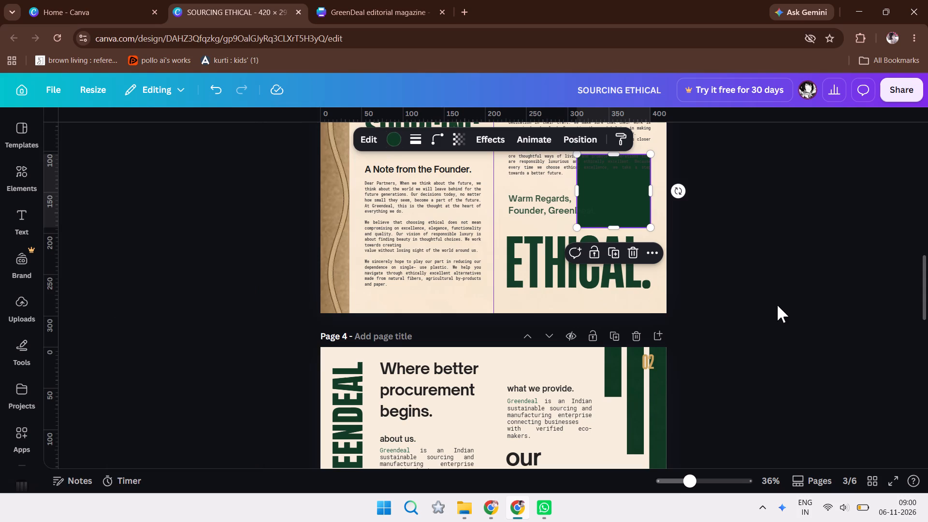
{"action": "left_click", "coordinate": [278, 274]}
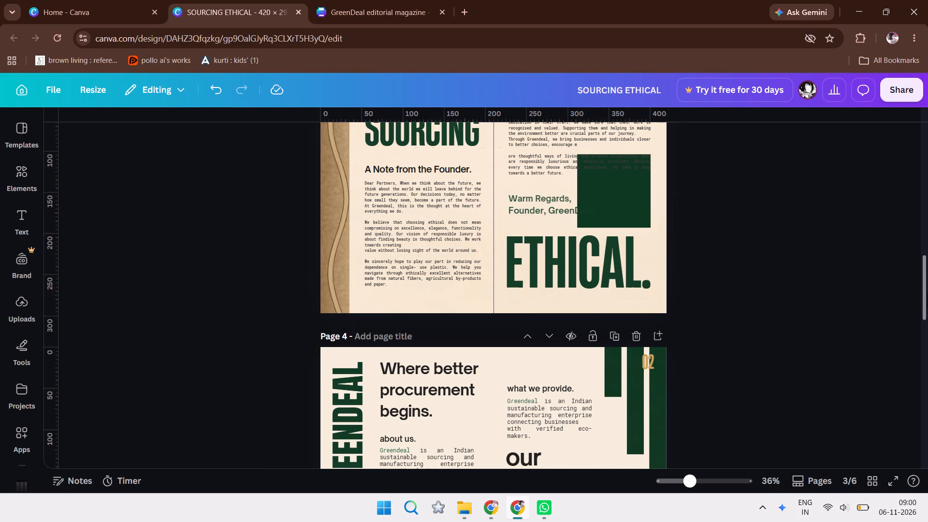
{"action": "left_click_drag", "start_coordinate": [927, 292], "coordinate": [926, 279]}
{"action": "left_click_drag", "start_coordinate": [618, 262], "coordinate": [639, 239]}
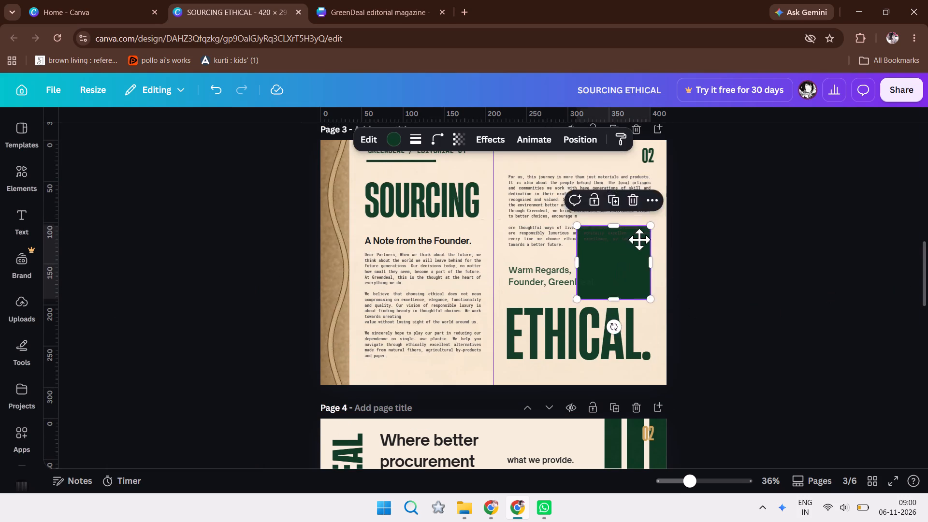
{"action": "left_click_drag", "start_coordinate": [639, 239], "coordinate": [627, 209]}
Change the text colour of page 3's "02" to light orange #f2e7d5.
{"action": "left_click", "coordinate": [649, 153]}
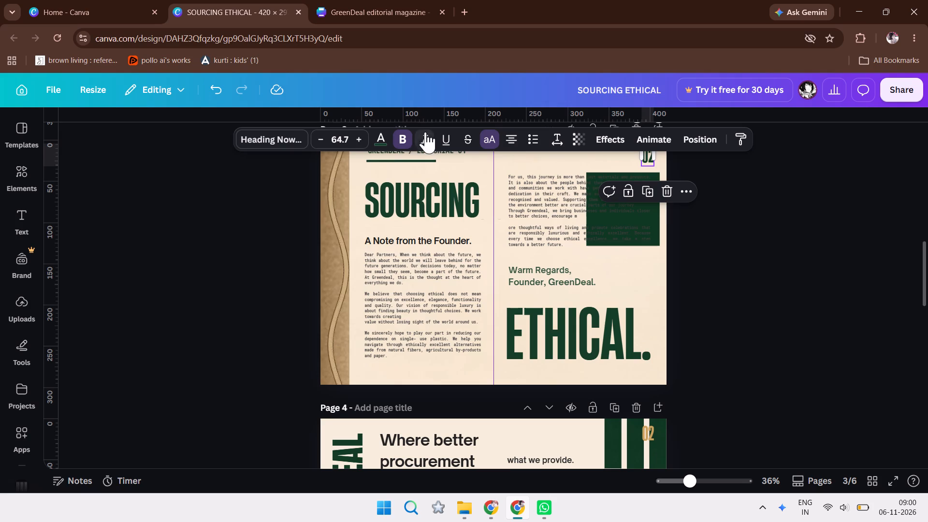
{"action": "left_click", "coordinate": [379, 133]}
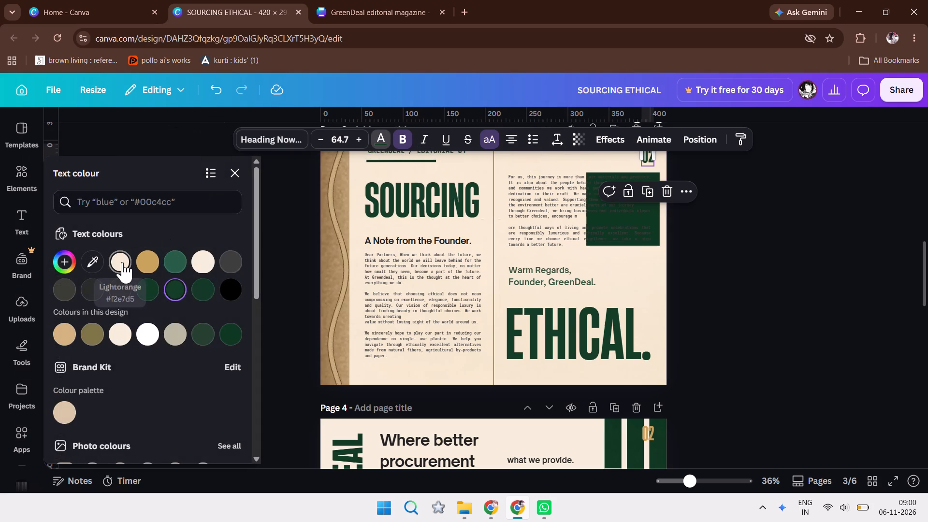
{"action": "left_click", "coordinate": [122, 262]}
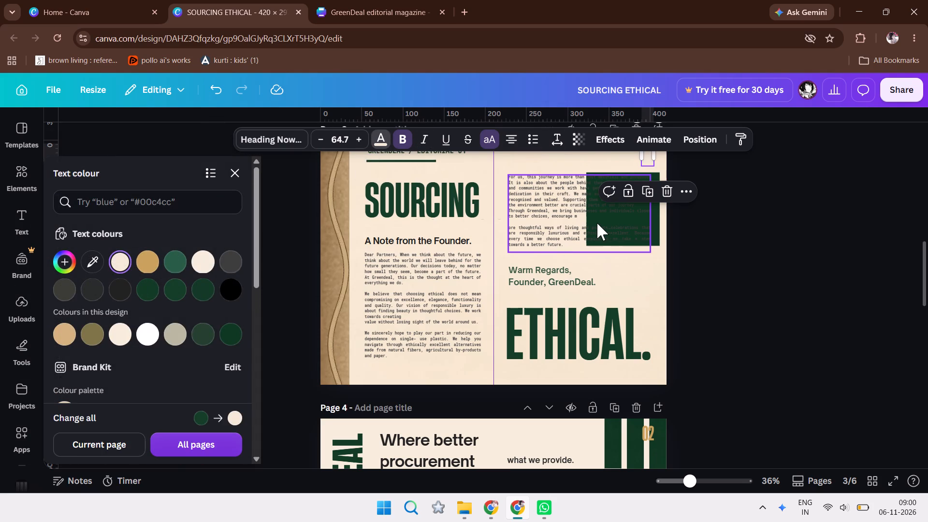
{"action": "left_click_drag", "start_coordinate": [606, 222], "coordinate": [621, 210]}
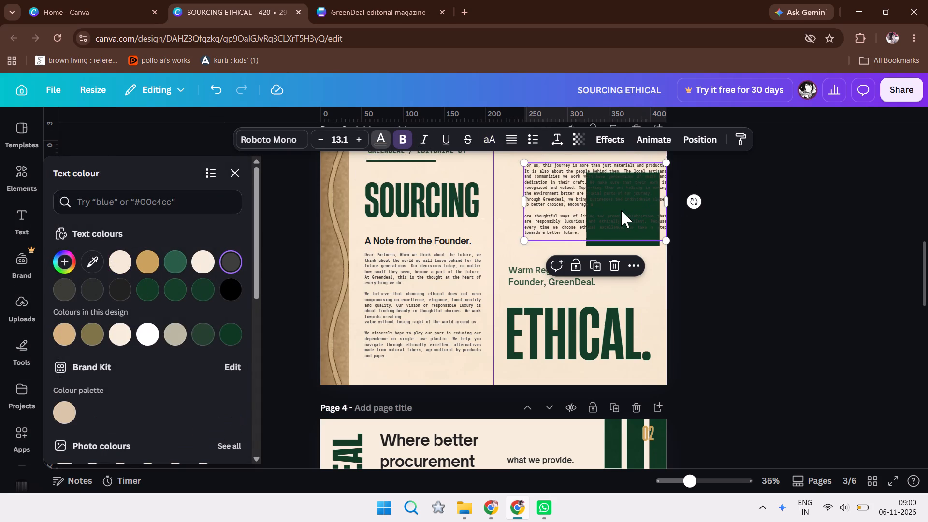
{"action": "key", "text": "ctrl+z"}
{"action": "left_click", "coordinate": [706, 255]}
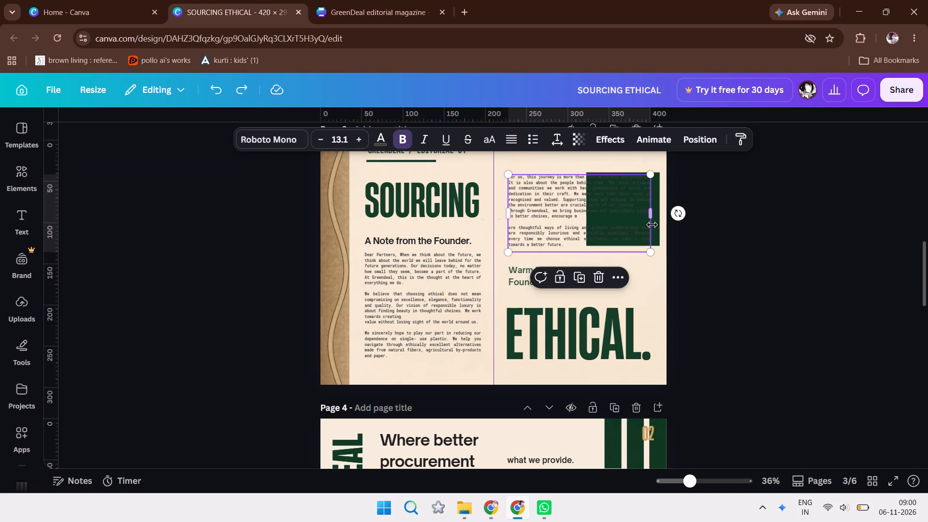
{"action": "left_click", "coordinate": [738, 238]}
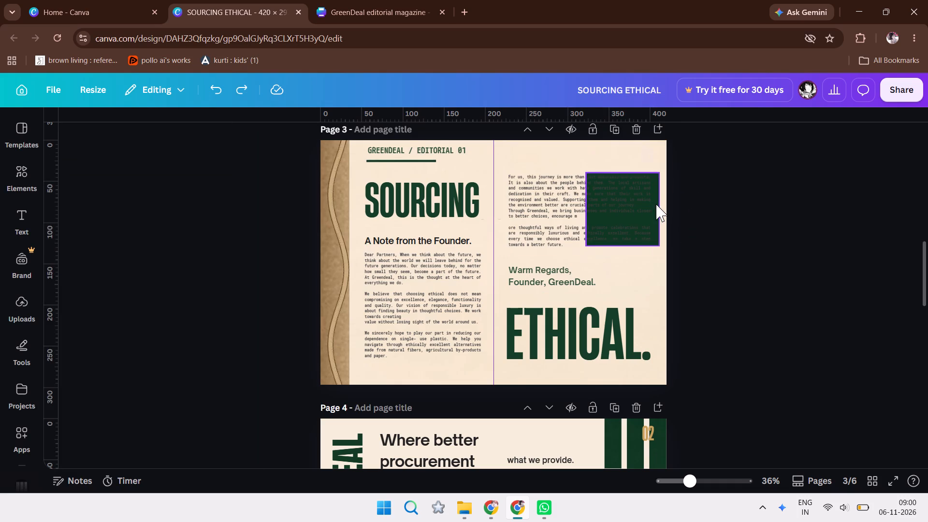
Move the green rectangle behind page 3's "02" at the upper outer page corner and resize it to about 37 by 38.
{"action": "left_click_drag", "start_coordinate": [656, 204], "coordinate": [694, 164]}
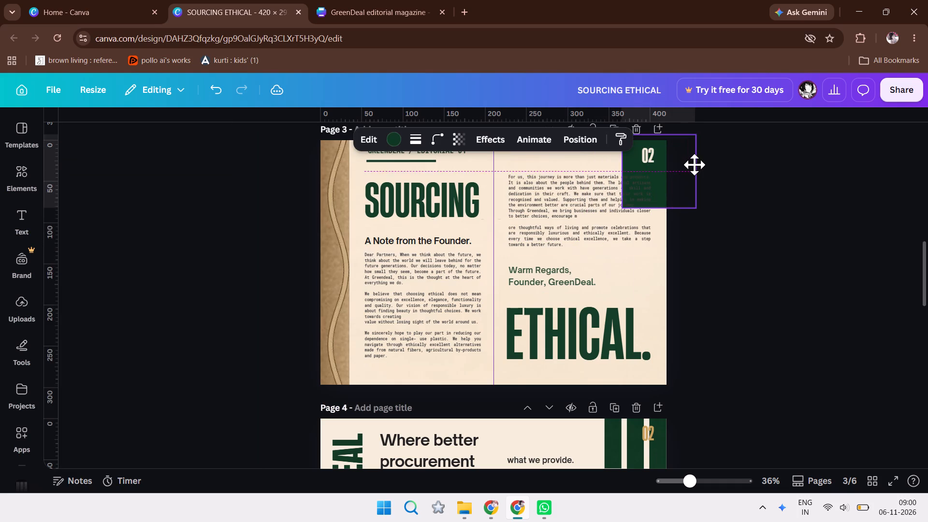
{"action": "left_click_drag", "start_coordinate": [694, 164], "coordinate": [702, 135]}
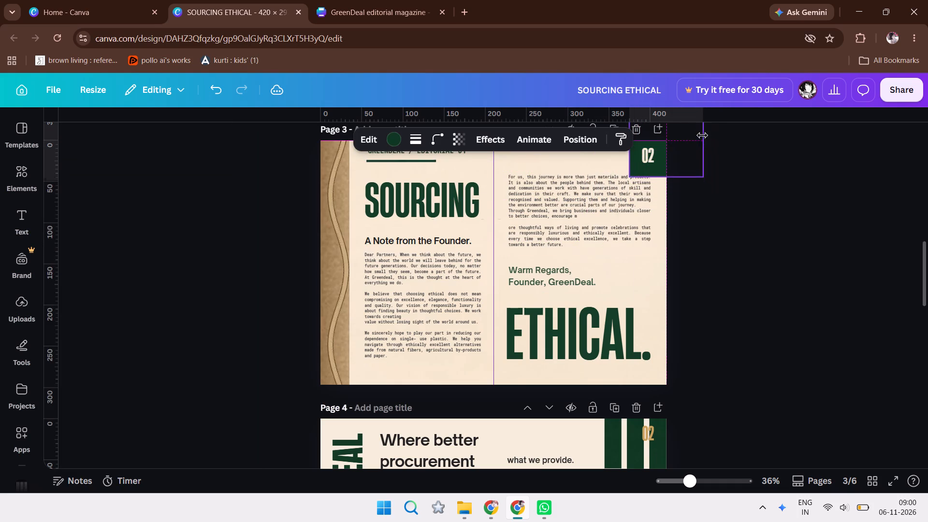
{"action": "left_click_drag", "start_coordinate": [705, 177], "coordinate": [678, 142]}
{"action": "left_click_drag", "start_coordinate": [668, 134], "coordinate": [668, 167]}
{"action": "left_click_drag", "start_coordinate": [674, 173], "coordinate": [667, 170]}
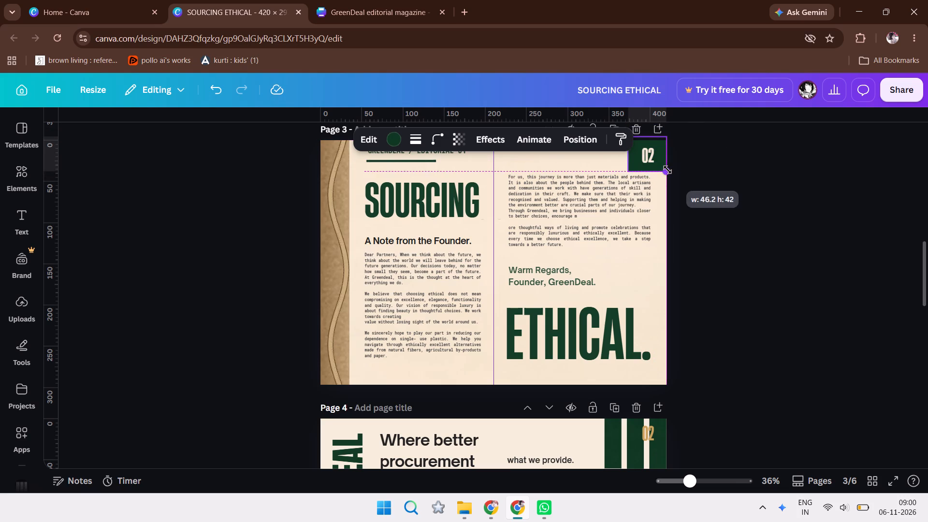
{"action": "left_click_drag", "start_coordinate": [667, 170], "coordinate": [668, 169]}
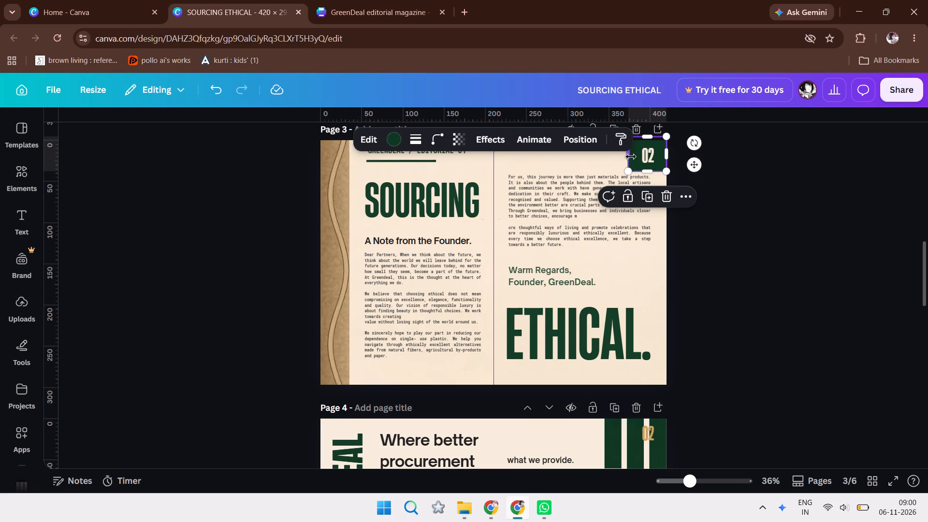
{"action": "left_click_drag", "start_coordinate": [631, 157], "coordinate": [638, 157]}
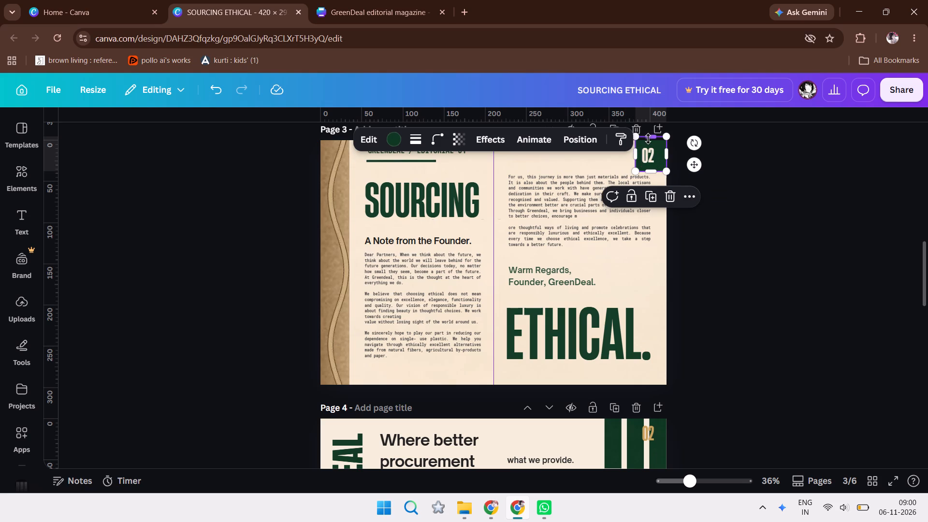
{"action": "left_click_drag", "start_coordinate": [650, 138], "coordinate": [650, 143]}
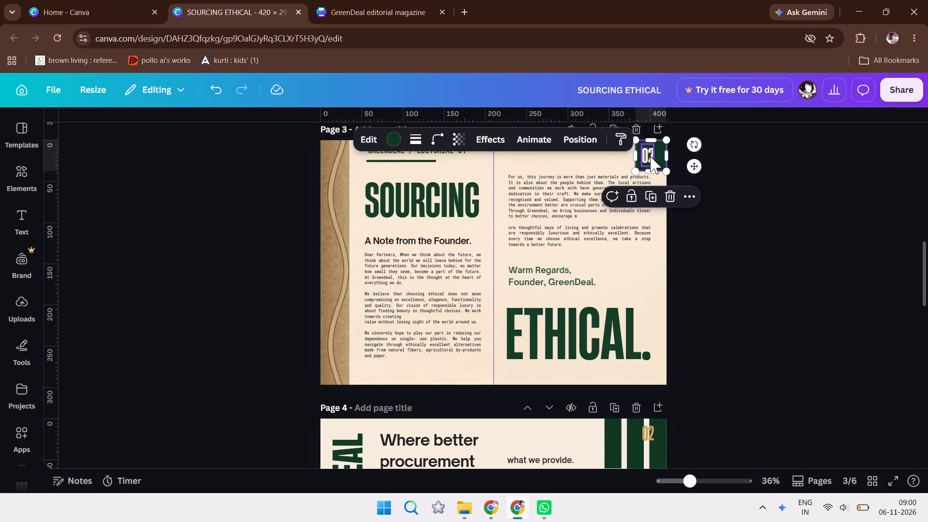
{"action": "left_click", "coordinate": [663, 155]}
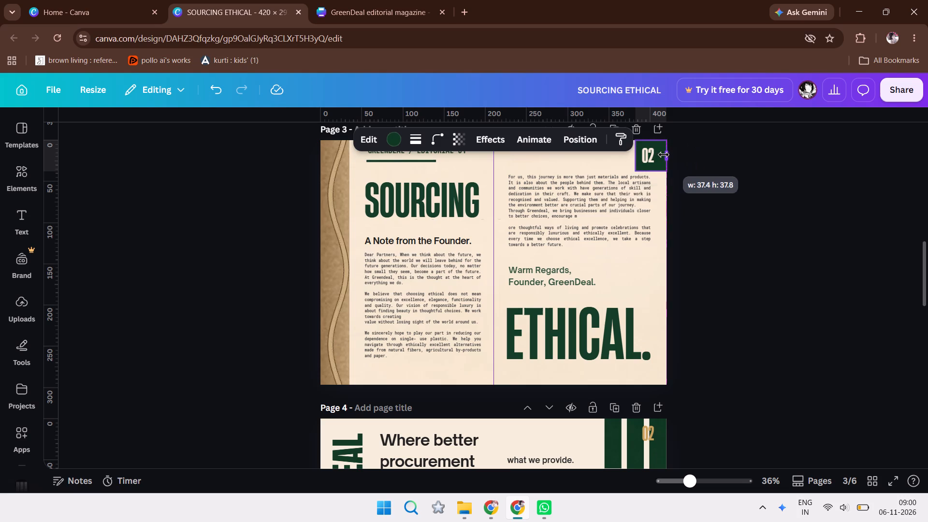
{"action": "left_click", "coordinate": [655, 175]}
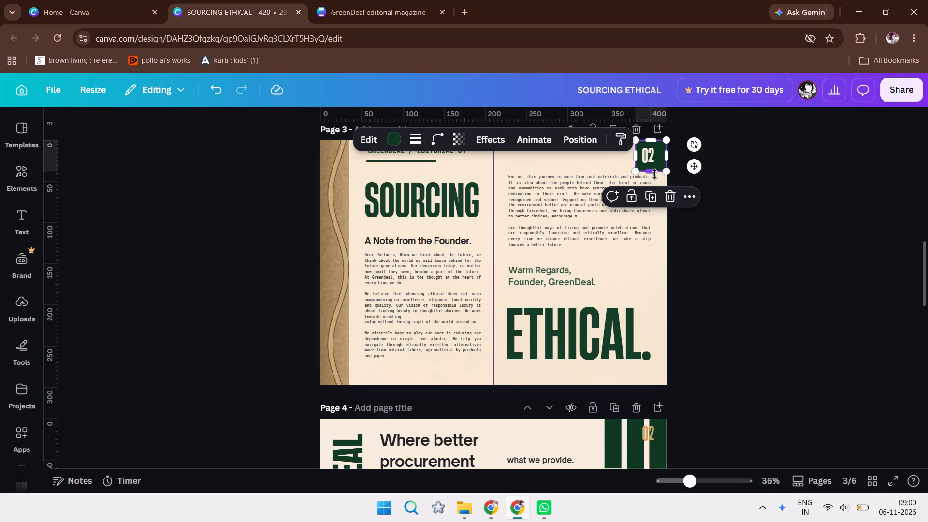
Group page 3's "02" with the dark green rectangle behind it.
{"action": "left_click", "coordinate": [732, 183]}
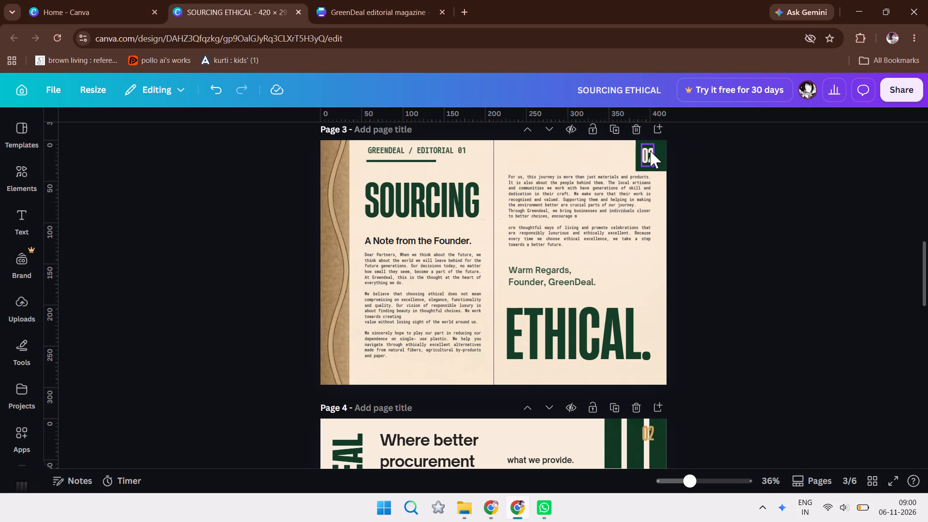
{"action": "left_click", "coordinate": [650, 151]}
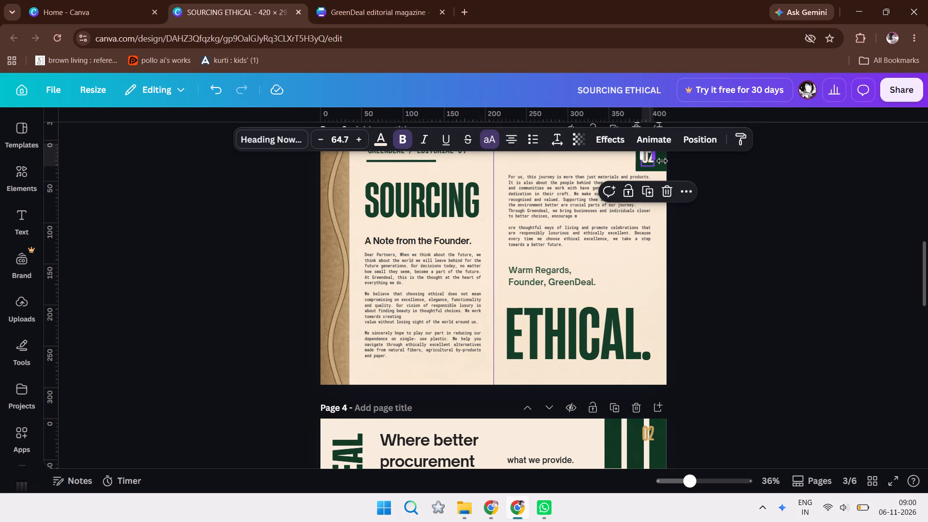
{"action": "left_click", "coordinate": [663, 170], "text": "shift"}
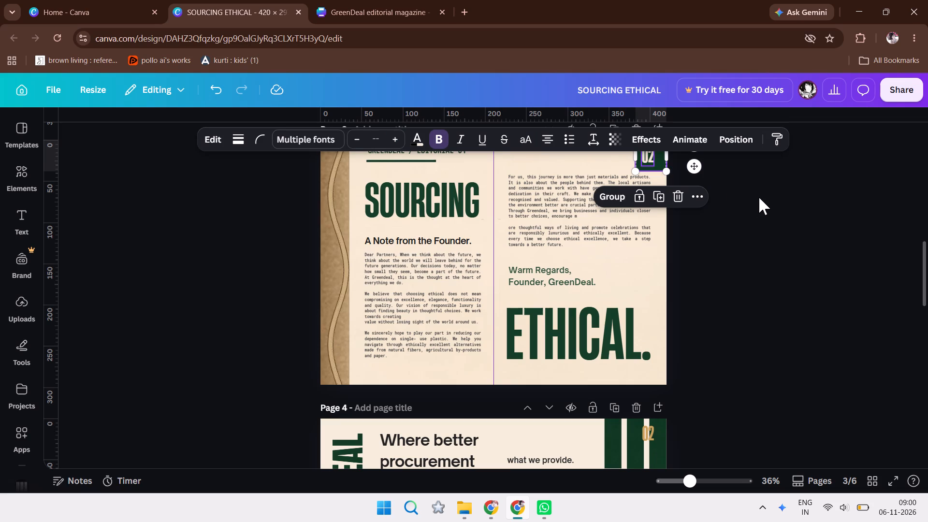
{"action": "key", "text": "ctrl+c"}
{"action": "key", "text": "ctrl+g"}
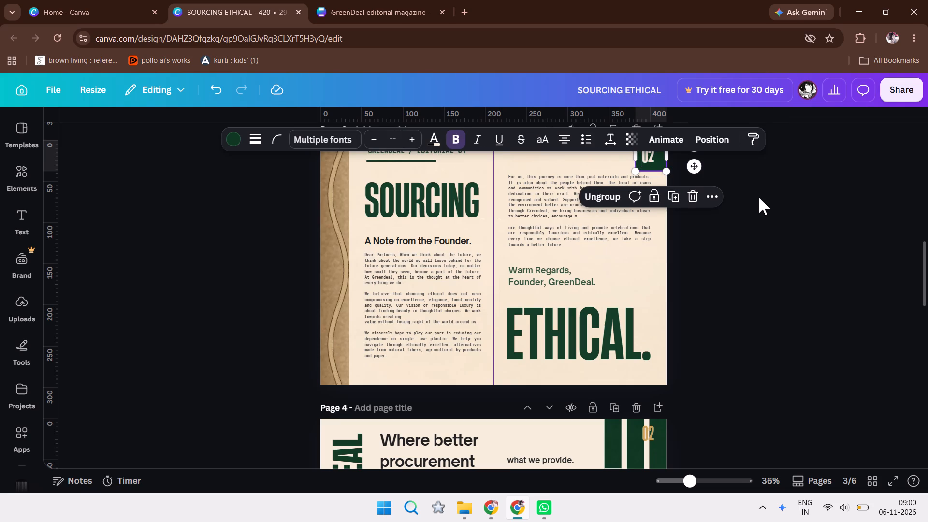
{"action": "left_click", "coordinate": [759, 197]}
Replace page 4's tan "02" with a copy of page 3's grouped green "02" badge.
{"action": "left_click", "coordinate": [665, 162]}
{"action": "key", "text": "ctrl+c"}
{"action": "left_click", "coordinate": [788, 242]}
{"action": "left_click_drag", "start_coordinate": [927, 284], "coordinate": [927, 310]}
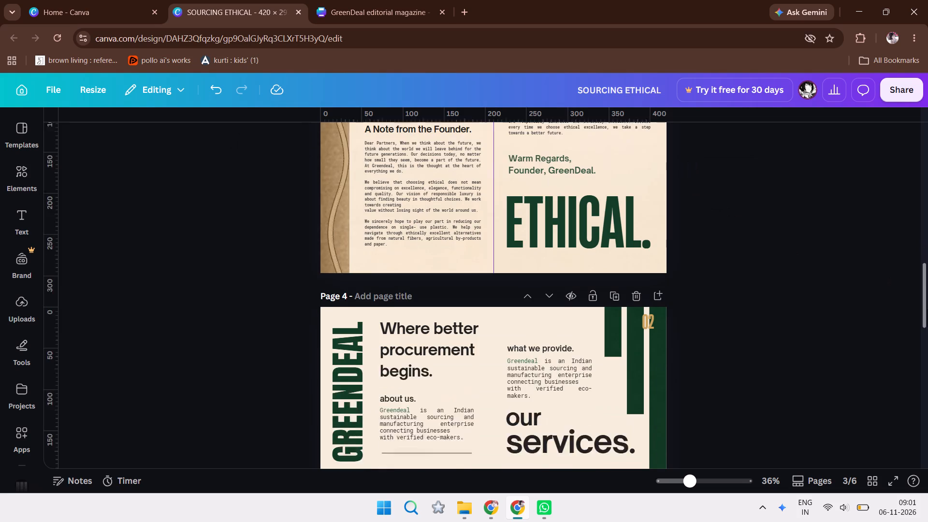
{"action": "left_click_drag", "start_coordinate": [927, 310], "coordinate": [927, 330]}
{"action": "left_click", "coordinate": [646, 196]}
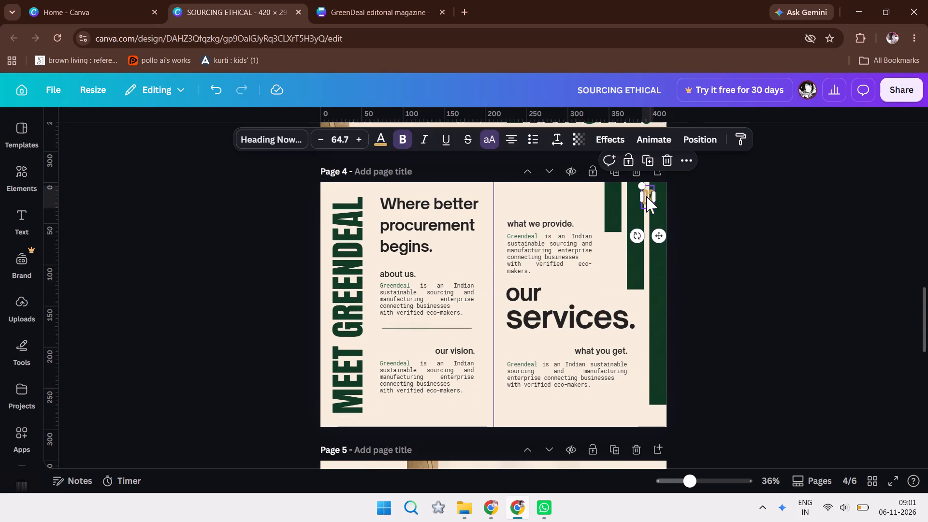
{"action": "key", "text": "Delete"}
{"action": "key", "text": "ctrl+v"}
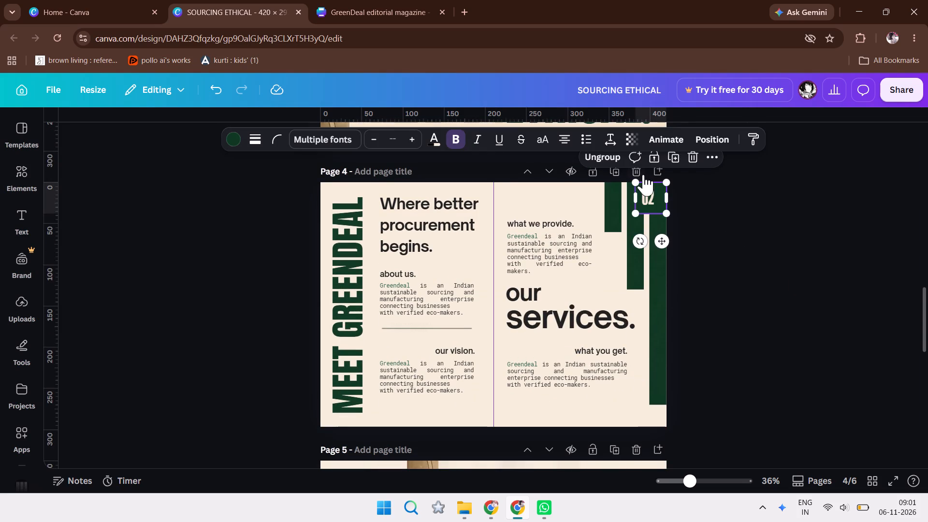
Position the pasted "02" badge on page 4 over the tops of the two longest green bars.
{"action": "left_click_drag", "start_coordinate": [655, 195], "coordinate": [668, 198]}
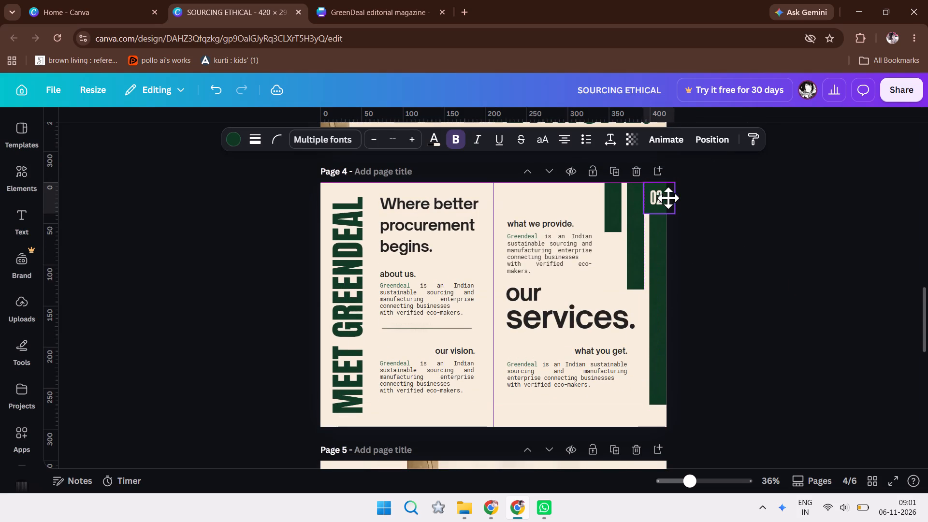
{"action": "left_click_drag", "start_coordinate": [668, 198], "coordinate": [657, 194]}
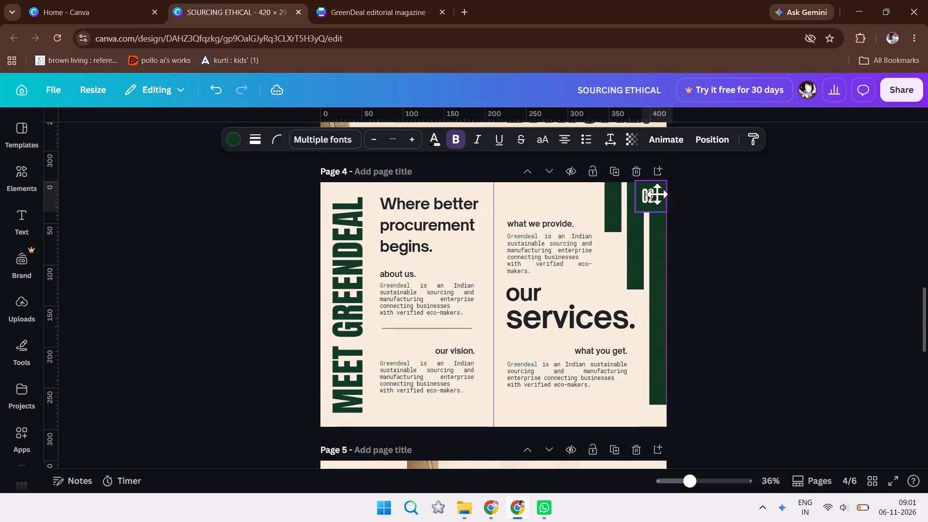
{"action": "left_click_drag", "start_coordinate": [657, 194], "coordinate": [651, 194]}
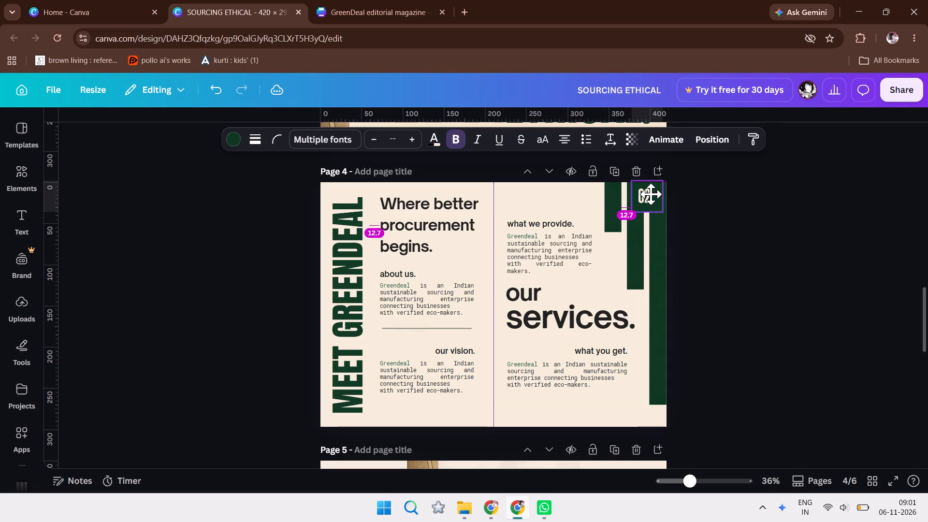
{"action": "left_click_drag", "start_coordinate": [651, 194], "coordinate": [651, 193]}
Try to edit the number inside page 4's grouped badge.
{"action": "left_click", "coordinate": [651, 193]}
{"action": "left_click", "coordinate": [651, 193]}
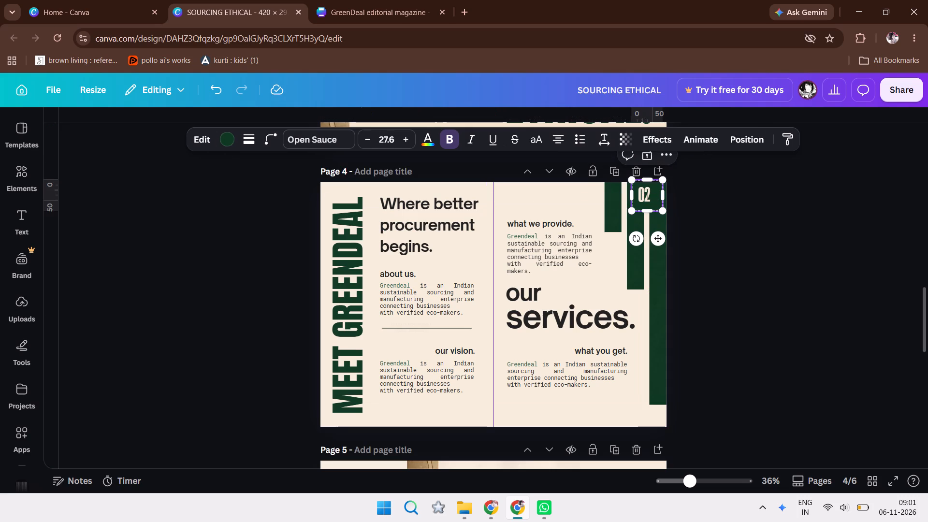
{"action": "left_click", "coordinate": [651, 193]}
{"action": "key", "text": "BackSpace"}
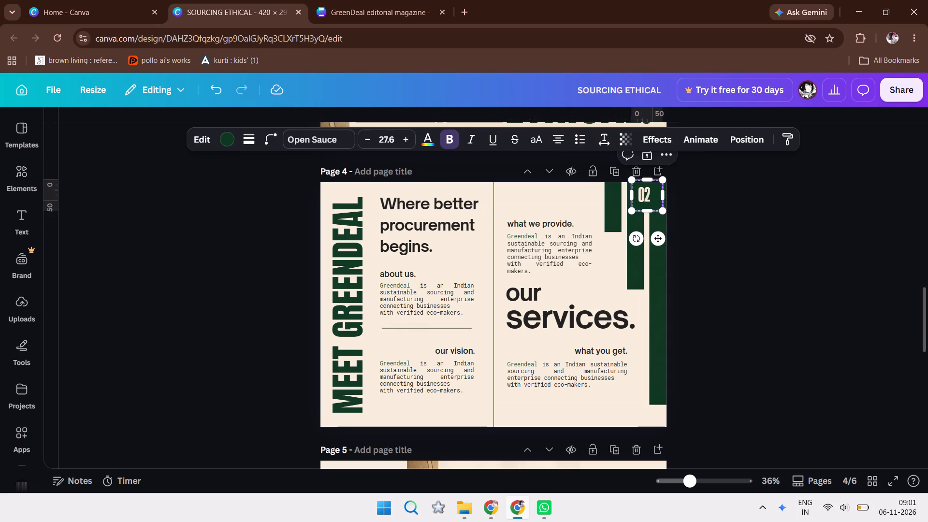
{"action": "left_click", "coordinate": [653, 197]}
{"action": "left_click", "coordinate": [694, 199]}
Ungroup page 4's badge and change its number to 03, fitted on a single line.
{"action": "left_click", "coordinate": [655, 192]}
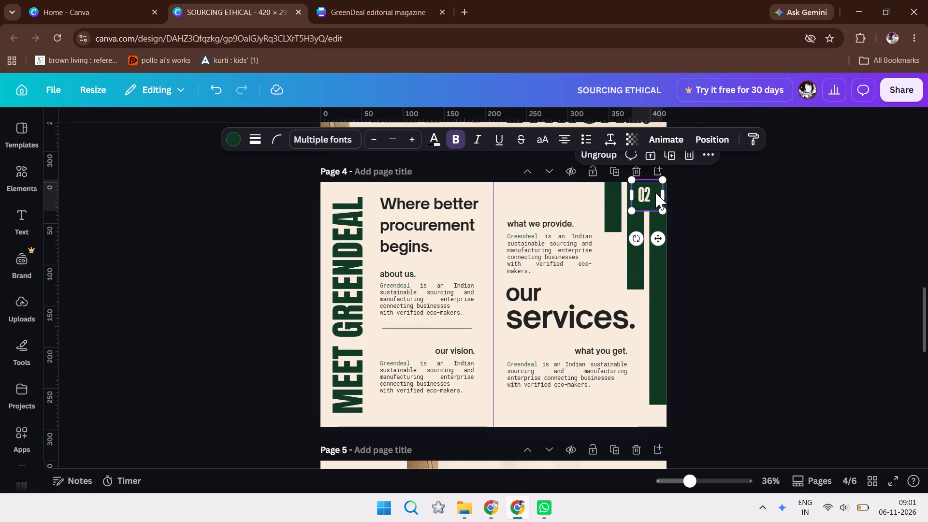
{"action": "key", "text": "ctrl+shift+g"}
{"action": "left_click", "coordinate": [738, 231]}
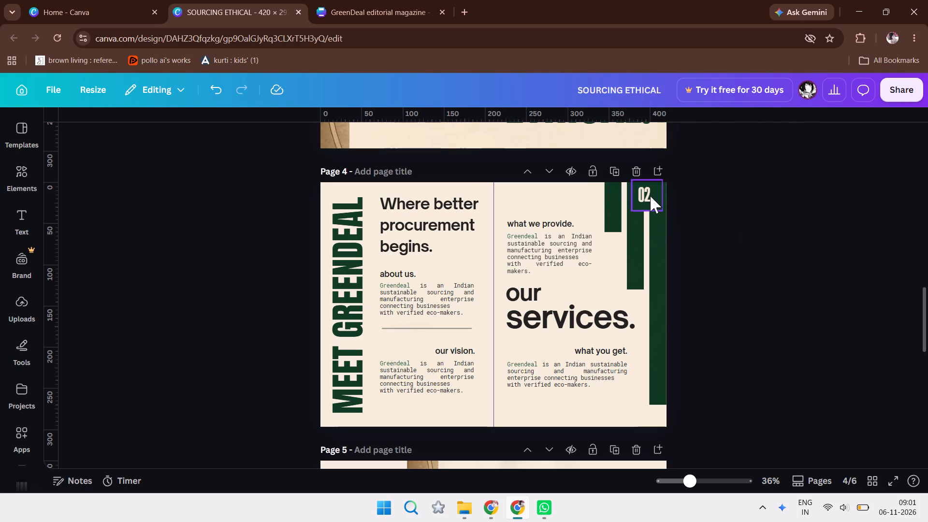
{"action": "left_click", "coordinate": [650, 195]}
{"action": "left_click", "coordinate": [650, 195]}
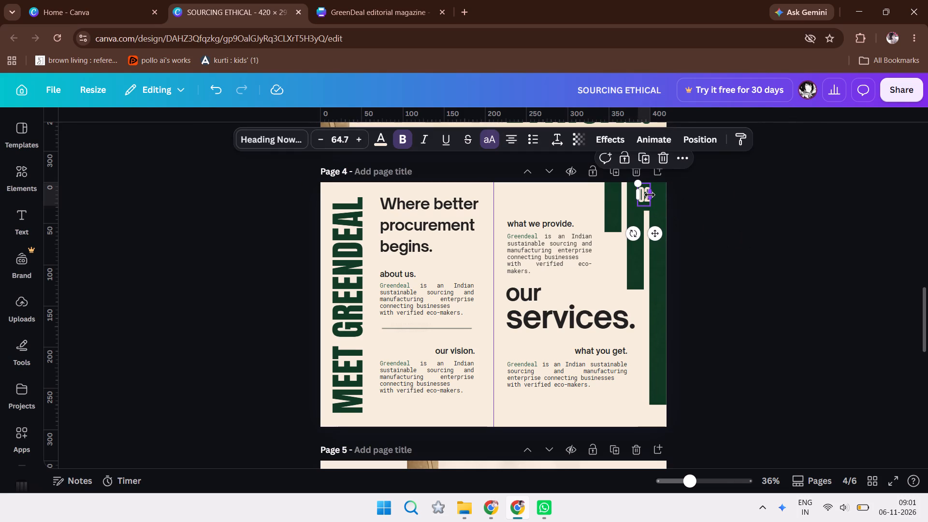
{"action": "double_click", "coordinate": [647, 195]}
{"action": "left_click", "coordinate": [647, 195]}
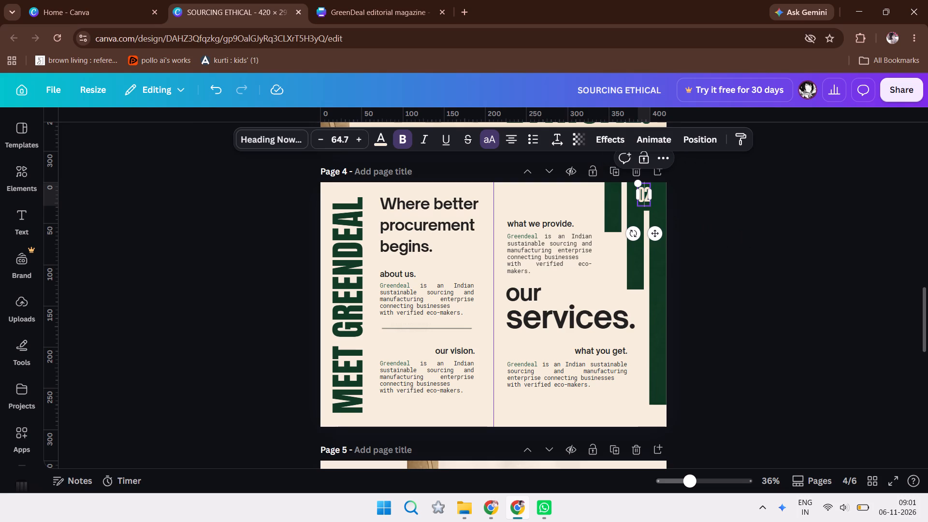
{"action": "key", "text": "BackSpace"}
{"action": "key", "text": "Right"}
{"action": "key", "text": "BackSpace"}
{"action": "type", "text": "03"}
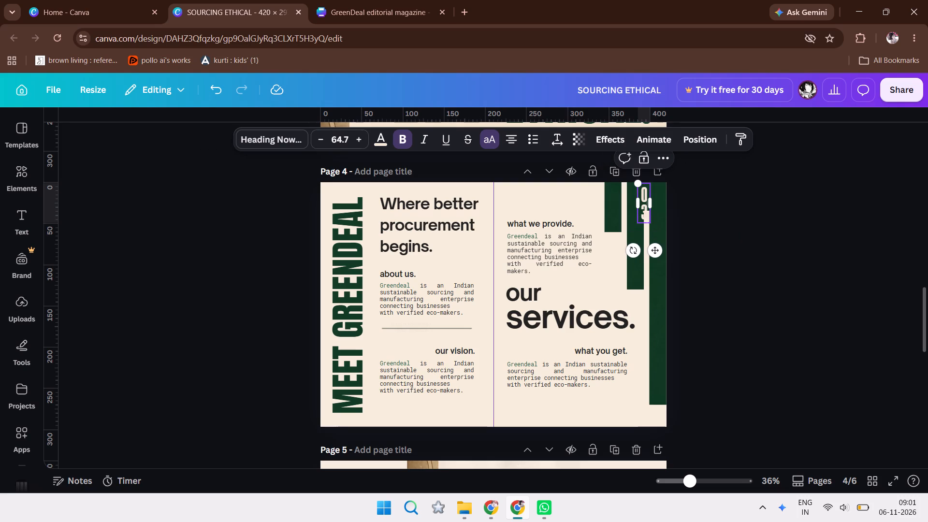
{"action": "left_click", "coordinate": [651, 200]}
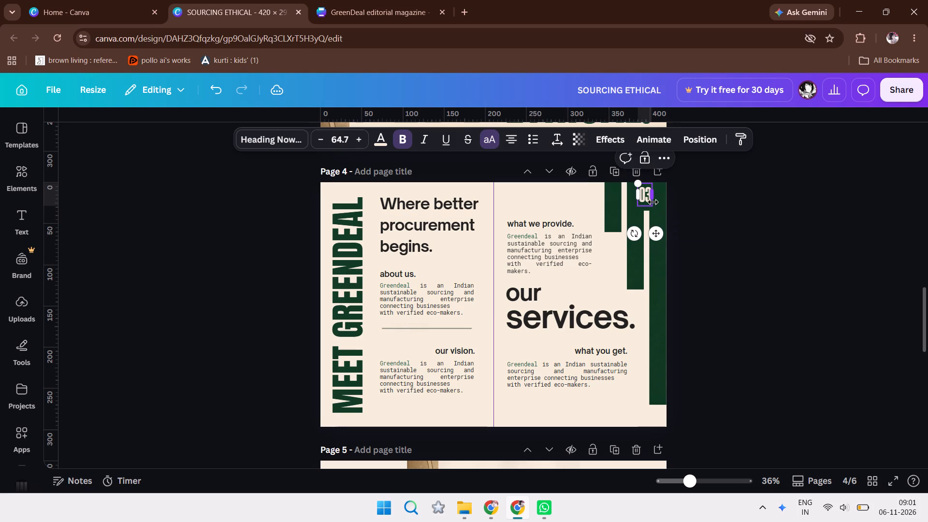
{"action": "left_click", "coordinate": [725, 216]}
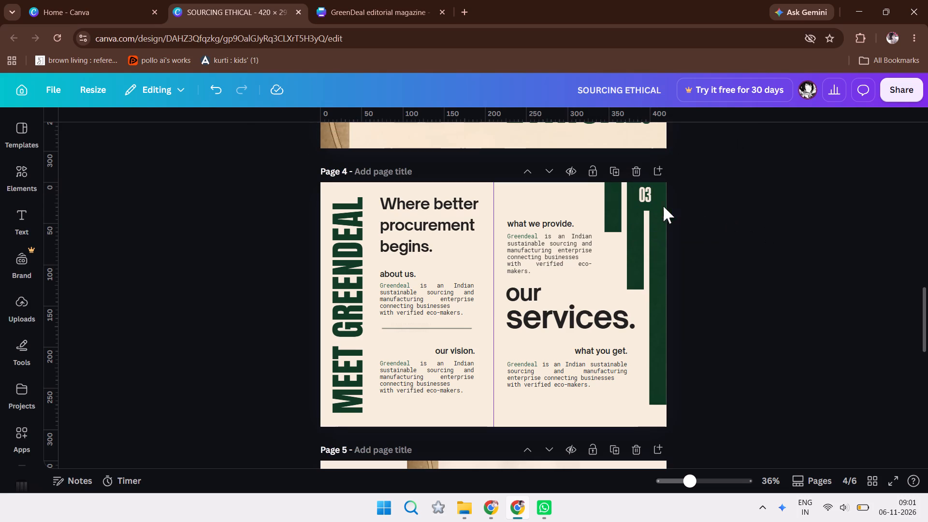
Nudge page 4's "03" slightly towards the outer edge and widen its green rectangle inward to join the shortest green bar.
{"action": "left_click", "coordinate": [651, 196]}
{"action": "key", "text": "Right"}
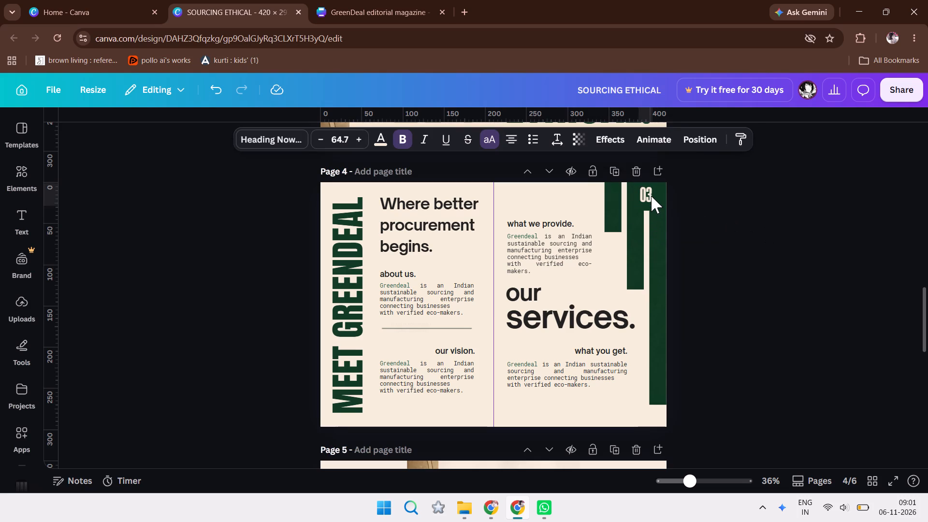
{"action": "left_click", "coordinate": [649, 210]}
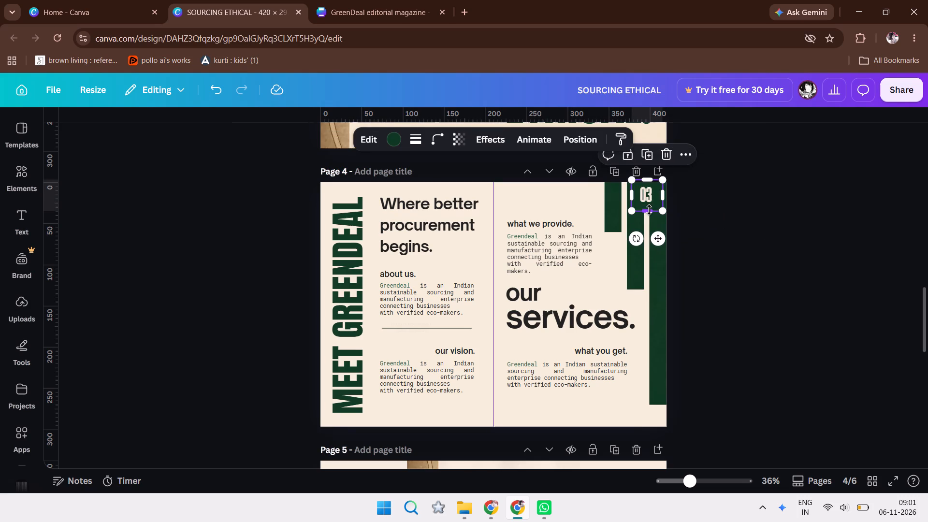
{"action": "left_click_drag", "start_coordinate": [631, 190], "coordinate": [615, 190]}
{"action": "left_click", "coordinate": [765, 260]}
{"action": "left_click", "coordinate": [784, 284]}
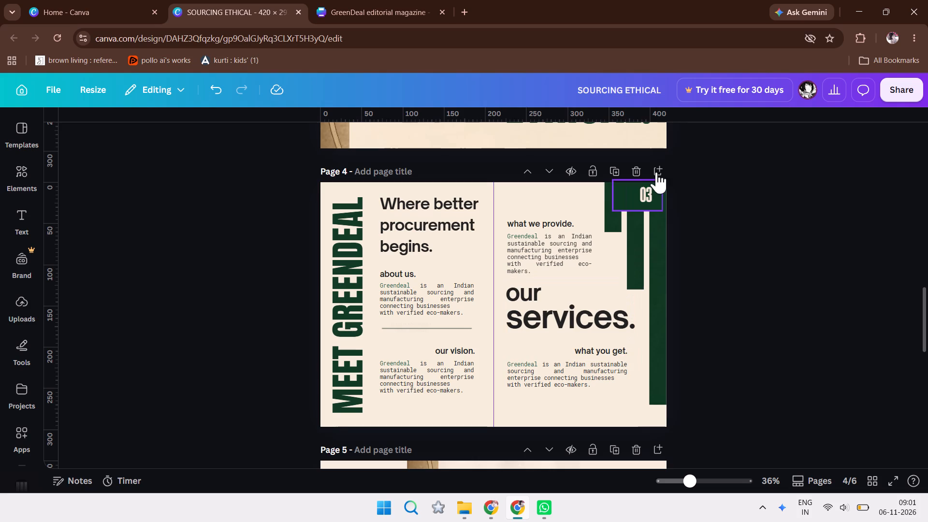
{"action": "left_click", "coordinate": [740, 241]}
Delete the first two pages, the older SOURCING ETHICAL layouts with the tan "02" tag.
{"action": "left_click", "coordinate": [927, 342]}
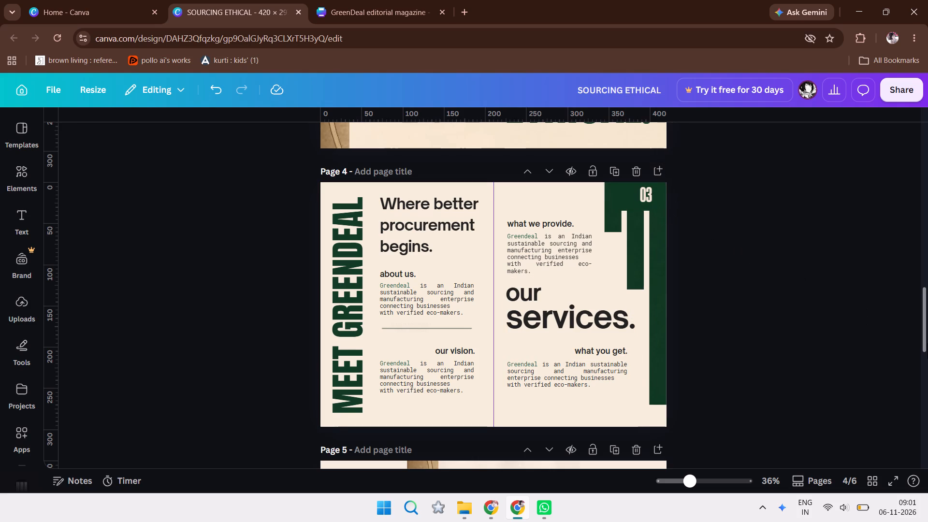
{"action": "left_click_drag", "start_coordinate": [927, 342], "coordinate": [926, 378]}
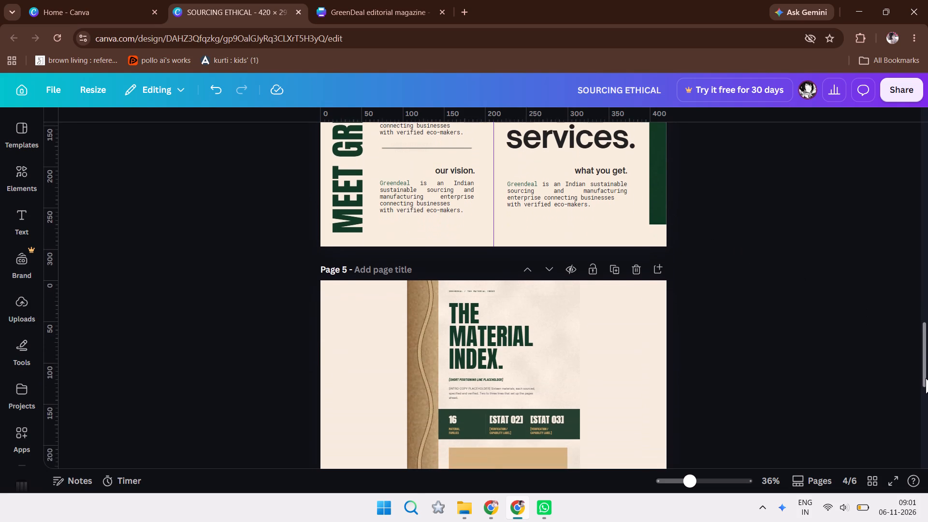
{"action": "left_click_drag", "start_coordinate": [926, 378], "coordinate": [927, 341]}
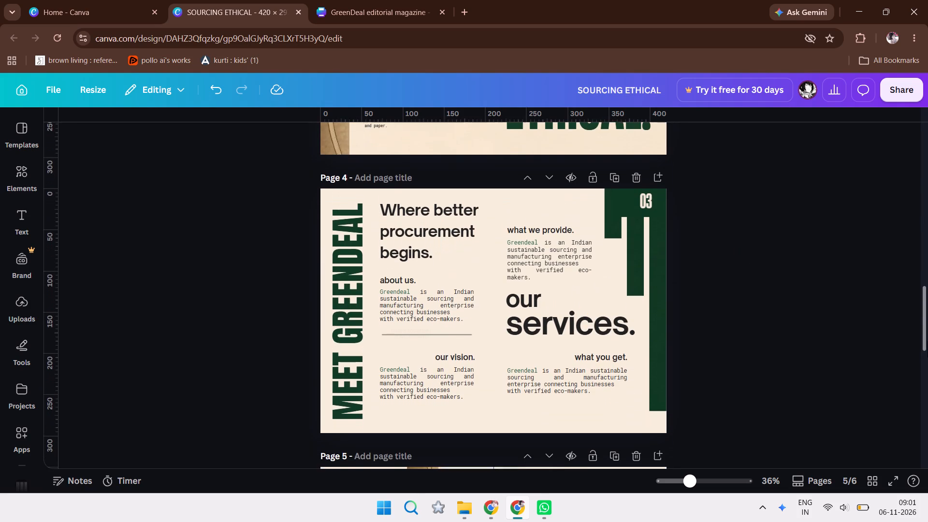
{"action": "left_click_drag", "start_coordinate": [927, 341], "coordinate": [927, 154]}
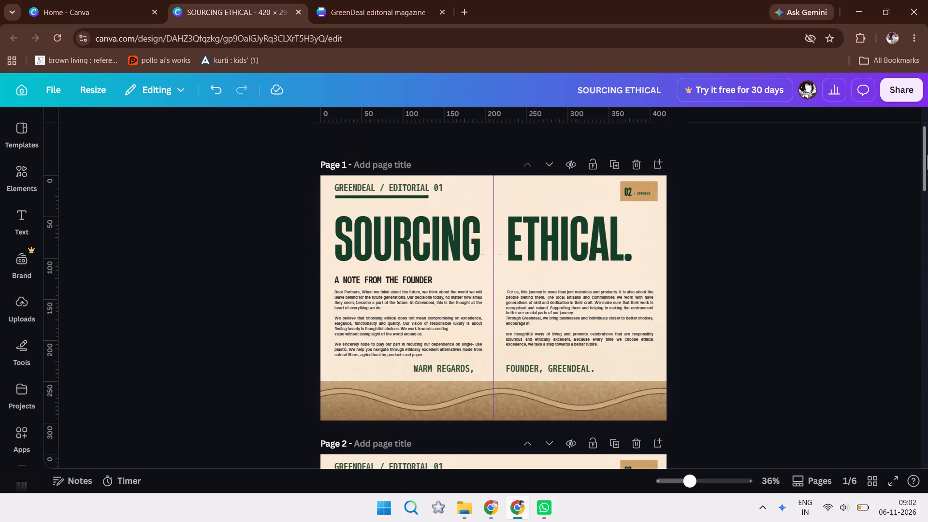
{"action": "left_click_drag", "start_coordinate": [927, 154], "coordinate": [926, 140]}
{"action": "left_click", "coordinate": [635, 164]}
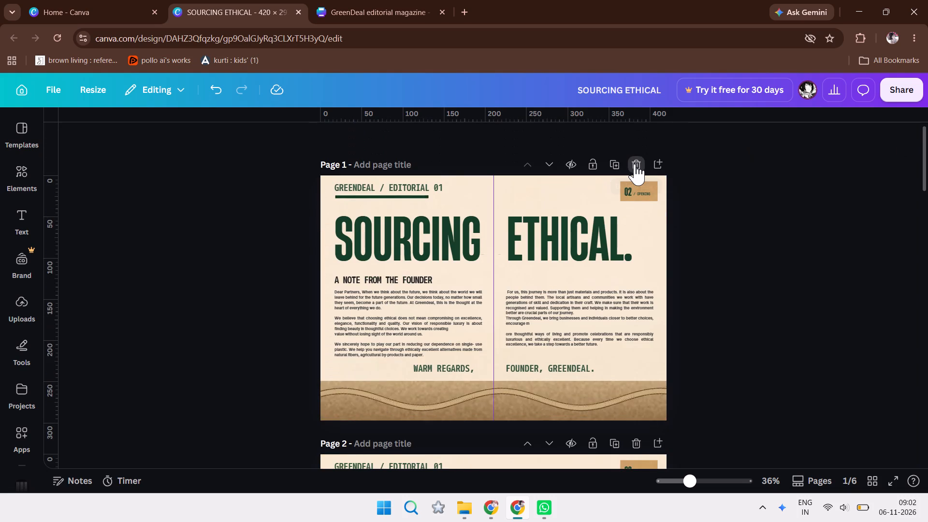
{"action": "left_click", "coordinate": [635, 164]}
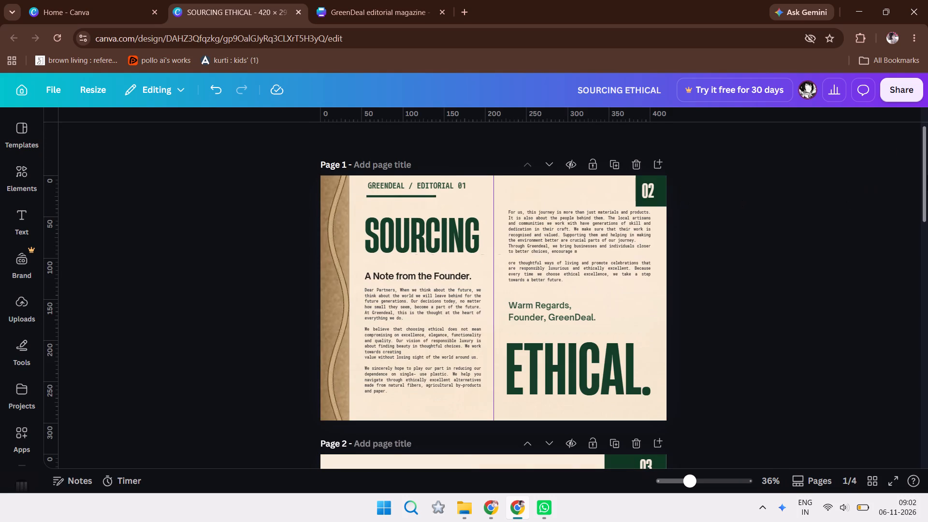
Look over the remaining spreads from the first page down to THE MATERIAL INDEX page.
{"action": "left_click_drag", "start_coordinate": [927, 174], "coordinate": [927, 194]}
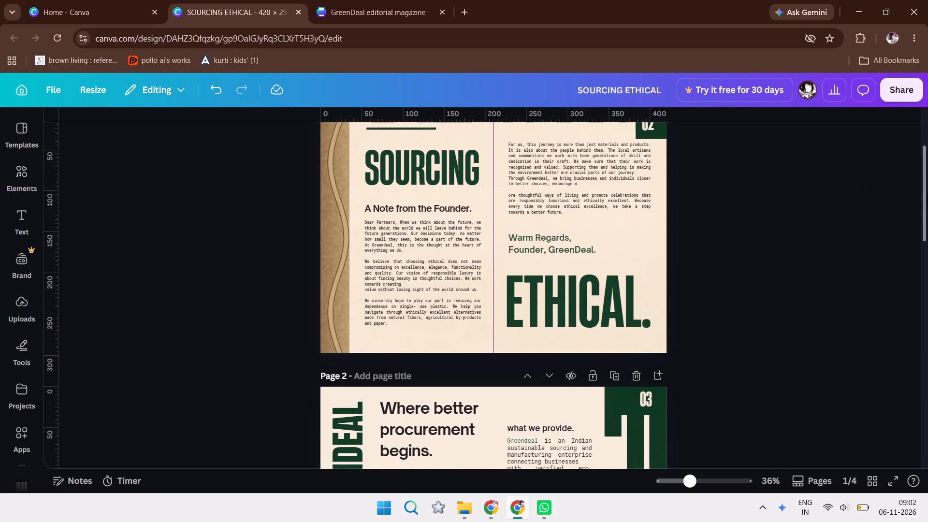
{"action": "left_click_drag", "start_coordinate": [927, 194], "coordinate": [910, 246]}
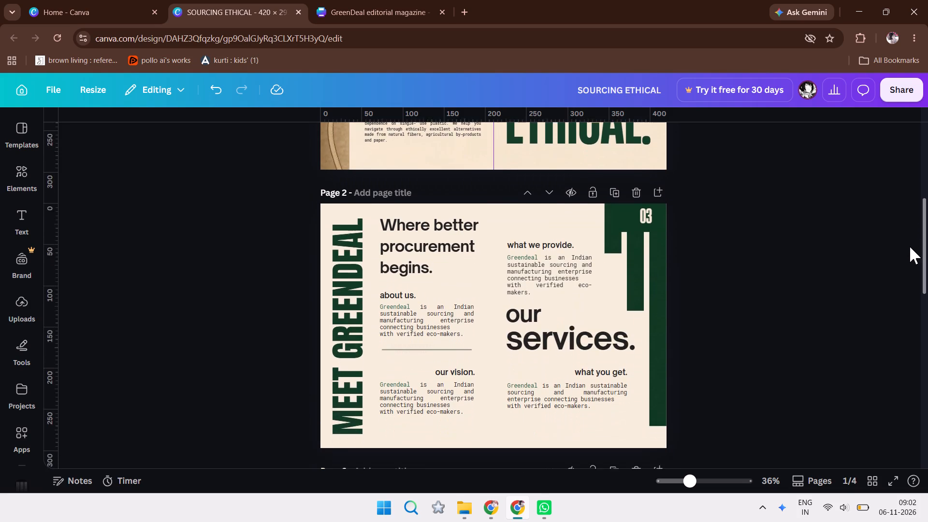
{"action": "left_click_drag", "start_coordinate": [910, 246], "coordinate": [888, 286]}
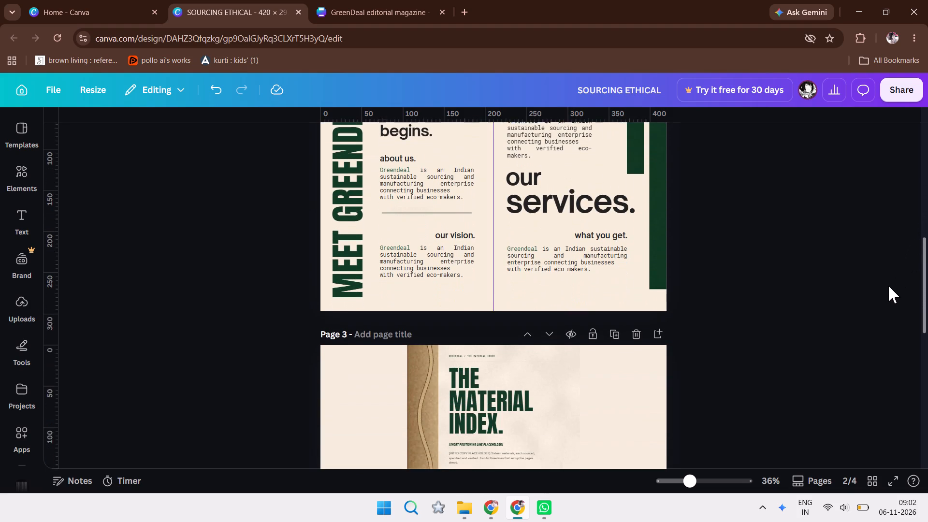
{"action": "left_click_drag", "start_coordinate": [888, 286], "coordinate": [842, 341]}
{"action": "scroll", "coordinate": [875, 302], "scroll_direction": "up", "scroll_amount": 1}
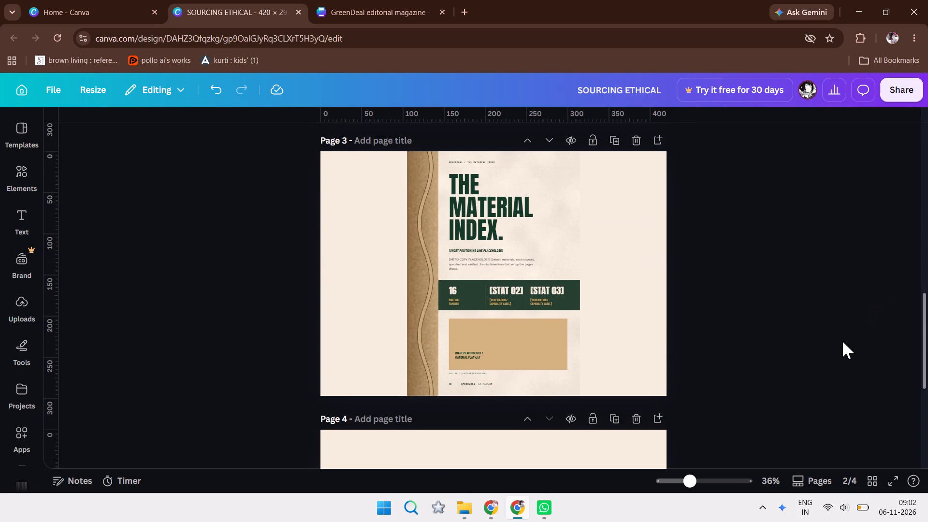
Delete page 3, THE MATERIAL INDEX page, from the SOURCING ETHICAL design.
{"action": "scroll", "coordinate": [842, 341], "scroll_direction": "up", "scroll_amount": 1}
{"action": "left_click_drag", "start_coordinate": [842, 341], "coordinate": [766, 284]}
{"action": "scroll", "coordinate": [821, 322], "scroll_direction": "down", "scroll_amount": 1}
{"action": "left_click", "coordinate": [766, 284]}
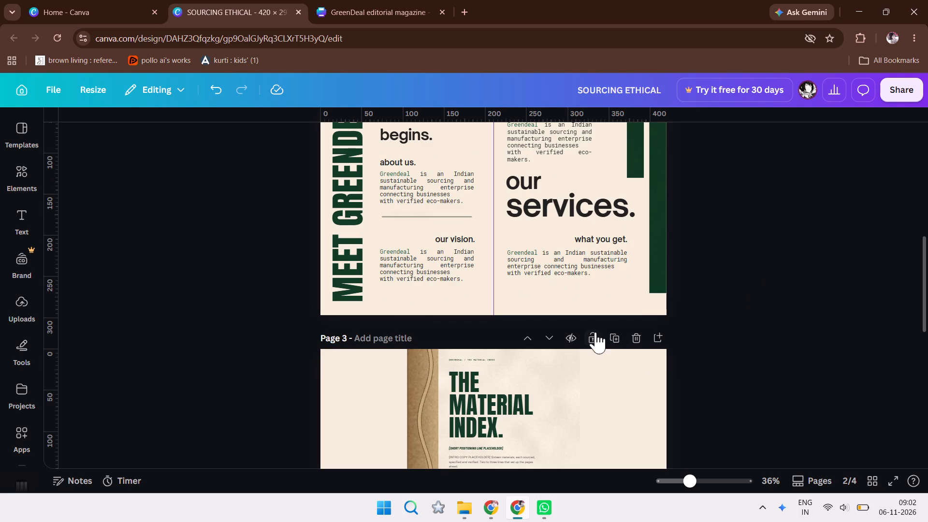
{"action": "left_click", "coordinate": [632, 343]}
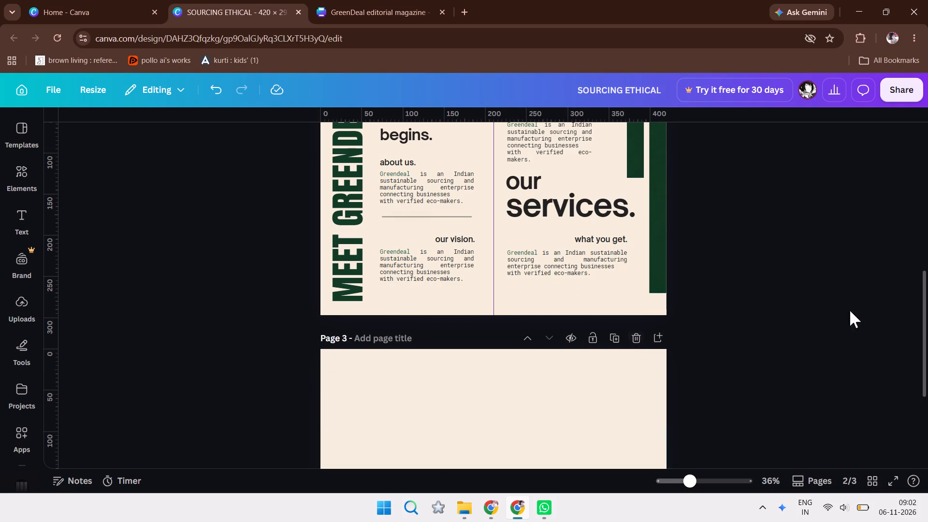
Switch to the GreenDeal editorial magazine design and shrink the beige background texture of page 7, VERIFIED. DEPENDABLE., from its upper-right corner.
{"action": "left_click_drag", "start_coordinate": [927, 312], "coordinate": [927, 385]}
{"action": "left_click_drag", "start_coordinate": [927, 385], "coordinate": [927, 334]}
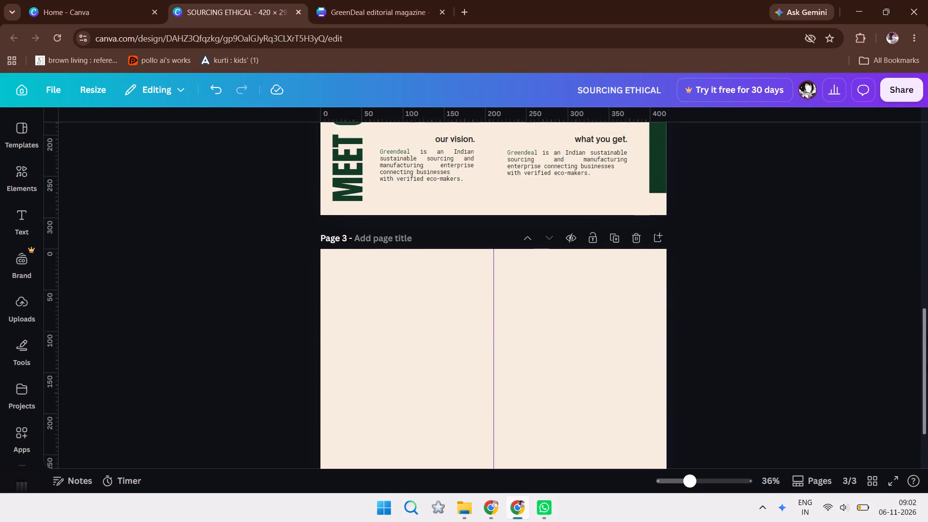
{"action": "left_click_drag", "start_coordinate": [927, 334], "coordinate": [889, 421]}
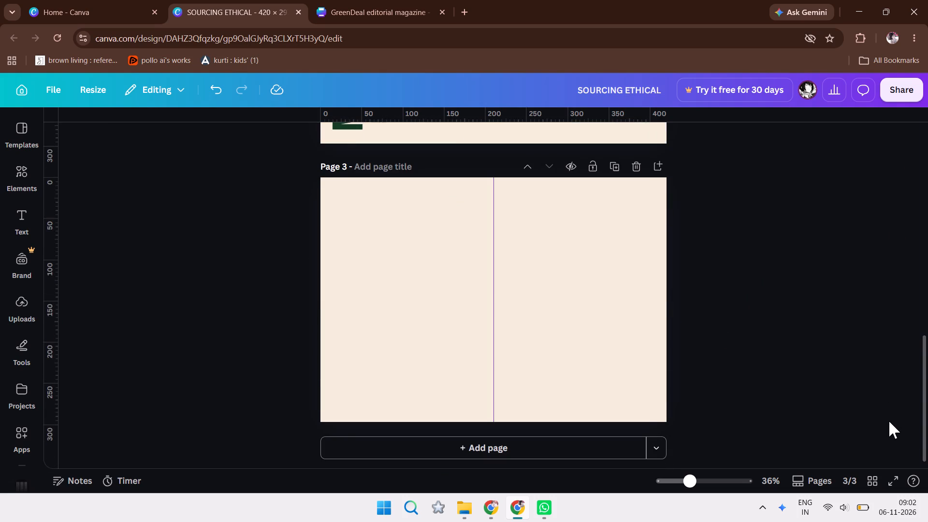
{"action": "left_click", "coordinate": [370, 0]}
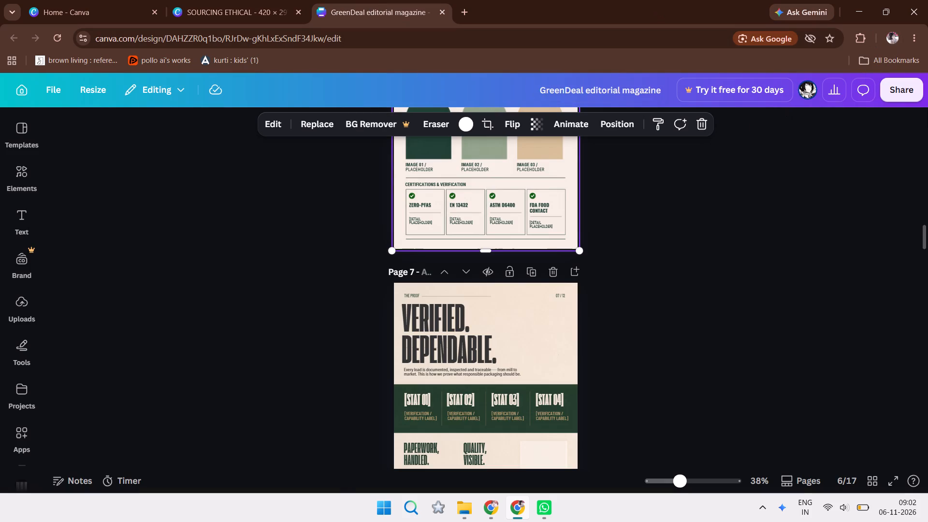
{"action": "left_click_drag", "start_coordinate": [927, 231], "coordinate": [927, 237]}
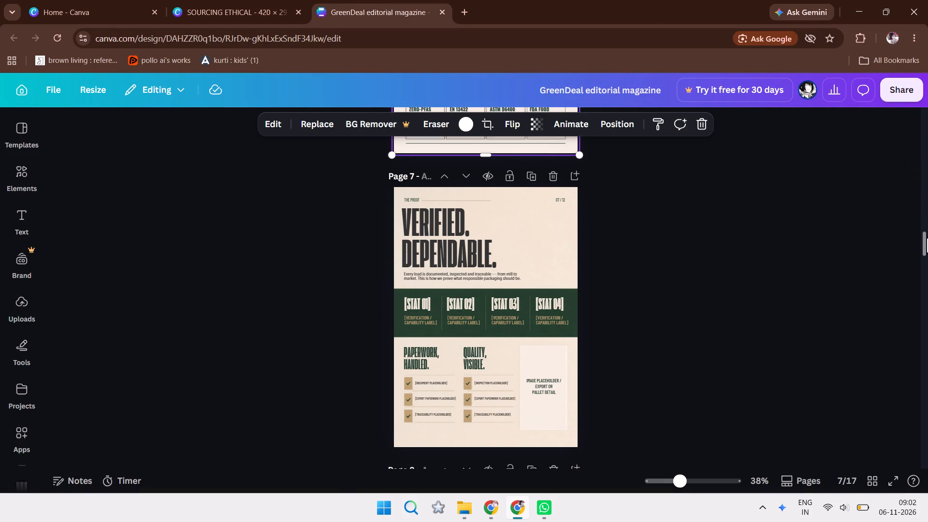
{"action": "left_click_drag", "start_coordinate": [927, 237], "coordinate": [926, 235]}
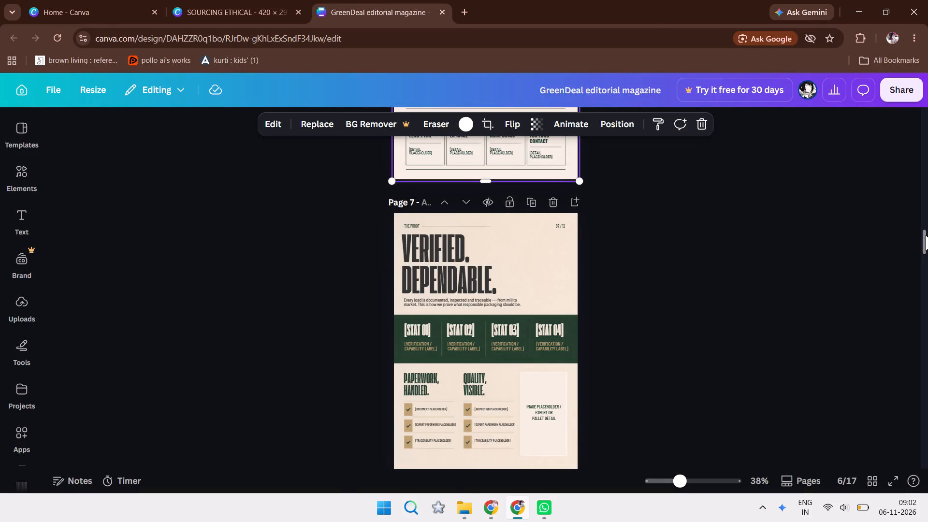
{"action": "left_click_drag", "start_coordinate": [926, 235], "coordinate": [923, 222]}
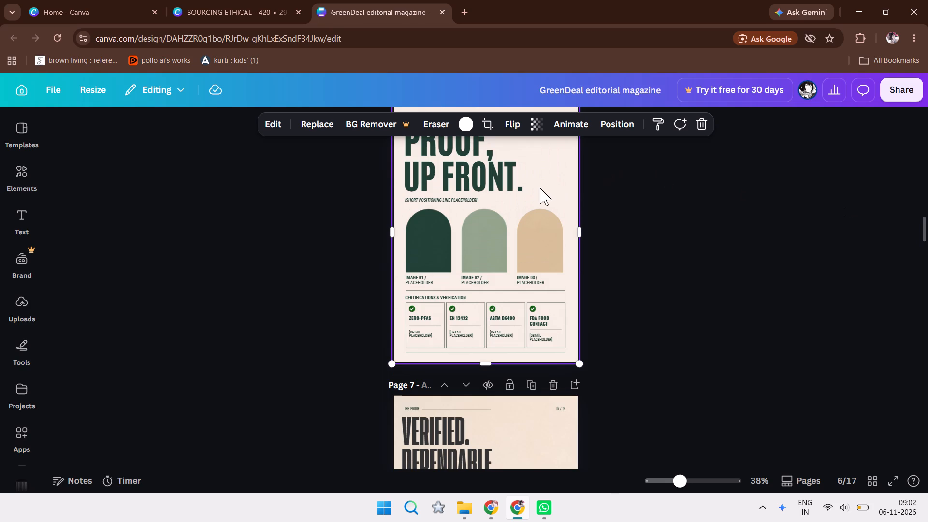
{"action": "left_click", "coordinate": [528, 436]}
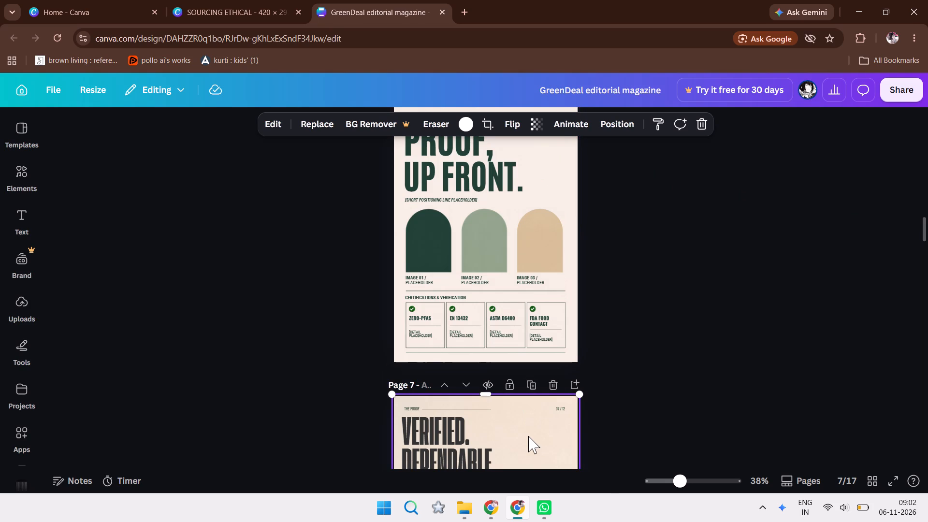
{"action": "left_click_drag", "start_coordinate": [580, 397], "coordinate": [567, 405]}
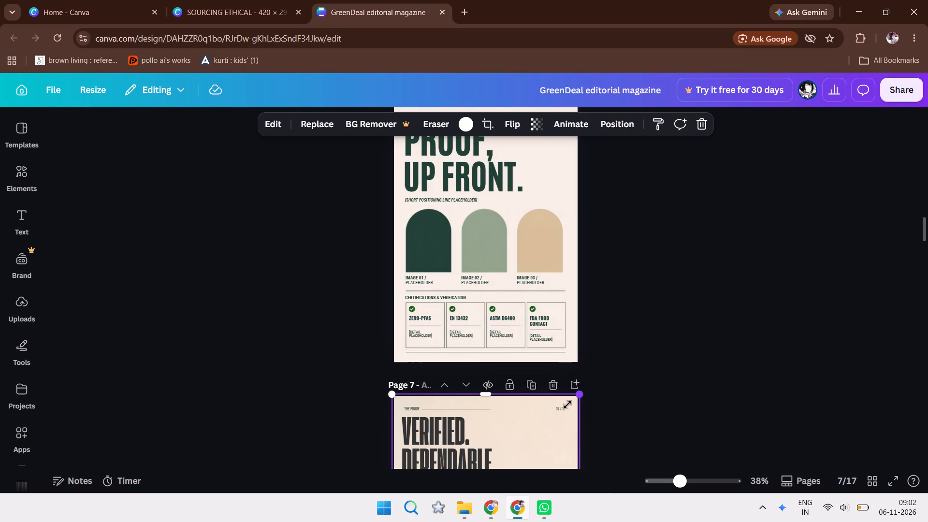
{"action": "left_click_drag", "start_coordinate": [567, 405], "coordinate": [552, 415]}
{"action": "left_click", "coordinate": [529, 433]}
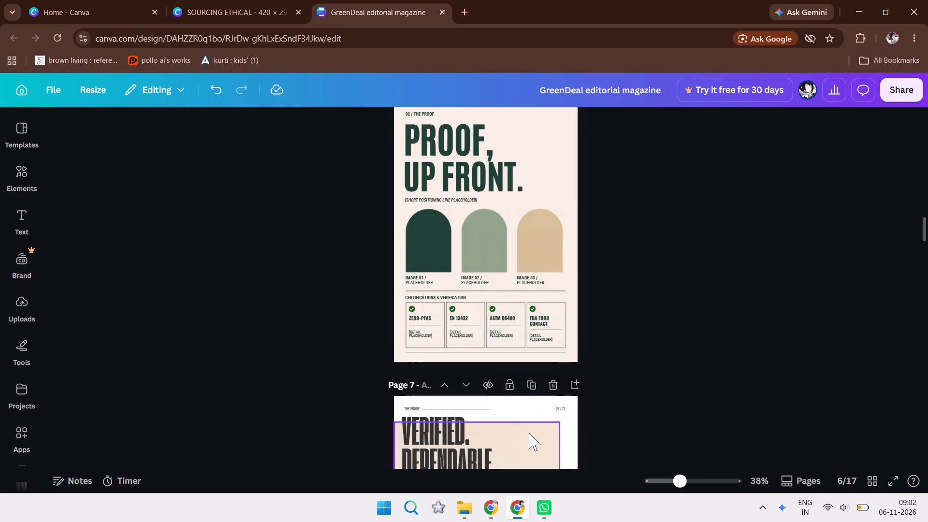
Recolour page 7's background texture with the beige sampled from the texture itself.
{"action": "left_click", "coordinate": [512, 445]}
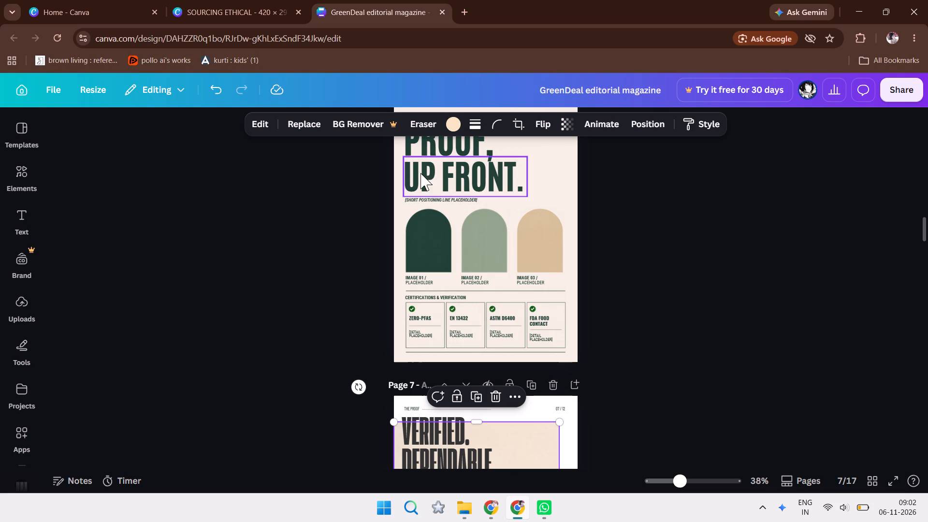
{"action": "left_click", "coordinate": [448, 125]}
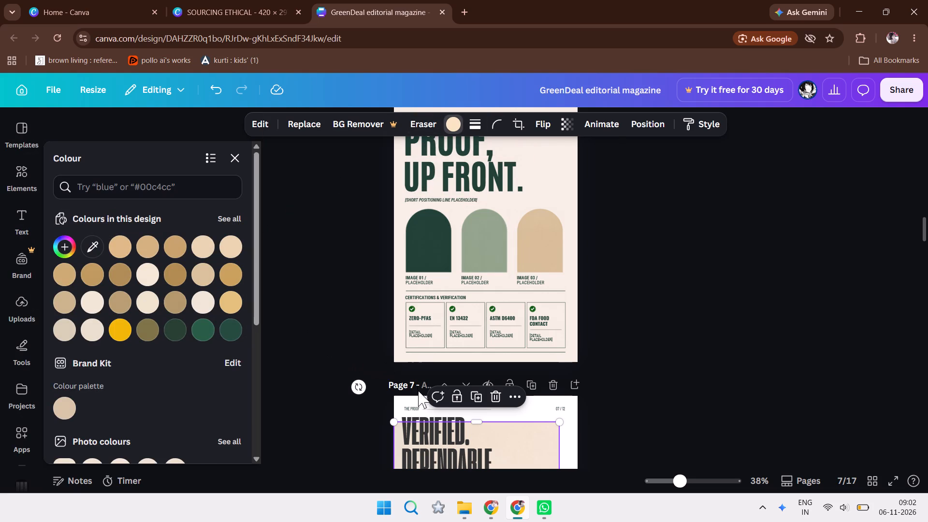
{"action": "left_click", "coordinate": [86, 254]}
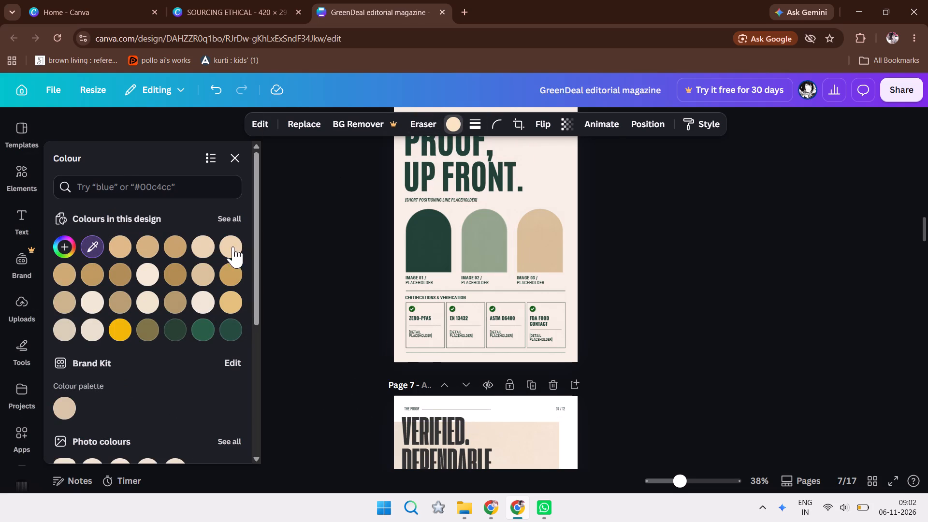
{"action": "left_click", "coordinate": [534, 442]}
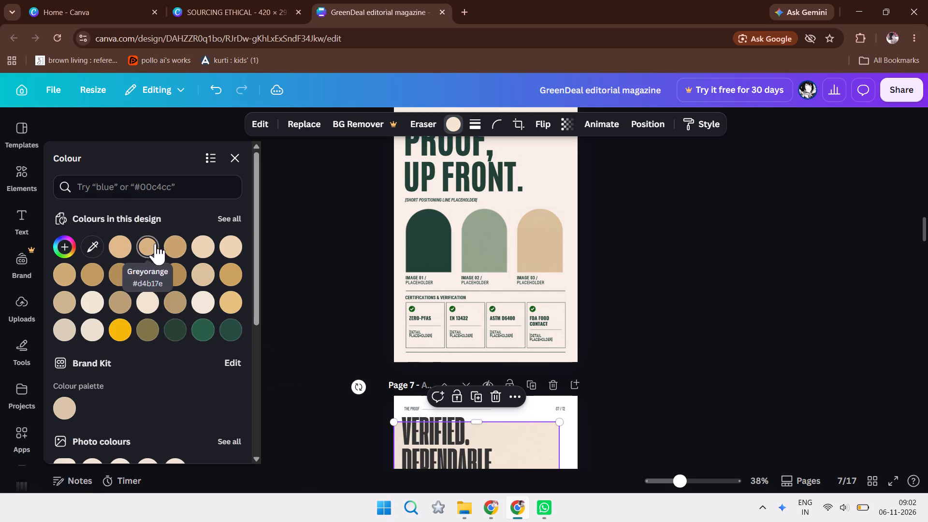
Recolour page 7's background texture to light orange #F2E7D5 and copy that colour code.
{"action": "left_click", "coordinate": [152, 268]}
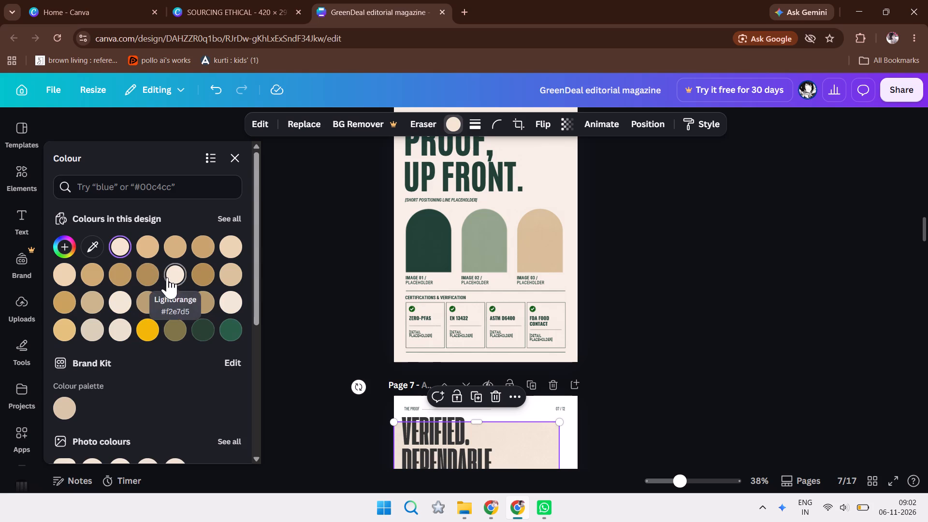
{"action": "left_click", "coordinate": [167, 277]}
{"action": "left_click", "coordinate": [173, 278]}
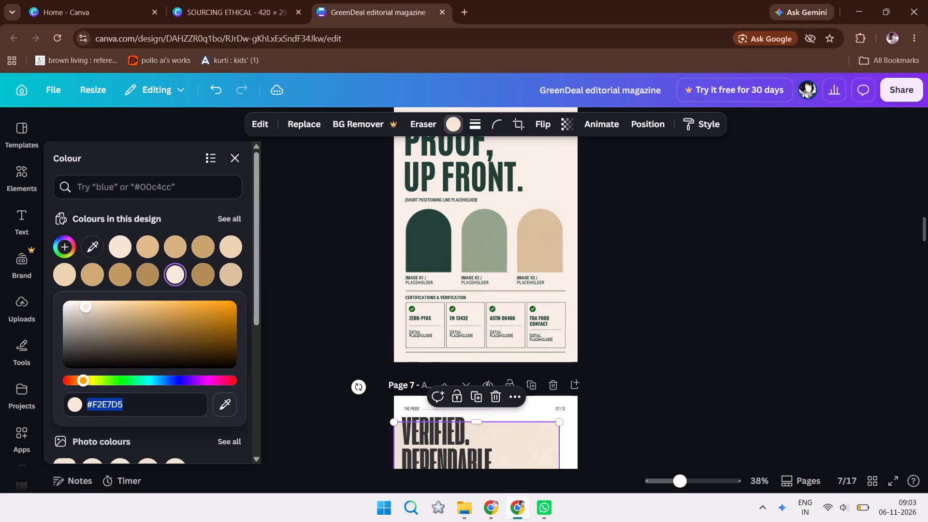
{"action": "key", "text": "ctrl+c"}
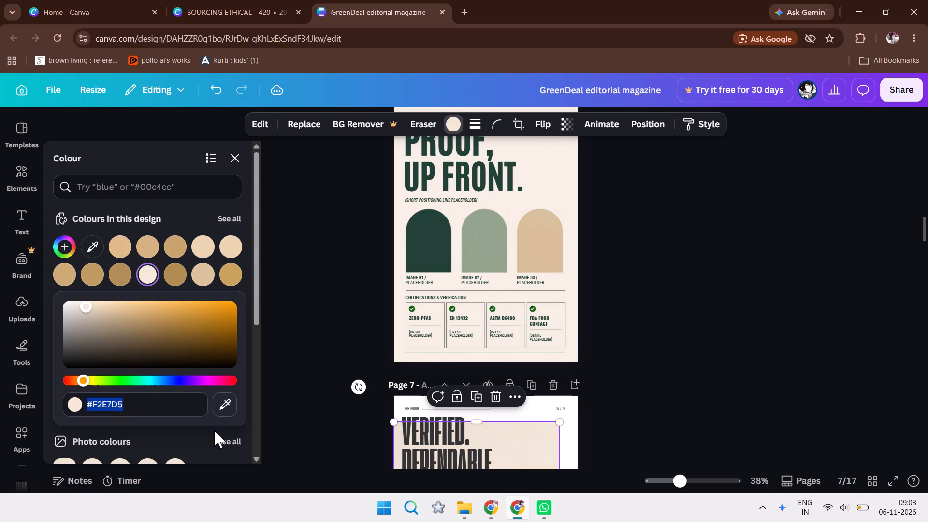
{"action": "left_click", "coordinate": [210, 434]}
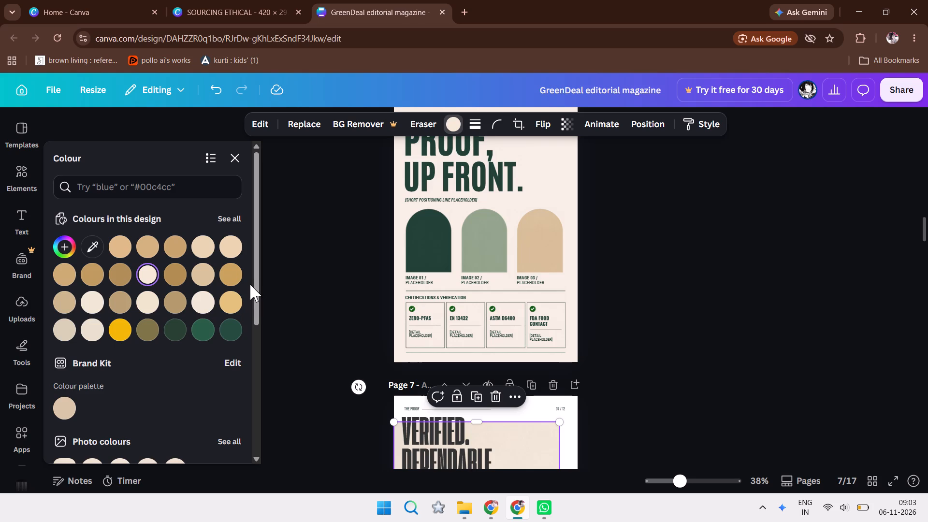
Recolour page 7's background texture to tan #C8A36C and copy that colour code.
{"action": "left_click", "coordinate": [170, 236]}
{"action": "left_click", "coordinate": [175, 240]}
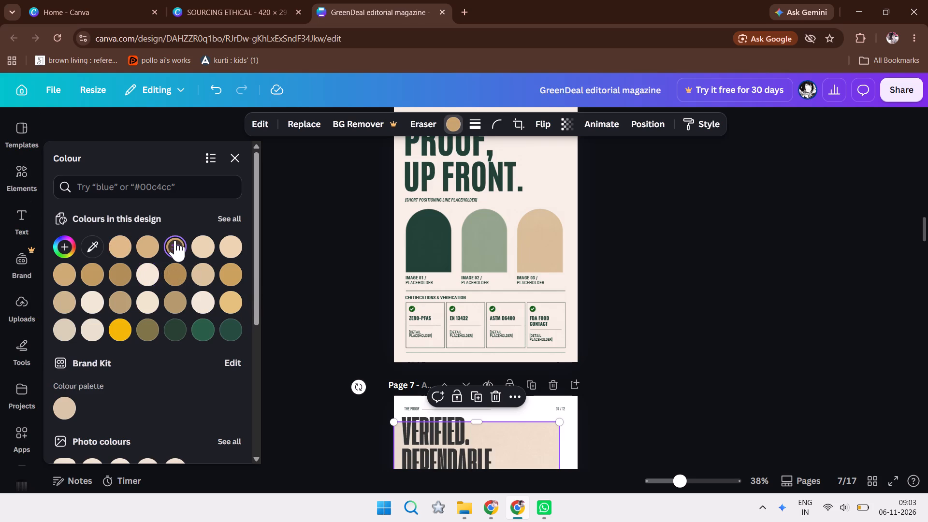
{"action": "left_click", "coordinate": [175, 240]}
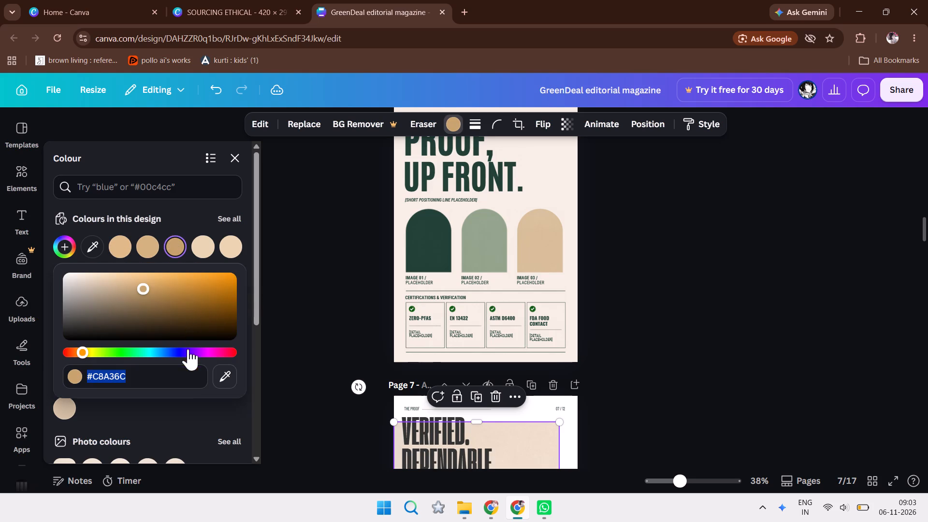
{"action": "key", "text": "ctrl+c"}
Return to the SOURCING ETHICAL design and set blank page 3's background to the copied colour #C8A36C.
{"action": "left_click", "coordinate": [226, 0]}
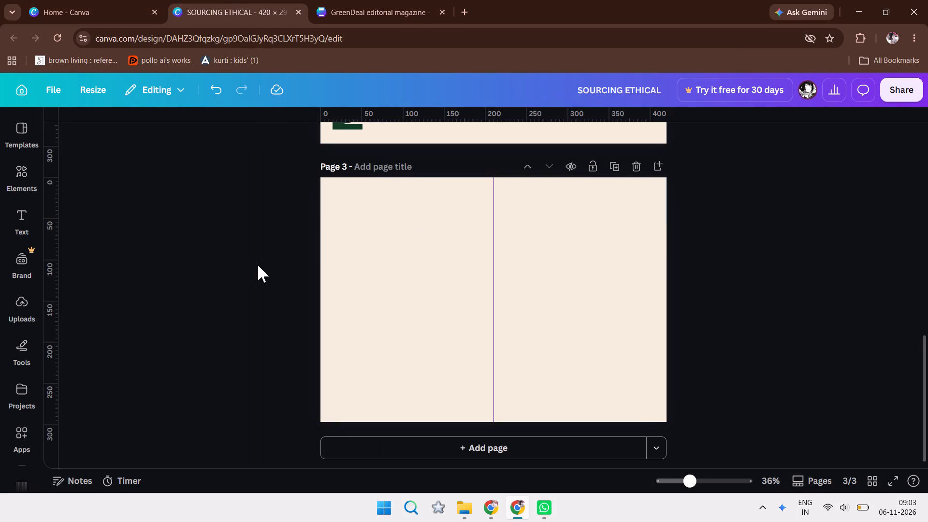
{"action": "left_click", "coordinate": [391, 244]}
{"action": "left_click", "coordinate": [507, 139]}
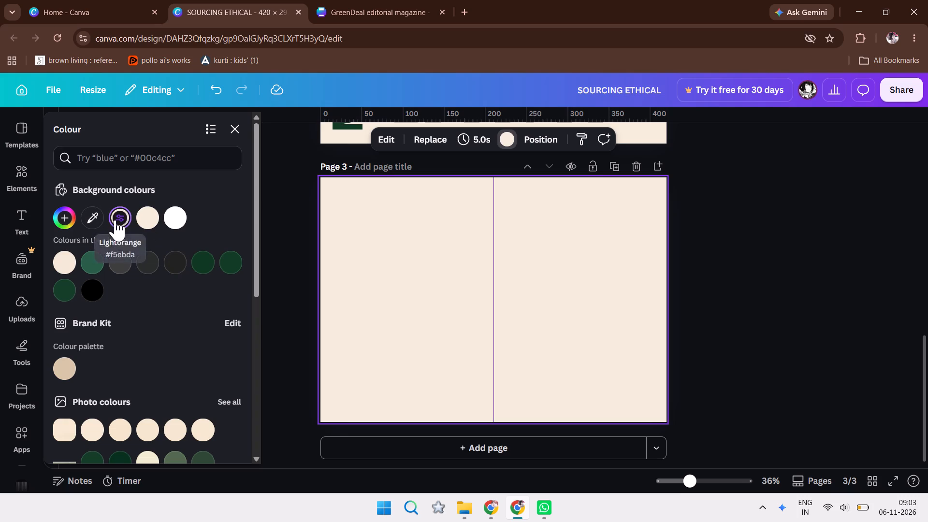
{"action": "left_click", "coordinate": [115, 220]}
{"action": "key", "text": "backslash"}
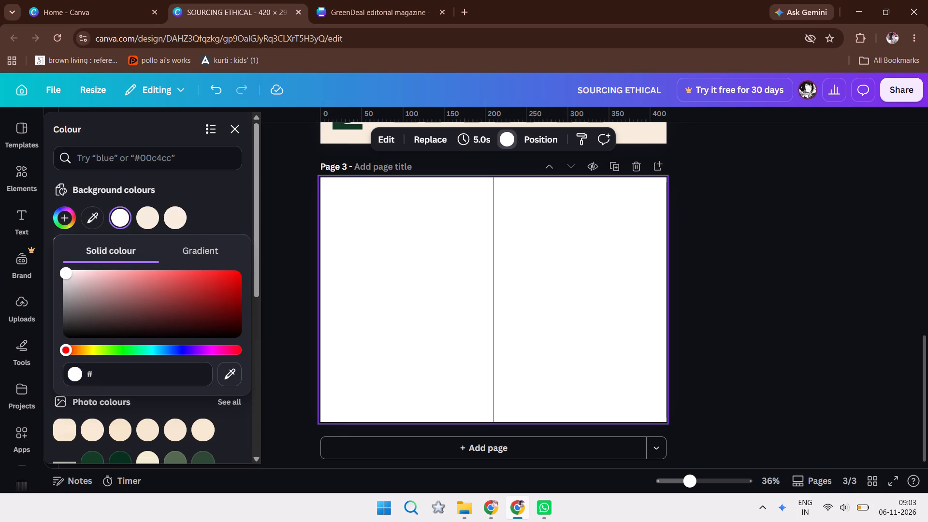
{"action": "key", "text": "ctrl+v"}
{"action": "key", "text": "Return"}
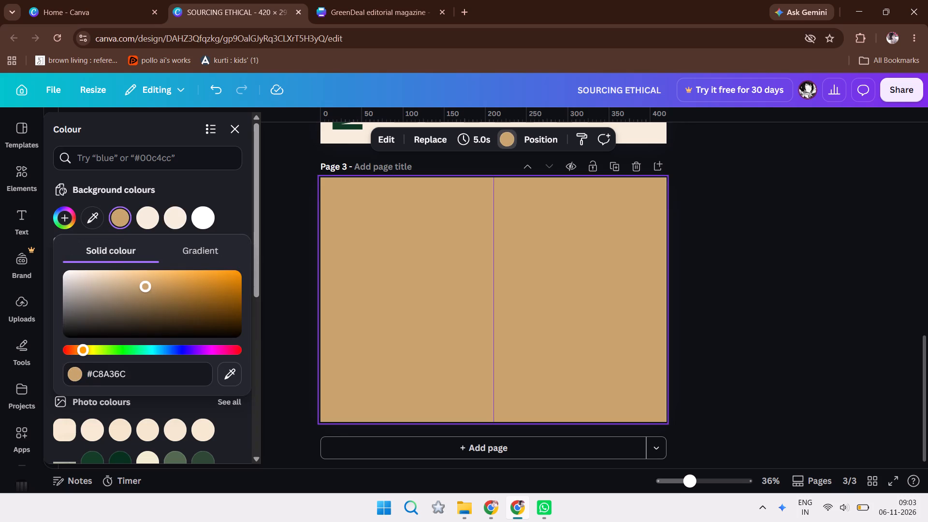
{"action": "left_click", "coordinate": [285, 363]}
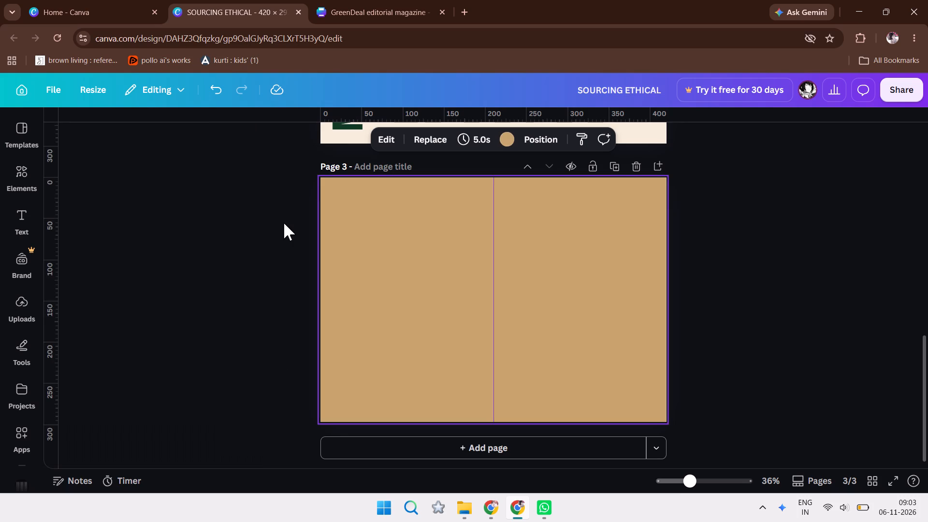
{"action": "left_click", "coordinate": [283, 223]}
Compare page 3 with the preceding spreads and lighten its background colour to #E2BD85.
{"action": "left_click_drag", "start_coordinate": [927, 349], "coordinate": [900, 270]}
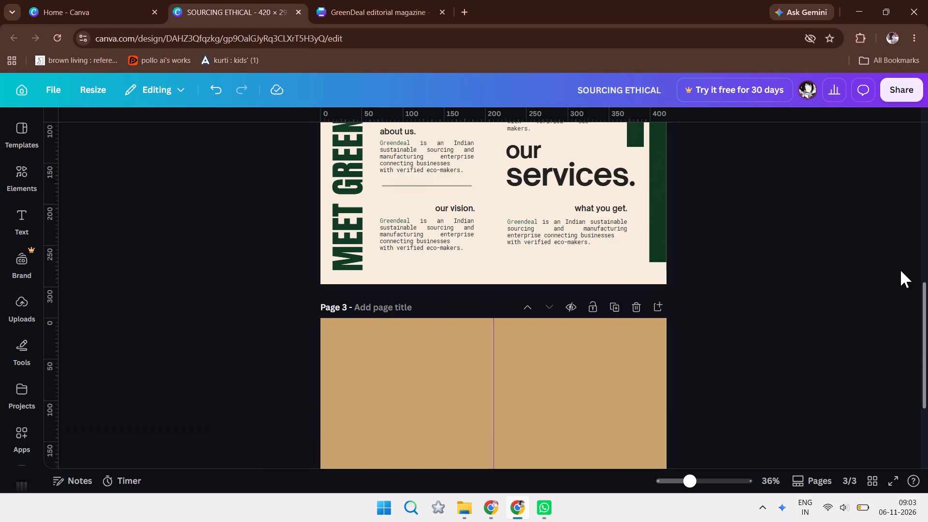
{"action": "left_click_drag", "start_coordinate": [900, 270], "coordinate": [867, 221]}
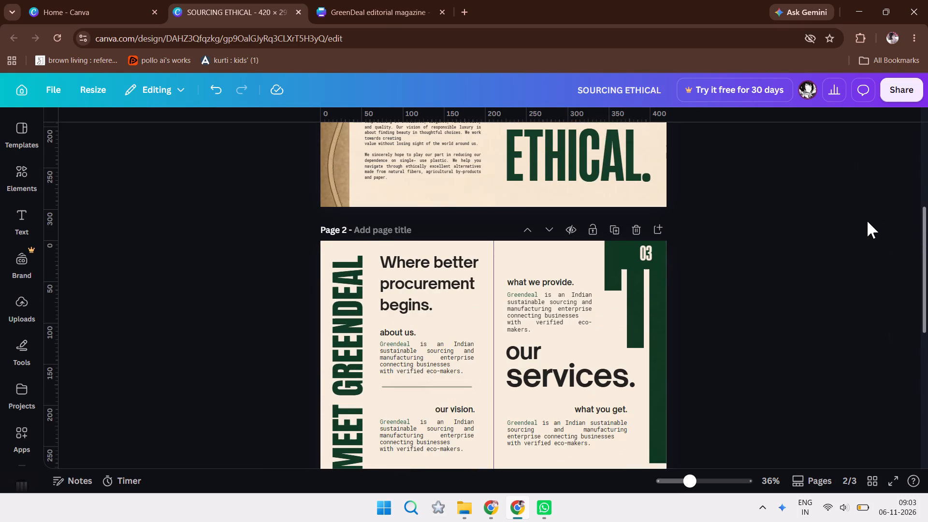
{"action": "left_click_drag", "start_coordinate": [867, 221], "coordinate": [927, 385]}
{"action": "left_click", "coordinate": [549, 311]}
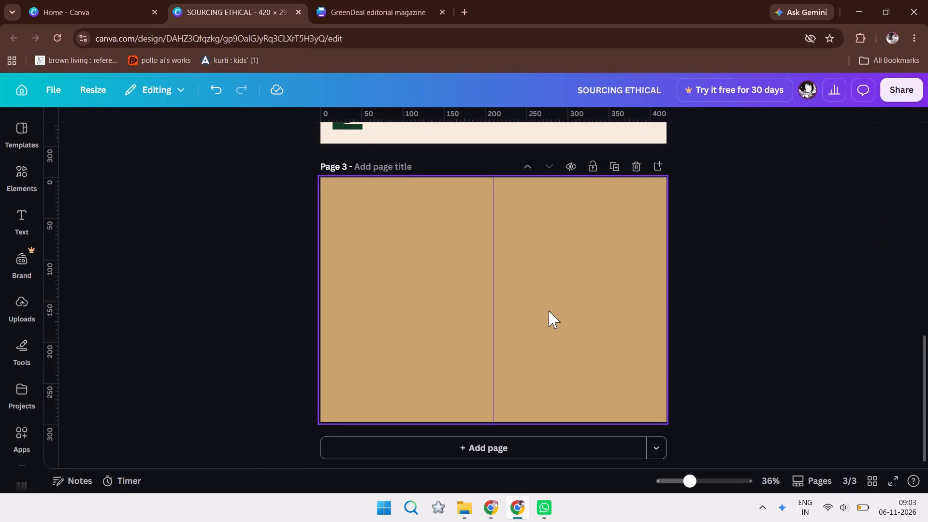
{"action": "left_click", "coordinate": [503, 141]}
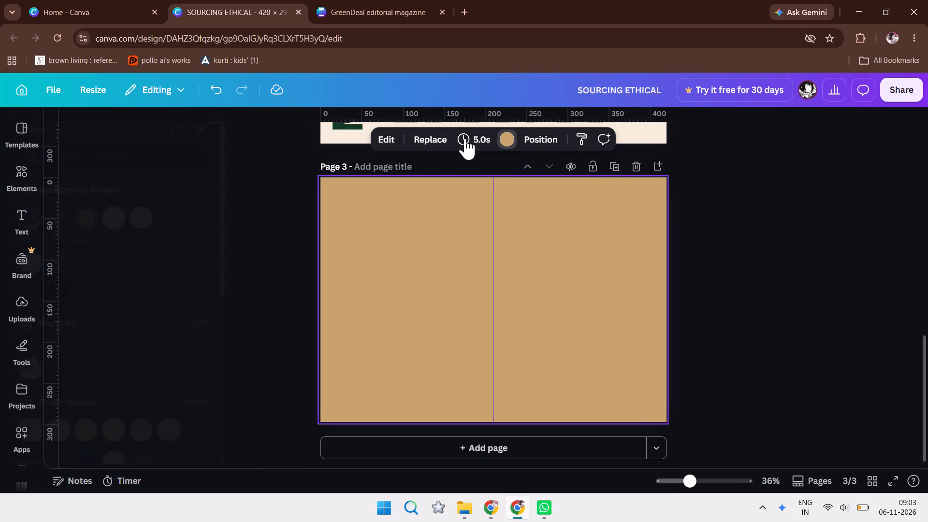
{"action": "left_click", "coordinate": [121, 224]}
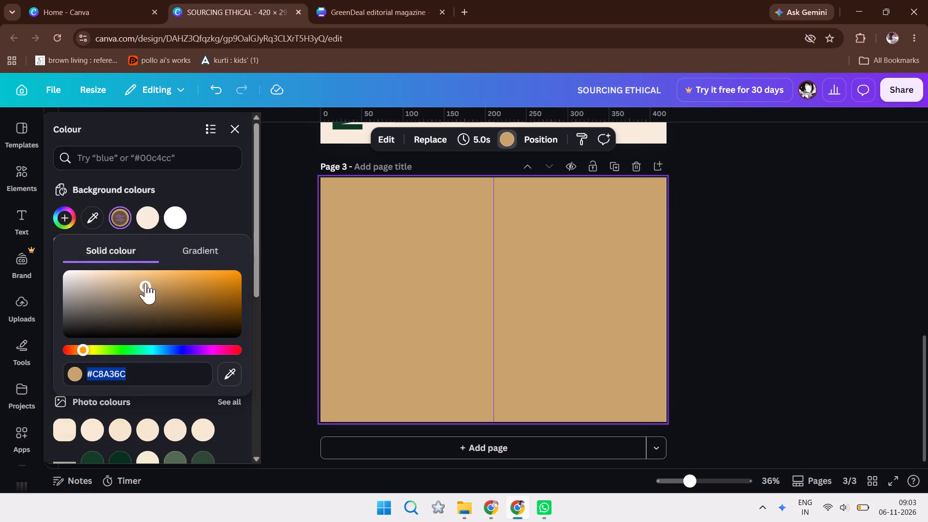
{"action": "left_click", "coordinate": [140, 282]}
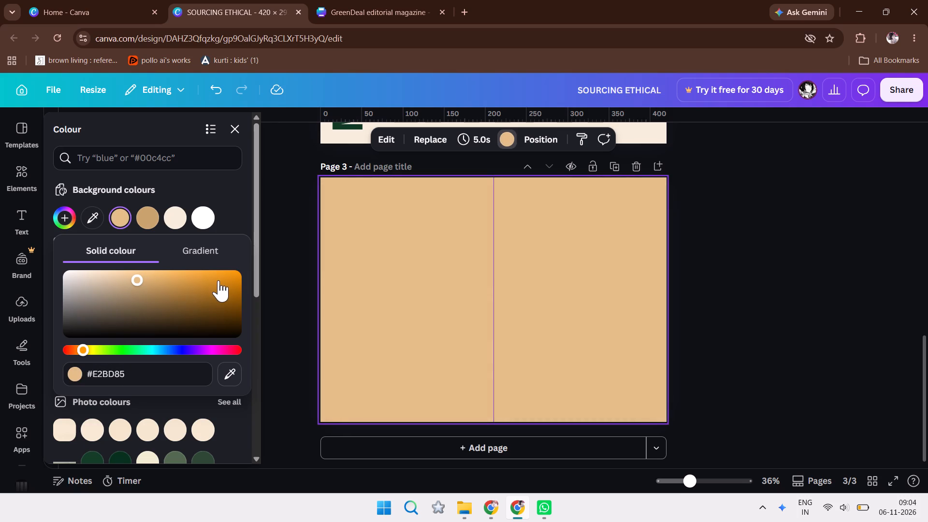
{"action": "left_click", "coordinate": [281, 281]}
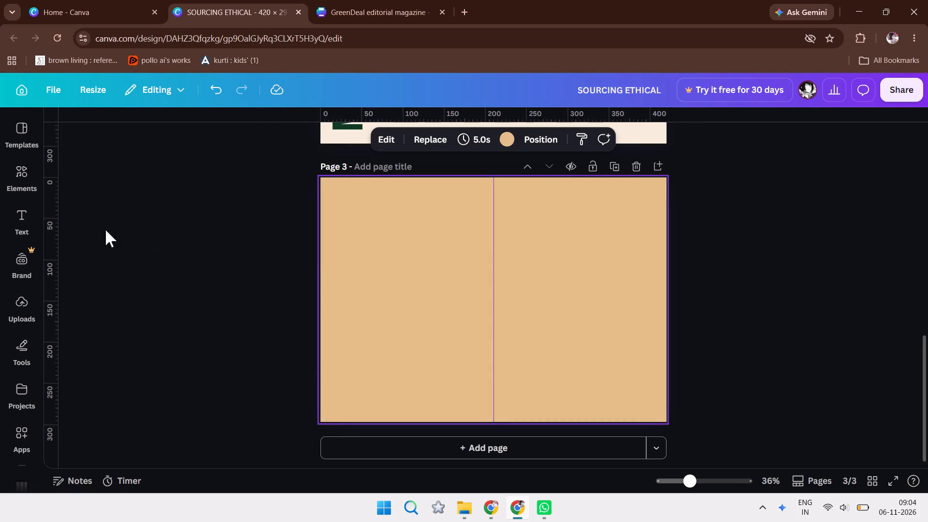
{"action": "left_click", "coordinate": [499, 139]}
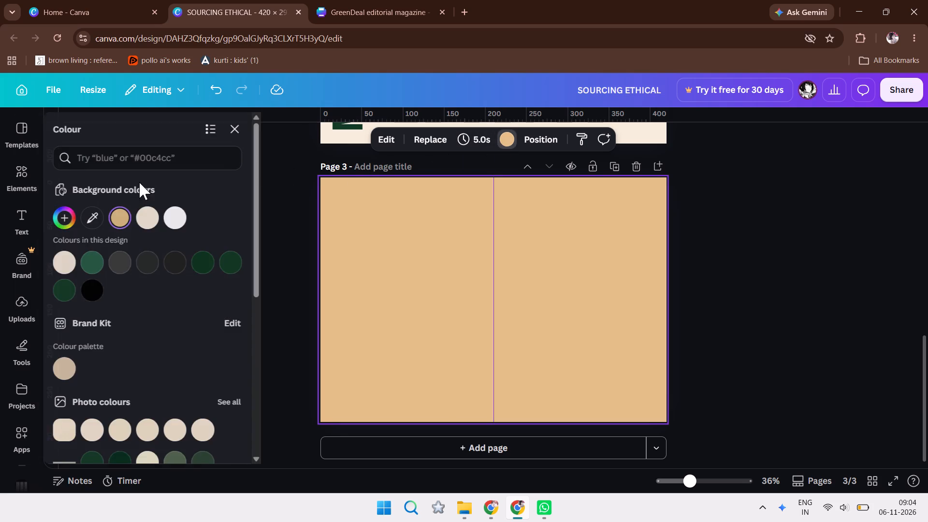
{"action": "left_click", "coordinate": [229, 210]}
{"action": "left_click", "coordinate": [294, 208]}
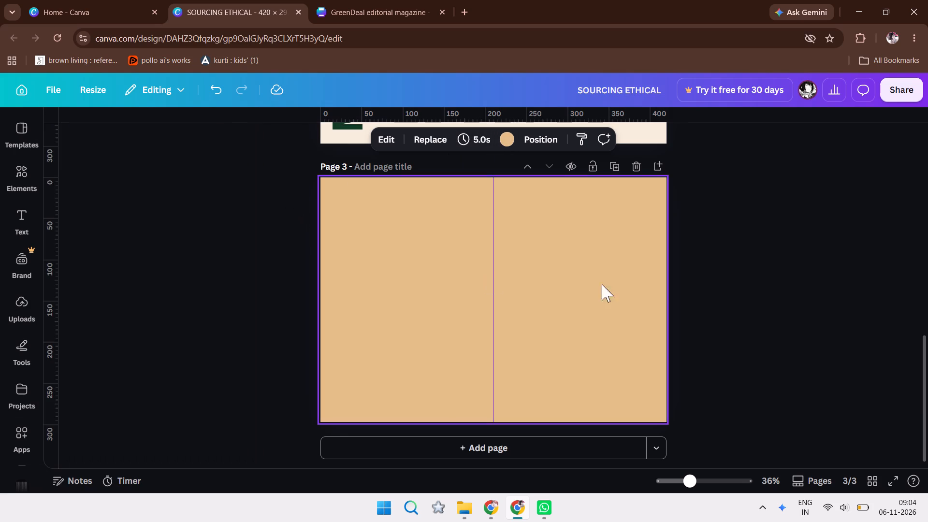
Compare page 3's tan background with the page 1 and page 2 spreads to judge how the colours match.
{"action": "left_click_drag", "start_coordinate": [927, 341], "coordinate": [920, 285]}
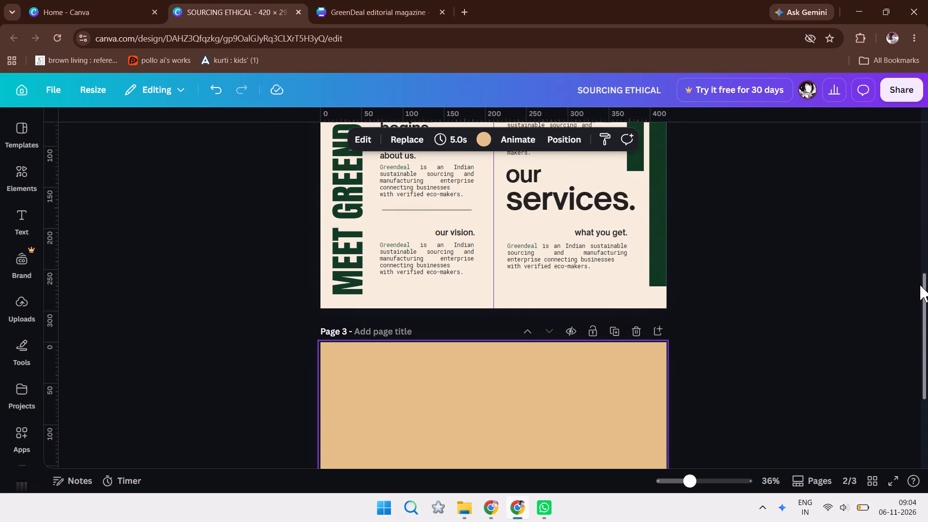
{"action": "left_click_drag", "start_coordinate": [920, 285], "coordinate": [904, 386]}
{"action": "left_click", "coordinate": [787, 308]}
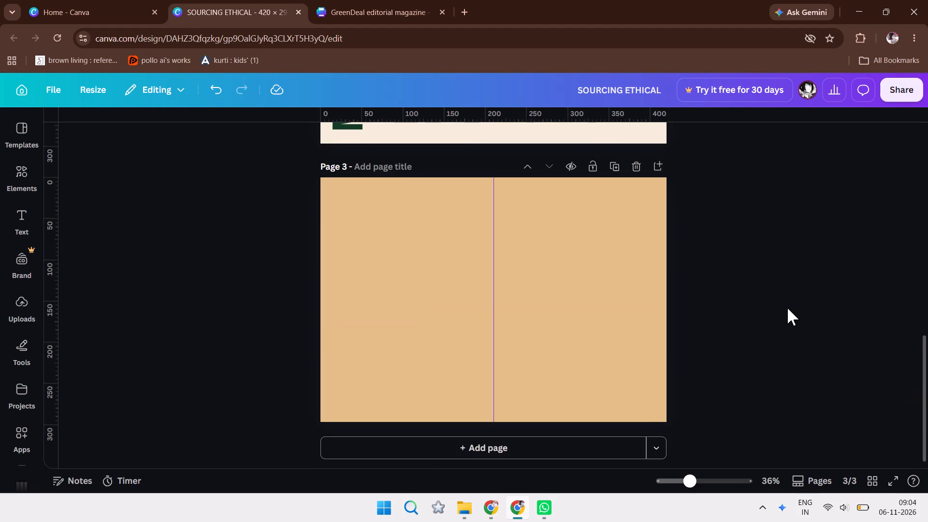
{"action": "left_click_drag", "start_coordinate": [927, 351], "coordinate": [926, 324]}
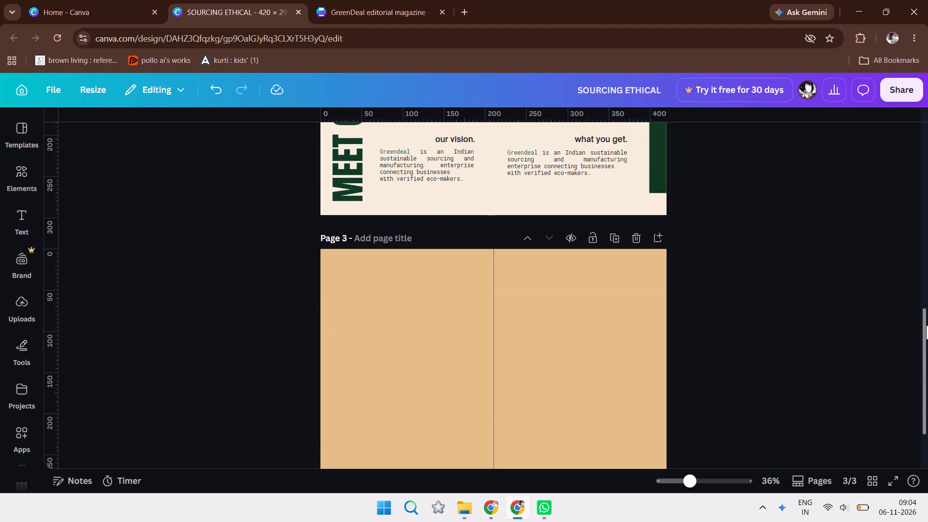
{"action": "left_click_drag", "start_coordinate": [926, 324], "coordinate": [927, 257]}
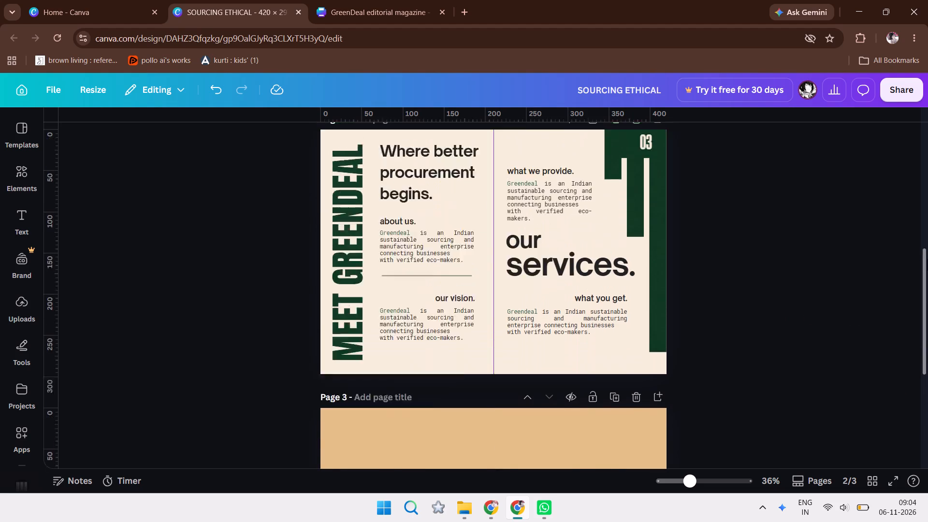
{"action": "left_click_drag", "start_coordinate": [927, 257], "coordinate": [927, 184]}
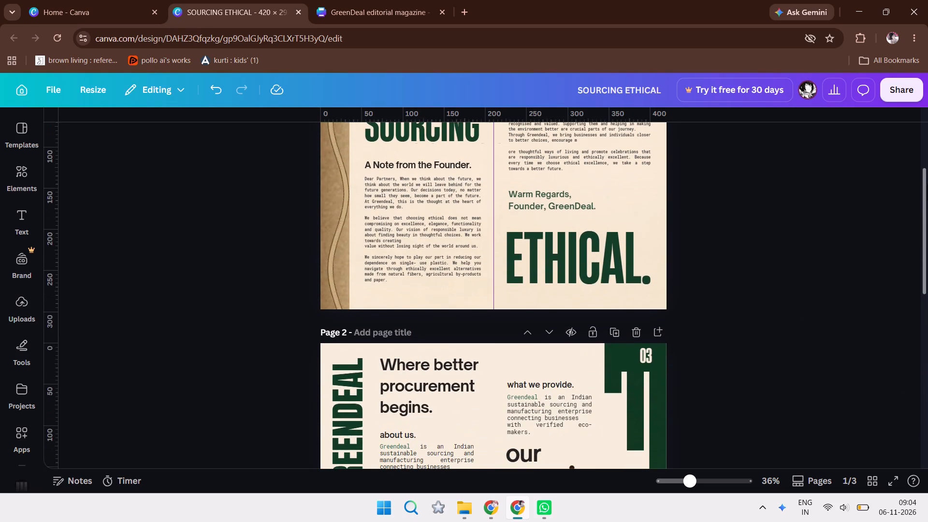
{"action": "left_click_drag", "start_coordinate": [927, 184], "coordinate": [921, 29]}
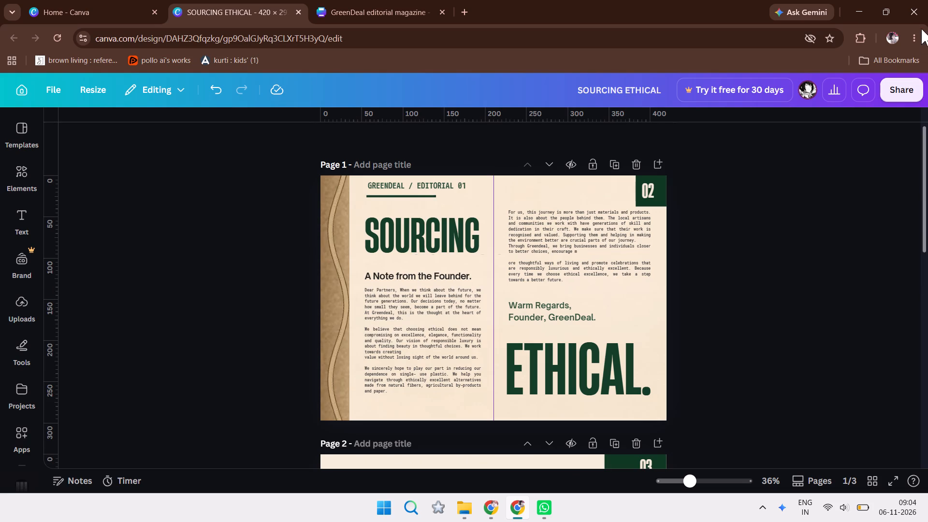
{"action": "left_click_drag", "start_coordinate": [921, 29], "coordinate": [920, 0]}
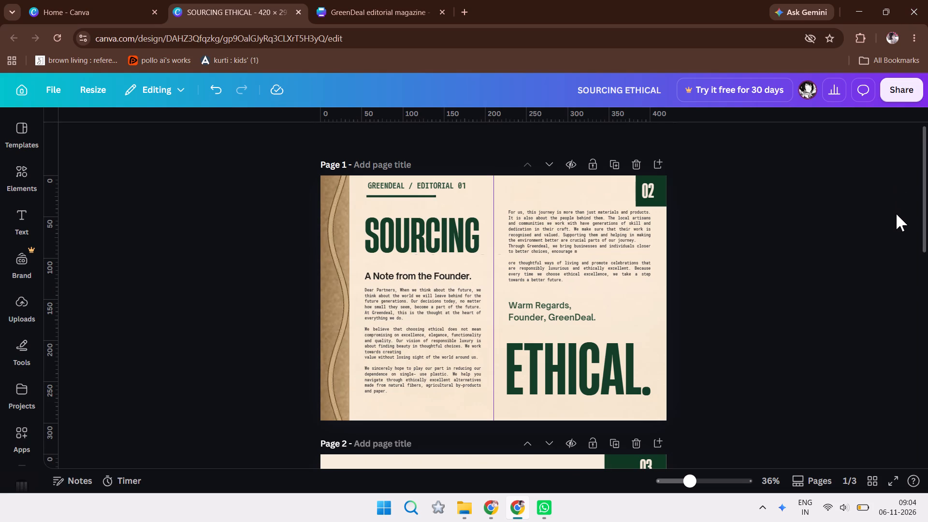
{"action": "left_click_drag", "start_coordinate": [927, 194], "coordinate": [927, 415]}
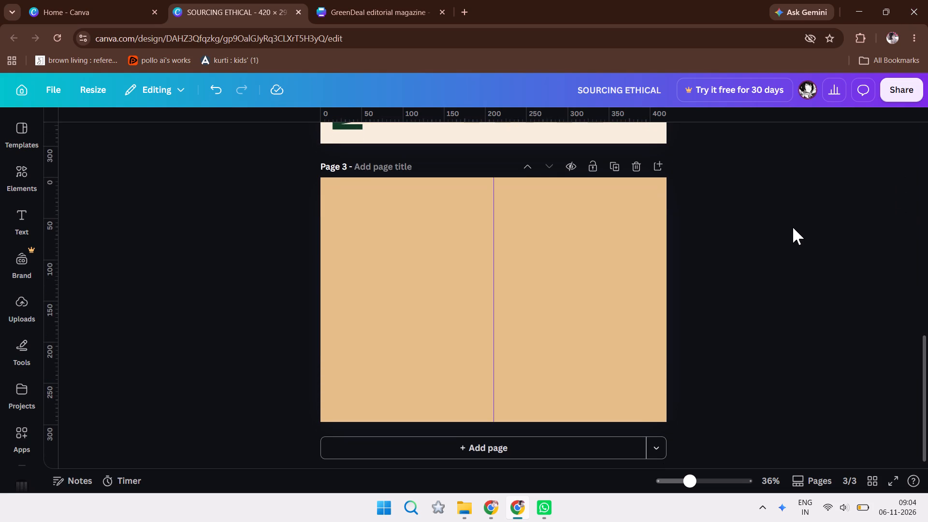
{"action": "left_click", "coordinate": [793, 227]}
Switch to the Canva home page.
{"action": "left_click", "coordinate": [119, 0]}
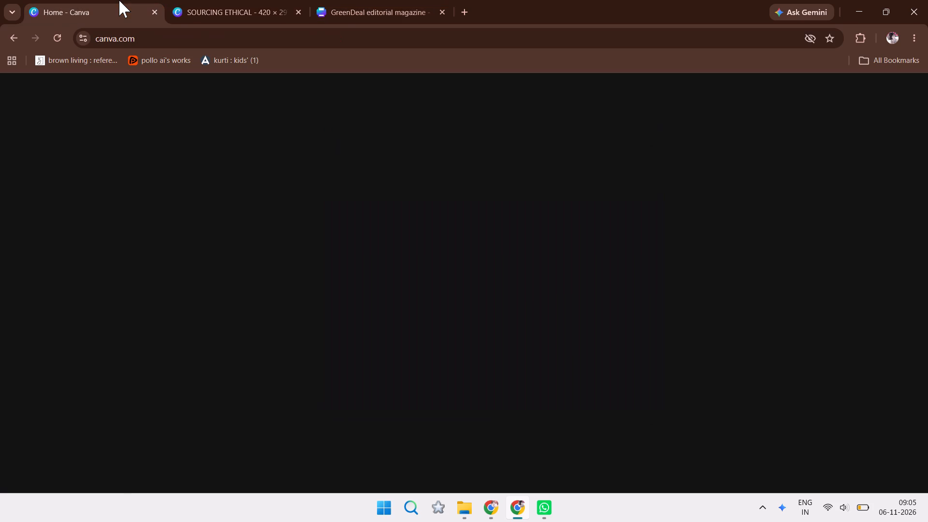
Look briefly at the GreenDeal editorial magazine design, then return to page 3 of the SOURCING ETHICAL design.
{"action": "left_click", "coordinate": [315, 0]}
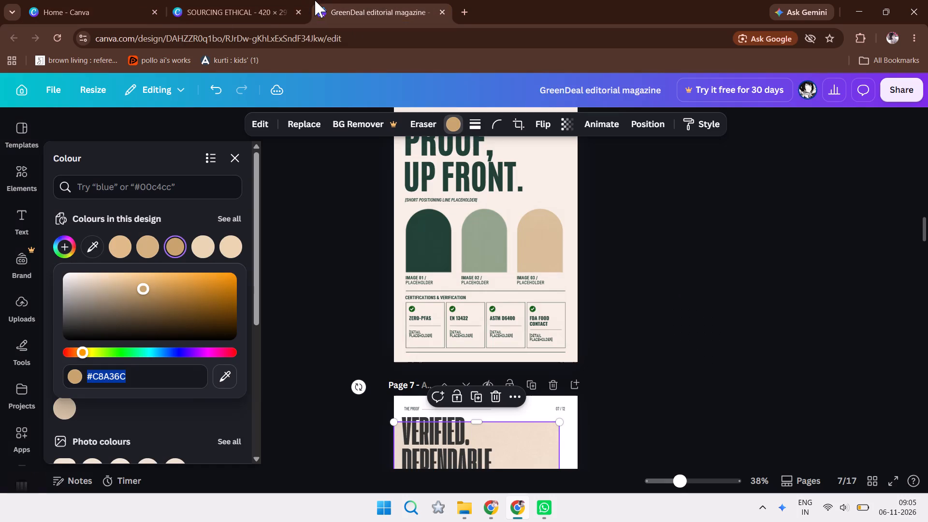
{"action": "left_click", "coordinate": [238, 0]}
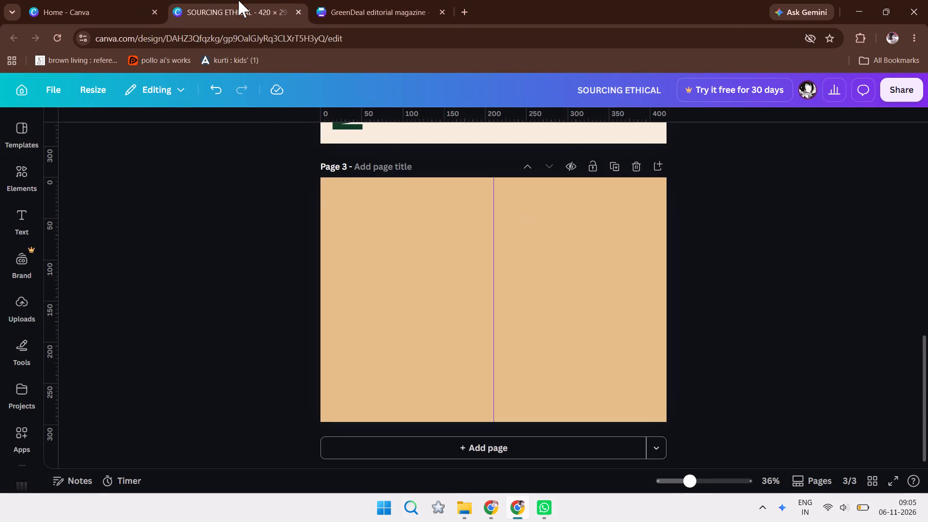
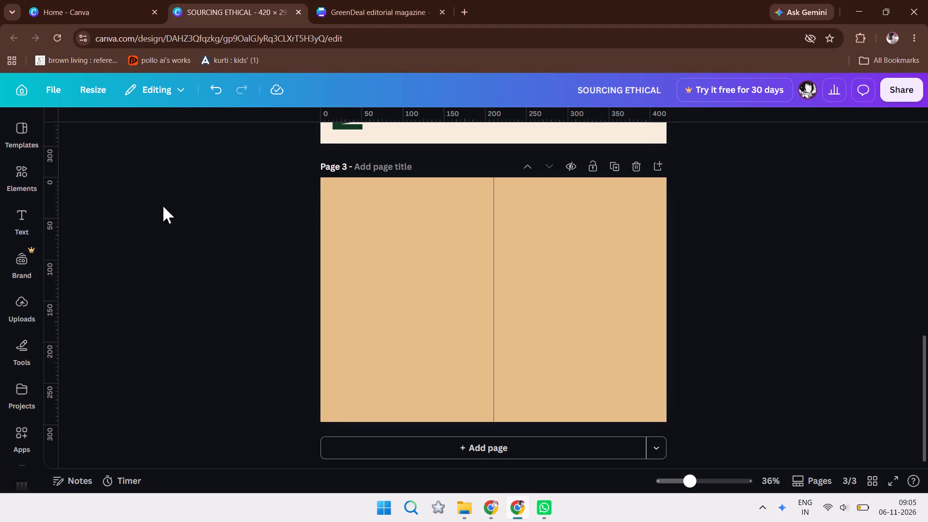
Copy the large green SOURCING heading from page 1 for placement on the blank tan page 3.
{"action": "left_click_drag", "start_coordinate": [927, 354], "coordinate": [927, 295]}
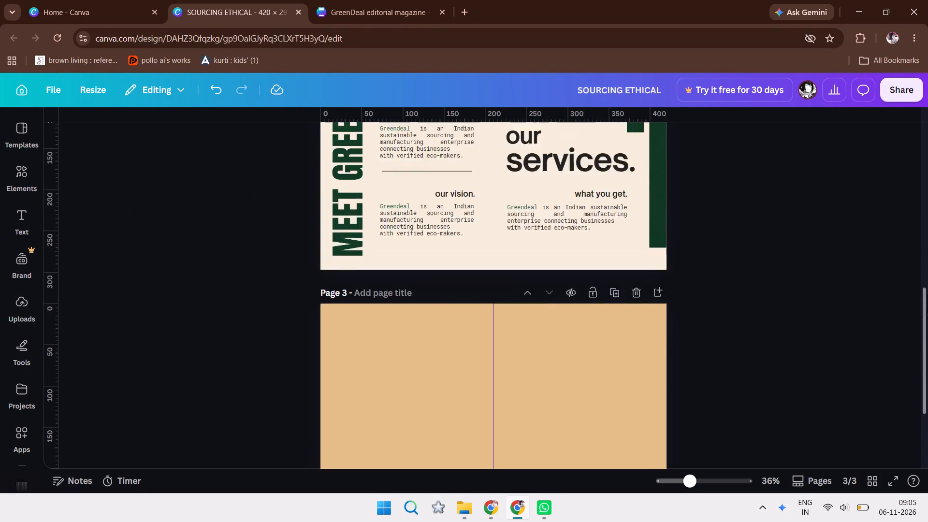
{"action": "left_click_drag", "start_coordinate": [927, 295], "coordinate": [909, 141]}
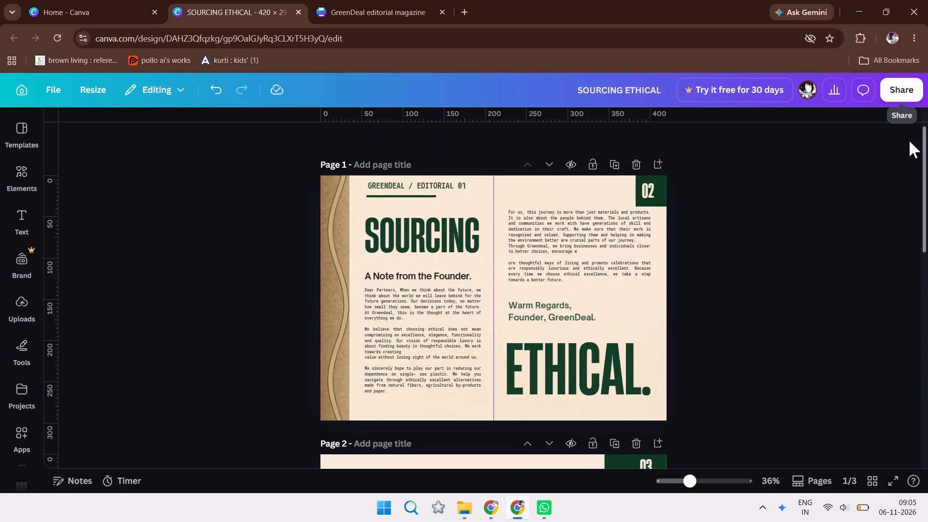
{"action": "left_click_drag", "start_coordinate": [909, 141], "coordinate": [915, 173]}
{"action": "left_click", "coordinate": [423, 148]}
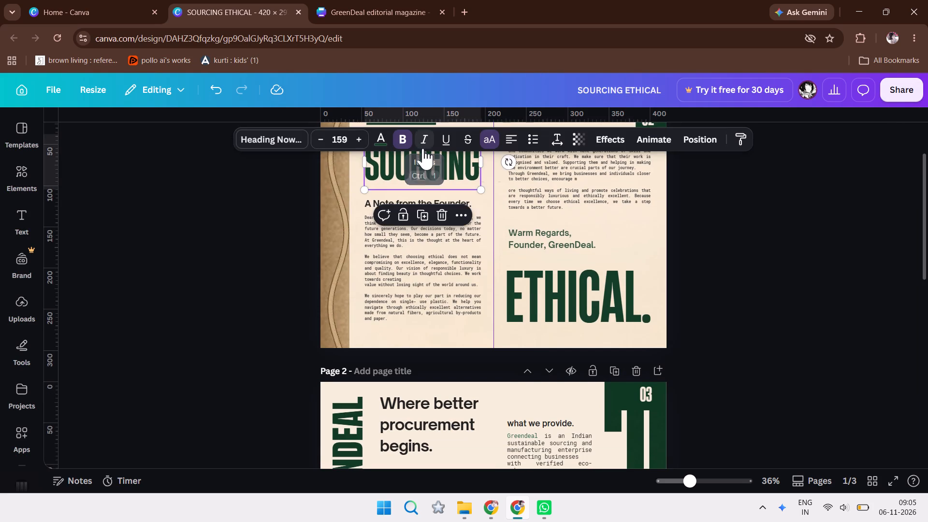
{"action": "key", "text": "ctrl+c"}
{"action": "left_click_drag", "start_coordinate": [927, 244], "coordinate": [906, 458]}
{"action": "left_click", "coordinate": [764, 338]}
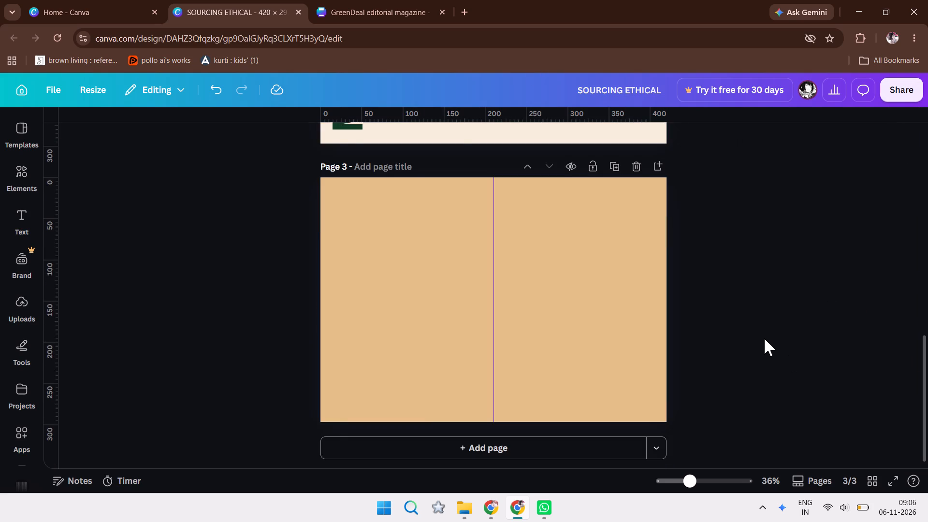
Paste the copied SOURCING heading into page 3's upper-left corner and reduce its font size to about 155.
{"action": "key", "text": "ctrl+v"}
{"action": "left_click_drag", "start_coordinate": [451, 226], "coordinate": [421, 207]}
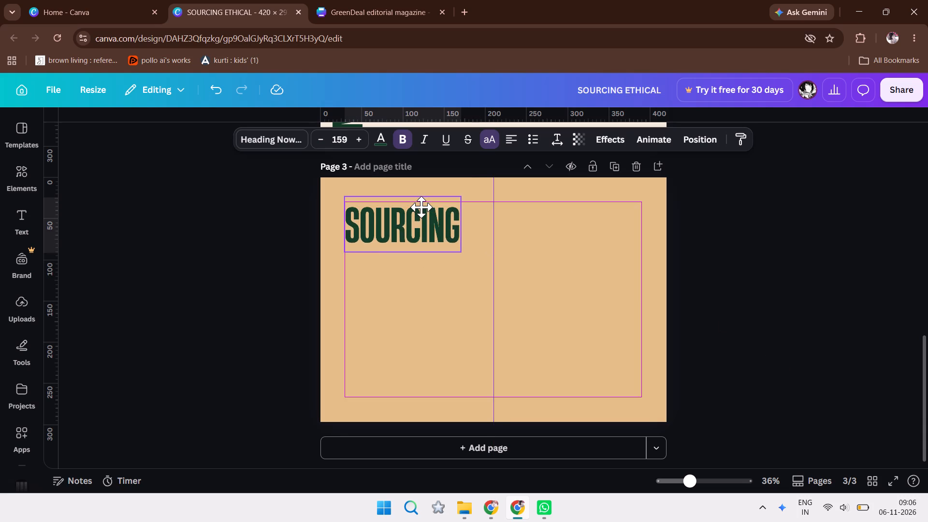
{"action": "left_click_drag", "start_coordinate": [421, 207], "coordinate": [420, 207]}
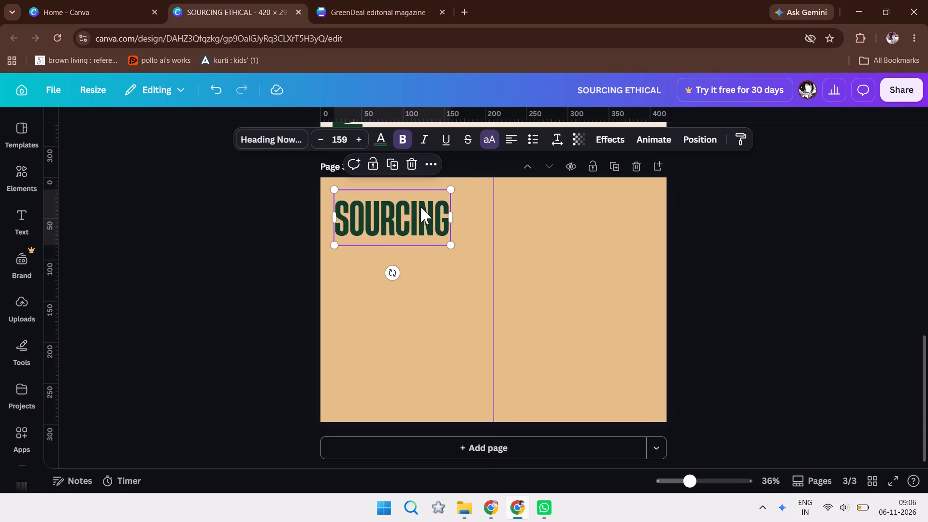
{"action": "left_click", "coordinate": [450, 246]}
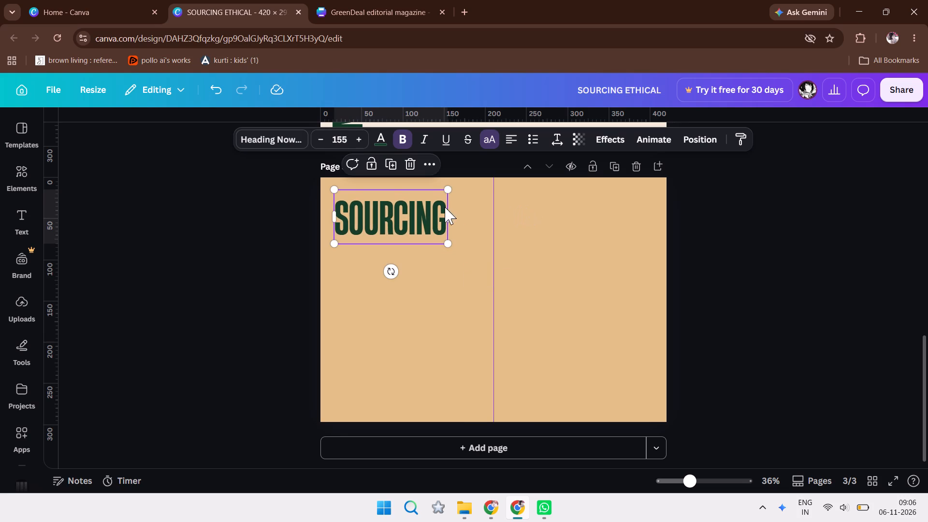
Replace the pasted SOURCING heading's text with "BUILT ON".
{"action": "triple_click", "coordinate": [420, 211]}
{"action": "key", "text": "BackSpace"}
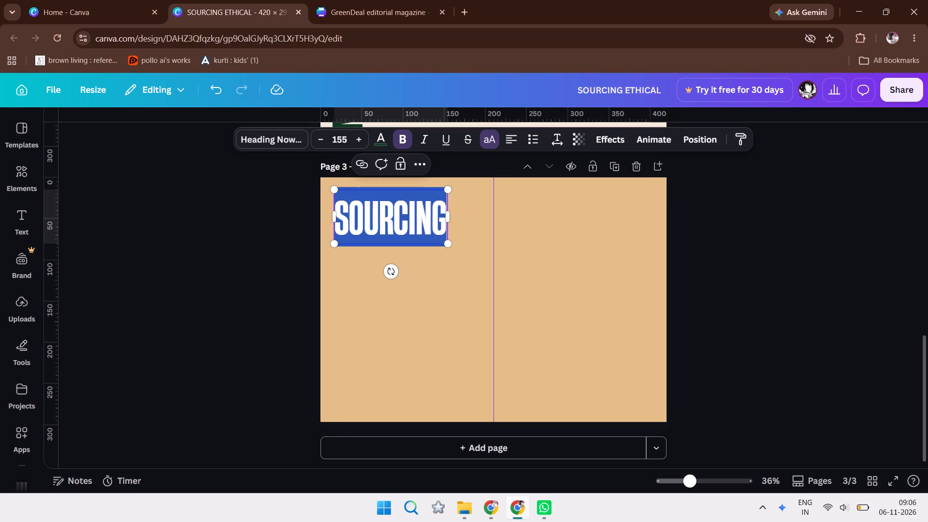
{"action": "type", "text": "buikt"}
{"action": "key", "text": "space"}
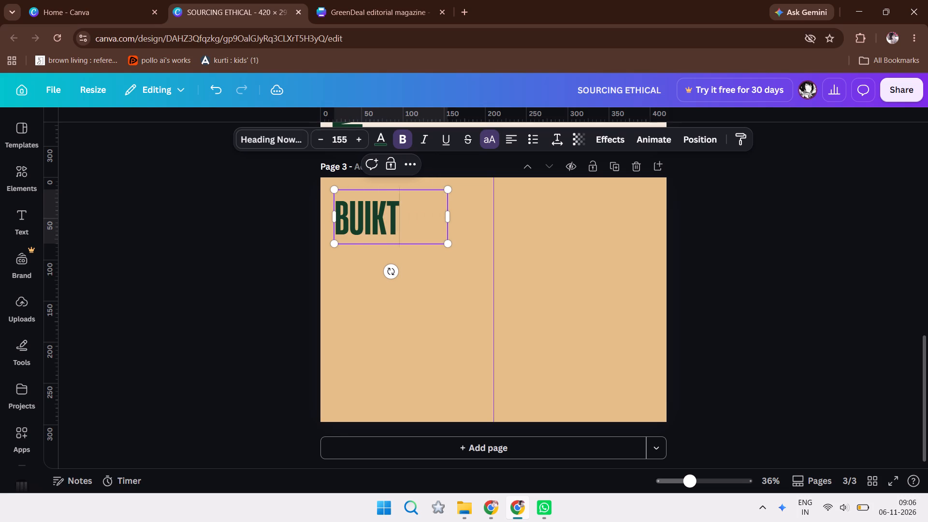
{"action": "key", "text": "BackSpace"}
{"action": "key", "text": "BackSpace"}
{"action": "key", "text": "BackSpace"}
{"action": "type", "text": "lt on"}
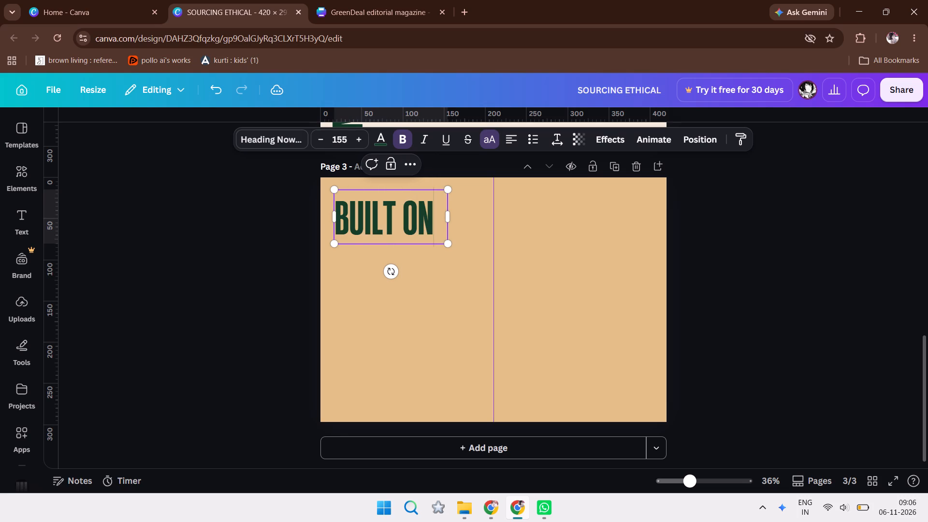
Fit the BUILT ON text box to its words and enlarge the heading to about size 218.
{"action": "left_click_drag", "start_coordinate": [454, 213], "coordinate": [443, 213]}
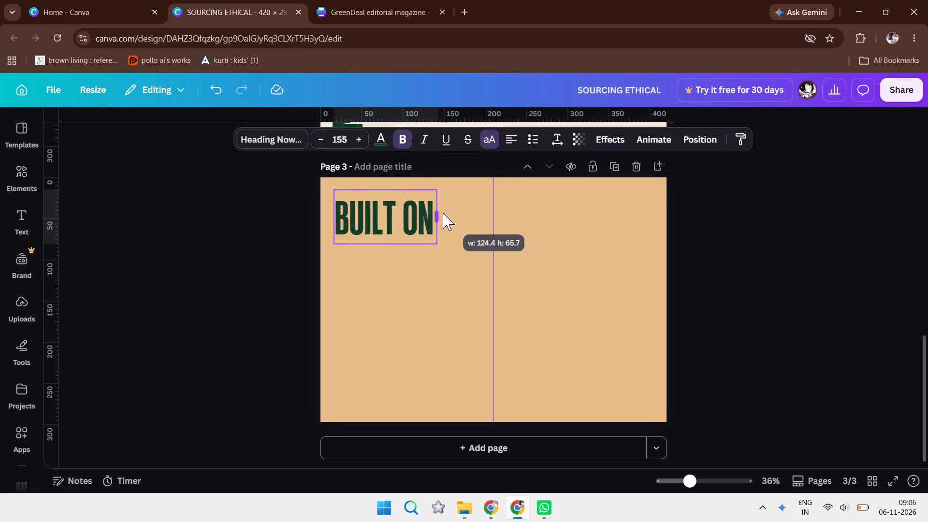
{"action": "left_click_drag", "start_coordinate": [443, 213], "coordinate": [443, 212]}
{"action": "left_click_drag", "start_coordinate": [437, 245], "coordinate": [477, 271]}
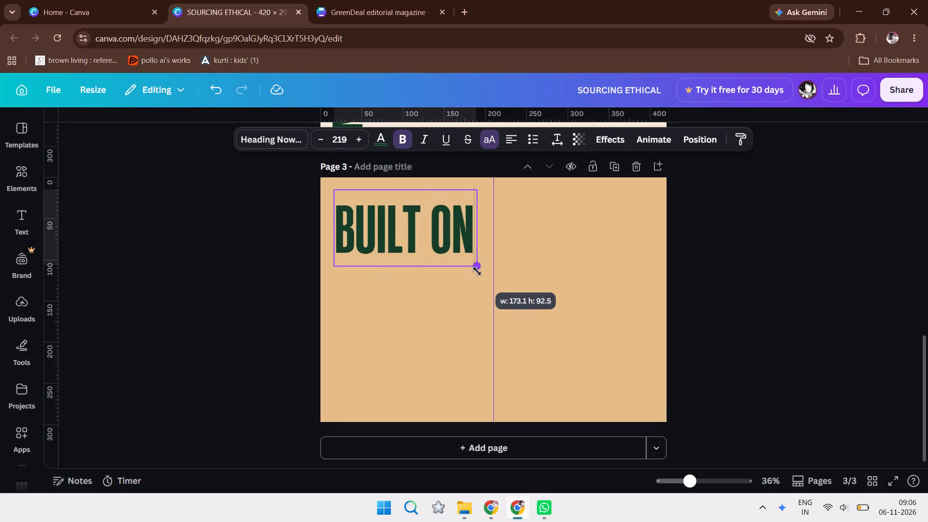
{"action": "left_click_drag", "start_coordinate": [477, 271], "coordinate": [480, 270]}
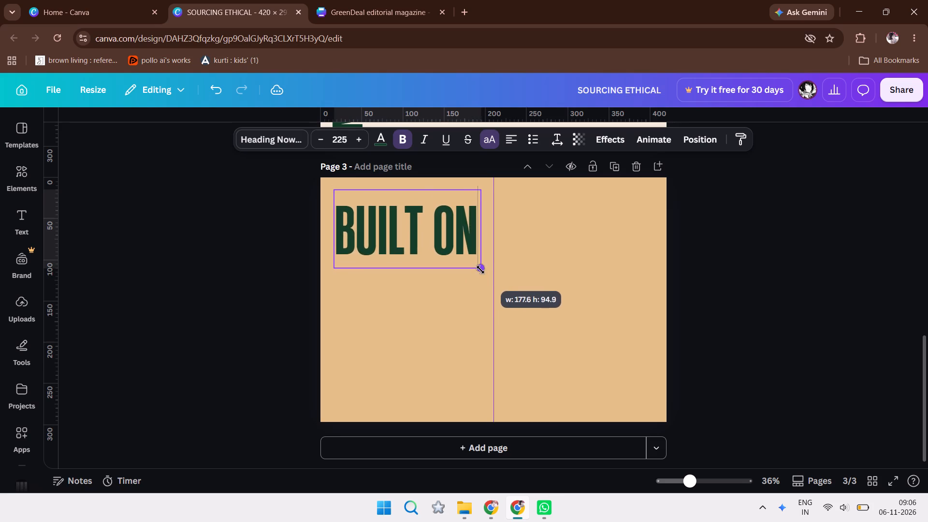
{"action": "left_click_drag", "start_coordinate": [480, 270], "coordinate": [464, 258]}
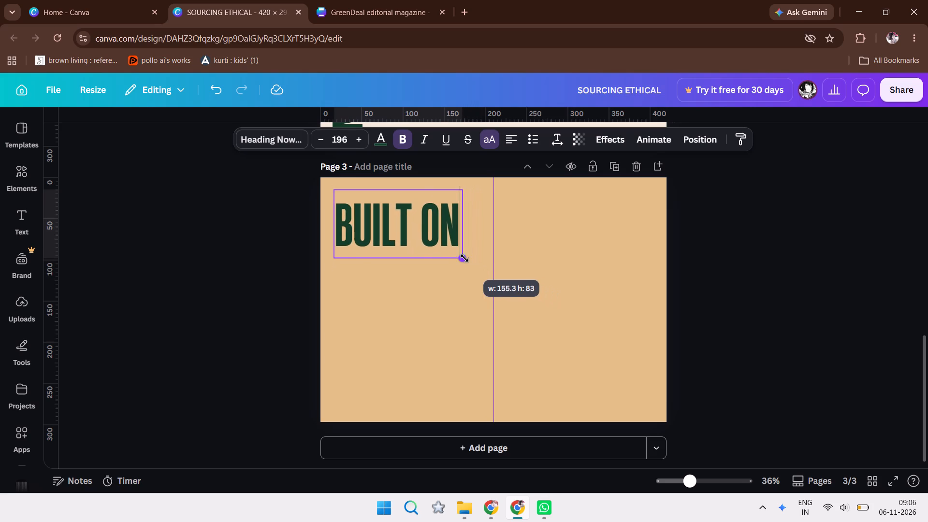
{"action": "left_click_drag", "start_coordinate": [464, 258], "coordinate": [476, 264]}
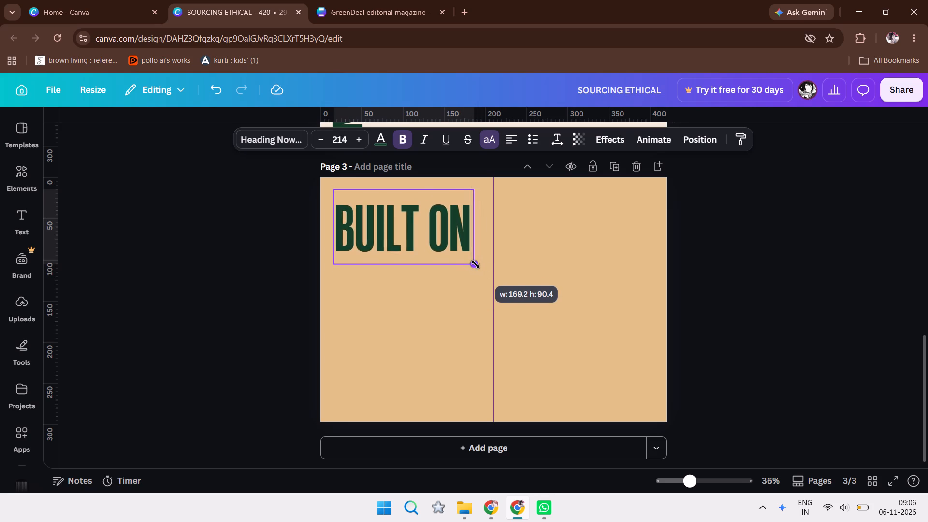
{"action": "left_click_drag", "start_coordinate": [476, 264], "coordinate": [479, 265]}
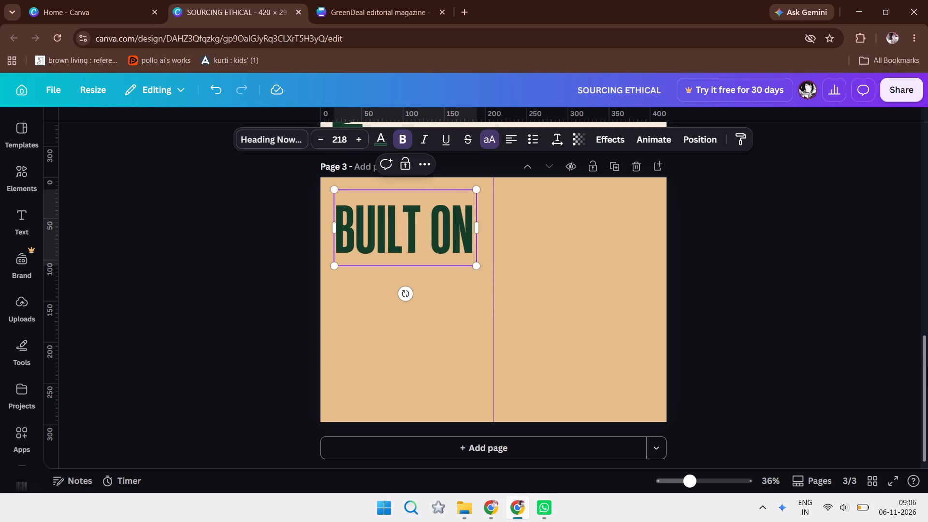
{"action": "left_click", "coordinate": [734, 263]}
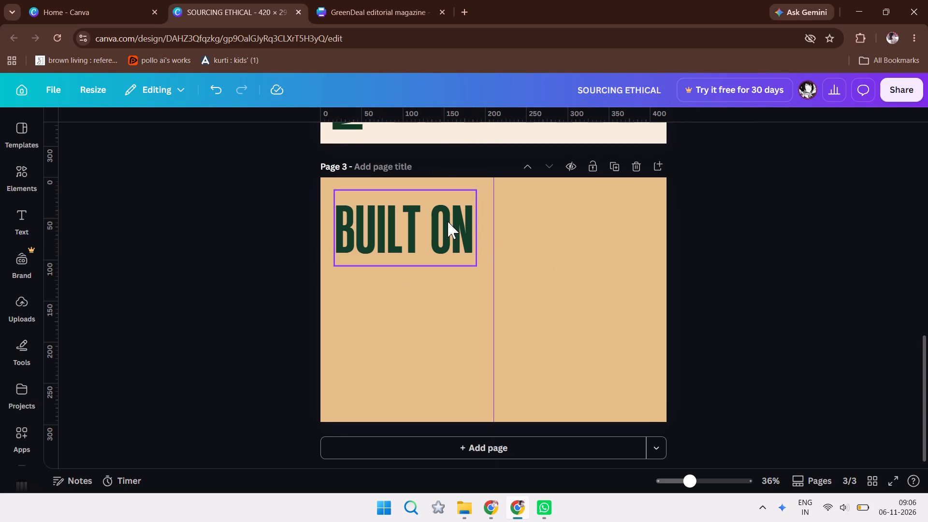
Duplicate the BUILT ON heading and place the copy in the lower part of page 3's right half.
{"action": "left_click", "coordinate": [448, 221]}
{"action": "left_click_drag", "start_coordinate": [927, 377], "coordinate": [915, 290]}
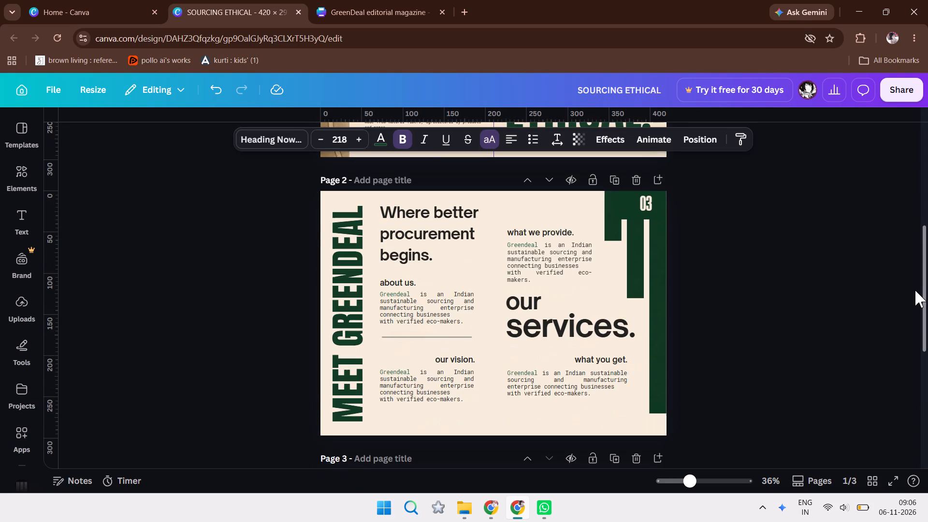
{"action": "left_click_drag", "start_coordinate": [915, 290], "coordinate": [898, 386]}
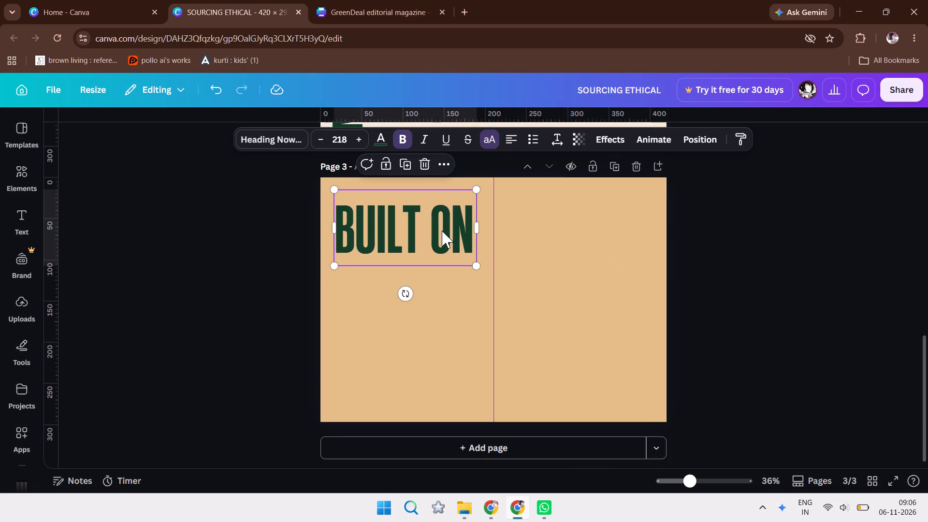
{"action": "key", "text": "ctrl+c"}
{"action": "key", "text": "ctrl+v"}
{"action": "left_click_drag", "start_coordinate": [442, 231], "coordinate": [609, 302]}
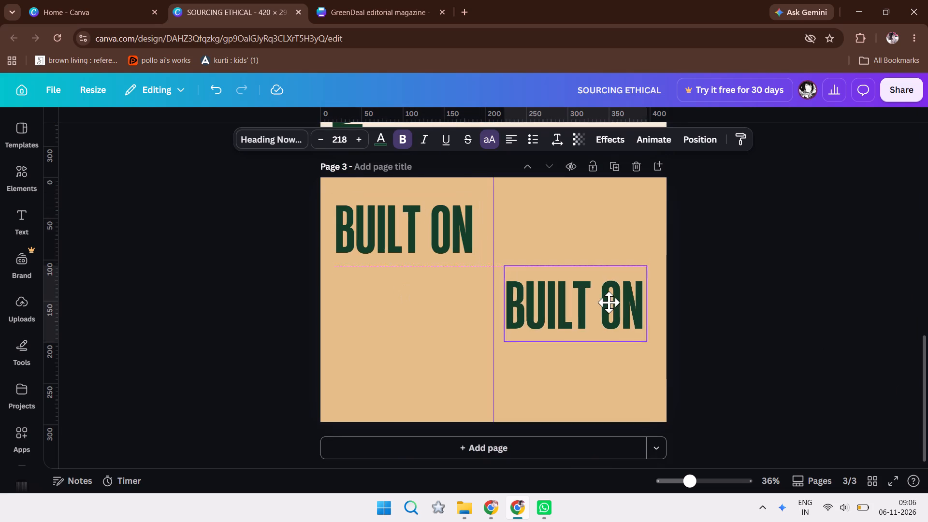
{"action": "left_click_drag", "start_coordinate": [609, 302], "coordinate": [615, 318]}
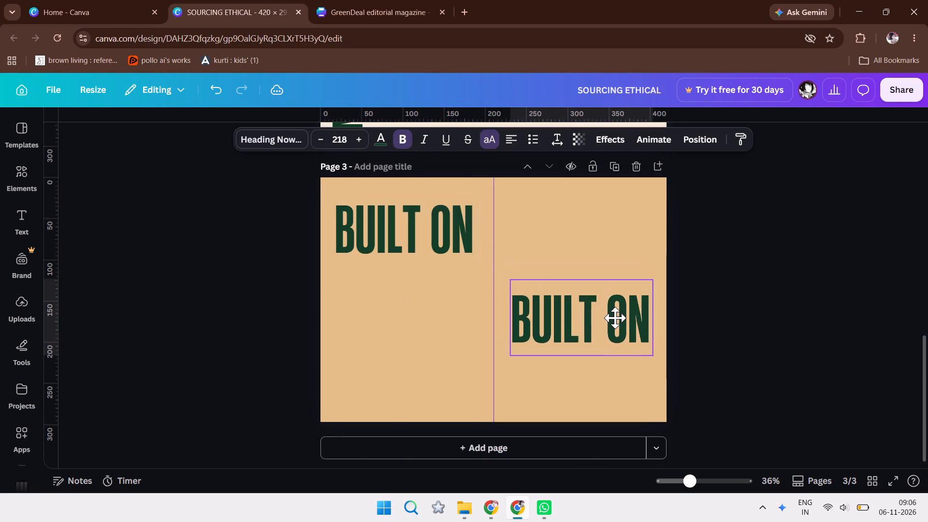
{"action": "left_click_drag", "start_coordinate": [615, 318], "coordinate": [615, 326]}
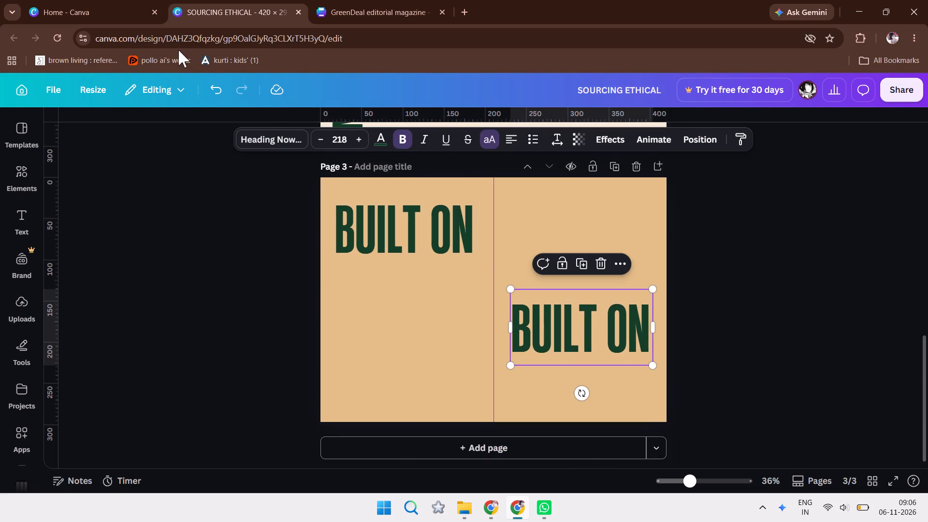
Change the copied heading's font to Open Sauce and turn off its uppercase formatting.
{"action": "left_click", "coordinate": [257, 133]}
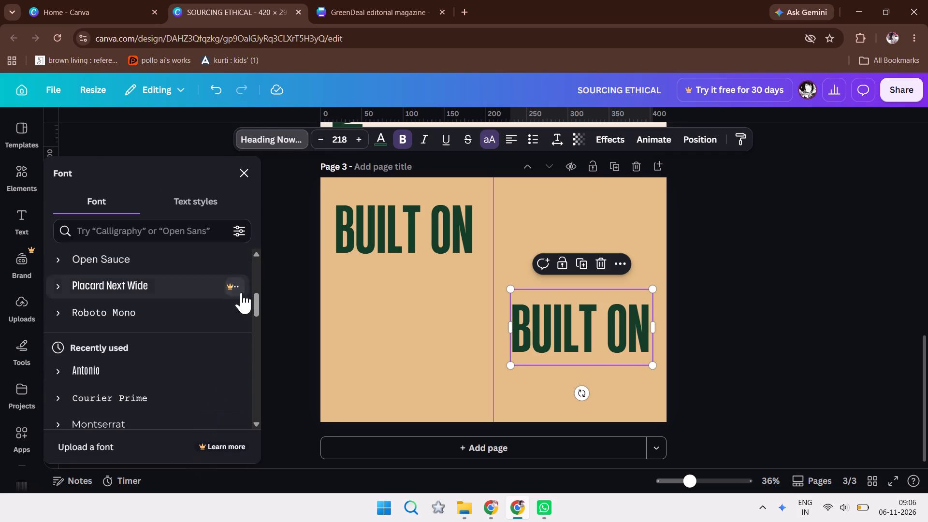
{"action": "left_click", "coordinate": [203, 257]}
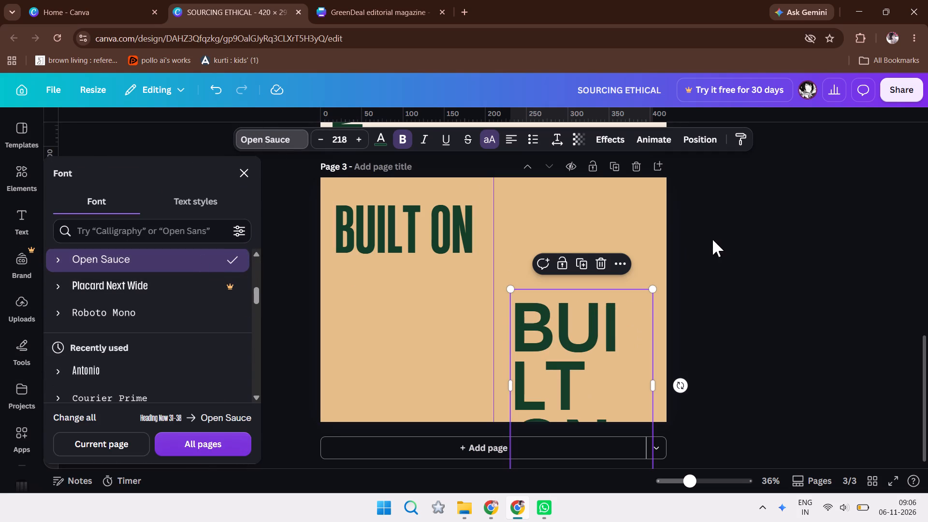
{"action": "left_click", "coordinate": [491, 144]}
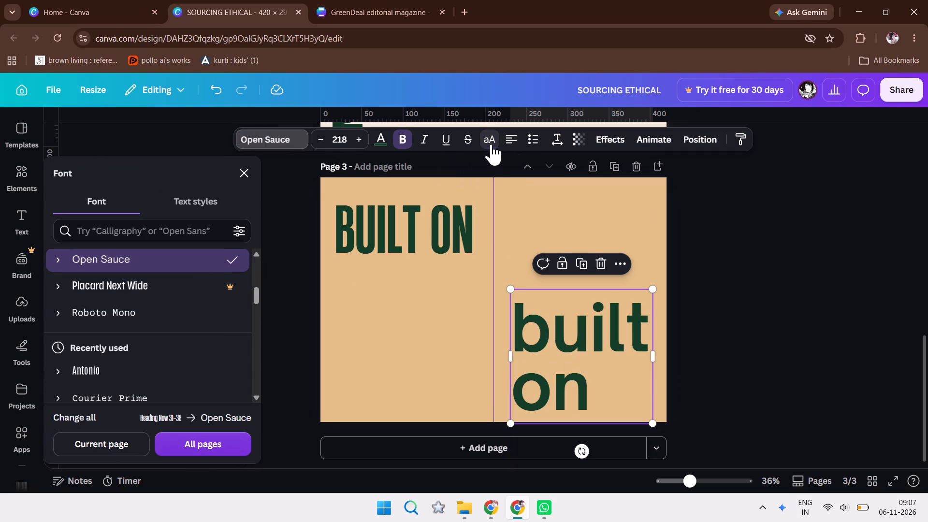
{"action": "left_click", "coordinate": [713, 284]}
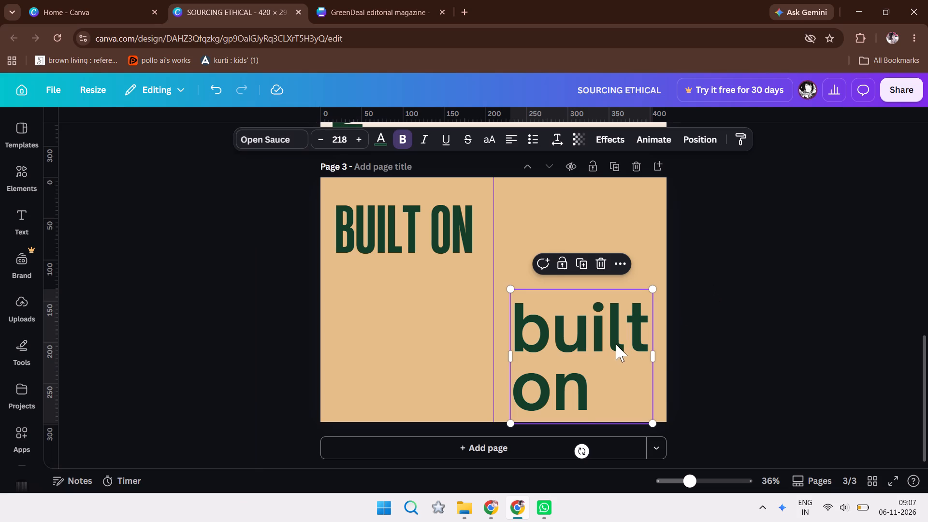
Replace the copied heading's text with "trust.".
{"action": "double_click", "coordinate": [616, 344]}
{"action": "key", "text": "BackSpace"}
{"action": "type", "text": "tryst"}
{"action": "key", "text": "BackSpace"}
{"action": "key", "text": "BackSpace"}
{"action": "key", "text": "equal"}
{"action": "key", "text": "BackSpace"}
{"action": "key", "text": "BackSpace"}
{"action": "type", "text": "ust."}
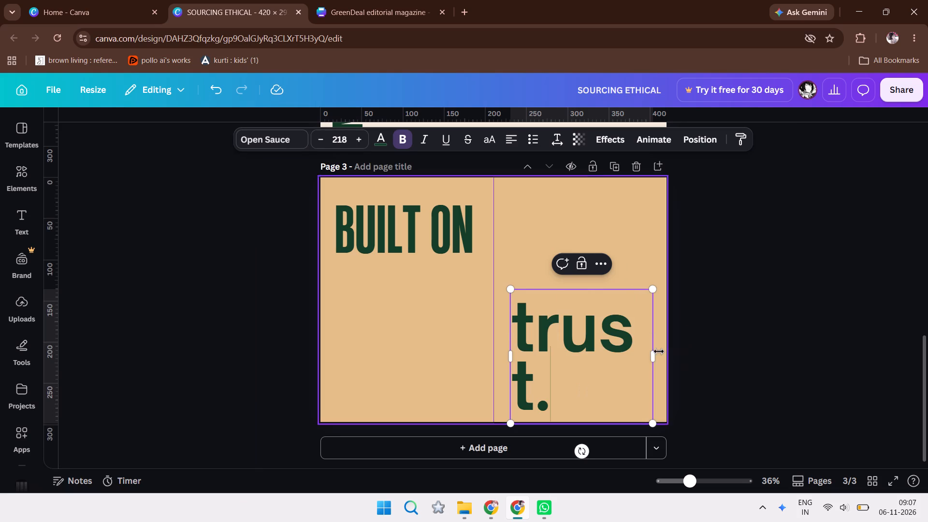
Widen the "trust." text box so the word fits on one line and reduce it to about size 189.
{"action": "left_click_drag", "start_coordinate": [657, 351], "coordinate": [680, 352]}
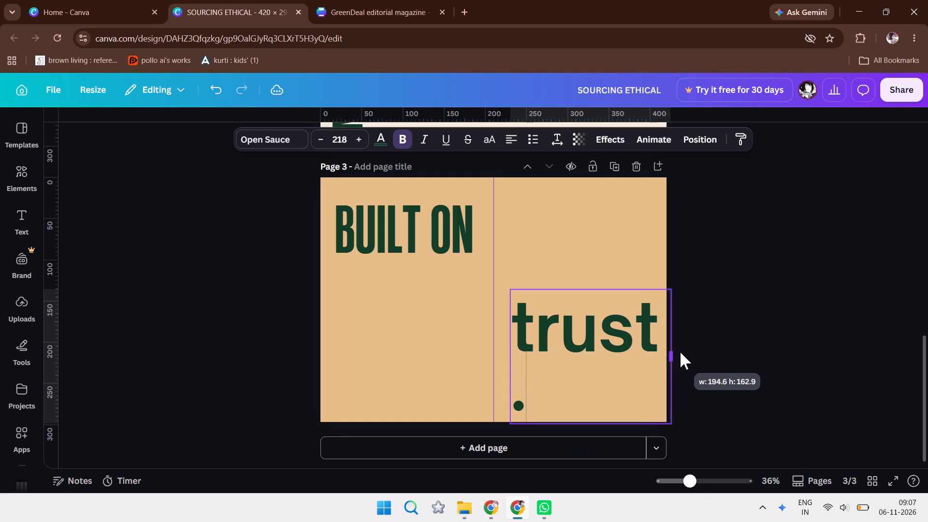
{"action": "left_click_drag", "start_coordinate": [680, 352], "coordinate": [683, 352]}
{"action": "left_click_drag", "start_coordinate": [684, 365], "coordinate": [670, 359]}
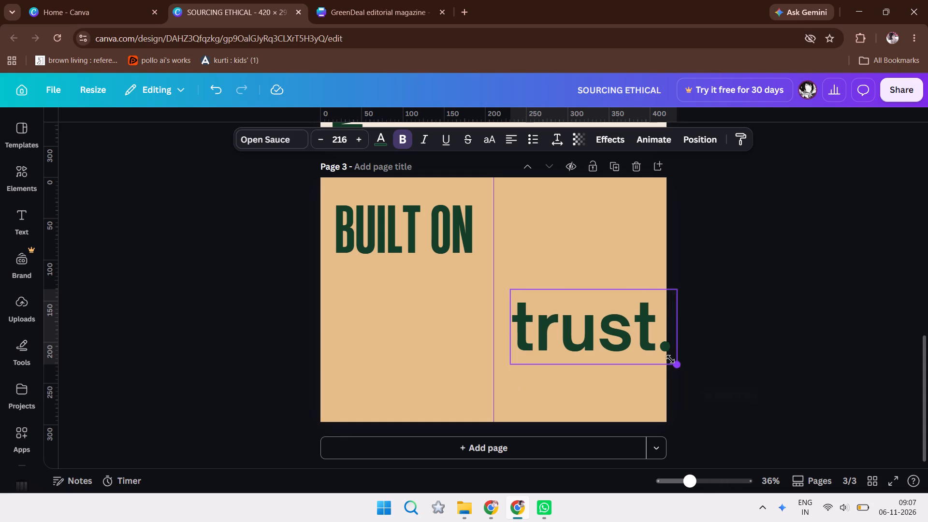
{"action": "left_click_drag", "start_coordinate": [670, 359], "coordinate": [662, 354]}
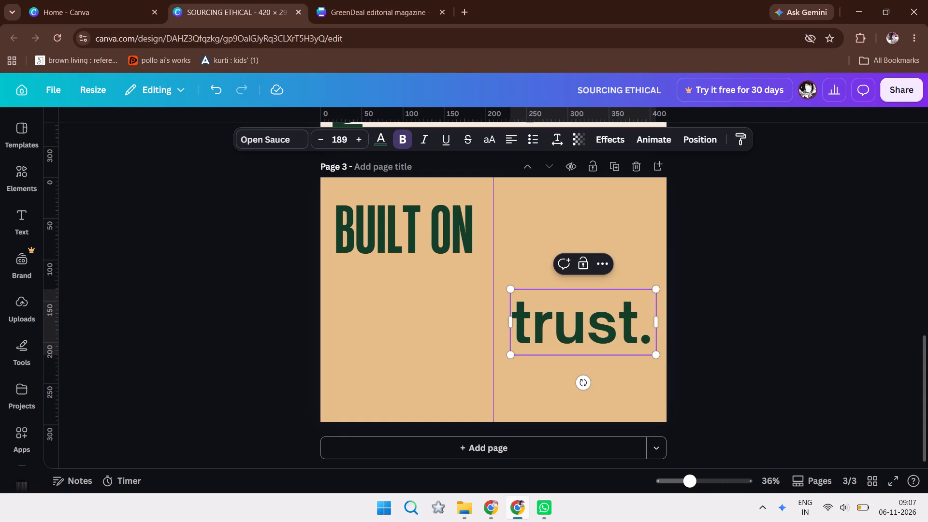
{"action": "left_click", "coordinate": [554, 334]}
{"action": "left_click", "coordinate": [829, 332]}
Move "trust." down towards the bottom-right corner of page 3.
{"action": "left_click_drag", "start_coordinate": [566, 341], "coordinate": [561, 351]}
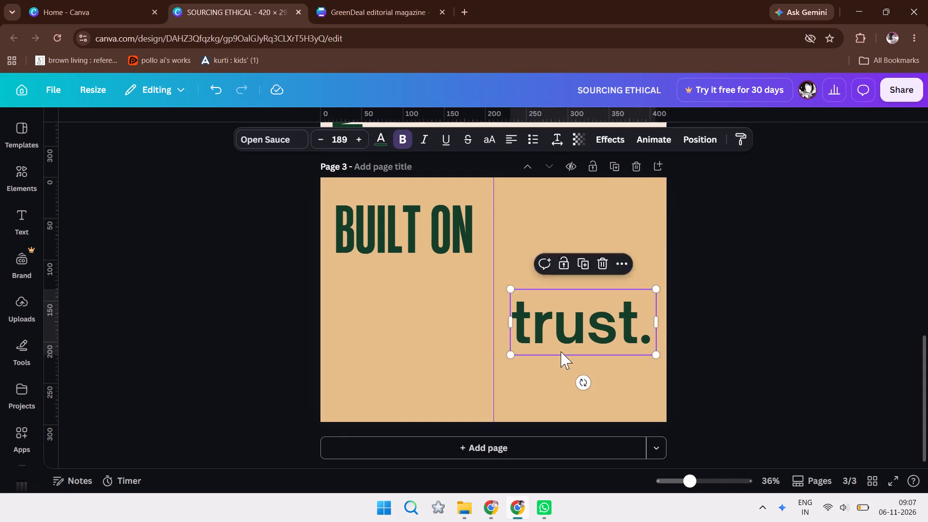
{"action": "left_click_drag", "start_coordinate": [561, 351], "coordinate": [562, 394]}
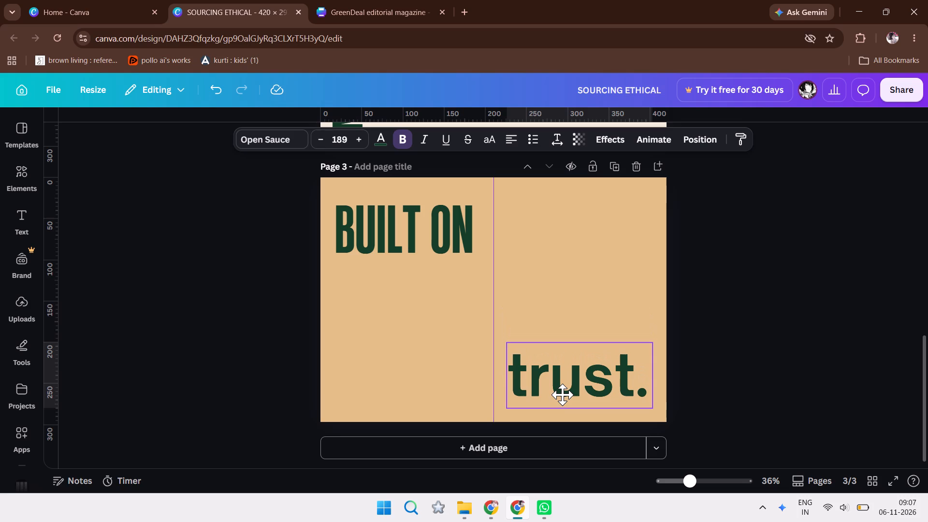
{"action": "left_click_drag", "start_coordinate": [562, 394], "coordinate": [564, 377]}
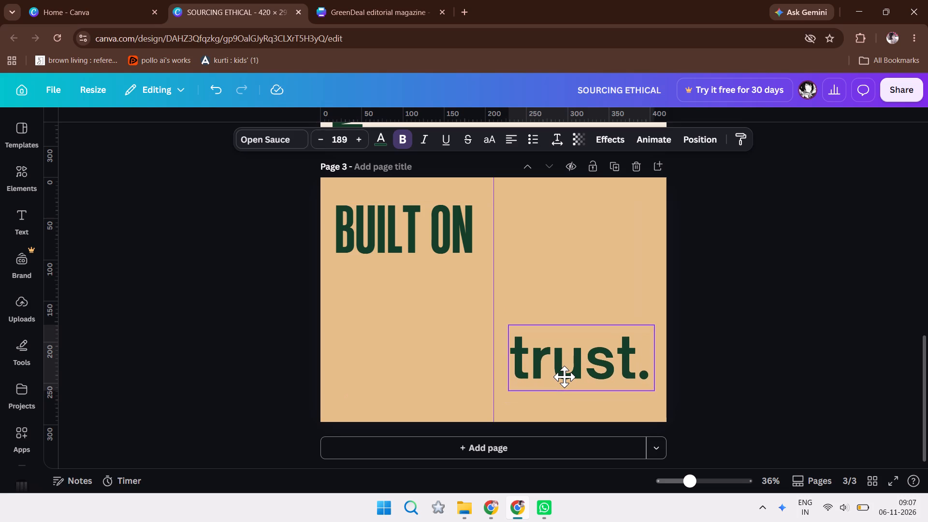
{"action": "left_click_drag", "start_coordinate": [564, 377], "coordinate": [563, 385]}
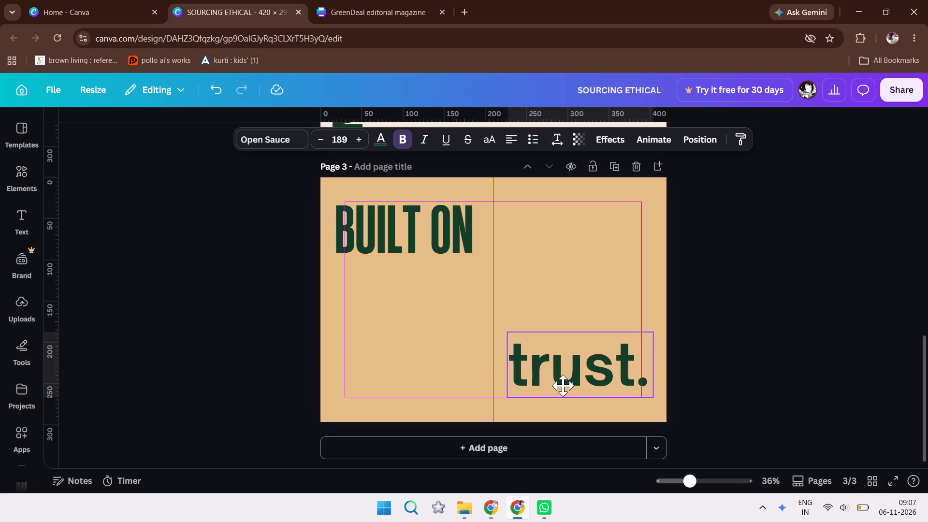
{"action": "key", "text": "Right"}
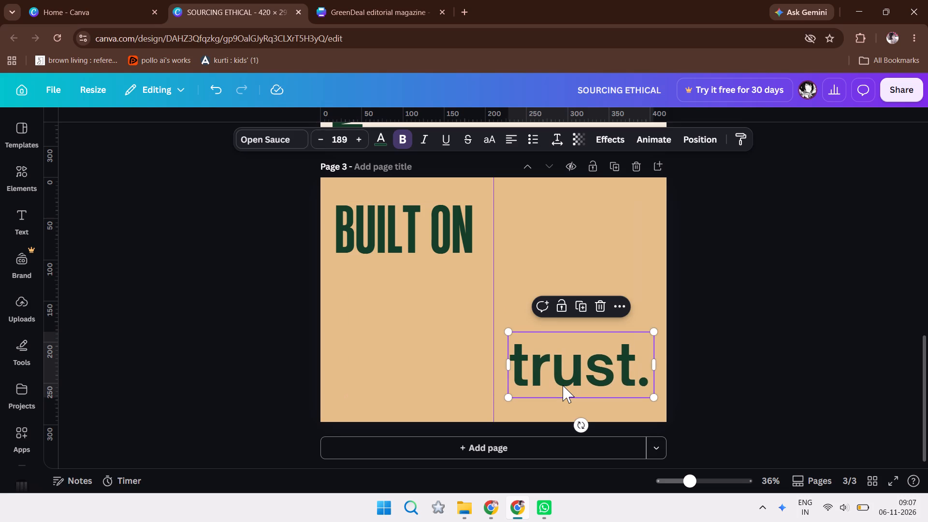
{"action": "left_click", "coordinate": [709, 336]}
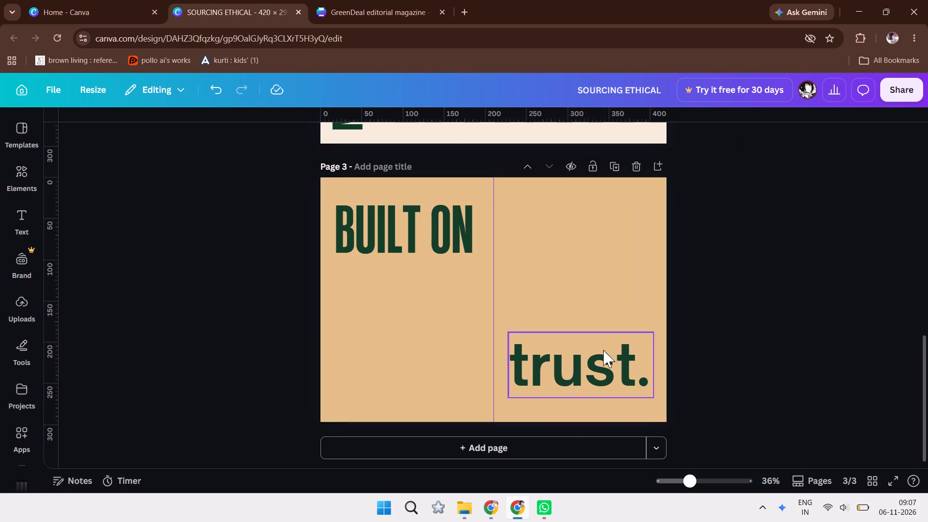
Move "trust." directly beneath the BUILT ON heading on page 3's left half, slightly indented.
{"action": "left_click_drag", "start_coordinate": [604, 359], "coordinate": [441, 290]}
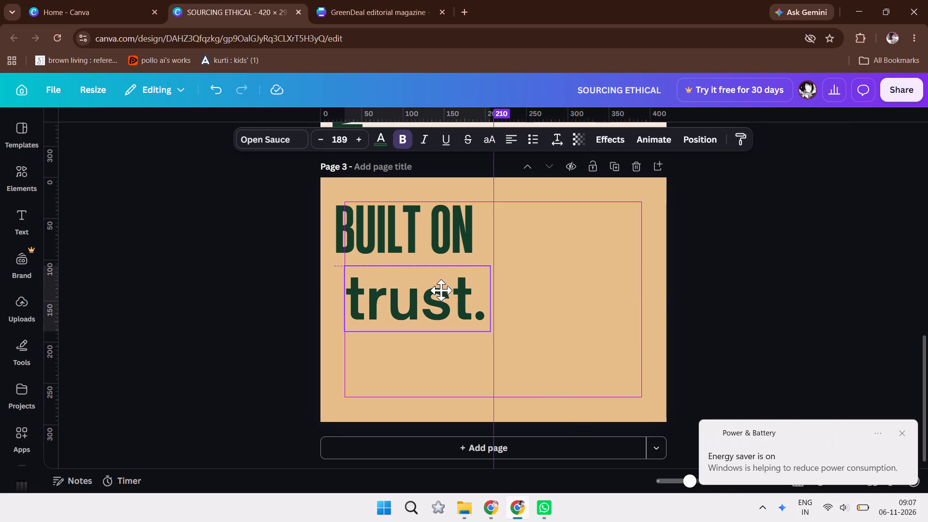
{"action": "left_click_drag", "start_coordinate": [441, 290], "coordinate": [441, 290]}
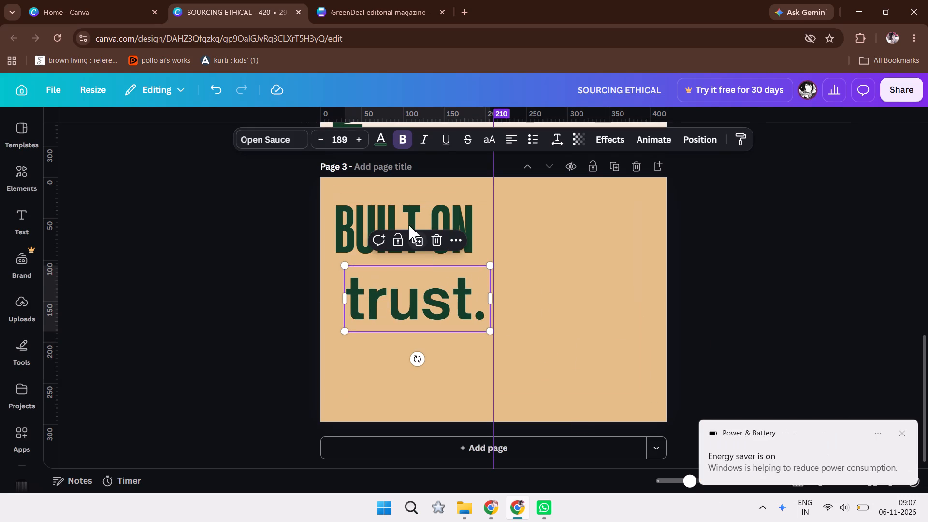
Shorten the BUILT ON heading on page 3 to BUILT and narrow its text box to fit the word.
{"action": "left_click", "coordinate": [400, 213]}
{"action": "double_click", "coordinate": [455, 225]}
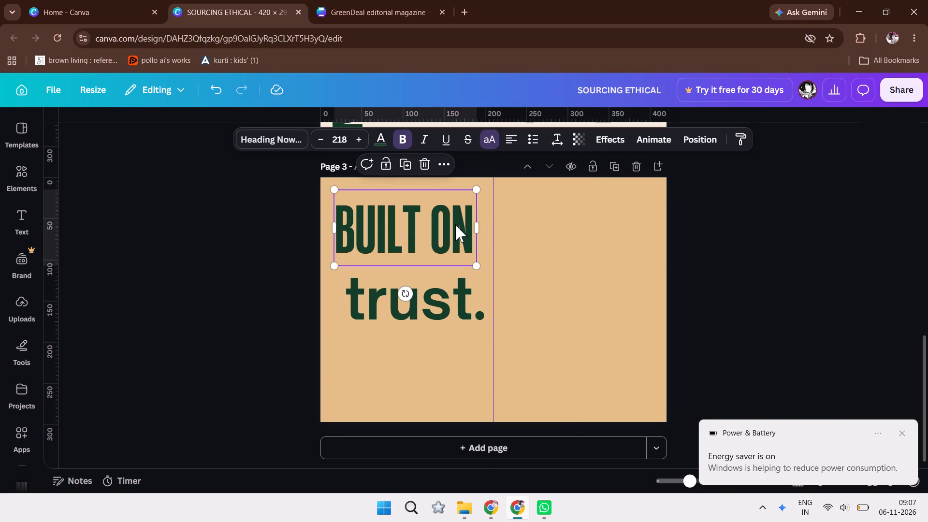
{"action": "key", "text": "BackSpace"}
{"action": "left_click_drag", "start_coordinate": [484, 231], "coordinate": [430, 228]}
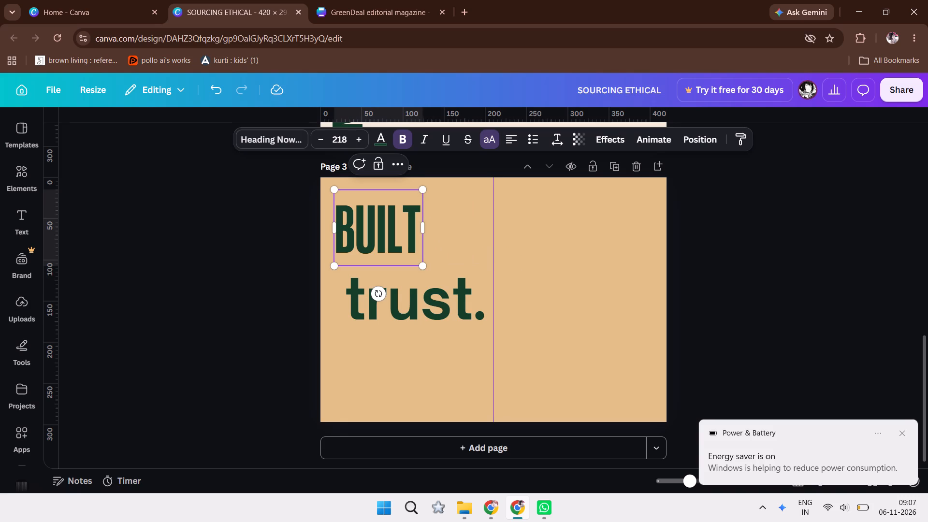
Duplicate the BUILT heading and place the copy on page 3's right half.
{"action": "key", "text": "ctrl+c"}
{"action": "key", "text": "ctrl+v"}
{"action": "left_click_drag", "start_coordinate": [386, 236], "coordinate": [415, 242]}
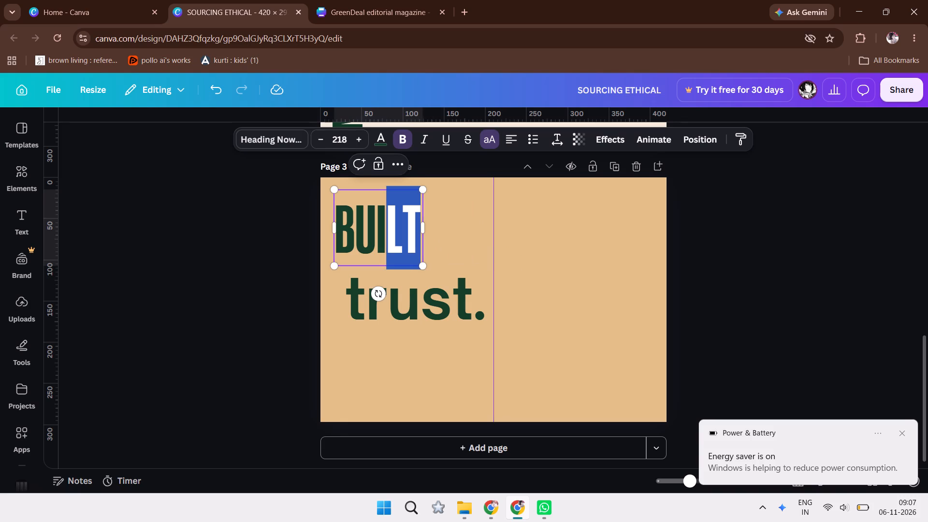
{"action": "left_click_drag", "start_coordinate": [415, 242], "coordinate": [417, 243]}
{"action": "left_click", "coordinate": [248, 232]}
{"action": "left_click", "coordinate": [338, 233]}
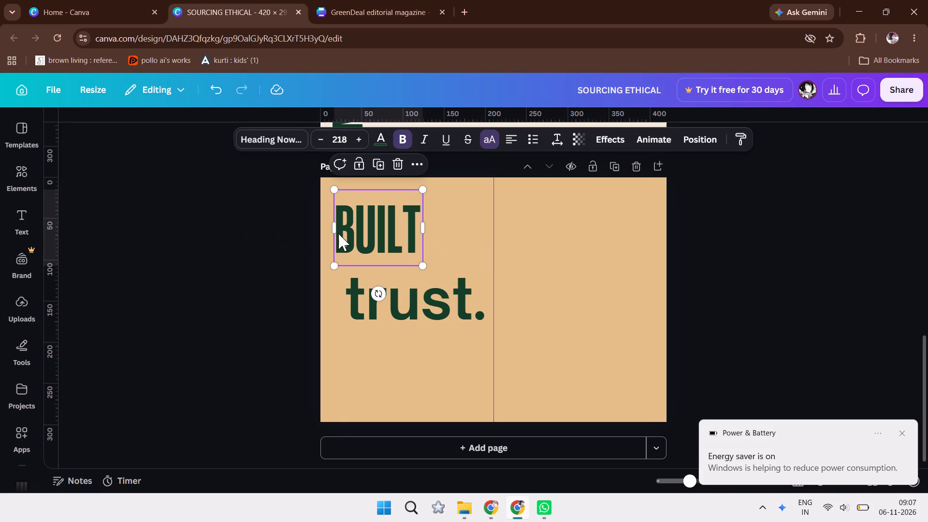
{"action": "key", "text": "ctrl+c"}
{"action": "key", "text": "ctrl+v"}
{"action": "left_click_drag", "start_coordinate": [338, 233], "coordinate": [513, 234]}
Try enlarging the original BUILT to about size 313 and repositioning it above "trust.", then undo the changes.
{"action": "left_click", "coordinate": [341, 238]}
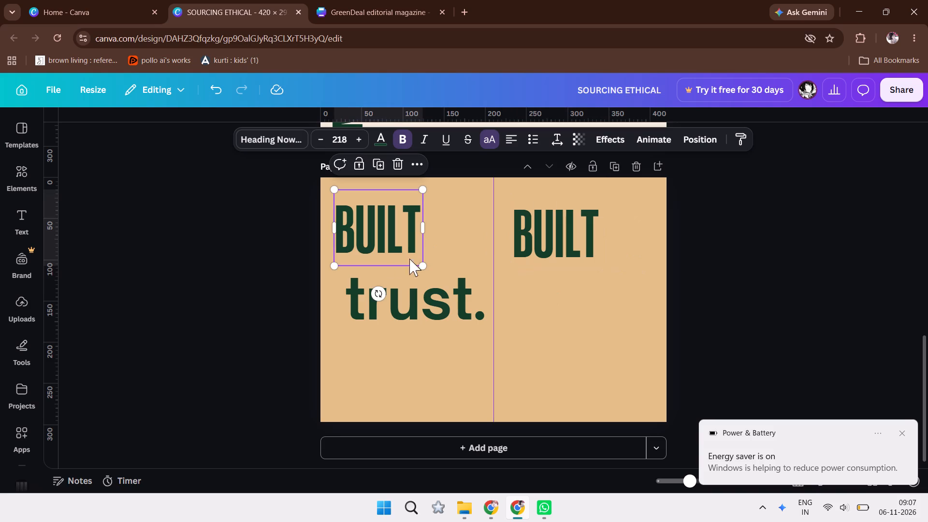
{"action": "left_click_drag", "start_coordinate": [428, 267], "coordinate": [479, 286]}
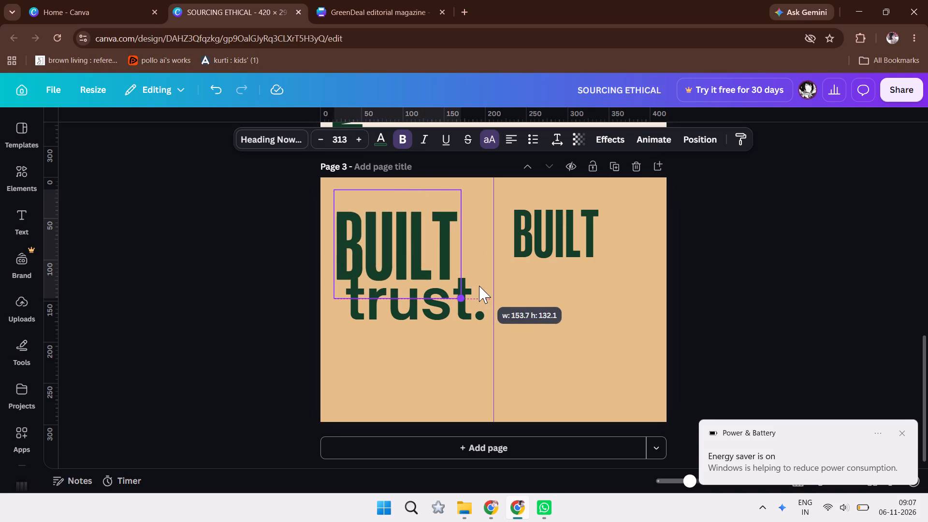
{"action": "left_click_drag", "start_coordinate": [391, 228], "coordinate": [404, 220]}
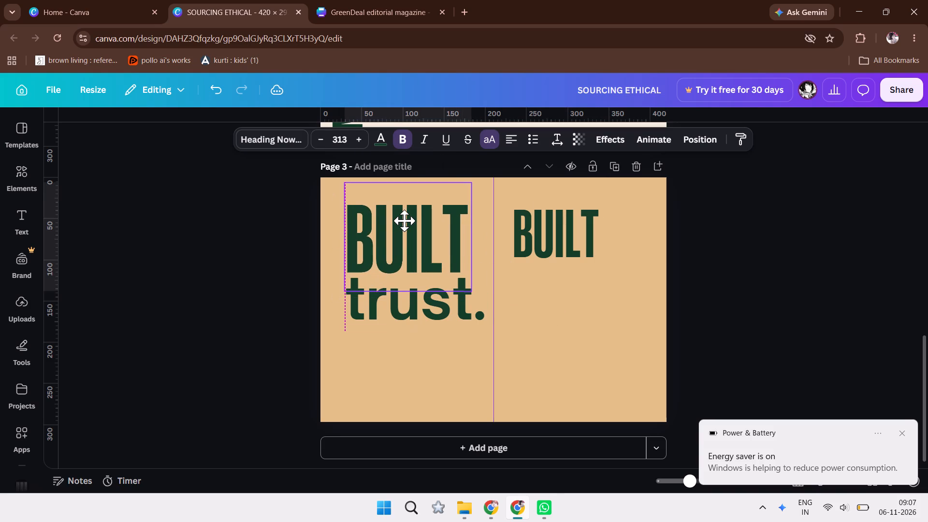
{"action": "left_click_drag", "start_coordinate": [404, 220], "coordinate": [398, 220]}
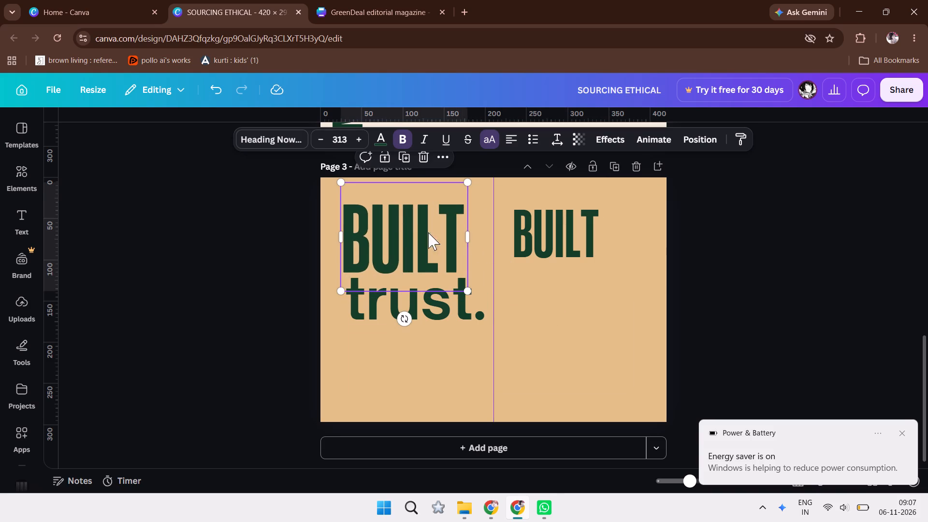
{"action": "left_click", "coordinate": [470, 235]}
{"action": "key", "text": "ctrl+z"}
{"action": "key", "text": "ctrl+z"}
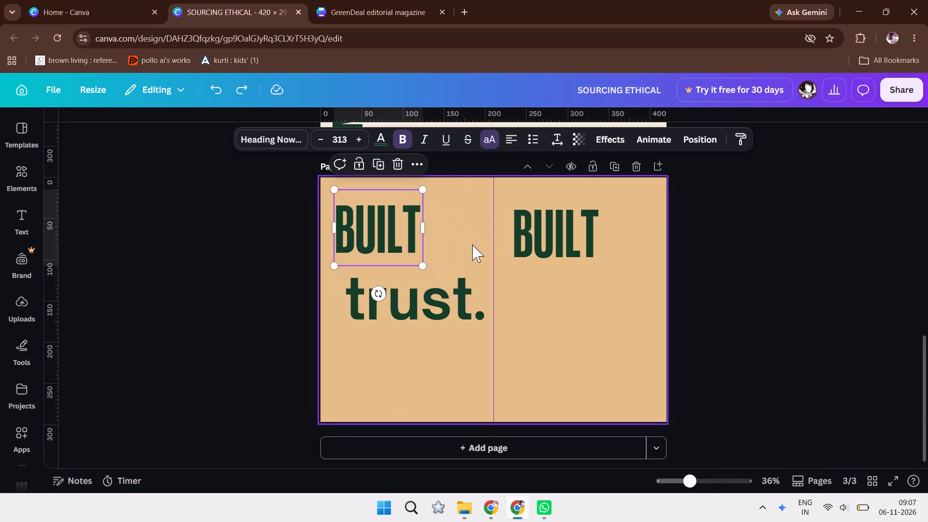
Nudge the original BUILT slightly right and align its copy level with it on page 3's right half.
{"action": "left_click", "coordinate": [358, 216]}
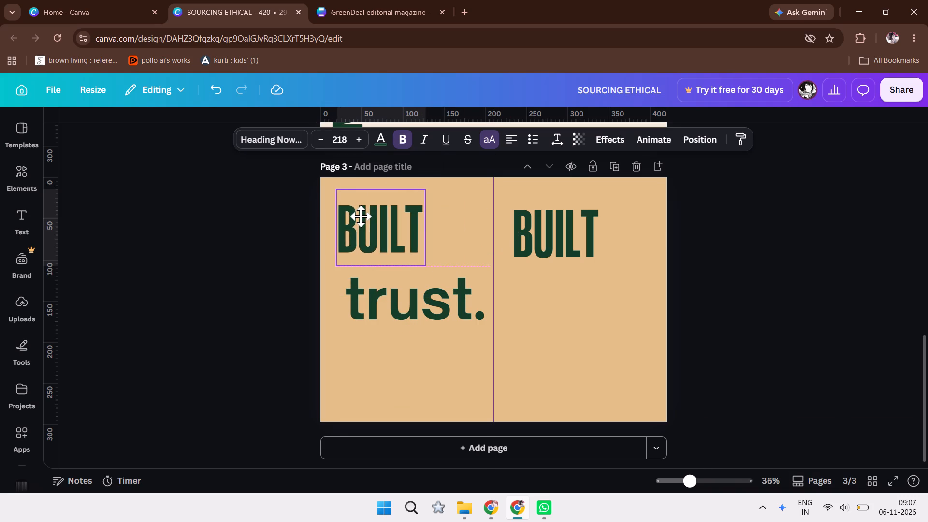
{"action": "left_click_drag", "start_coordinate": [527, 233], "coordinate": [527, 233]}
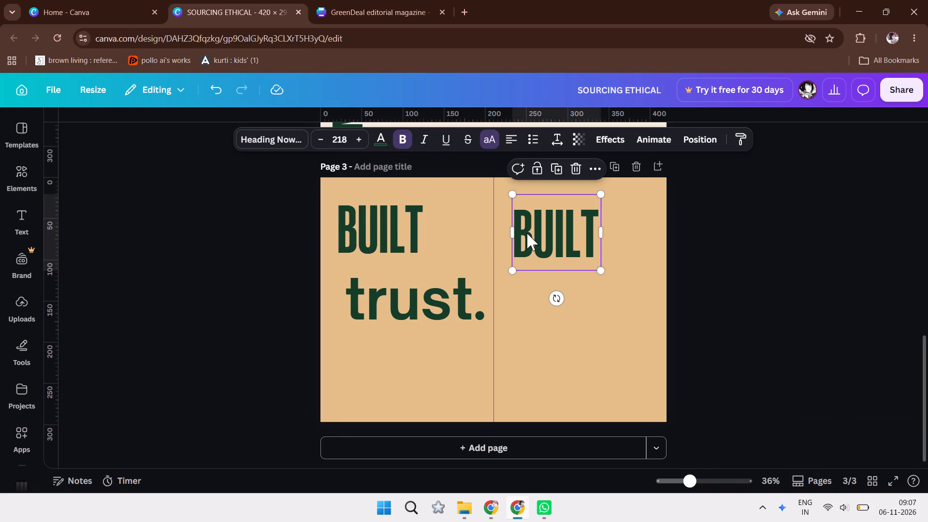
{"action": "left_click_drag", "start_coordinate": [527, 233], "coordinate": [519, 229]}
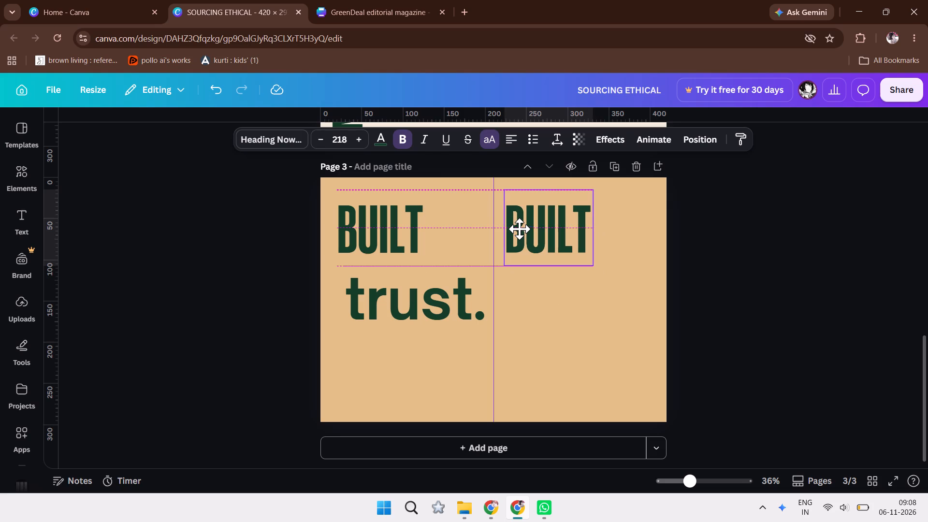
{"action": "left_click_drag", "start_coordinate": [519, 229], "coordinate": [522, 225]}
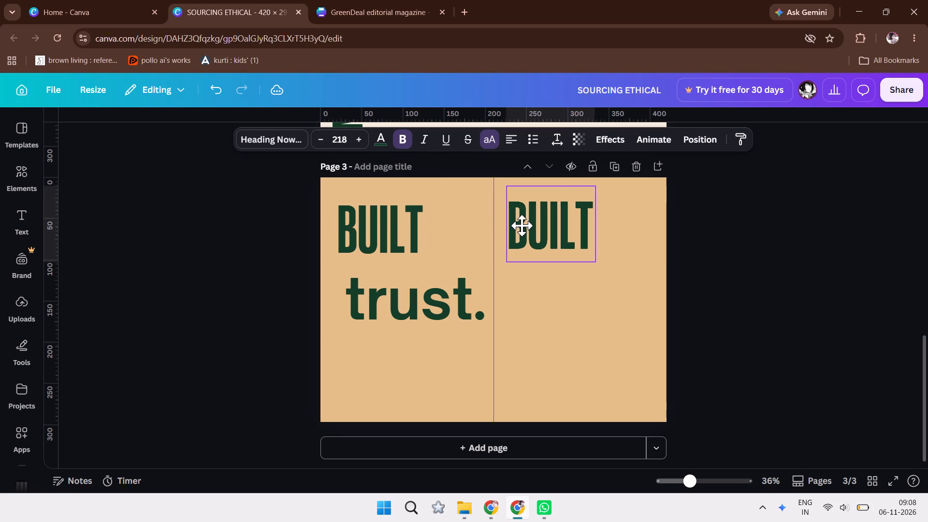
{"action": "left_click_drag", "start_coordinate": [522, 225], "coordinate": [522, 225]}
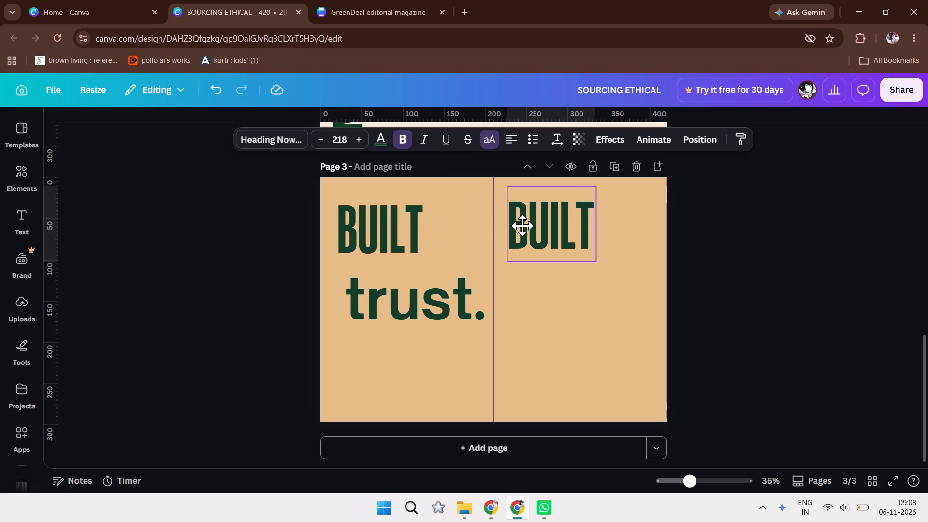
{"action": "left_click_drag", "start_coordinate": [522, 225], "coordinate": [522, 225]}
{"action": "left_click_drag", "start_coordinate": [522, 225], "coordinate": [526, 226]}
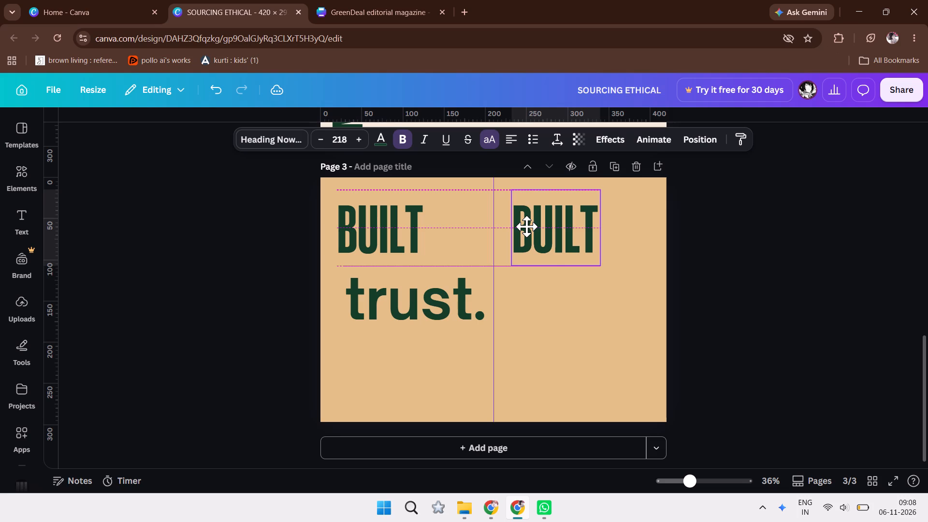
{"action": "left_click_drag", "start_coordinate": [526, 226], "coordinate": [527, 227]}
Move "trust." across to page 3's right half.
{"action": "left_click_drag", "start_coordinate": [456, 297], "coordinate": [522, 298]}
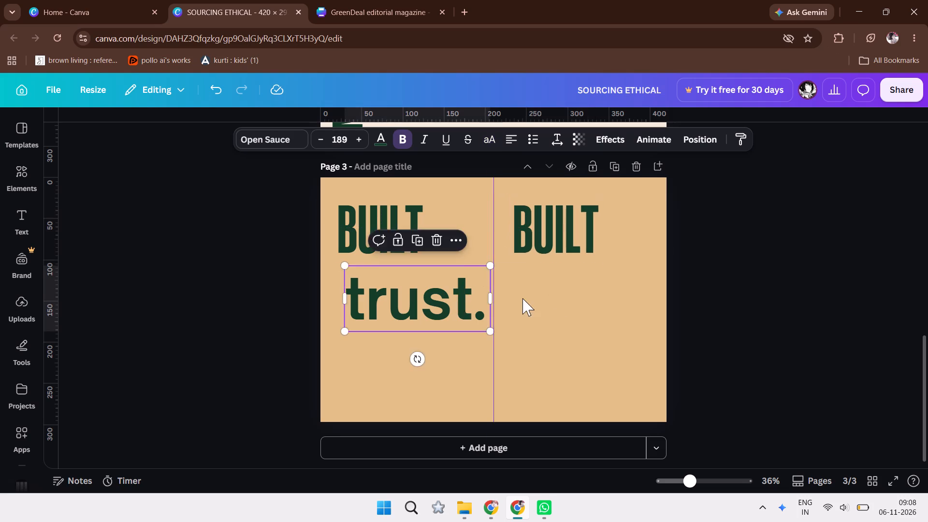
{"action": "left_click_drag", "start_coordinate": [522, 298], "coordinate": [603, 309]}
Move the BUILT copy below the original, replace its text with "on" and narrow its text box to fit.
{"action": "left_click_drag", "start_coordinate": [575, 217], "coordinate": [459, 286]}
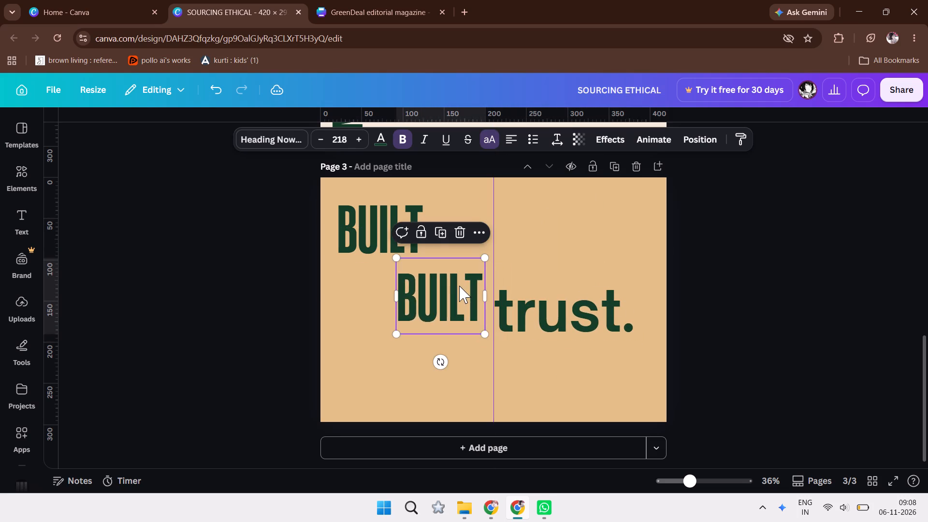
{"action": "double_click", "coordinate": [459, 286]}
{"action": "key", "text": "BackSpace"}
{"action": "type", "text": "on"}
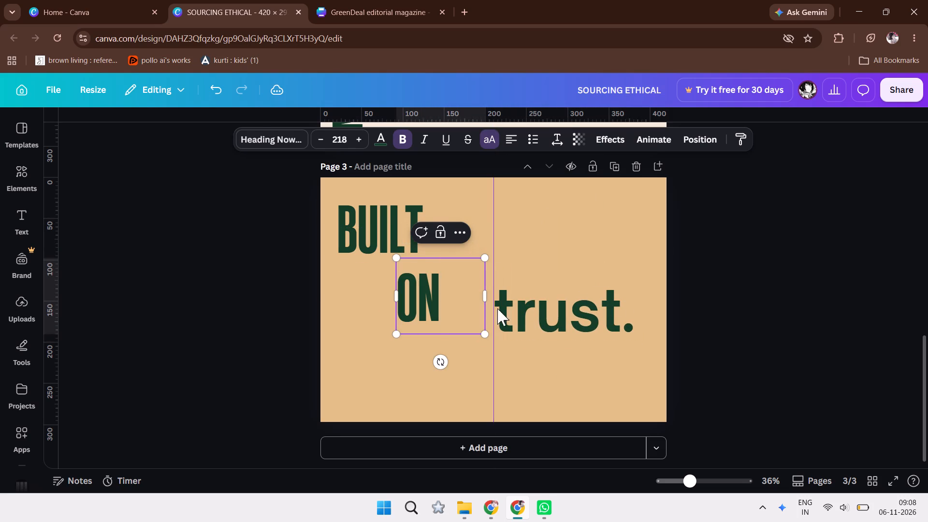
{"action": "left_click_drag", "start_coordinate": [489, 298], "coordinate": [454, 294]}
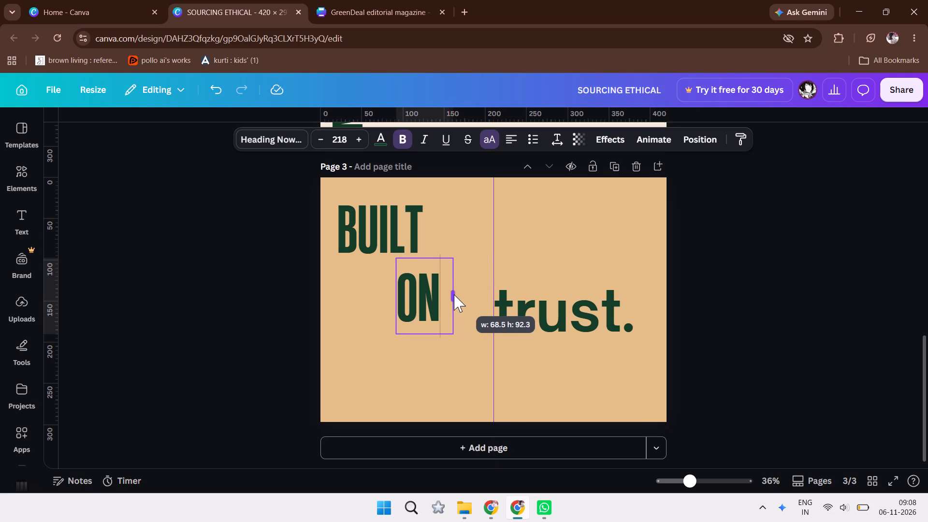
{"action": "left_click_drag", "start_coordinate": [454, 294], "coordinate": [449, 294]}
{"action": "double_click", "coordinate": [424, 290]}
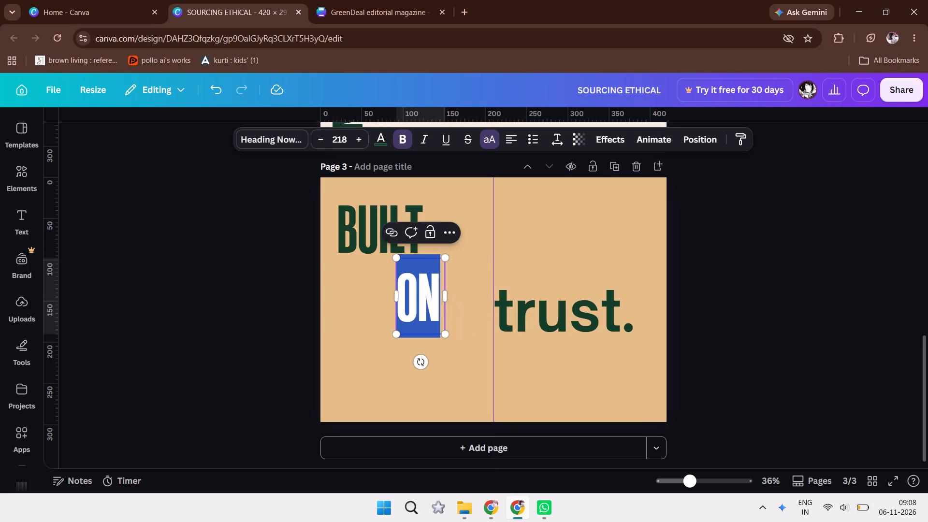
{"action": "left_click", "coordinate": [200, 287]}
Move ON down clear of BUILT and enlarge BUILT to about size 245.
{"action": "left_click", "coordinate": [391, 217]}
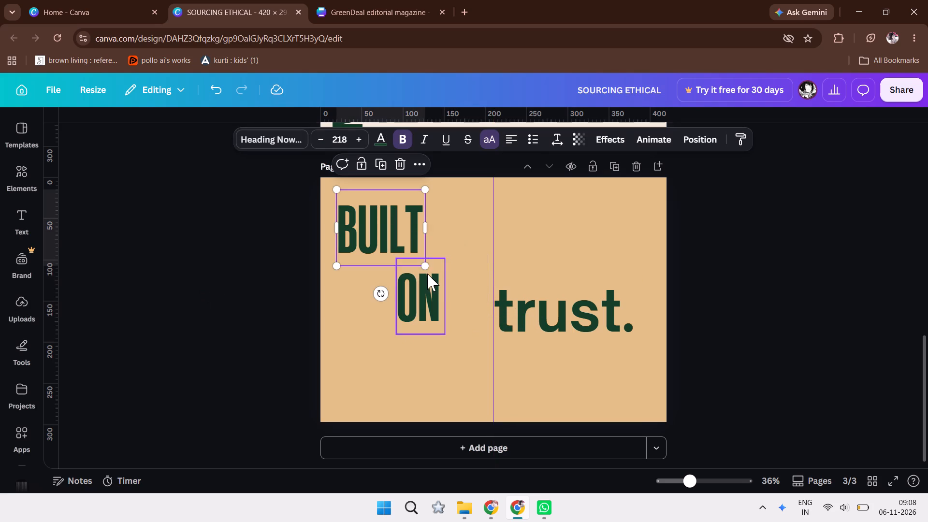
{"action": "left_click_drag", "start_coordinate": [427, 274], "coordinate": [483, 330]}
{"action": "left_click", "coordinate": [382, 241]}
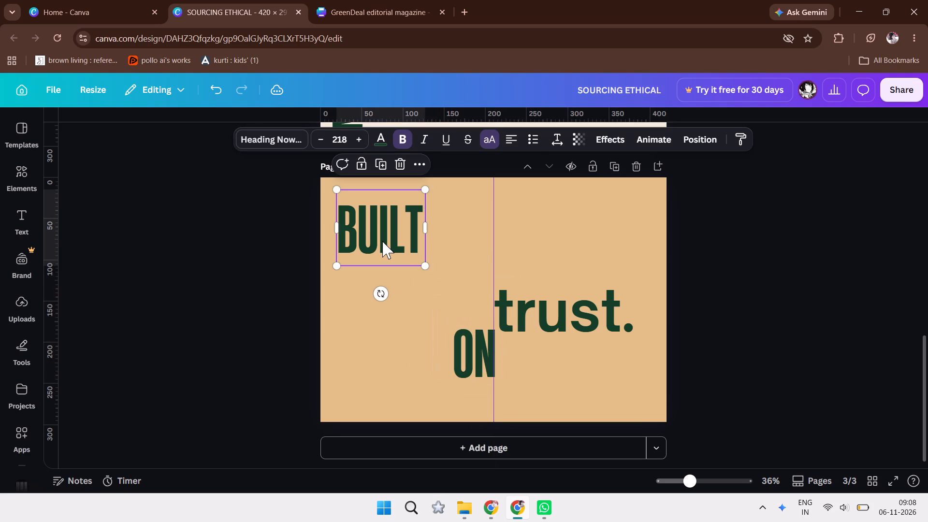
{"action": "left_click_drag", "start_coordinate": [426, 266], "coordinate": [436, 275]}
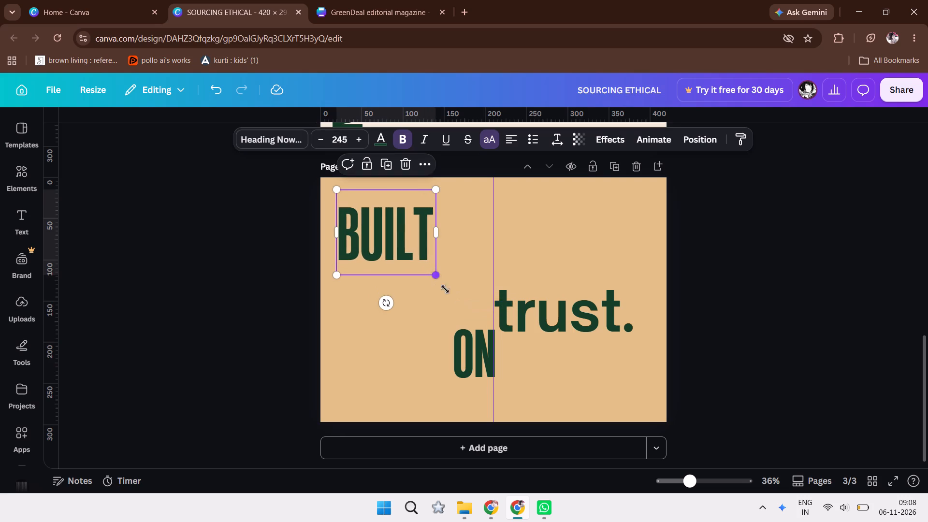
Place ON diagonally below the end of BUILT and enlarge it to about size 236.
{"action": "left_click_drag", "start_coordinate": [480, 347], "coordinate": [458, 300]}
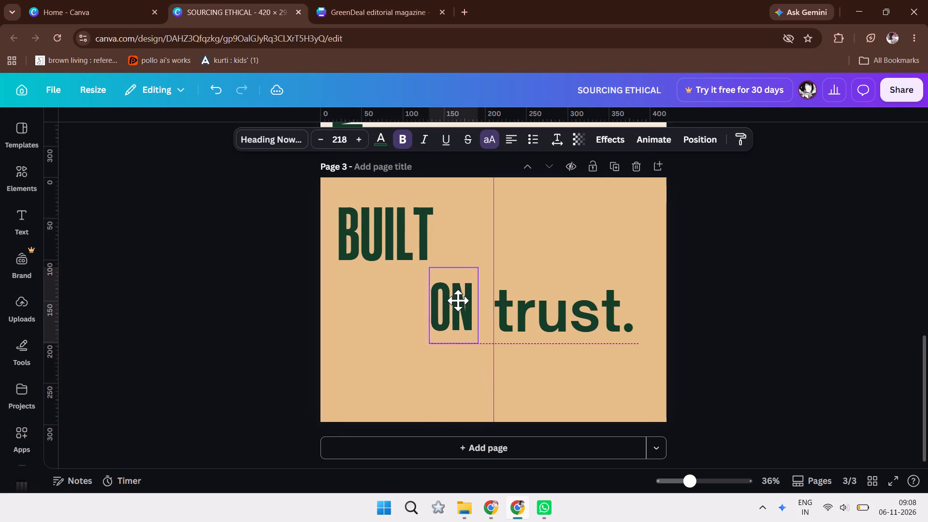
{"action": "left_click_drag", "start_coordinate": [458, 300], "coordinate": [459, 300]}
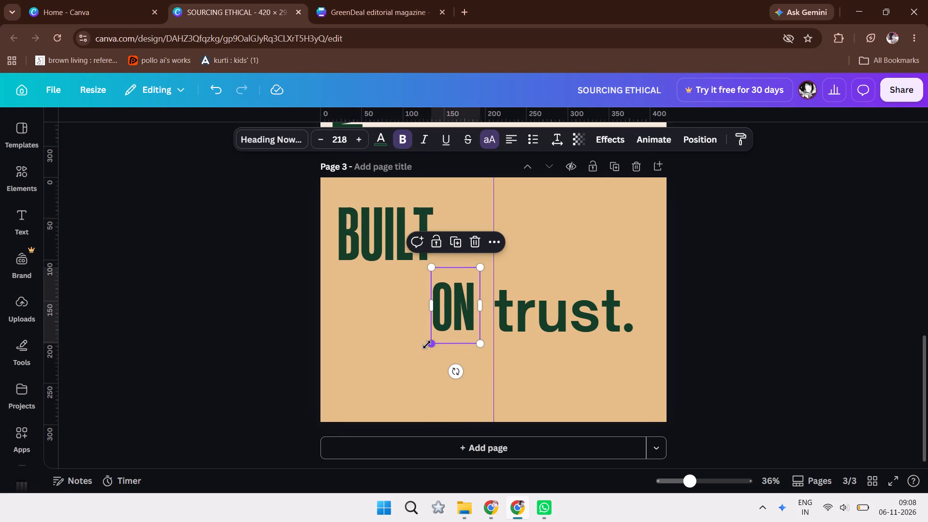
{"action": "left_click_drag", "start_coordinate": [427, 345], "coordinate": [422, 350]}
Move "trust." beneath ON on page 3's left half, with its left edge aligned to BUILT.
{"action": "left_click_drag", "start_coordinate": [574, 293], "coordinate": [446, 365]}
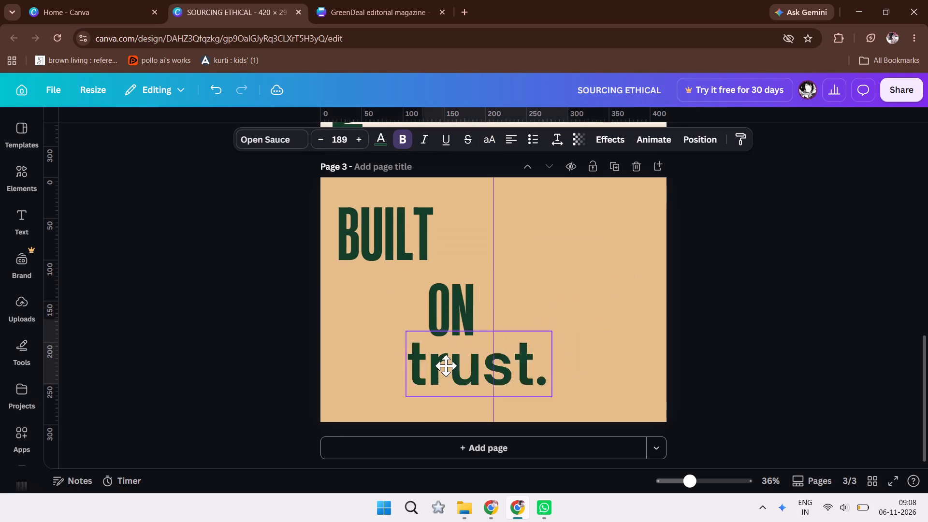
{"action": "left_click_drag", "start_coordinate": [446, 365], "coordinate": [419, 354]}
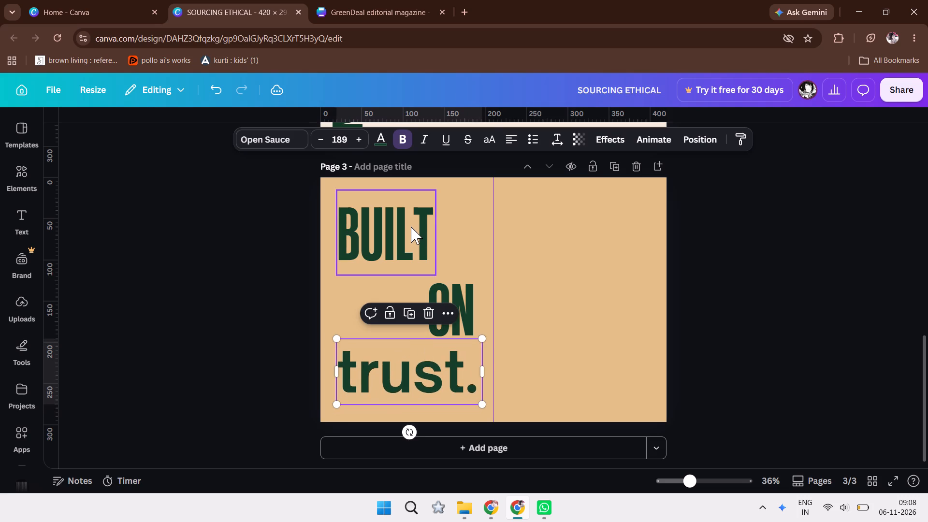
Reduce BUILT to about size 223.
{"action": "left_click", "coordinate": [411, 225]}
{"action": "left_click", "coordinate": [439, 274]}
{"action": "left_click_drag", "start_coordinate": [439, 274], "coordinate": [430, 265]}
Raise ON to just below the end of BUILT and shift "trust." slightly so its right edge lines up with ON.
{"action": "left_click_drag", "start_coordinate": [454, 298], "coordinate": [454, 297]}
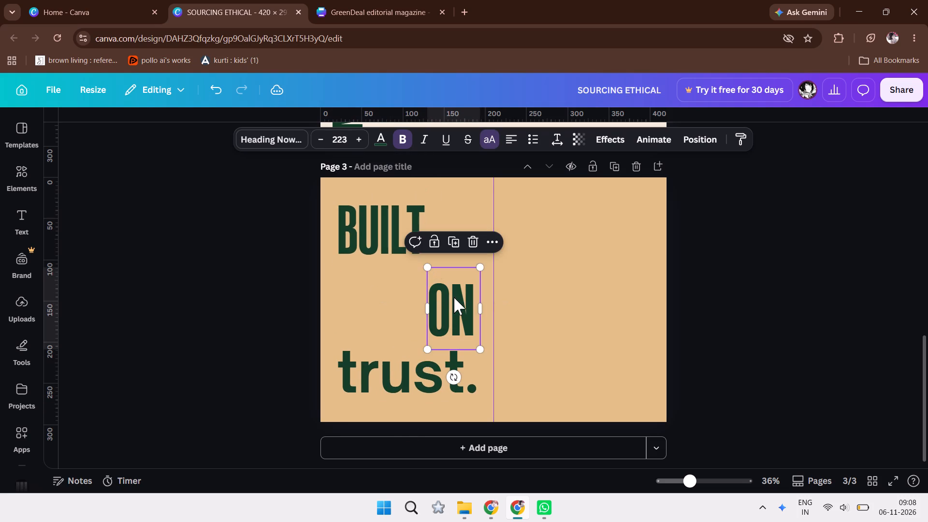
{"action": "left_click_drag", "start_coordinate": [454, 297], "coordinate": [454, 290]}
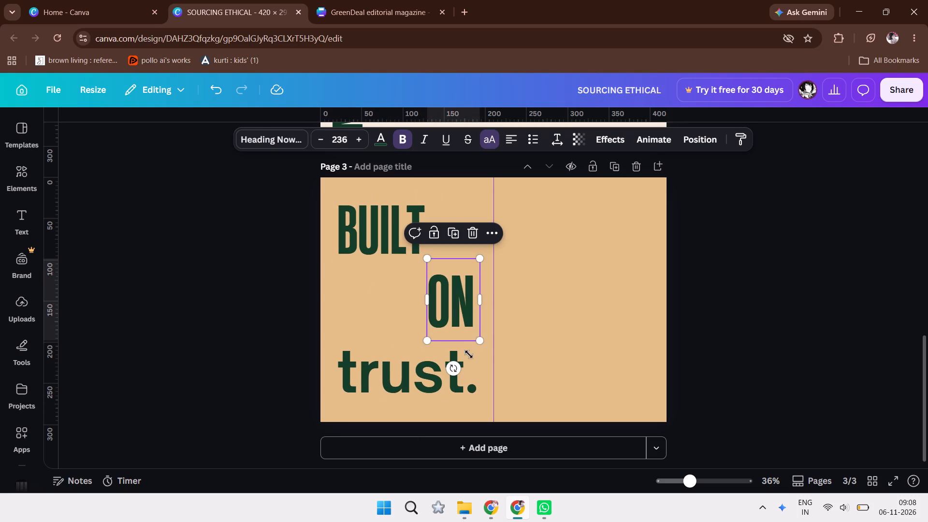
{"action": "left_click", "coordinate": [417, 366]}
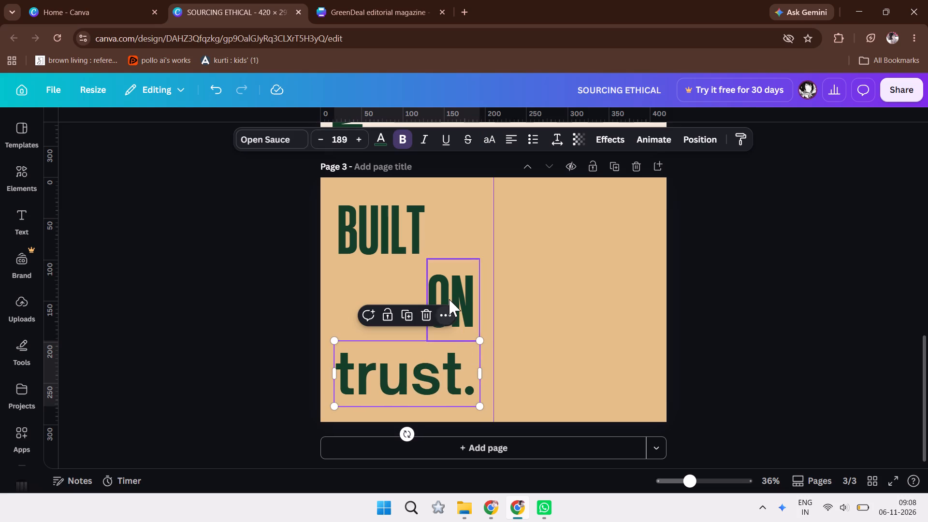
{"action": "left_click_drag", "start_coordinate": [465, 263], "coordinate": [464, 250]}
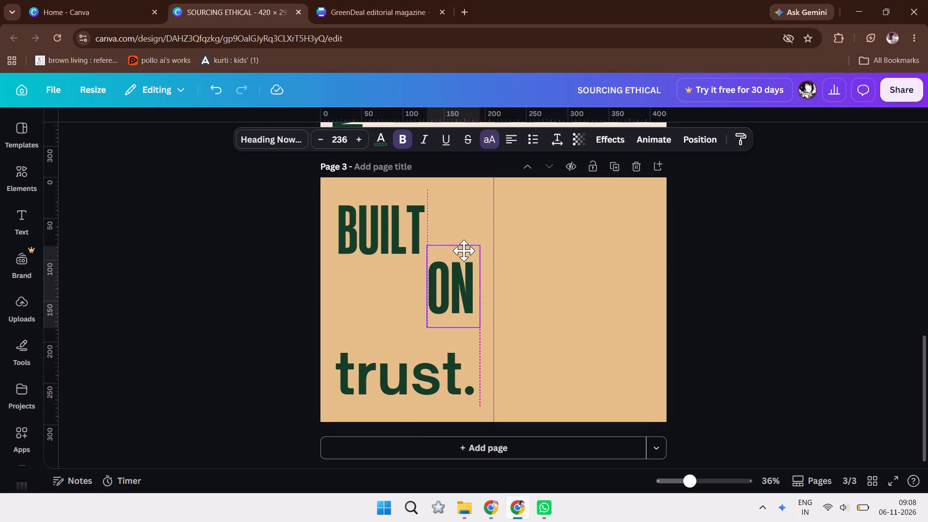
{"action": "left_click_drag", "start_coordinate": [464, 250], "coordinate": [464, 251]}
Enlarge BUILT on page 3 to about size 277, keeping its left edge in place.
{"action": "left_click", "coordinate": [368, 218]}
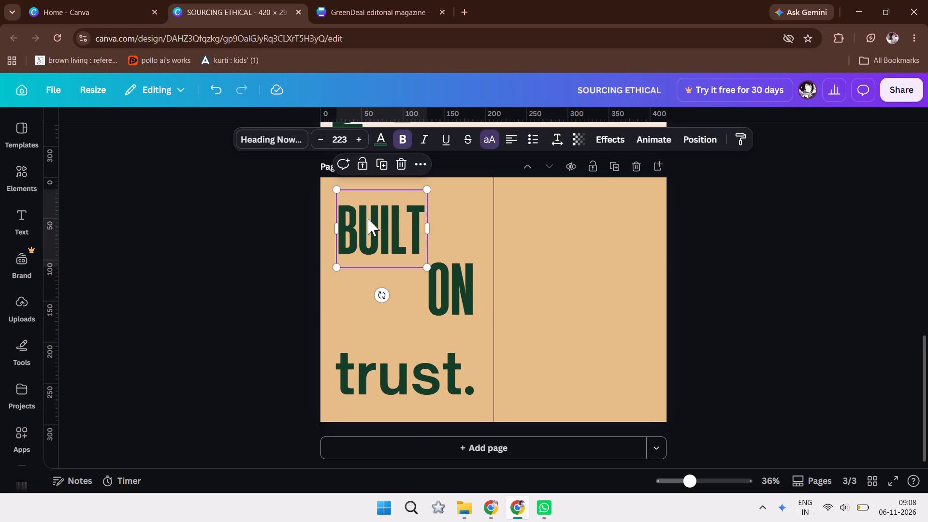
{"action": "left_click_drag", "start_coordinate": [429, 188], "coordinate": [435, 143]}
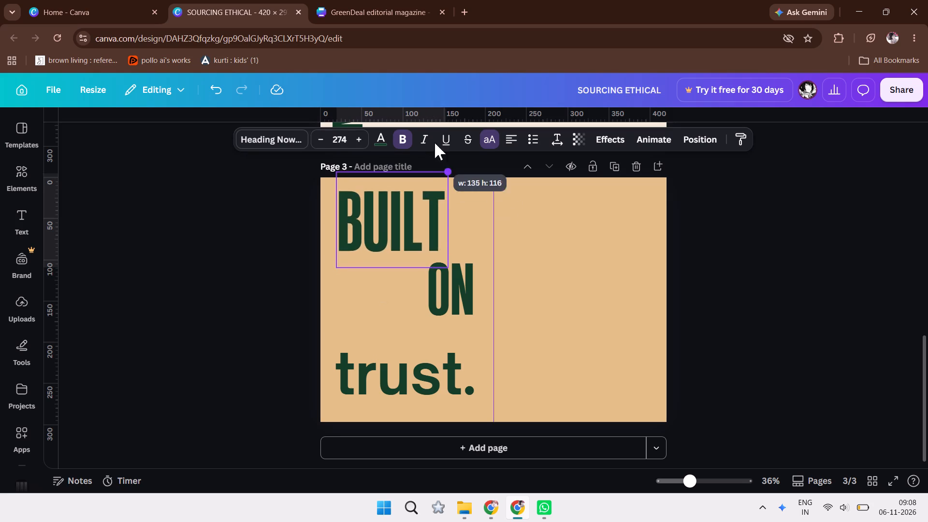
{"action": "left_click_drag", "start_coordinate": [435, 143], "coordinate": [436, 133]}
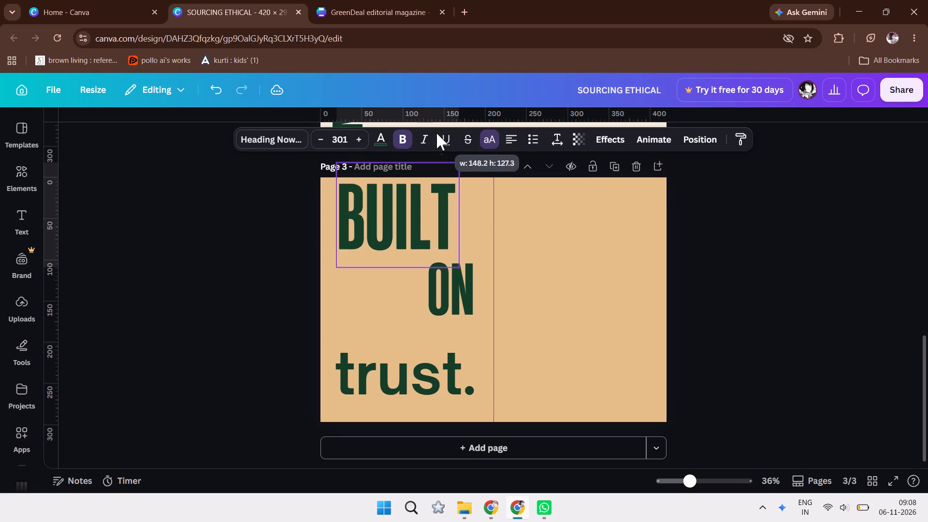
{"action": "left_click_drag", "start_coordinate": [436, 133], "coordinate": [438, 145]}
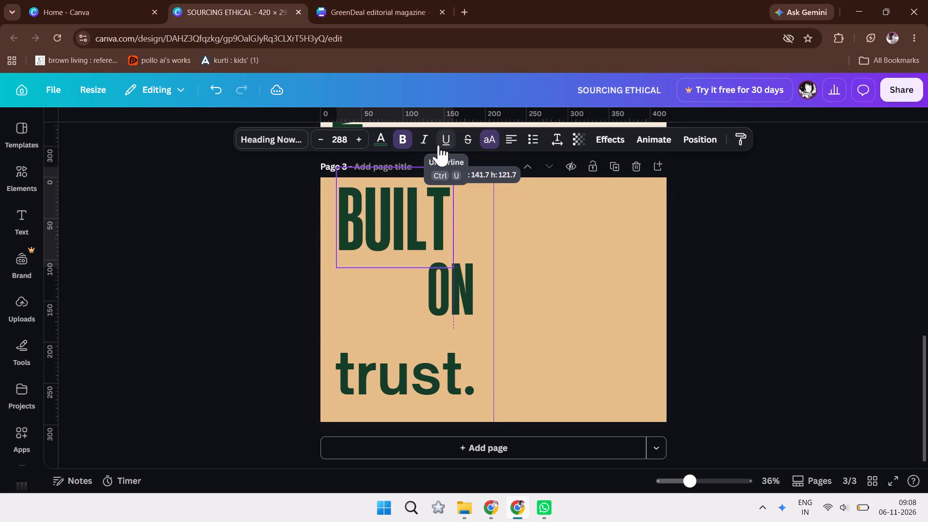
{"action": "left_click_drag", "start_coordinate": [438, 145], "coordinate": [423, 152]}
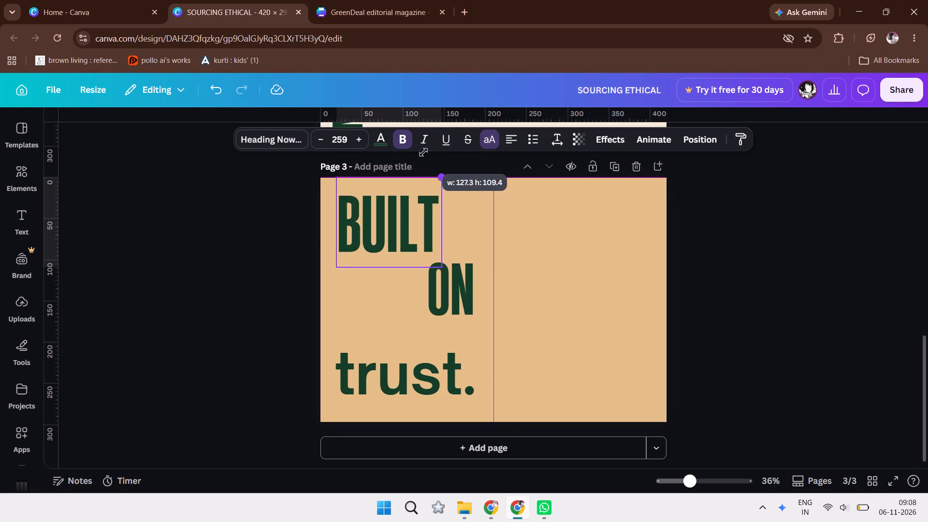
{"action": "left_click_drag", "start_coordinate": [423, 152], "coordinate": [429, 145]}
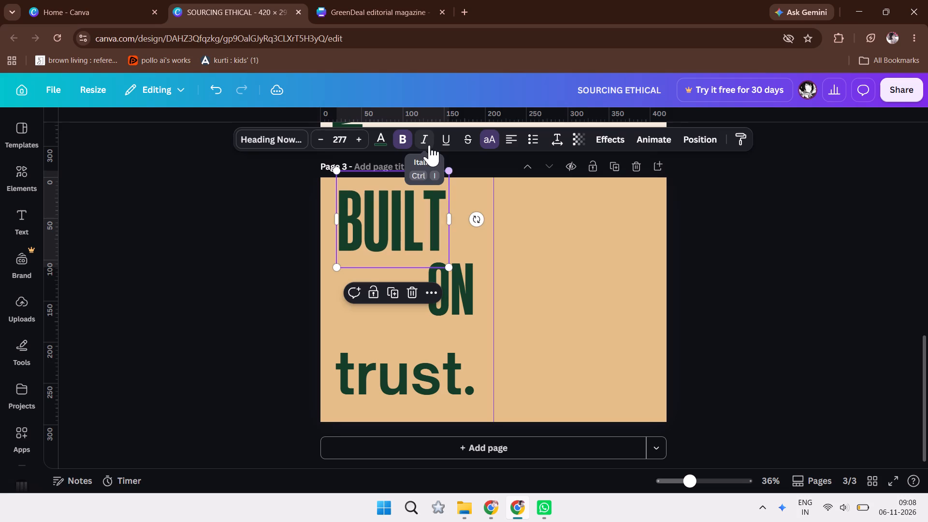
Raise "trust." to sit just beneath ON, with its right edge lined up with ON's right edge.
{"action": "left_click", "coordinate": [440, 303]}
{"action": "left_click", "coordinate": [450, 306]}
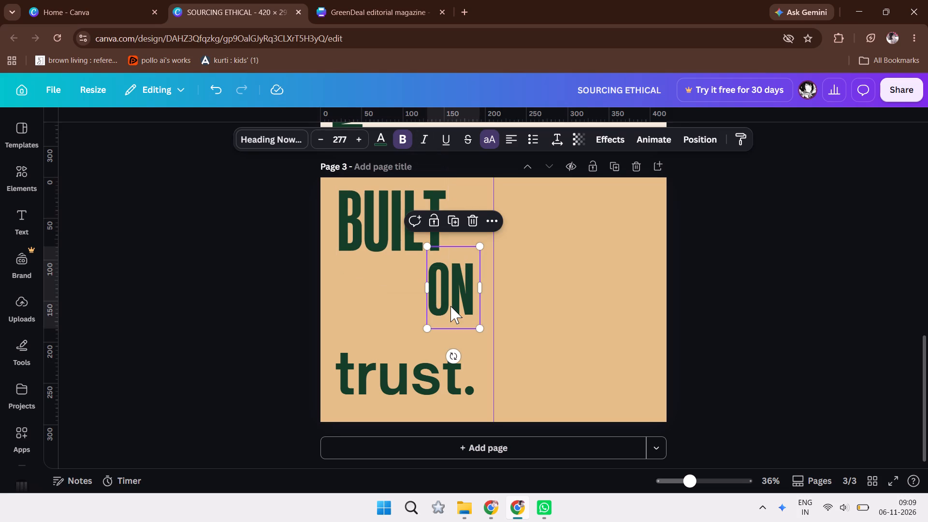
{"action": "left_click_drag", "start_coordinate": [391, 375], "coordinate": [392, 298]}
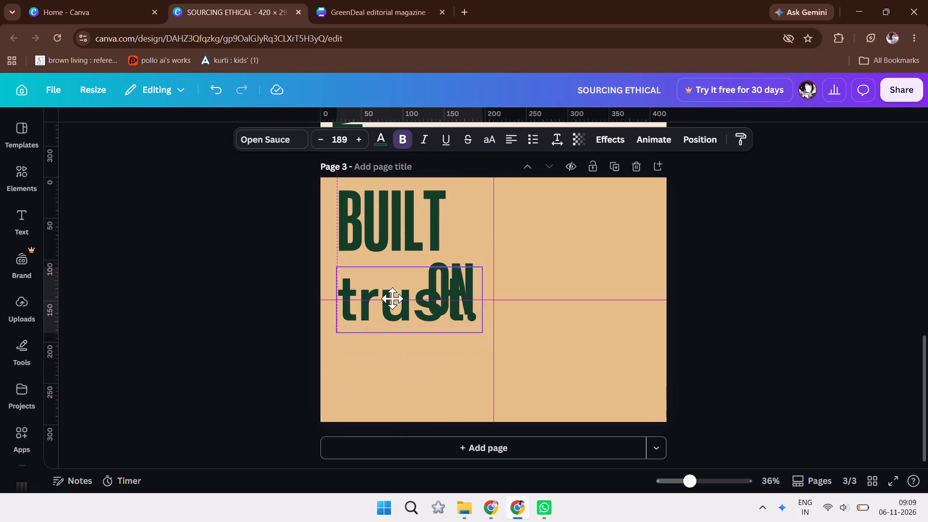
{"action": "left_click_drag", "start_coordinate": [392, 298], "coordinate": [394, 346]}
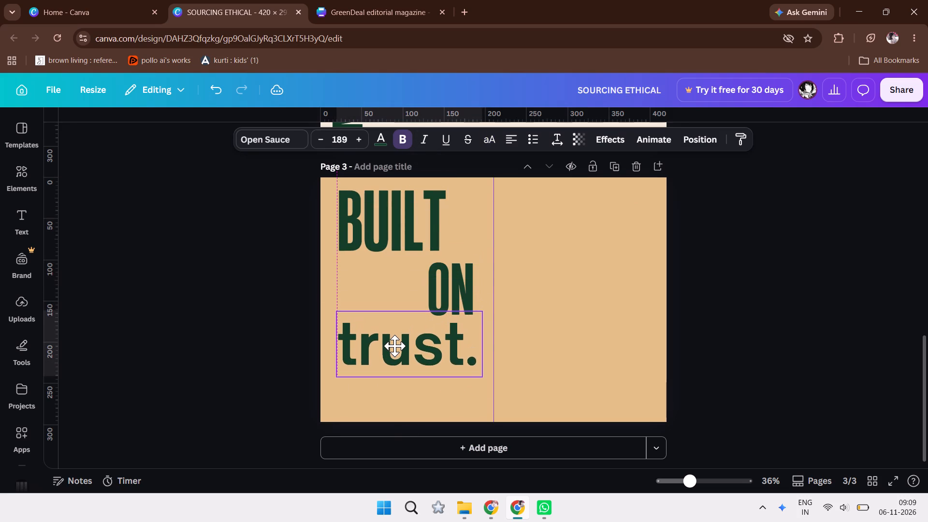
{"action": "left_click_drag", "start_coordinate": [394, 346], "coordinate": [396, 352]}
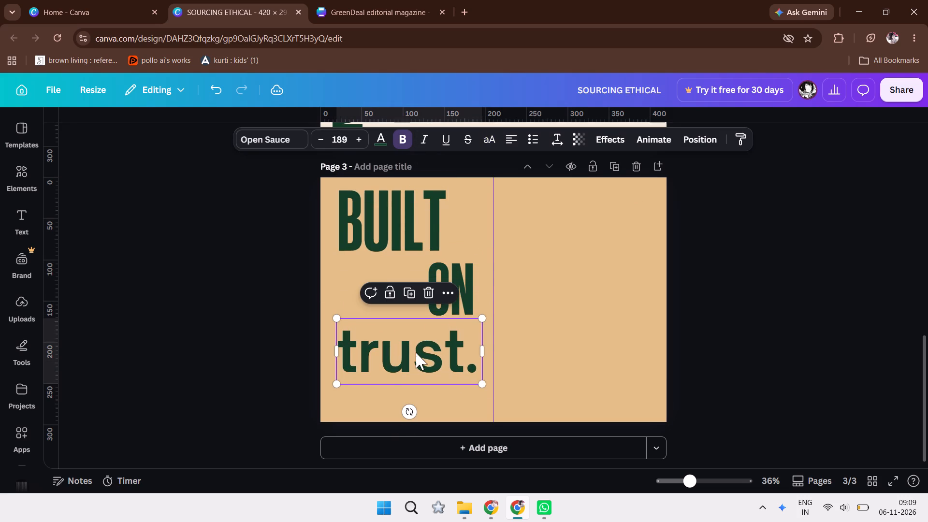
{"action": "key", "text": "Right"}
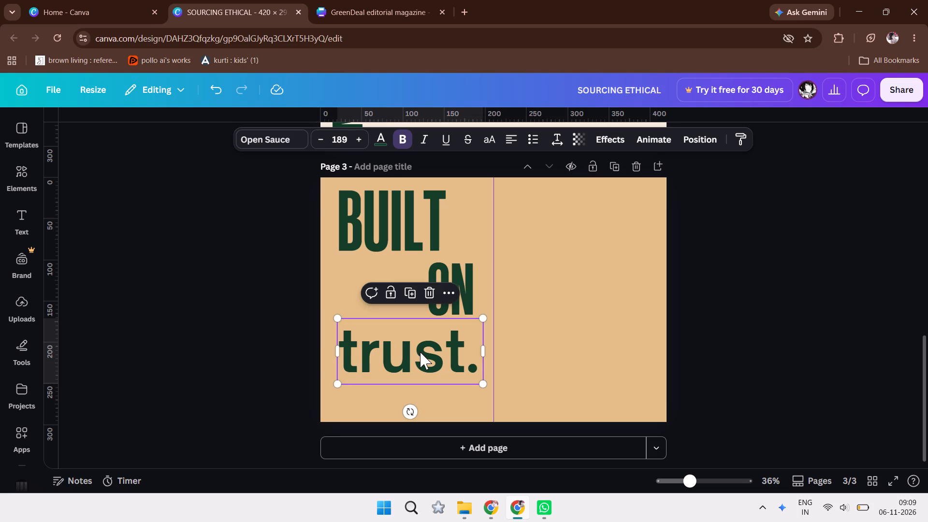
{"action": "key", "text": "Left"}
{"action": "key", "text": "Left"}
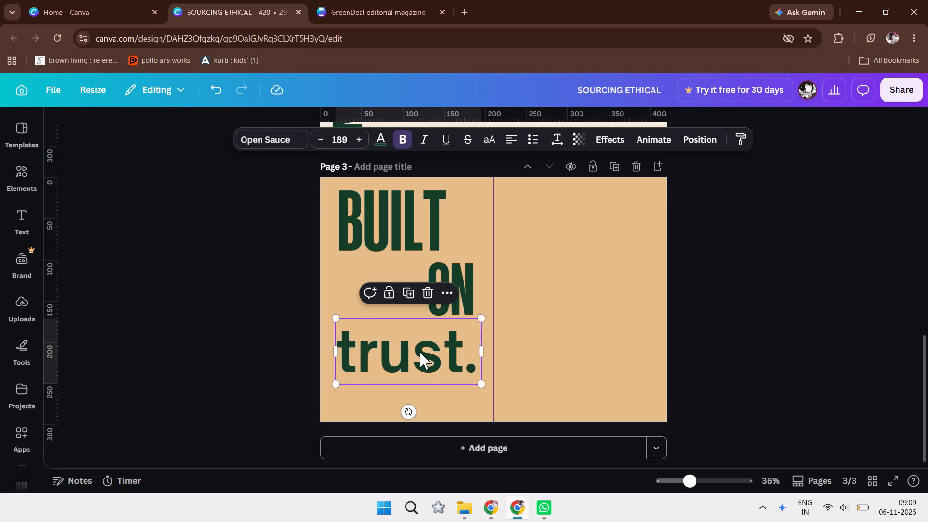
{"action": "key", "text": "Left"}
{"action": "key", "text": "Left"}
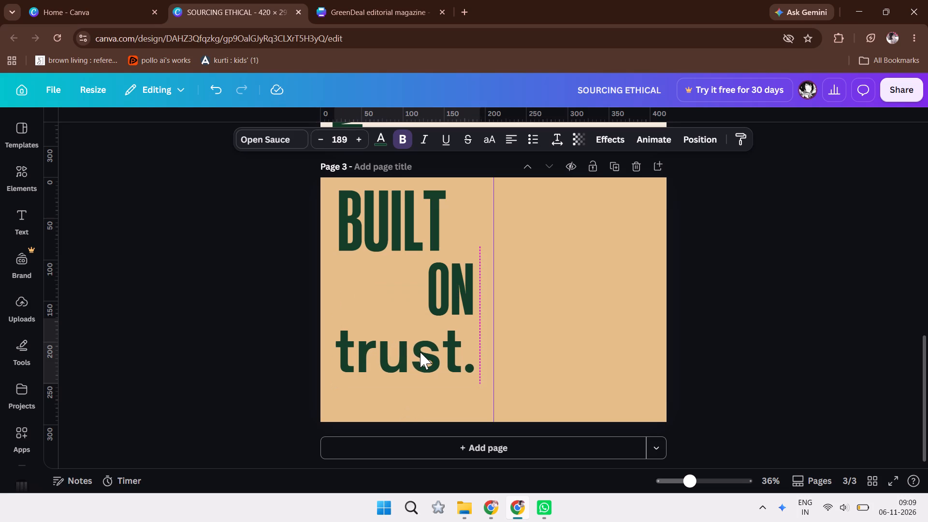
Copy the tall dark green bar from page 2's right edge and paste it onto page 3.
{"action": "left_click", "coordinate": [891, 276]}
{"action": "left_click_drag", "start_coordinate": [927, 399], "coordinate": [927, 304]}
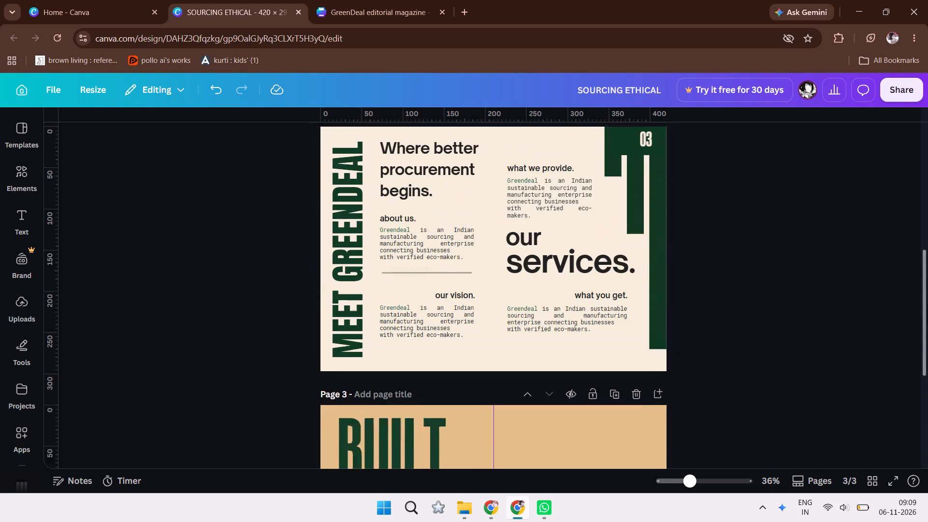
{"action": "left_click_drag", "start_coordinate": [927, 304], "coordinate": [927, 295]}
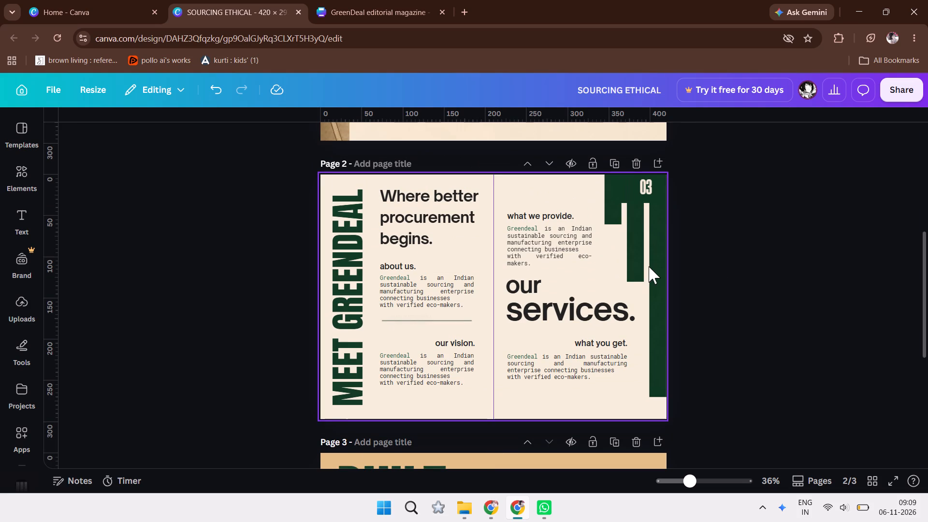
{"action": "left_click", "coordinate": [649, 266]}
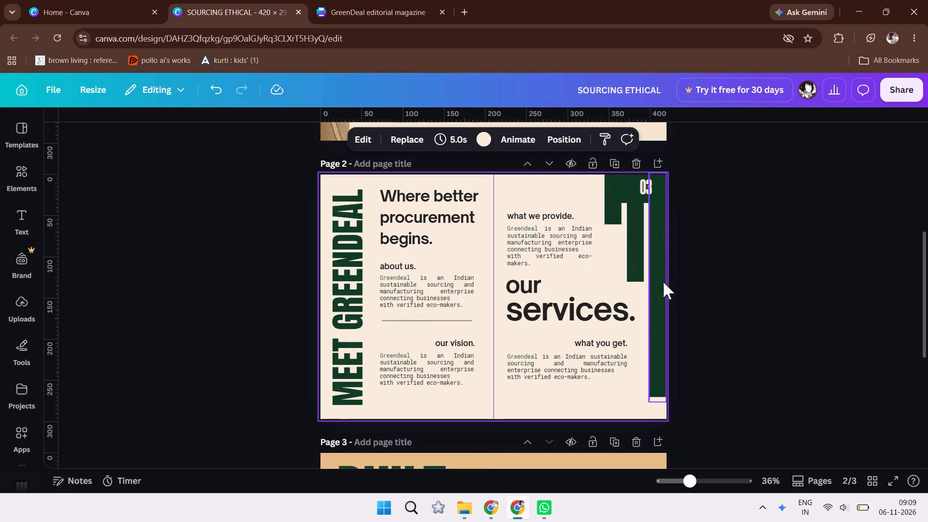
{"action": "left_click", "coordinate": [659, 284]}
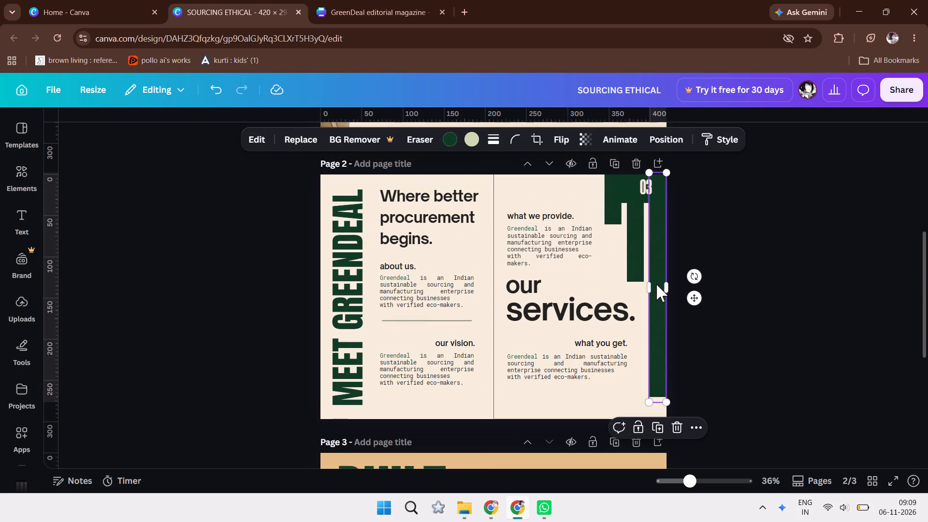
{"action": "key", "text": "ctrl+c"}
{"action": "left_click", "coordinate": [872, 322]}
{"action": "left_click_drag", "start_coordinate": [927, 301], "coordinate": [927, 340]}
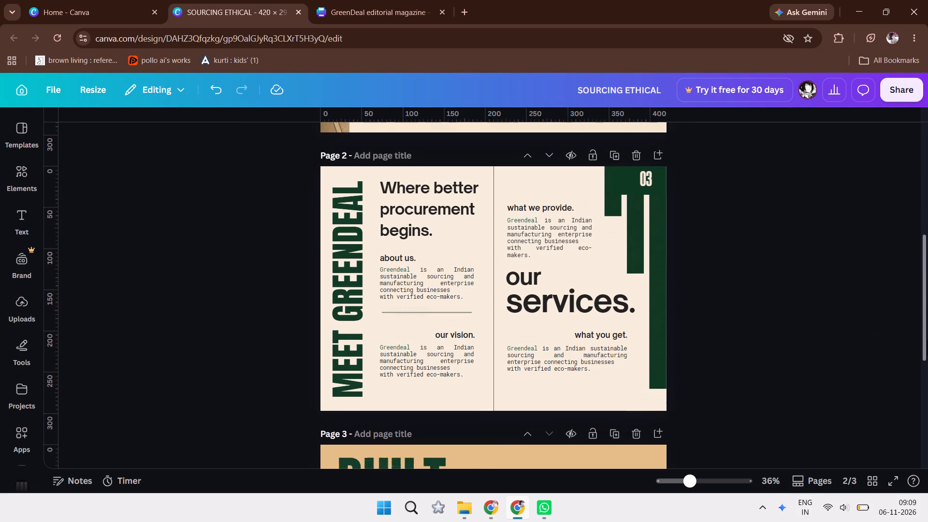
{"action": "left_click_drag", "start_coordinate": [927, 340], "coordinate": [927, 400]}
{"action": "key", "text": "ctrl+v"}
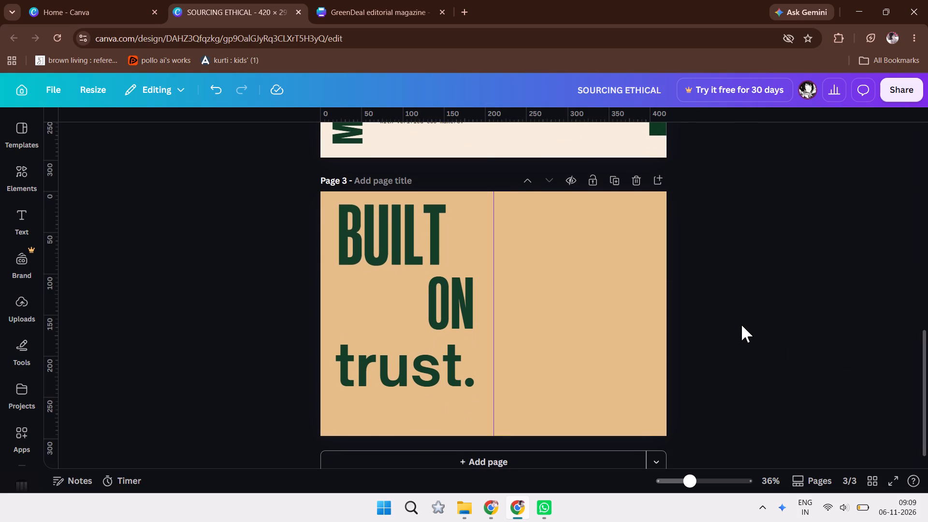
Move the pasted green bar over the I of BUILT and narrow it toward the letter's stroke width.
{"action": "left_click_drag", "start_coordinate": [661, 331], "coordinate": [464, 284]}
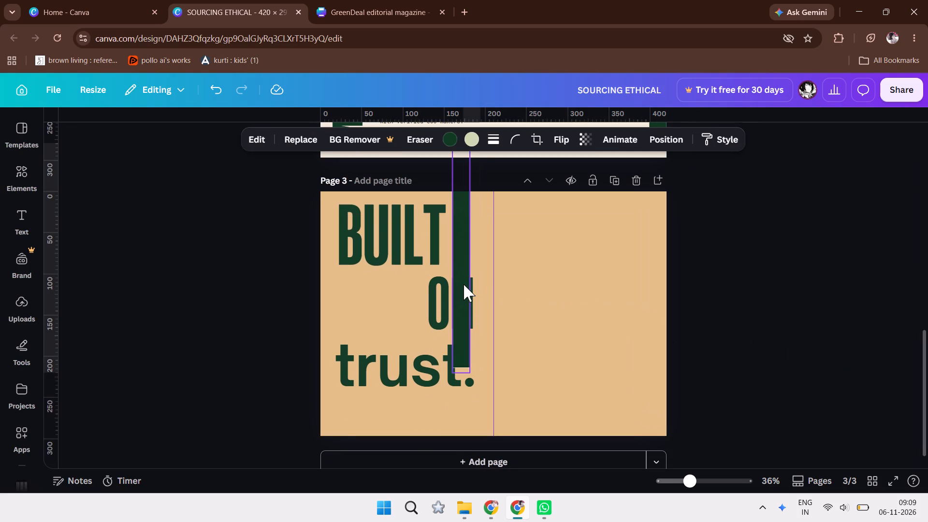
{"action": "left_click_drag", "start_coordinate": [464, 284], "coordinate": [406, 232]}
{"action": "left_click_drag", "start_coordinate": [410, 213], "coordinate": [409, 213]}
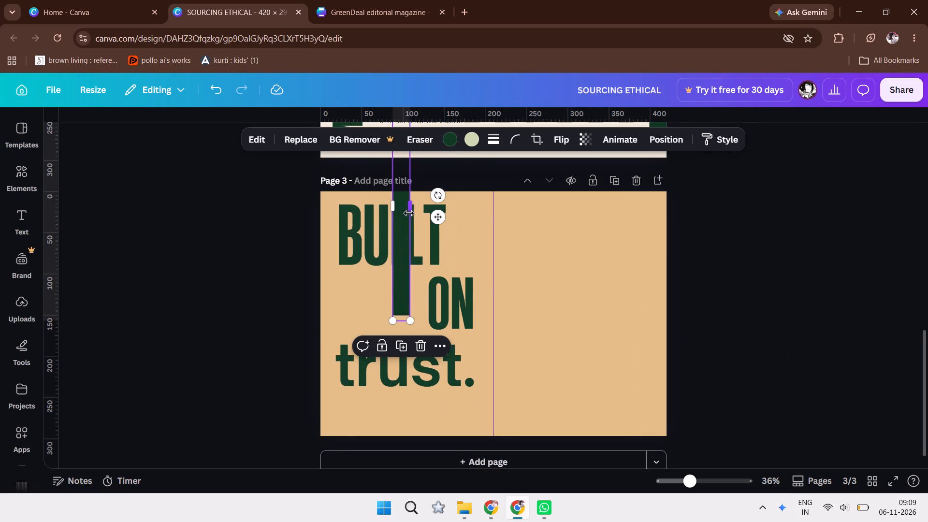
{"action": "left_click_drag", "start_coordinate": [409, 213], "coordinate": [404, 212]}
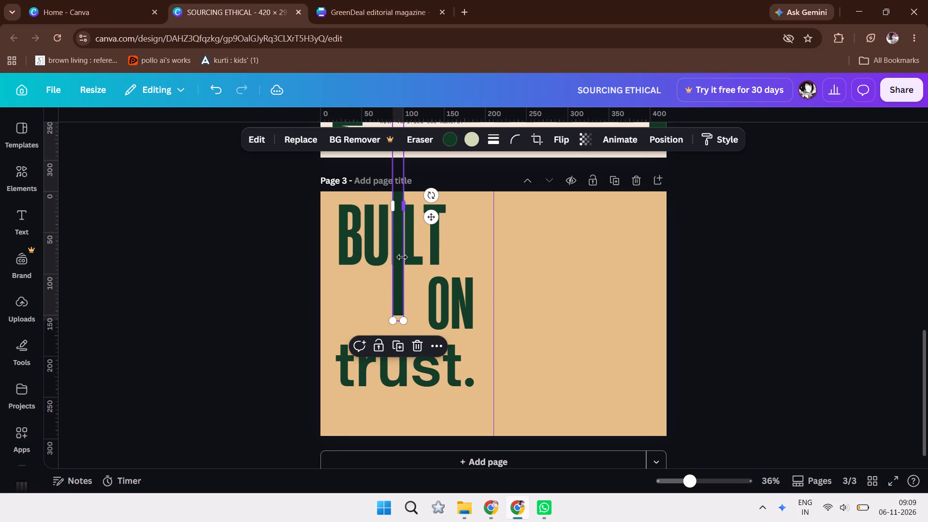
{"action": "left_click", "coordinate": [402, 257]}
{"action": "left_click", "coordinate": [230, 278]}
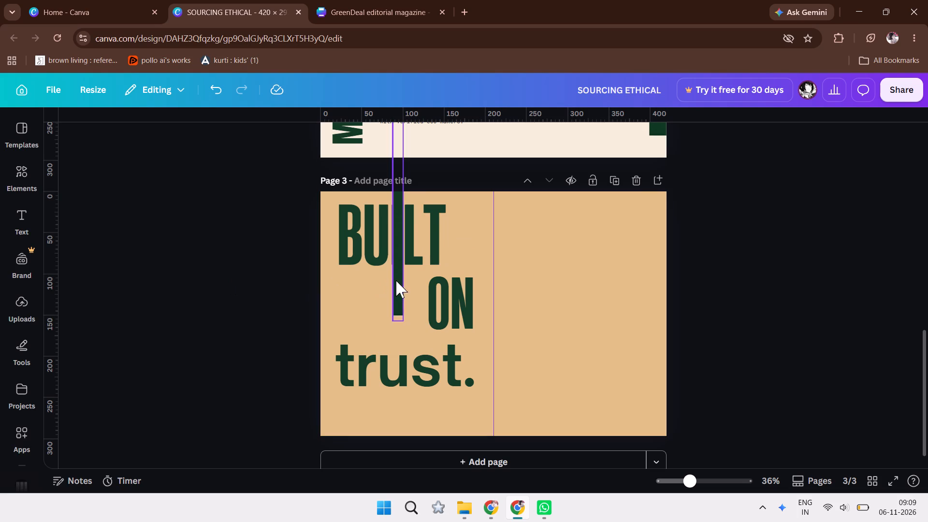
Raise the green bar until its lower end reaches the top of the I in BUILT, and narrow it to about 9.8 wide.
{"action": "left_click_drag", "start_coordinate": [397, 280], "coordinate": [386, 169]}
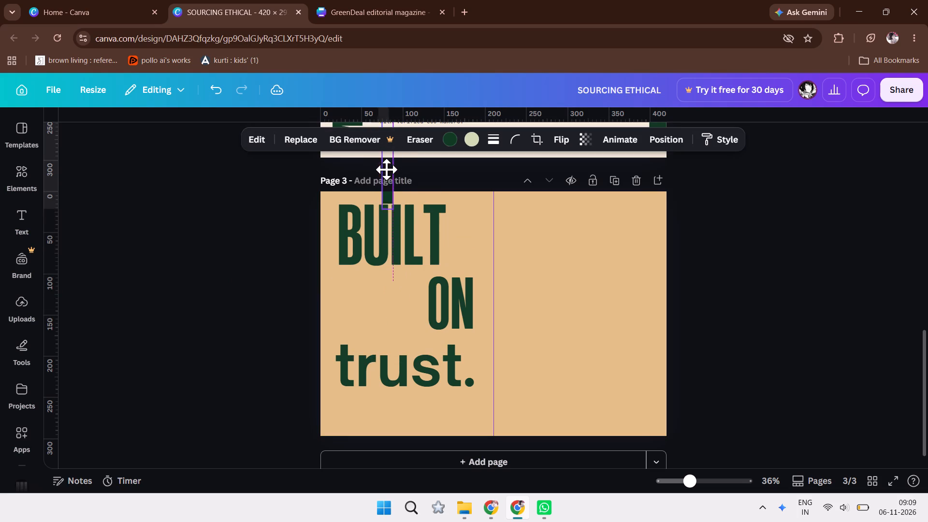
{"action": "left_click_drag", "start_coordinate": [386, 169], "coordinate": [395, 171]}
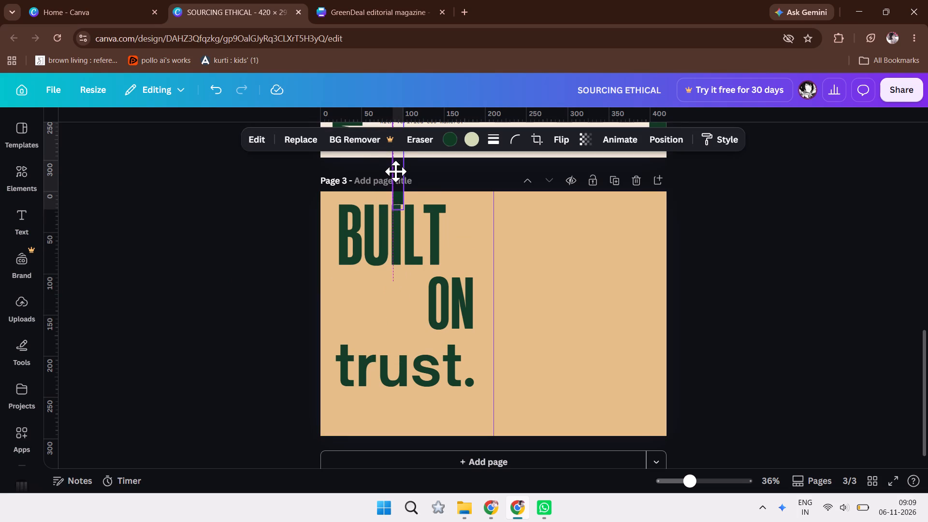
{"action": "left_click_drag", "start_coordinate": [395, 171], "coordinate": [396, 171]}
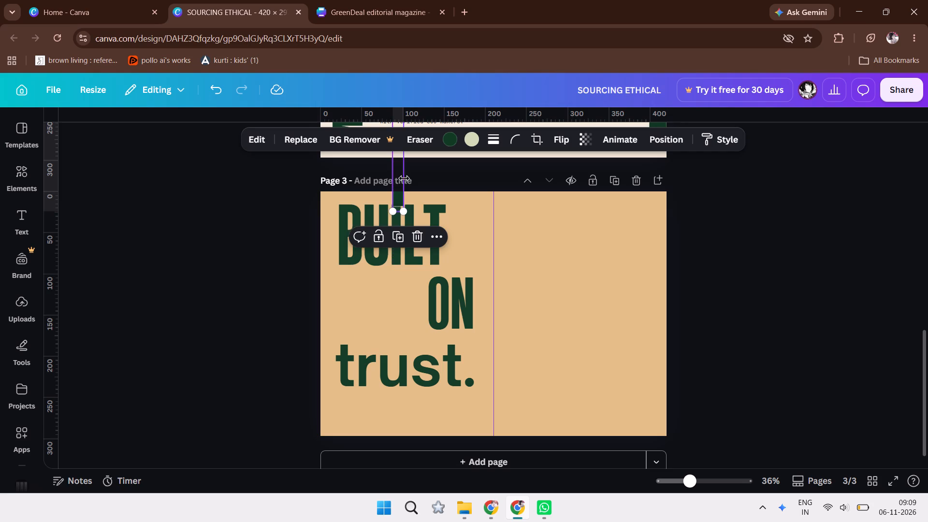
{"action": "left_click", "coordinate": [406, 200]}
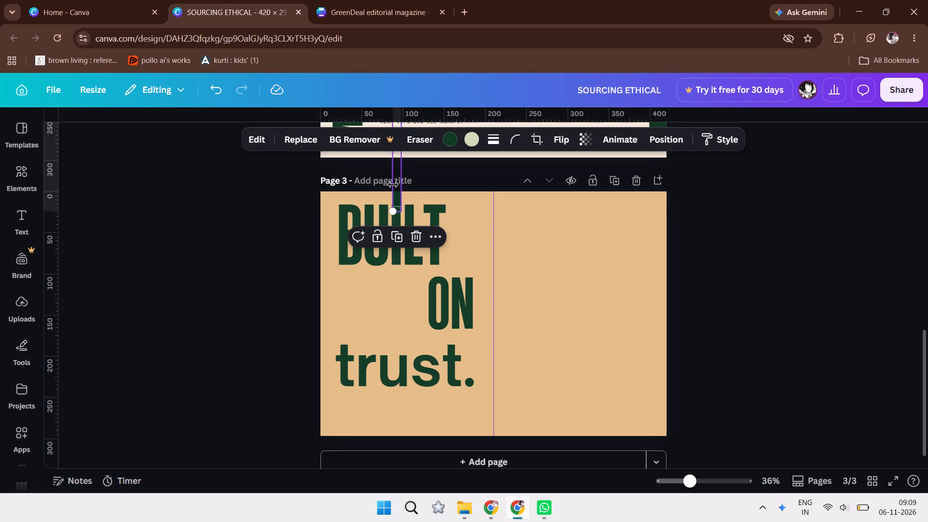
{"action": "left_click", "coordinate": [393, 185]}
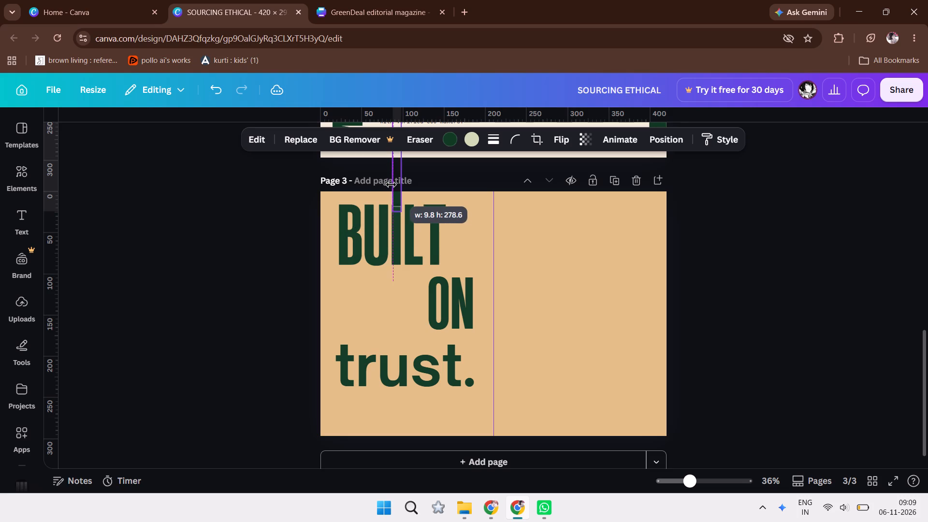
Nudge the green bar slightly left and down to line it up with the I of BUILT.
{"action": "key", "text": "Left"}
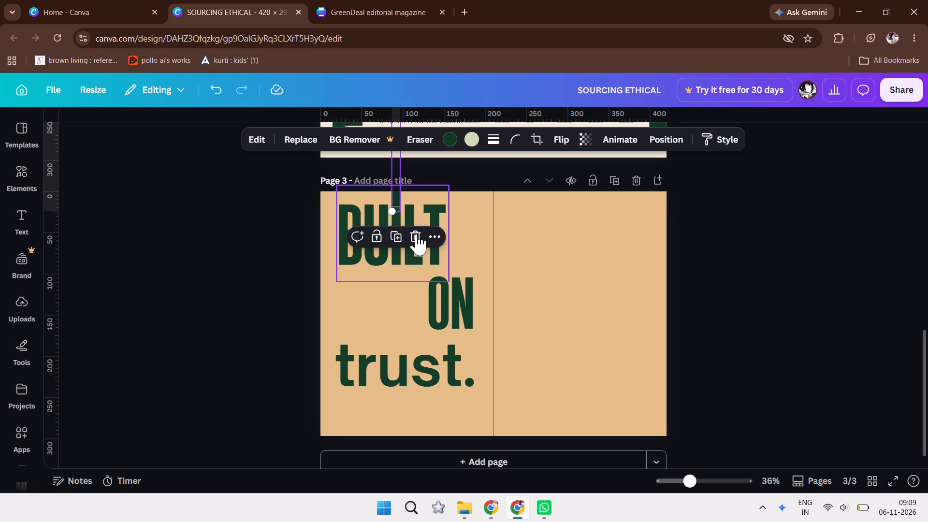
{"action": "key", "text": "Left"}
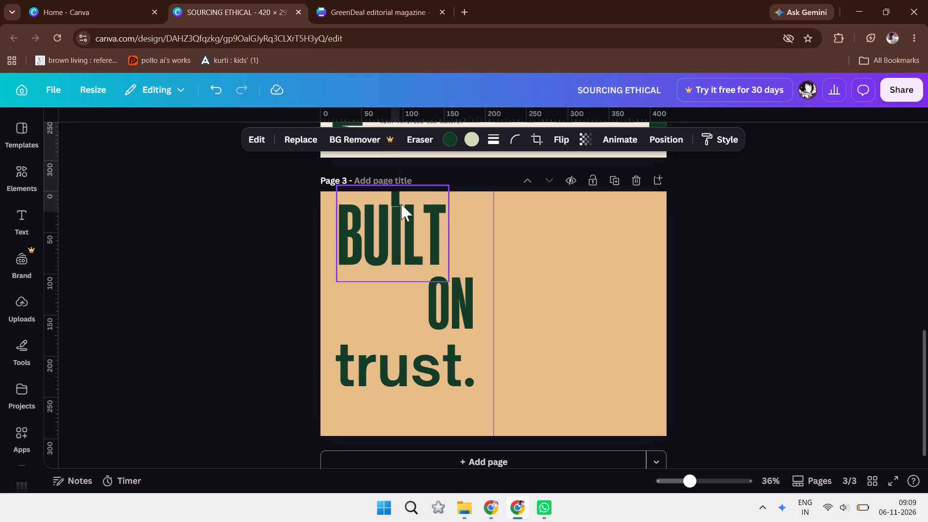
{"action": "key", "text": "Down"}
{"action": "key", "text": "Down"}
{"action": "key", "text": "Down"}
{"action": "key", "text": "Down"}
{"action": "key", "text": "Right"}
Shrink the green bar slightly and nudge it down until it overlaps the top of the I, flush with the letter's stroke.
{"action": "left_click_drag", "start_coordinate": [393, 217], "coordinate": [392, 207]}
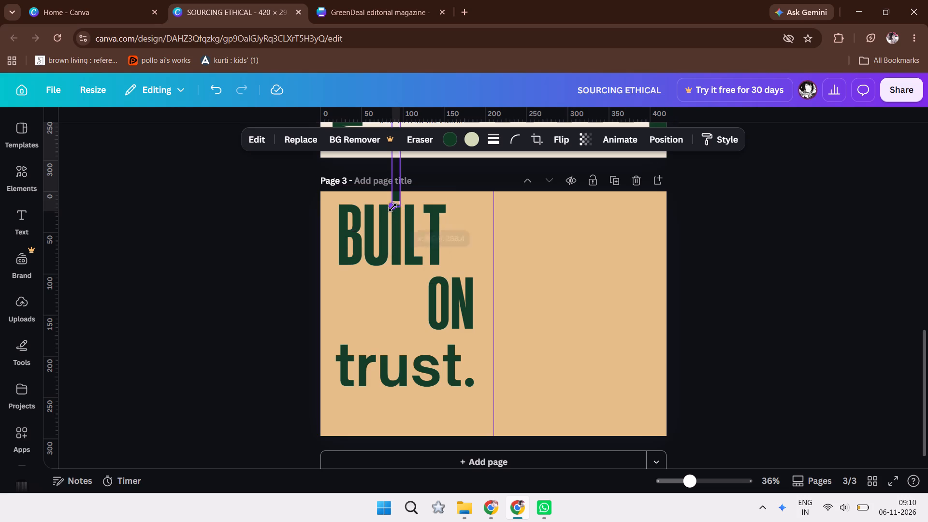
{"action": "left_click_drag", "start_coordinate": [392, 207], "coordinate": [392, 208]}
{"action": "key", "text": "Down"}
{"action": "key", "text": "Down"}
{"action": "key", "text": "Down"}
{"action": "key", "text": "Down"}
{"action": "key", "text": "Down"}
{"action": "key", "text": "Down"}
{"action": "key", "text": "Down"}
{"action": "key", "text": "Down"}
{"action": "key", "text": "Down"}
{"action": "key", "text": "Down"}
{"action": "key", "text": "Down"}
{"action": "key", "text": "Down"}
{"action": "key", "text": "Down"}
{"action": "key", "text": "Down"}
{"action": "key", "text": "Down"}
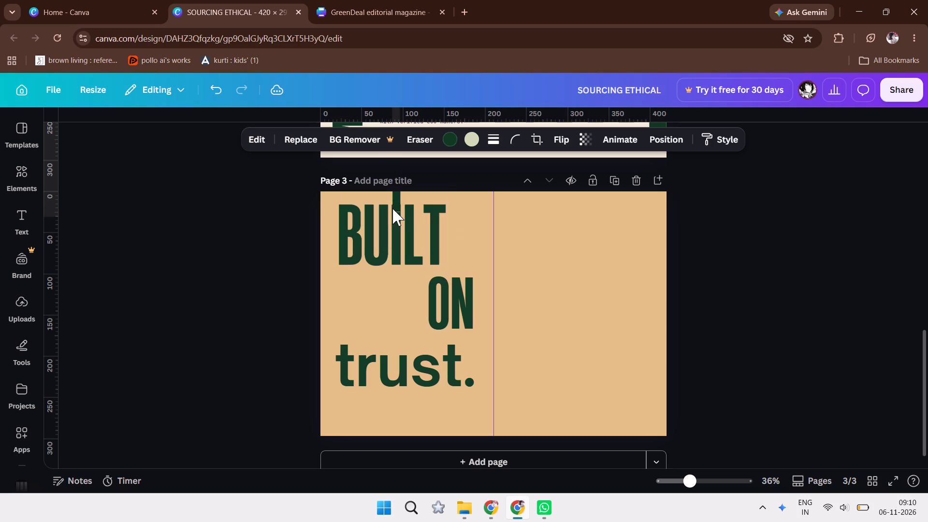
{"action": "key", "text": "Left"}
{"action": "key", "text": "Left"}
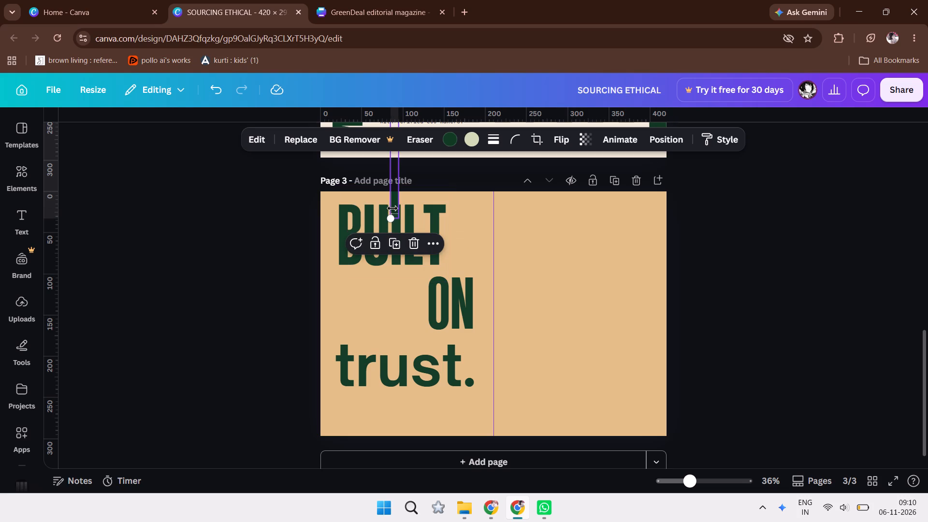
{"action": "key", "text": "Right"}
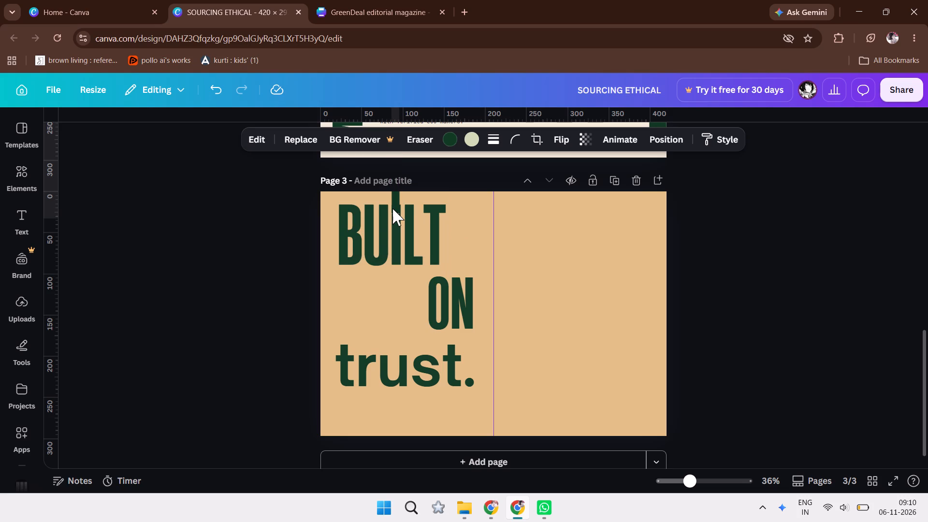
Lower the green bar until it covers the full height of the I in BUILT, and nudge it left into line.
{"action": "left_click", "coordinate": [400, 191]}
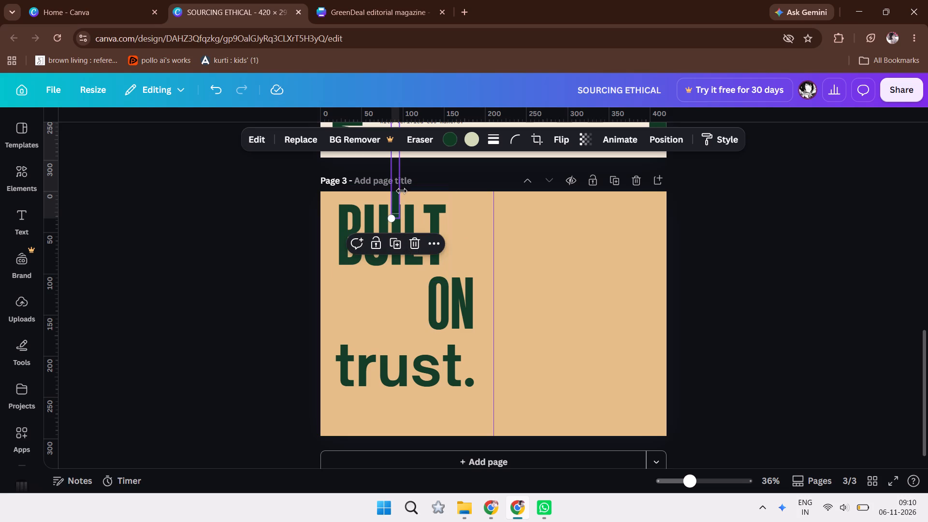
{"action": "left_click", "coordinate": [279, 226]}
{"action": "left_click_drag", "start_coordinate": [397, 205], "coordinate": [397, 254]}
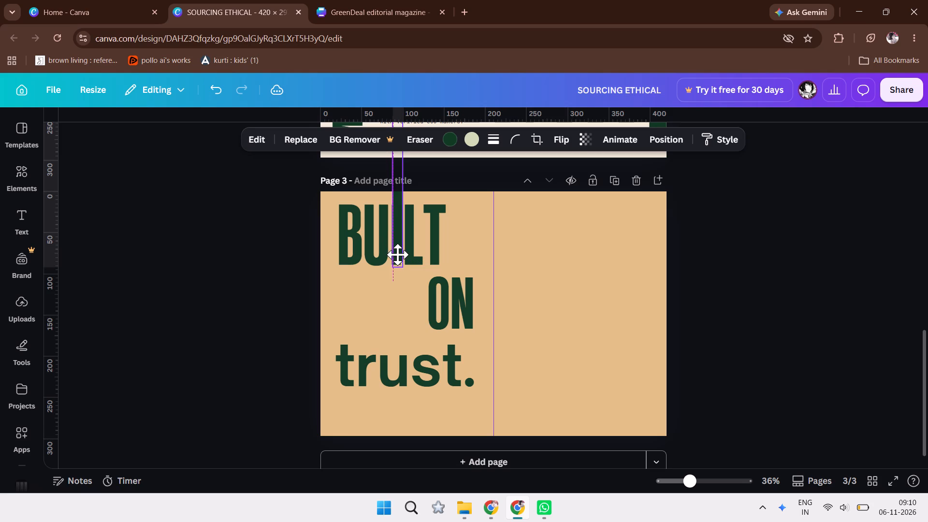
{"action": "left_click_drag", "start_coordinate": [397, 254], "coordinate": [397, 256]}
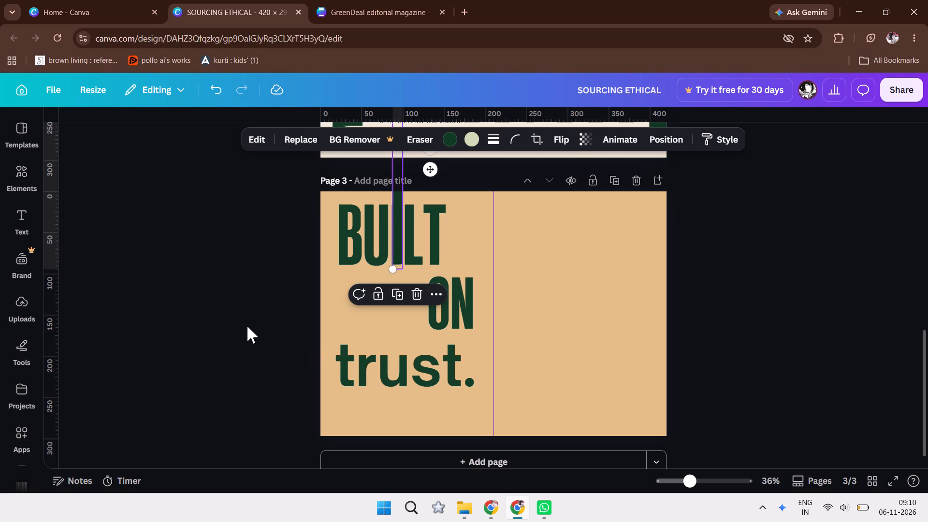
{"action": "key", "text": "Left"}
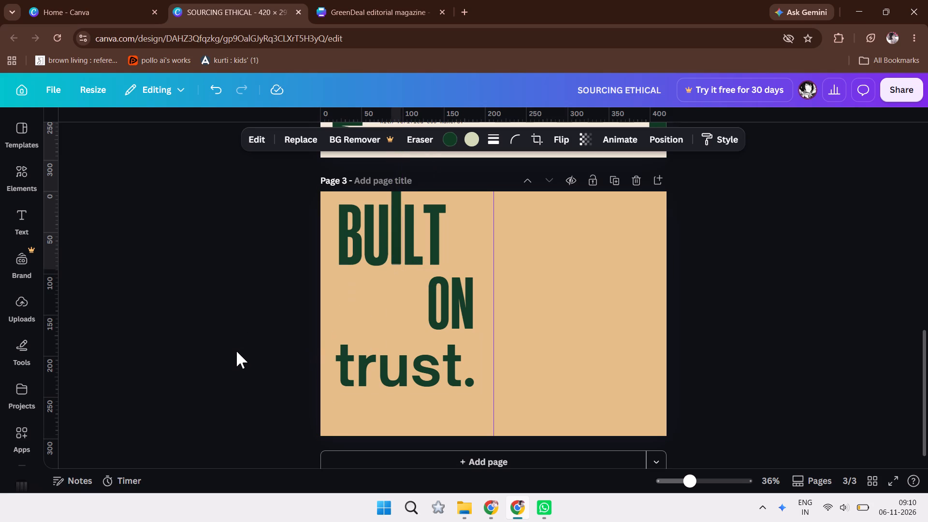
{"action": "left_click", "coordinate": [236, 351]}
{"action": "left_click", "coordinate": [236, 351]}
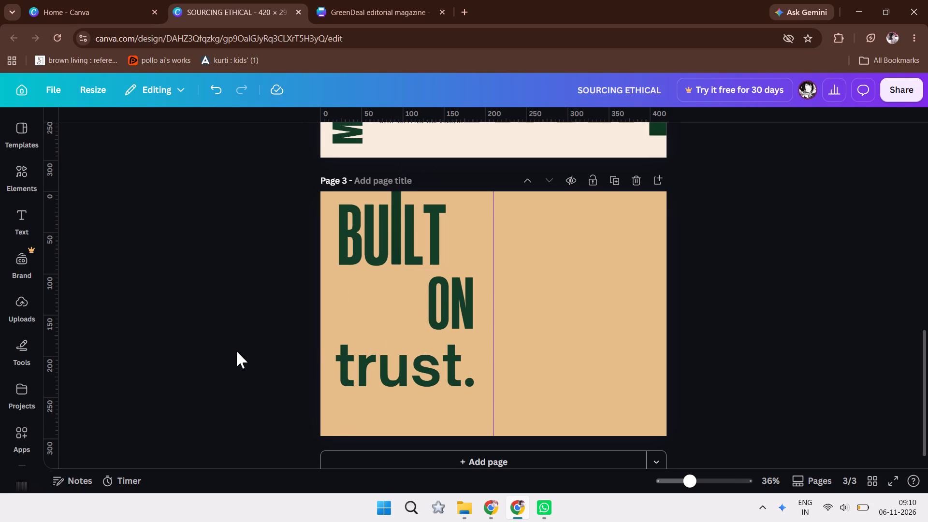
Duplicate the green bar on BUILT and move the copy down the page over the u of trust.
{"action": "left_click", "coordinate": [396, 250]}
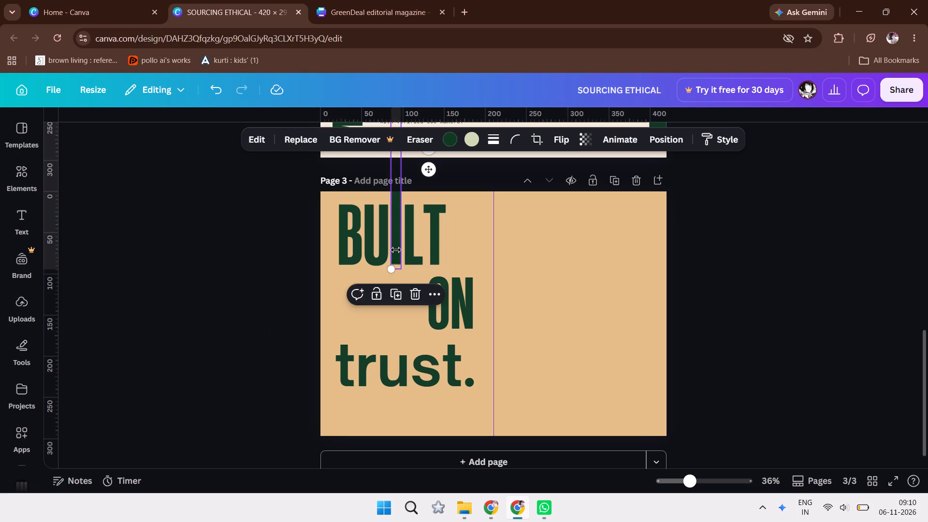
{"action": "key", "text": "ctrl+c"}
{"action": "key", "text": "ctrl+v"}
{"action": "left_click_drag", "start_coordinate": [396, 250], "coordinate": [397, 261]}
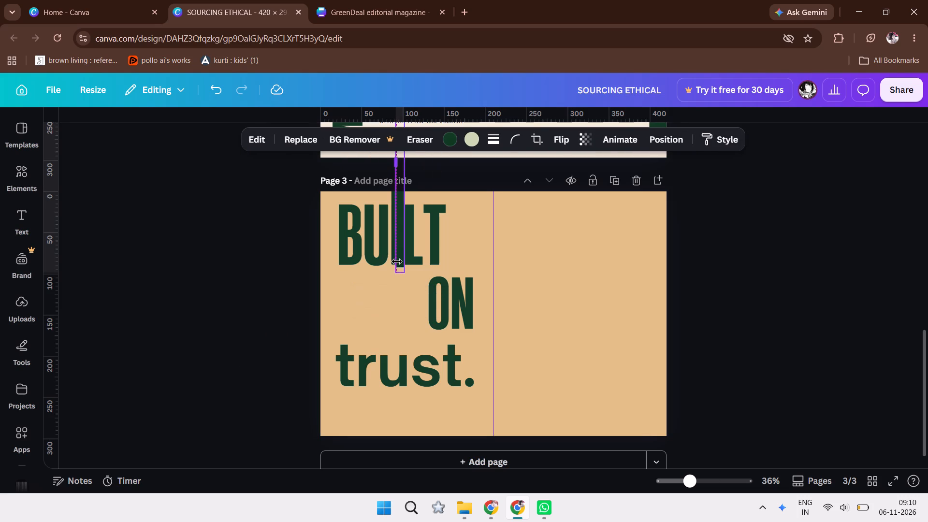
{"action": "left_click_drag", "start_coordinate": [397, 261], "coordinate": [398, 261]}
{"action": "key", "text": "ctrl+z"}
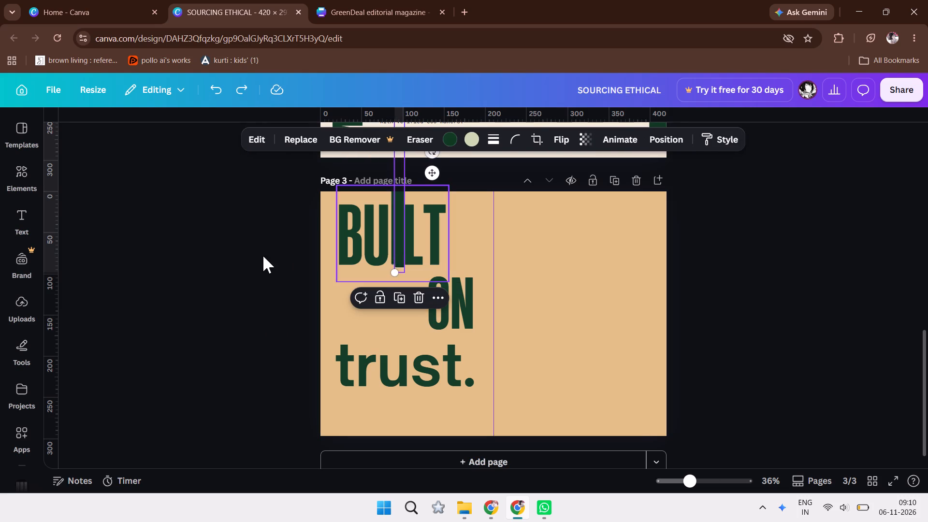
{"action": "left_click", "coordinate": [260, 255]}
{"action": "left_click_drag", "start_coordinate": [400, 245], "coordinate": [405, 283]}
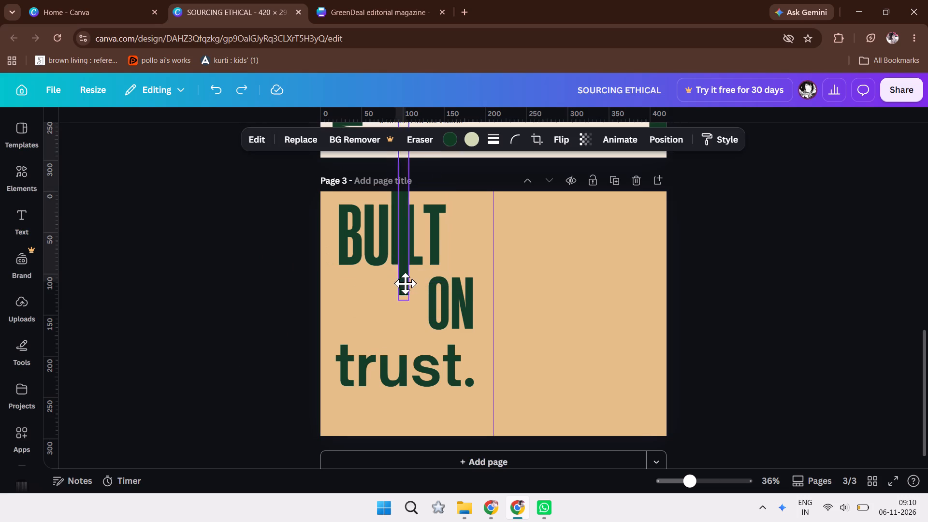
{"action": "left_click_drag", "start_coordinate": [405, 283], "coordinate": [405, 475]}
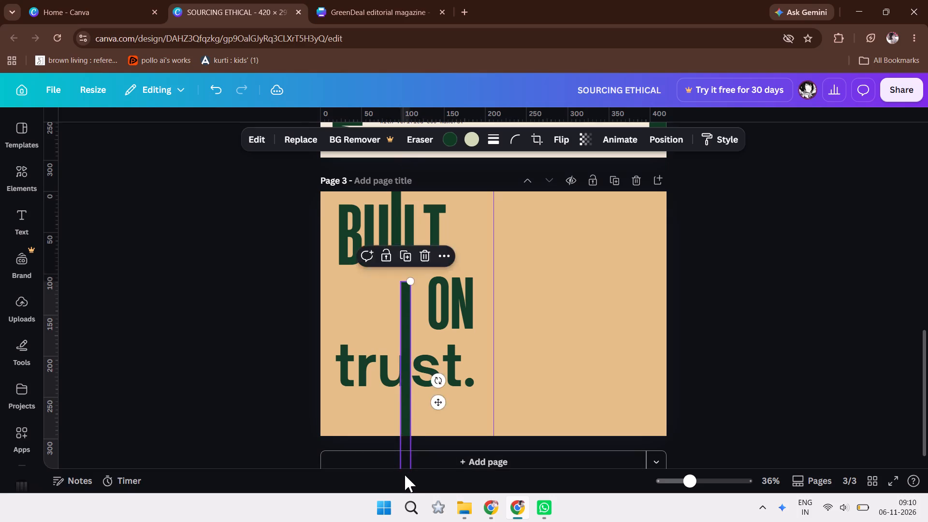
Lower the copied green bar until its upper end sits inside the right stem of the u in trust.
{"action": "double_click", "coordinate": [406, 384]}
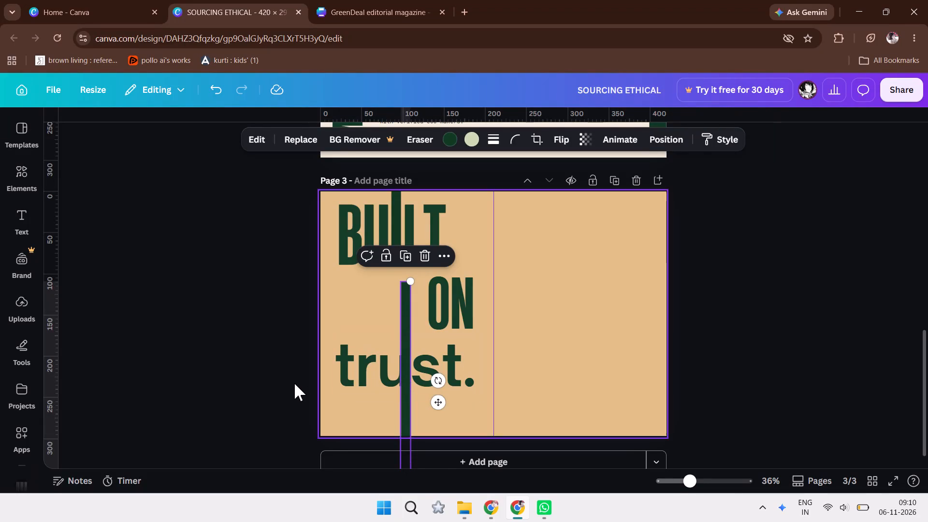
{"action": "left_click", "coordinate": [294, 383]}
{"action": "left_click_drag", "start_coordinate": [409, 380], "coordinate": [408, 471]}
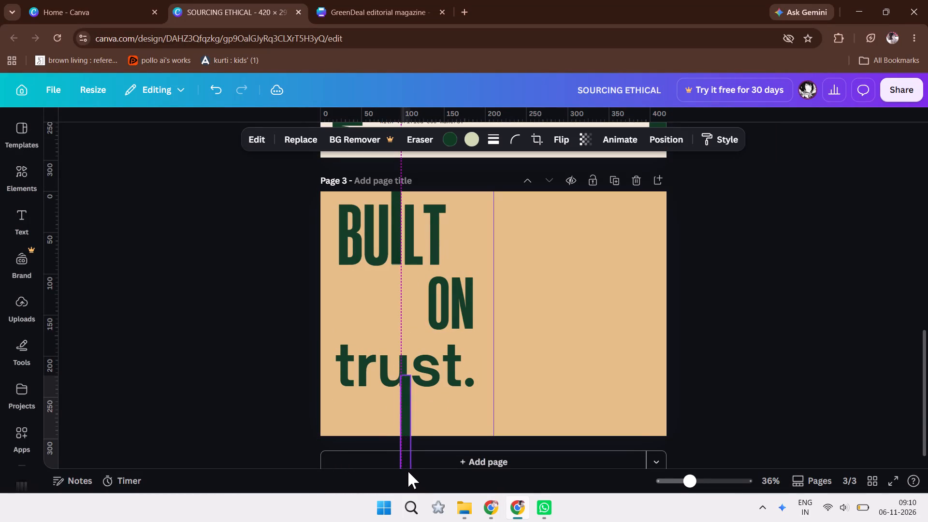
{"action": "left_click_drag", "start_coordinate": [408, 471], "coordinate": [409, 452]}
{"action": "left_click_drag", "start_coordinate": [409, 452], "coordinate": [408, 452]}
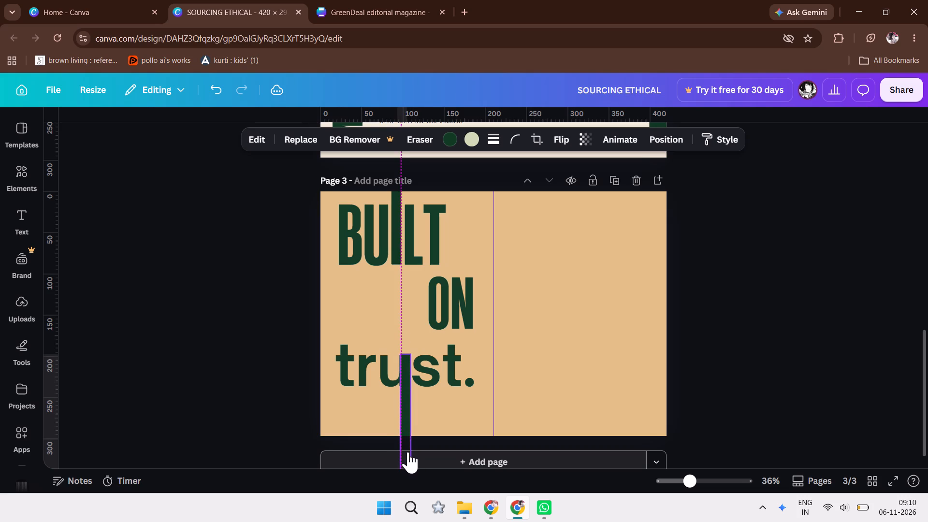
{"action": "left_click_drag", "start_coordinate": [408, 452], "coordinate": [408, 453]}
Narrow the lower green bar to the stroke width of the u in trust. and nudge it left, flush with the stem.
{"action": "left_click", "coordinate": [410, 390]}
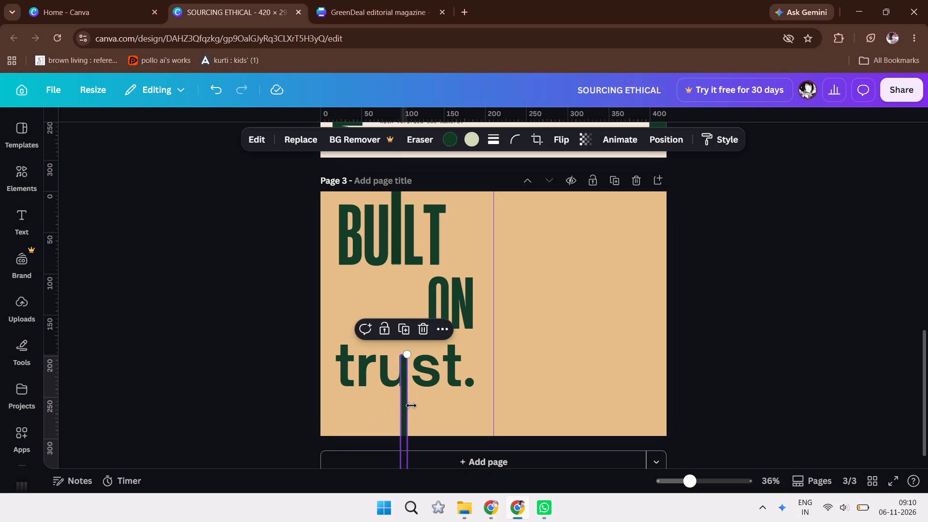
{"action": "left_click", "coordinate": [400, 405]}
{"action": "left_click", "coordinate": [251, 398]}
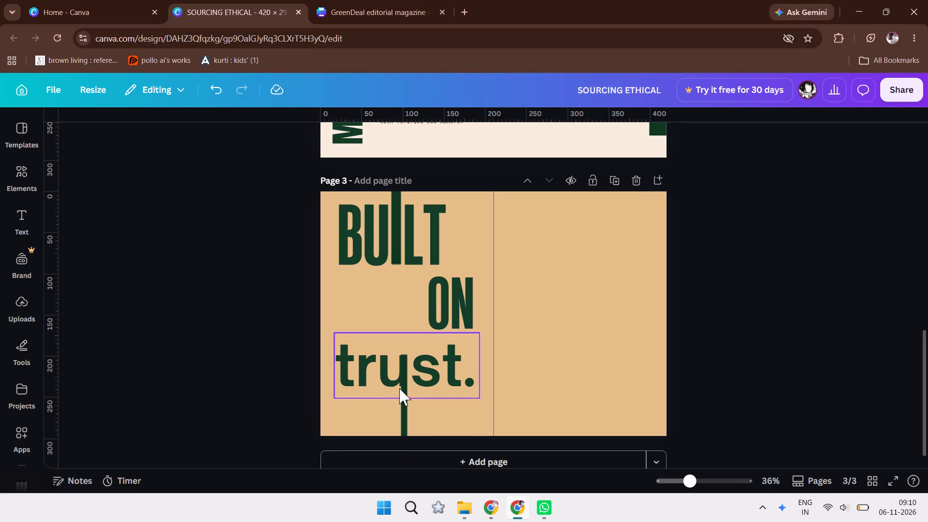
{"action": "left_click", "coordinate": [405, 393]}
{"action": "key", "text": "Left"}
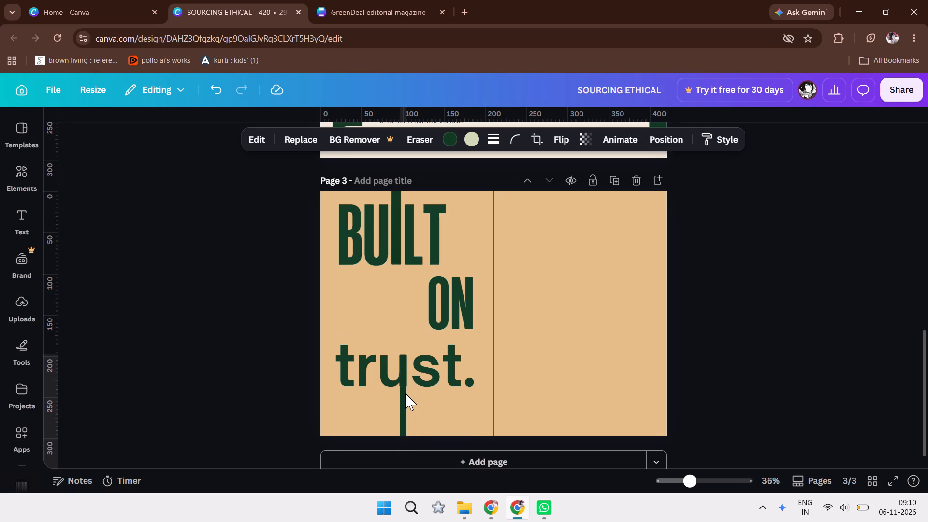
{"action": "key", "text": "Left"}
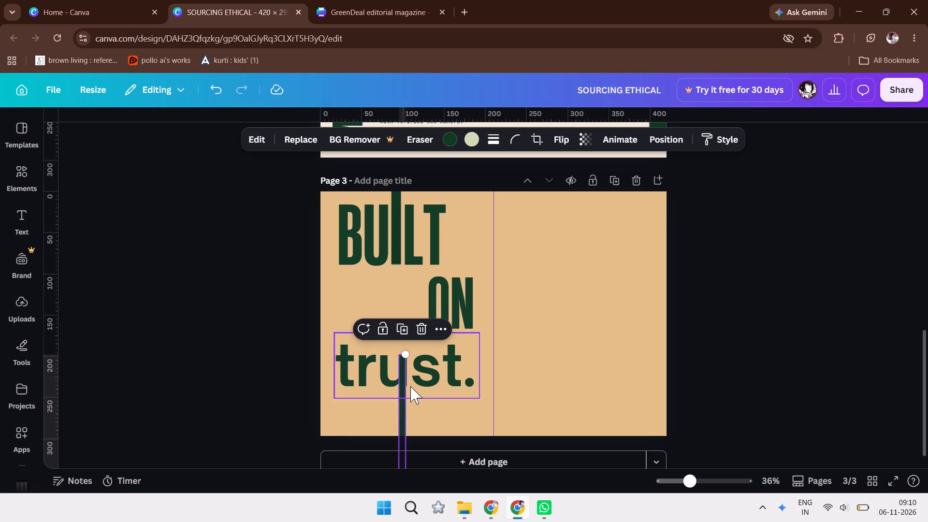
{"action": "left_click", "coordinate": [406, 386]}
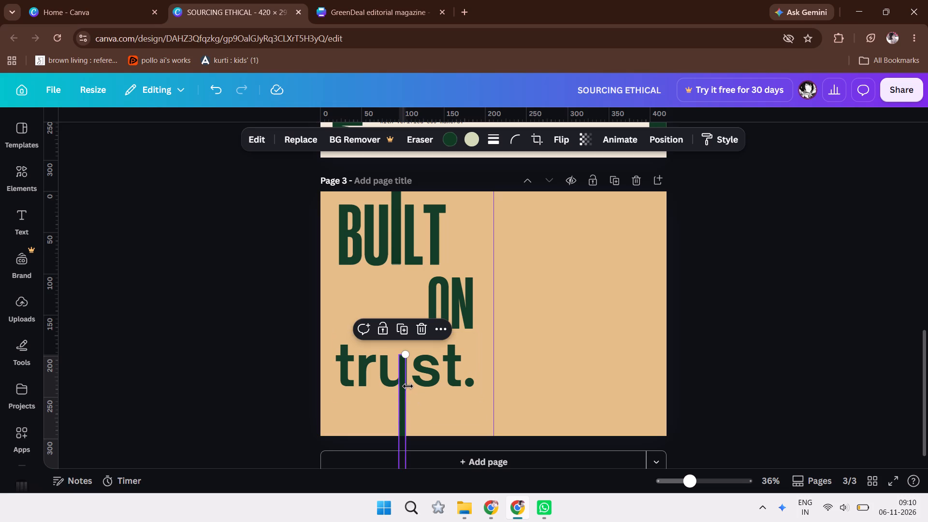
{"action": "left_click", "coordinate": [278, 372]}
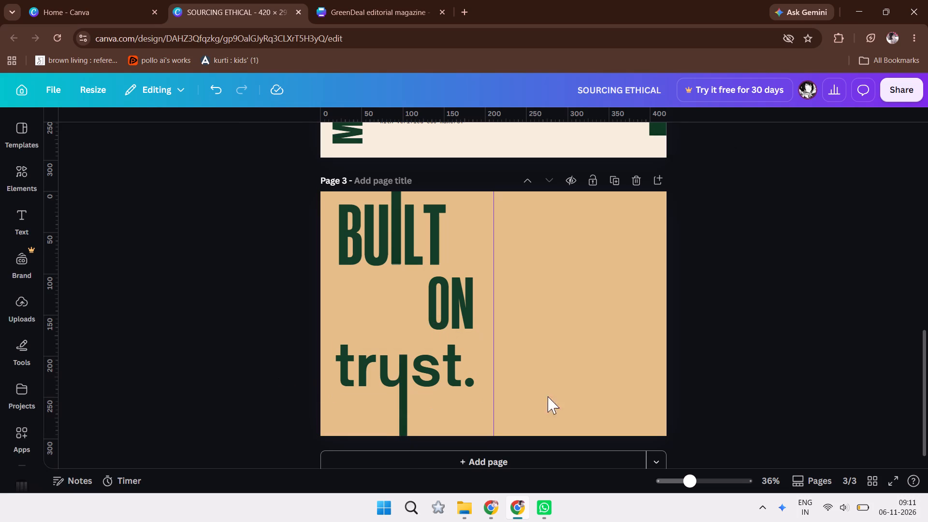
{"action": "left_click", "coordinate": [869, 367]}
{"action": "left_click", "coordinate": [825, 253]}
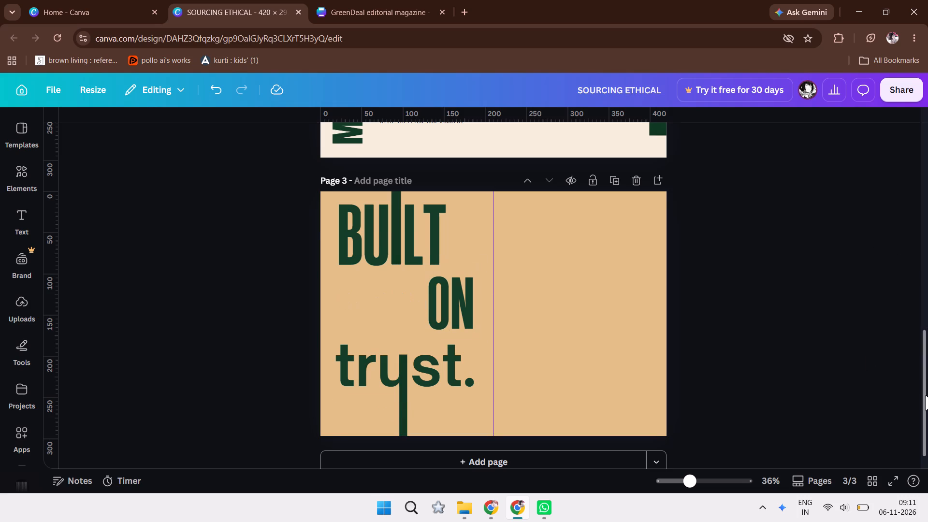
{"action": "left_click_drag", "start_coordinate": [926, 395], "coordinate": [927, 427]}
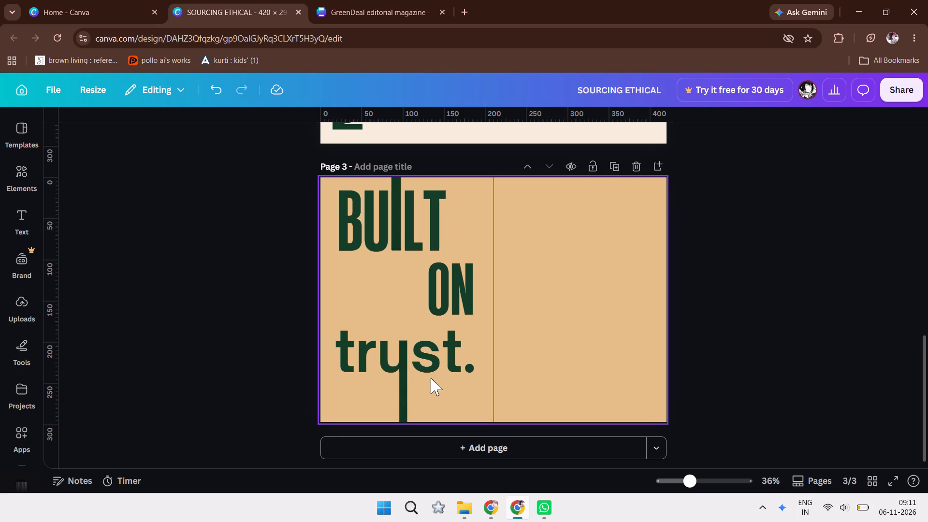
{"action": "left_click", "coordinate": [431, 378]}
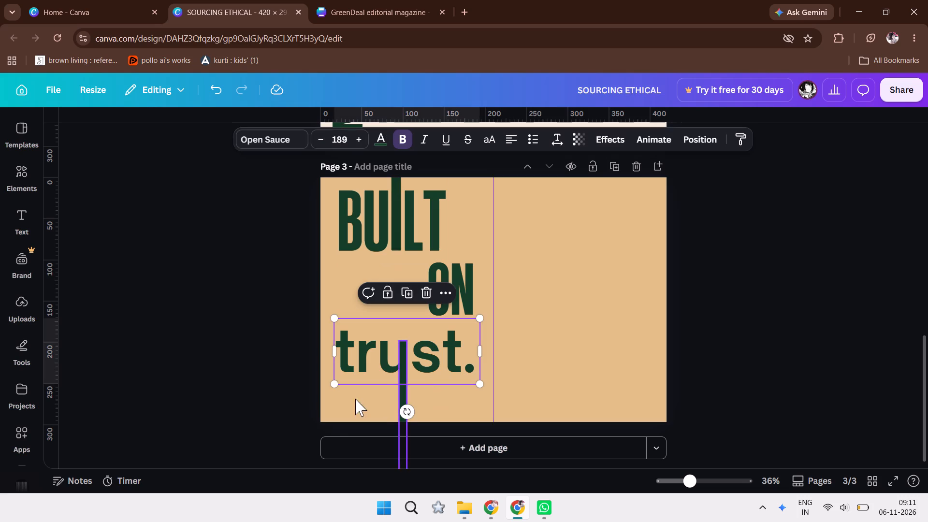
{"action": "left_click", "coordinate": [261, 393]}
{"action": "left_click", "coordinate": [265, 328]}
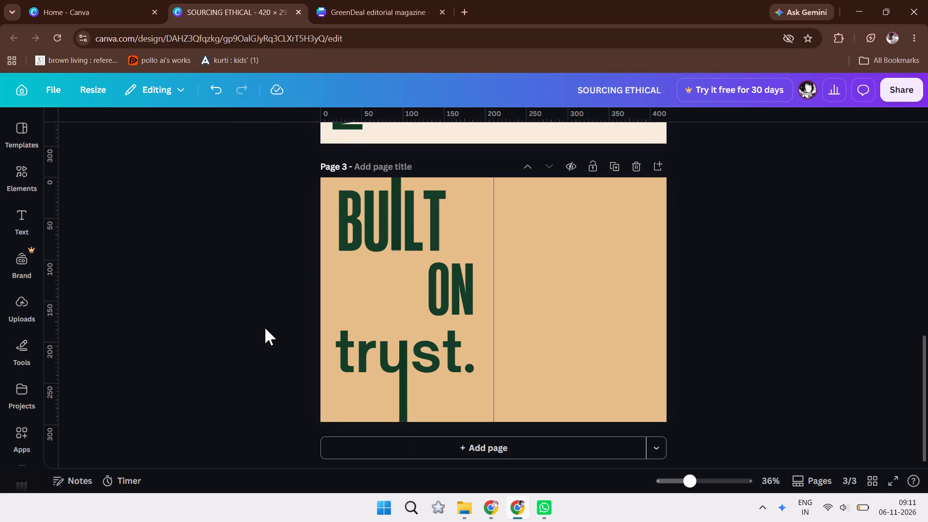
Move the word ON slightly right and up on page 3.
{"action": "left_click_drag", "start_coordinate": [455, 280], "coordinate": [457, 280]}
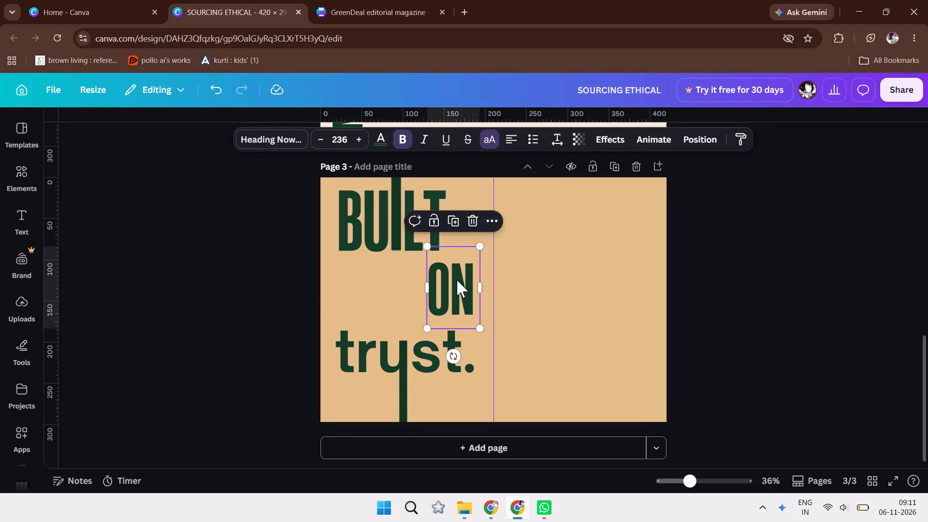
{"action": "left_click_drag", "start_coordinate": [457, 280], "coordinate": [464, 277]}
Move trust. up beneath BUILT and shrink it to about font size 114 so it fits beside ON.
{"action": "left_click_drag", "start_coordinate": [383, 344], "coordinate": [380, 290]}
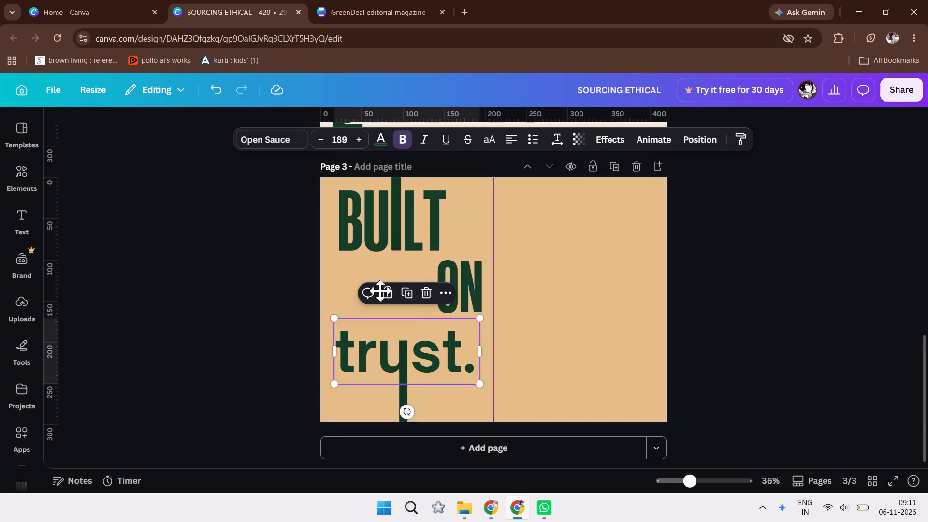
{"action": "left_click_drag", "start_coordinate": [380, 290], "coordinate": [385, 290]}
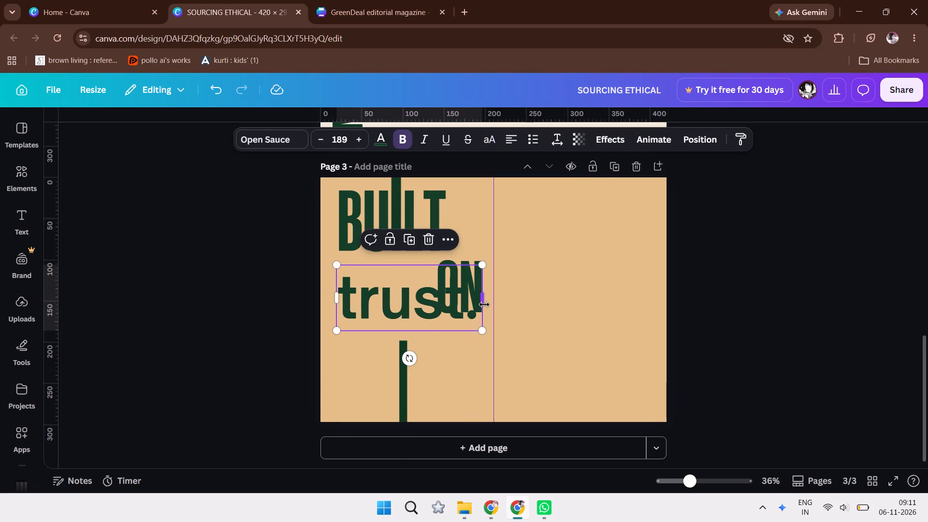
{"action": "left_click_drag", "start_coordinate": [484, 335], "coordinate": [440, 307]}
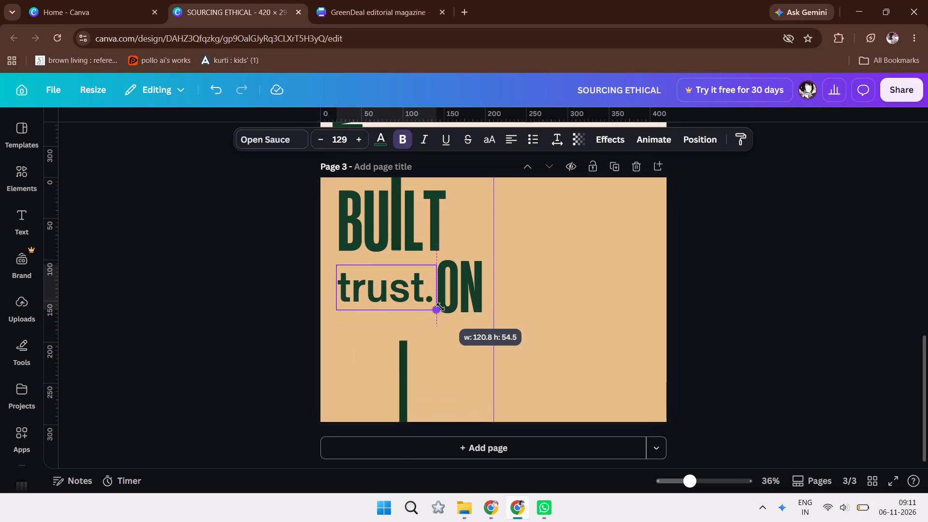
{"action": "left_click_drag", "start_coordinate": [440, 307], "coordinate": [429, 304]}
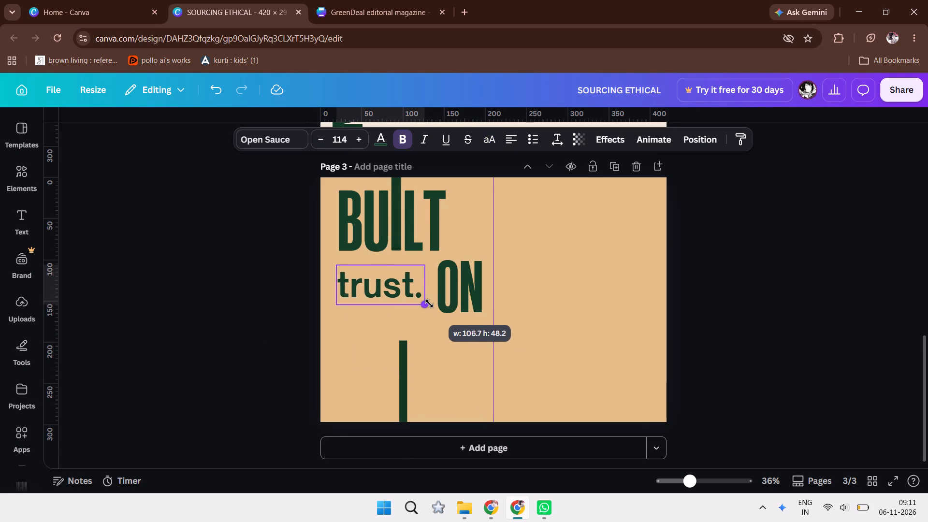
{"action": "left_click_drag", "start_coordinate": [429, 304], "coordinate": [429, 304]}
Move the lower green bar aside into the lower part of the page's right half.
{"action": "left_click_drag", "start_coordinate": [402, 380], "coordinate": [400, 380]}
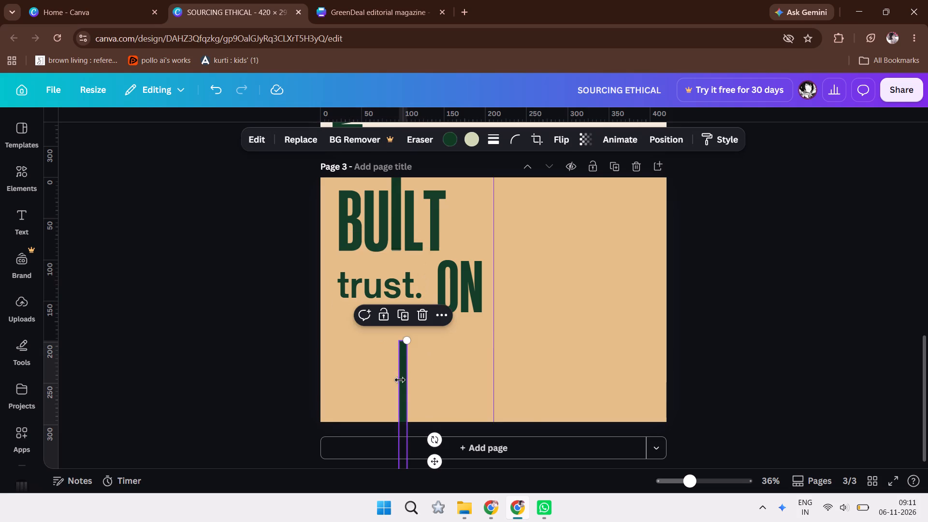
{"action": "left_click_drag", "start_coordinate": [400, 380], "coordinate": [536, 377]}
Shift the word BUILT slightly left and up on page 3.
{"action": "left_click", "coordinate": [402, 219]}
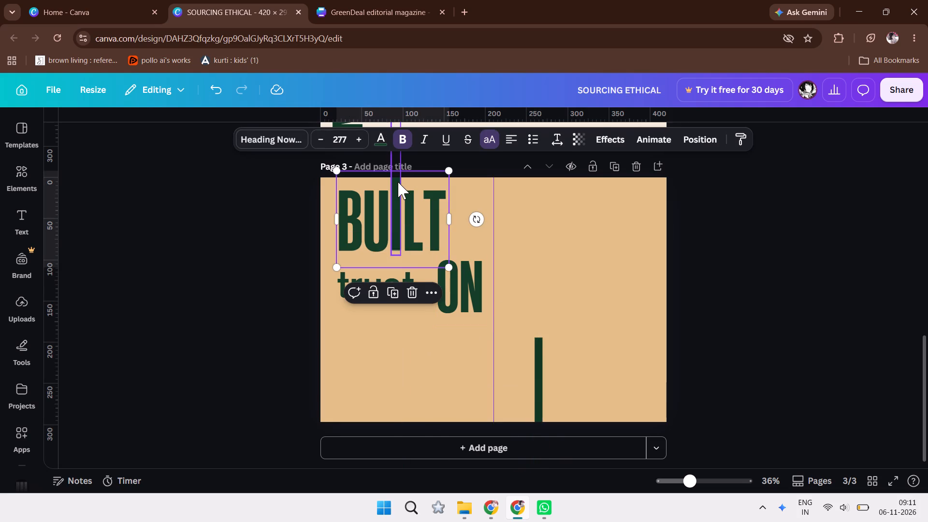
{"action": "left_click_drag", "start_coordinate": [397, 183], "coordinate": [411, 188]}
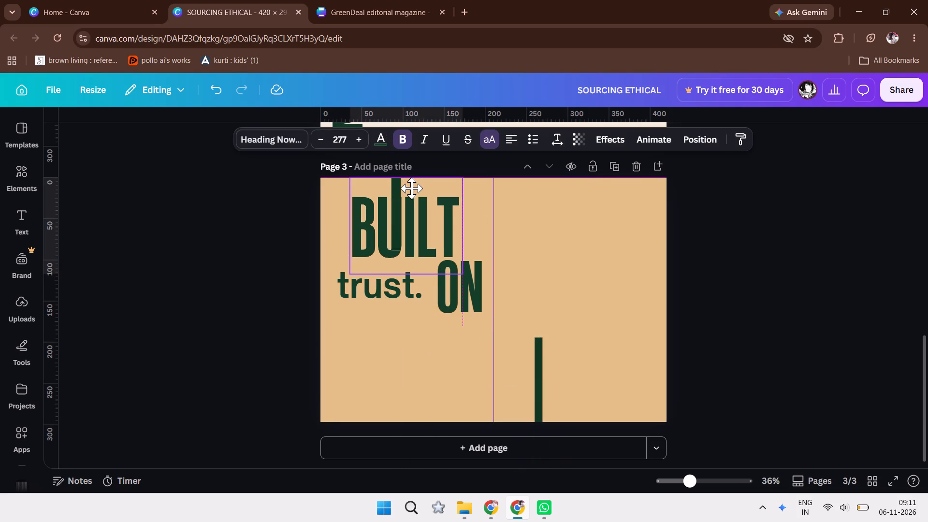
{"action": "left_click_drag", "start_coordinate": [411, 188], "coordinate": [395, 178]}
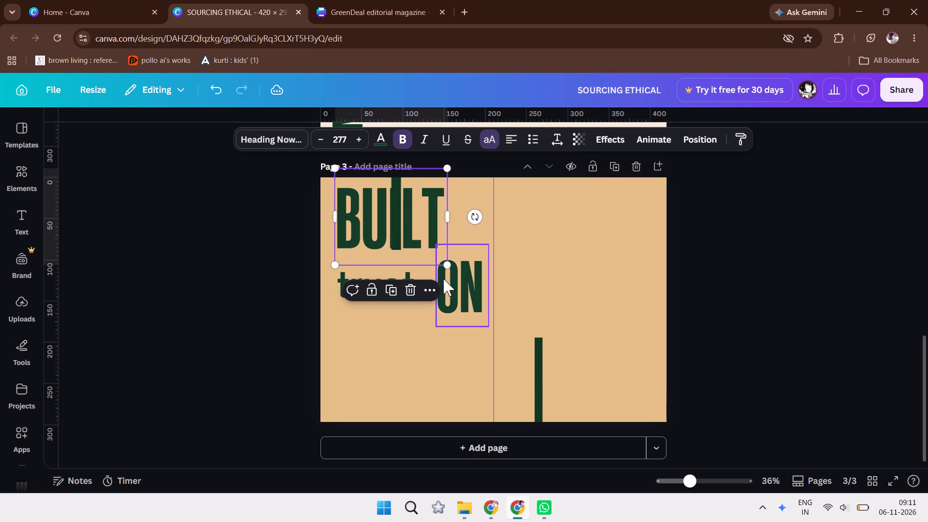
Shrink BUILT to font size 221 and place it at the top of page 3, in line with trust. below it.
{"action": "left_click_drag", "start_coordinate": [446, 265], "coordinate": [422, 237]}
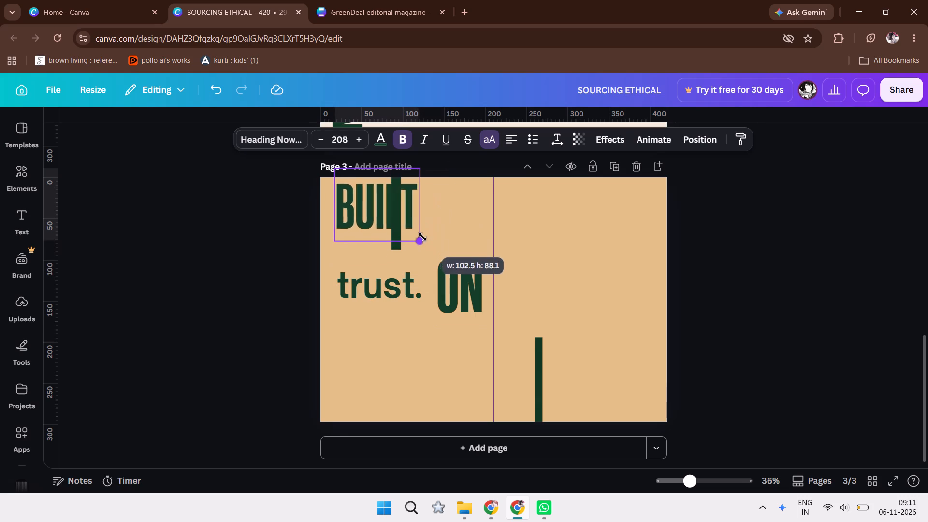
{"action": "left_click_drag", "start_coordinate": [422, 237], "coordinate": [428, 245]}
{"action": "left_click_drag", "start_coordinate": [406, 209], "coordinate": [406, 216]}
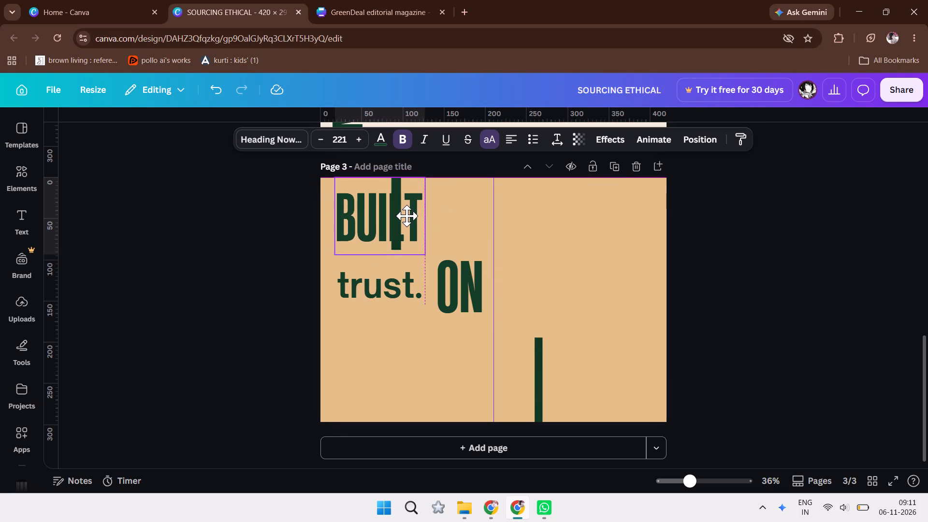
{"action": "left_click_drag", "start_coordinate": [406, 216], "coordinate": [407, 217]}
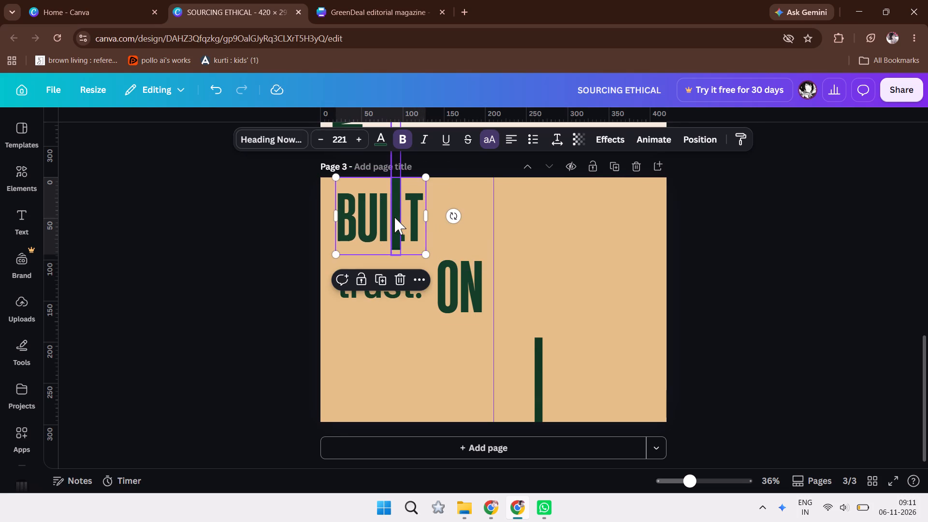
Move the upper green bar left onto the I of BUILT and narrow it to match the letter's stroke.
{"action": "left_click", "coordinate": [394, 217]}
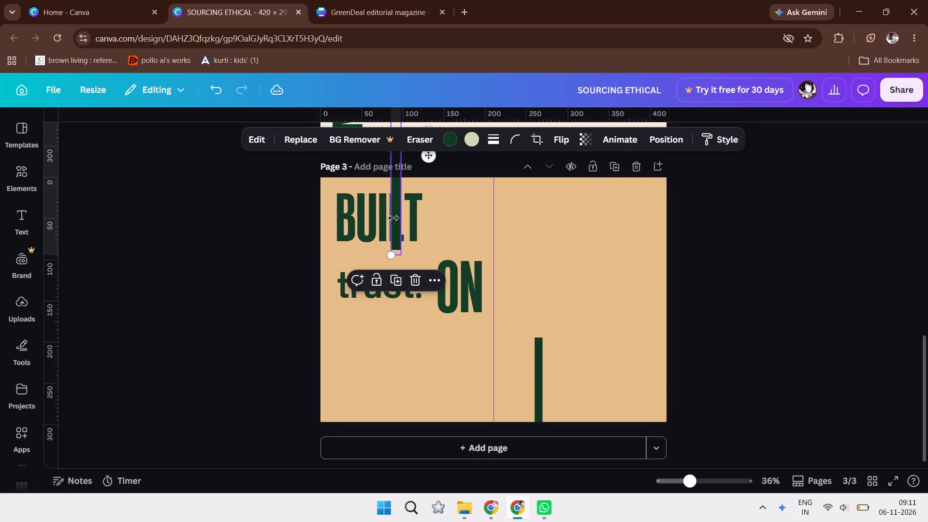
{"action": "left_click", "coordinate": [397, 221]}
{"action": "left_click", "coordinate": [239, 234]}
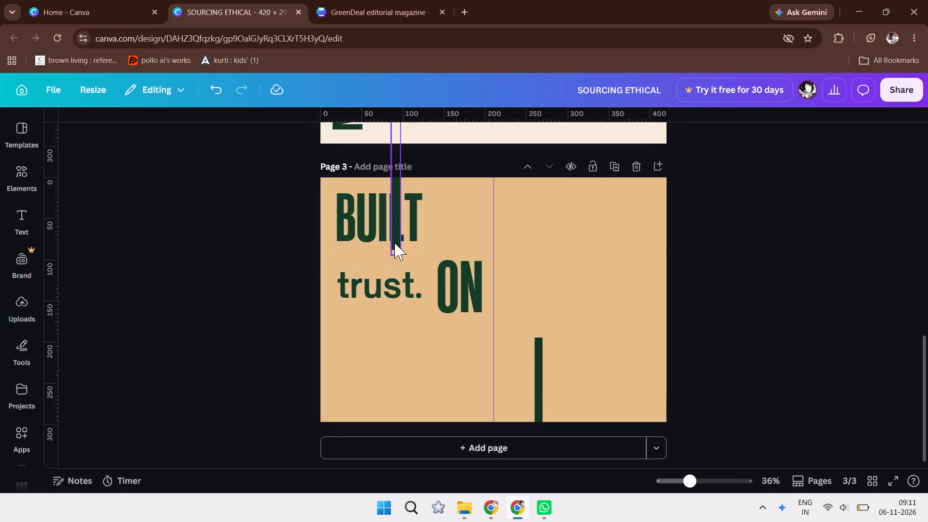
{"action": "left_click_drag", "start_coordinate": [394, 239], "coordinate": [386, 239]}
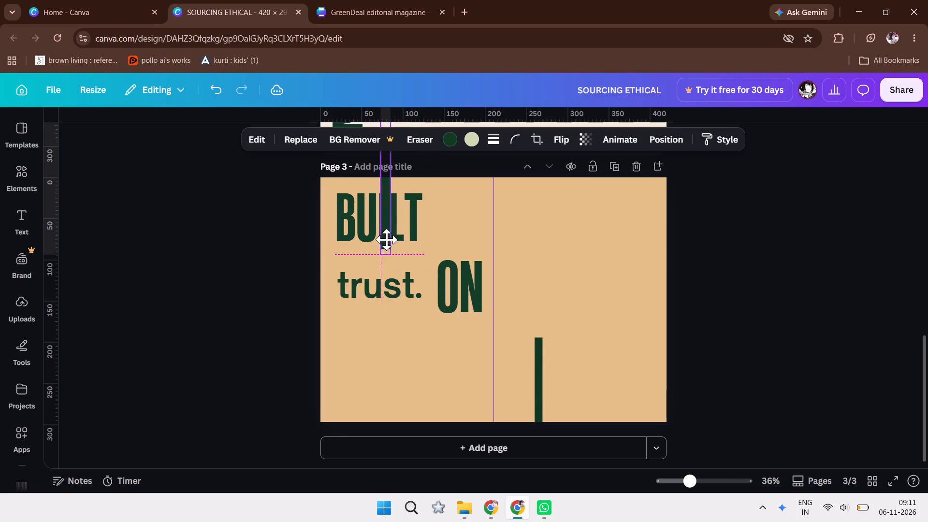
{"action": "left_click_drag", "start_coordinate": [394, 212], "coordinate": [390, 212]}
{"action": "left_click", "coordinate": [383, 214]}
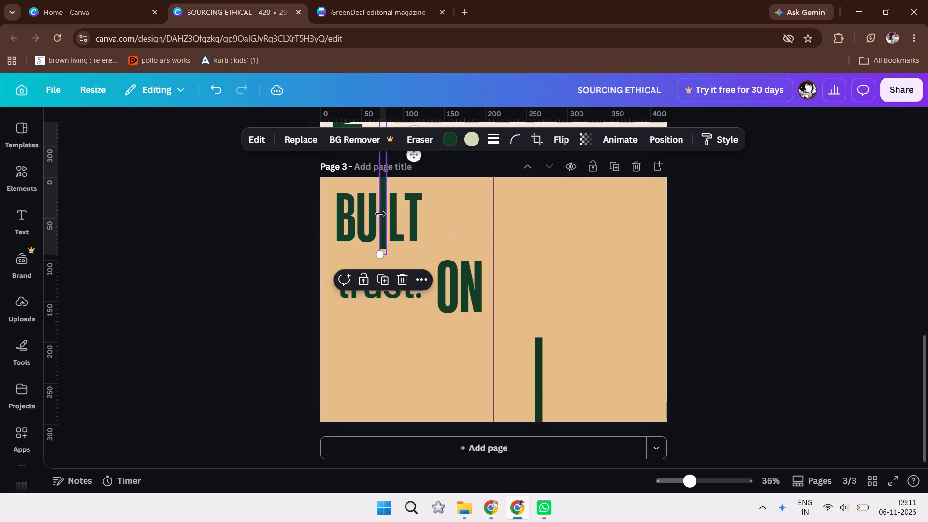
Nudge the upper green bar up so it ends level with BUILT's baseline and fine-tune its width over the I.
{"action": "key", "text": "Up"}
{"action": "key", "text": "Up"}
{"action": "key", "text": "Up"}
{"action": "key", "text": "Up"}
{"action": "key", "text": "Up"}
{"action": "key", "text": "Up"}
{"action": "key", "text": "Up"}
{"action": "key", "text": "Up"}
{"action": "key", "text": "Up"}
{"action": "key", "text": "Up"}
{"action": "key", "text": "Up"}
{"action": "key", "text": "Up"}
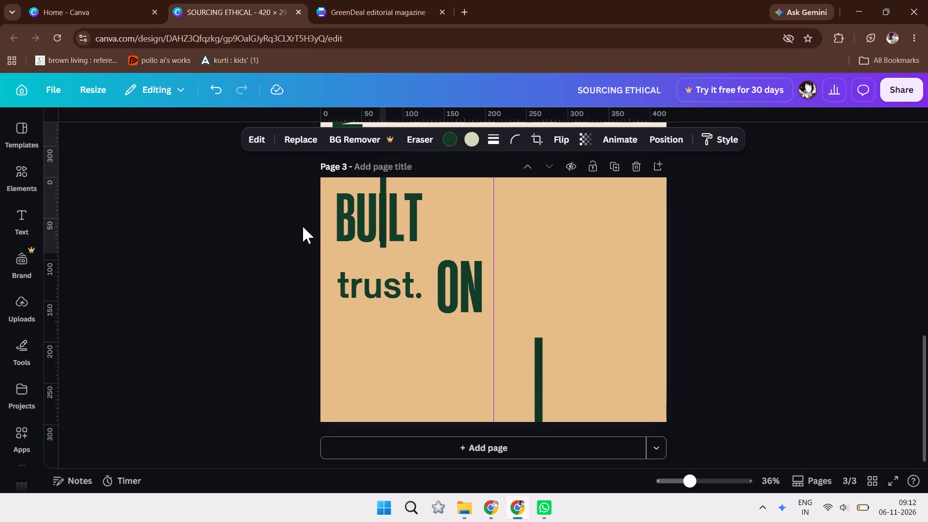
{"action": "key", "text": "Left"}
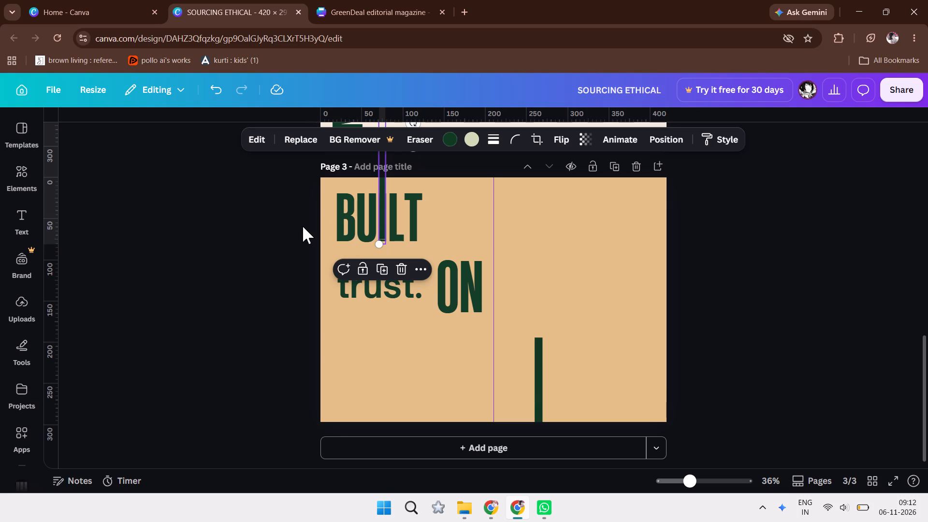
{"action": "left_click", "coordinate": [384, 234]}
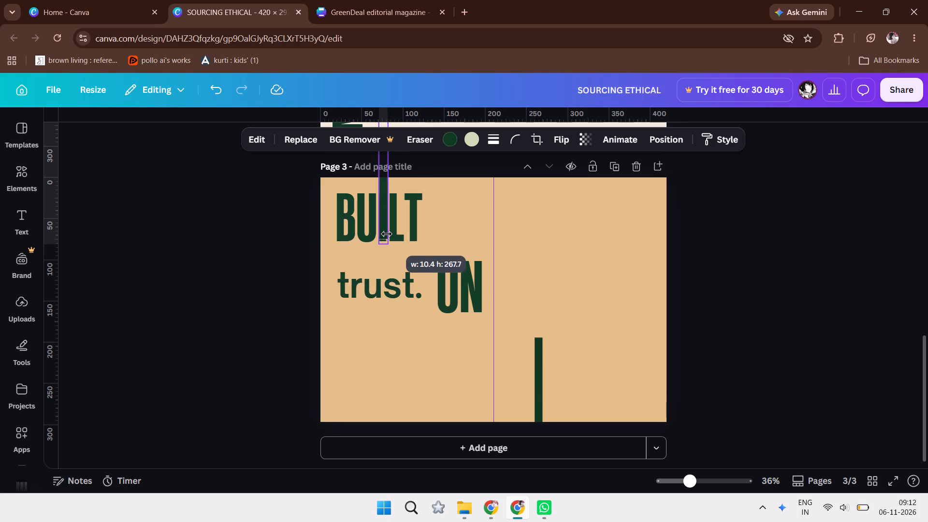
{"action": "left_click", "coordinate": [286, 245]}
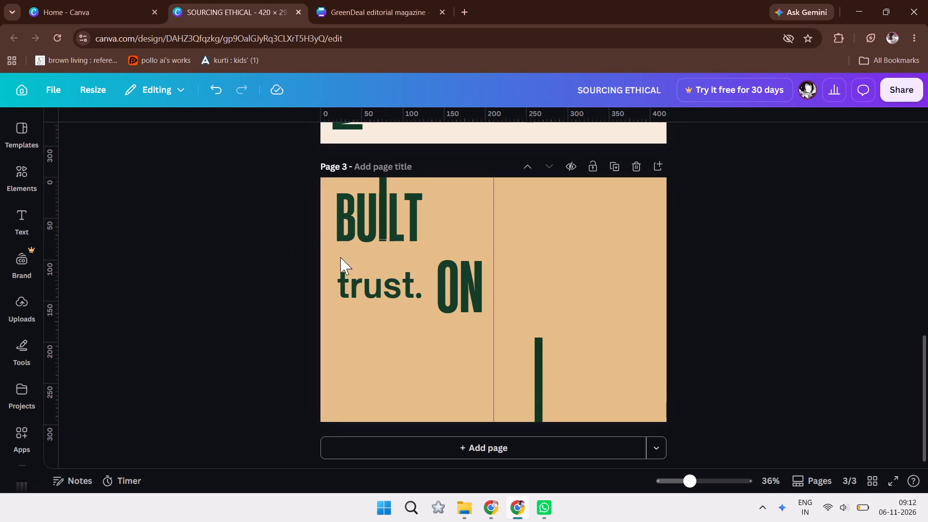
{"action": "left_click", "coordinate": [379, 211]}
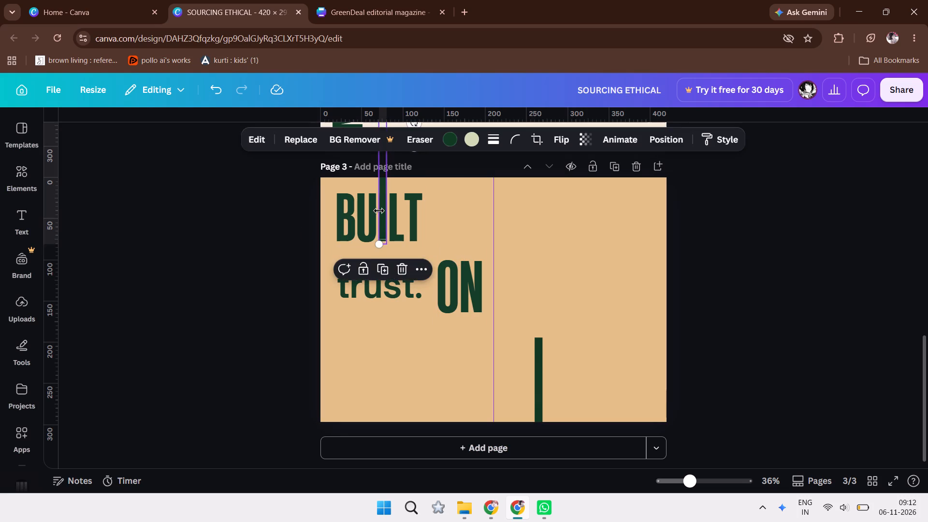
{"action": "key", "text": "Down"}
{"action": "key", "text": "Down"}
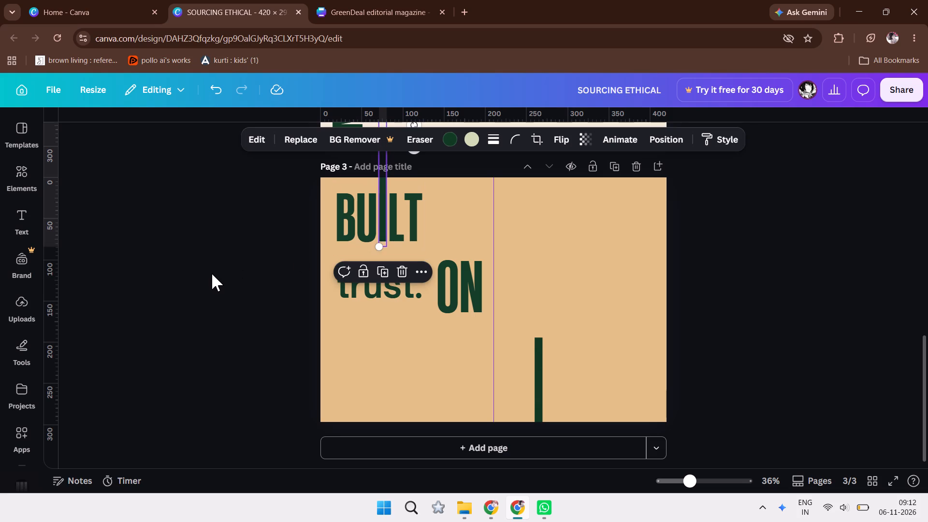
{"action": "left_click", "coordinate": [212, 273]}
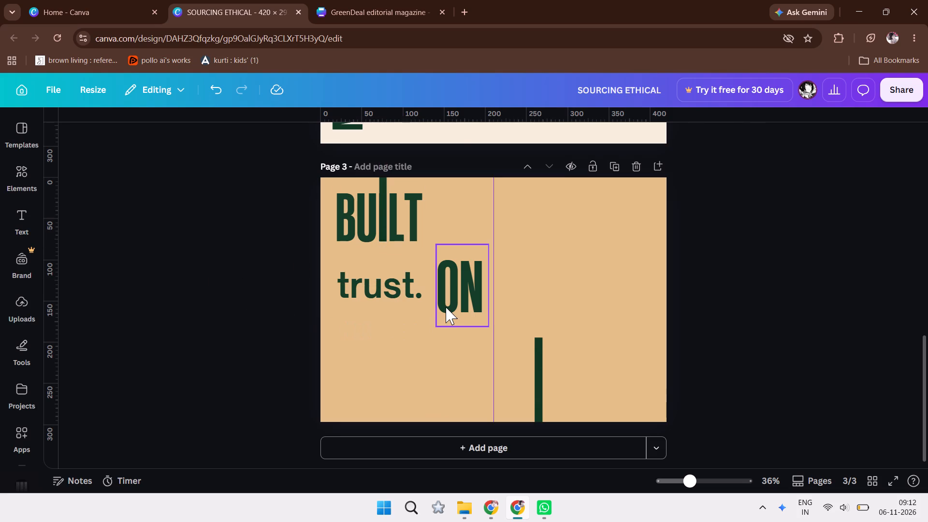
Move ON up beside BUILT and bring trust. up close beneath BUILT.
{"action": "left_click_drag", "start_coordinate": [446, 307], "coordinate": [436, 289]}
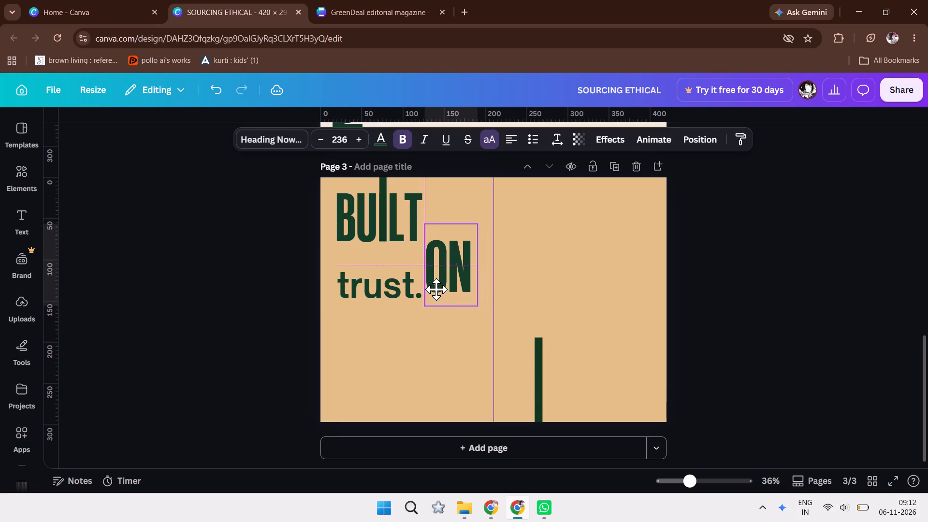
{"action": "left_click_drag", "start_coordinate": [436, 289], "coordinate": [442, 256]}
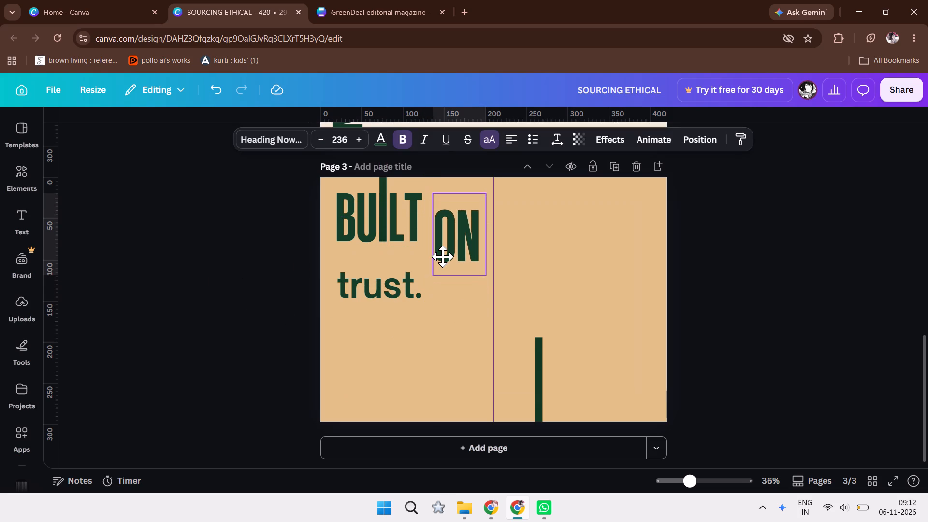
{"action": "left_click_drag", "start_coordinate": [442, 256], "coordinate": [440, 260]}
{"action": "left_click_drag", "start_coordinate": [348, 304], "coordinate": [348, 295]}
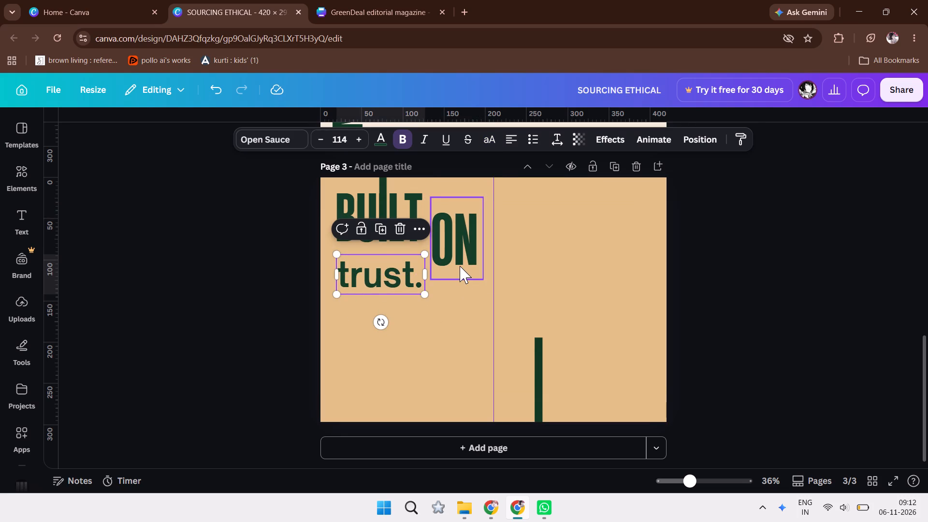
Shrink ON to font size 179 and align the bottom of its text box with BUILT's.
{"action": "left_click", "coordinate": [460, 265]}
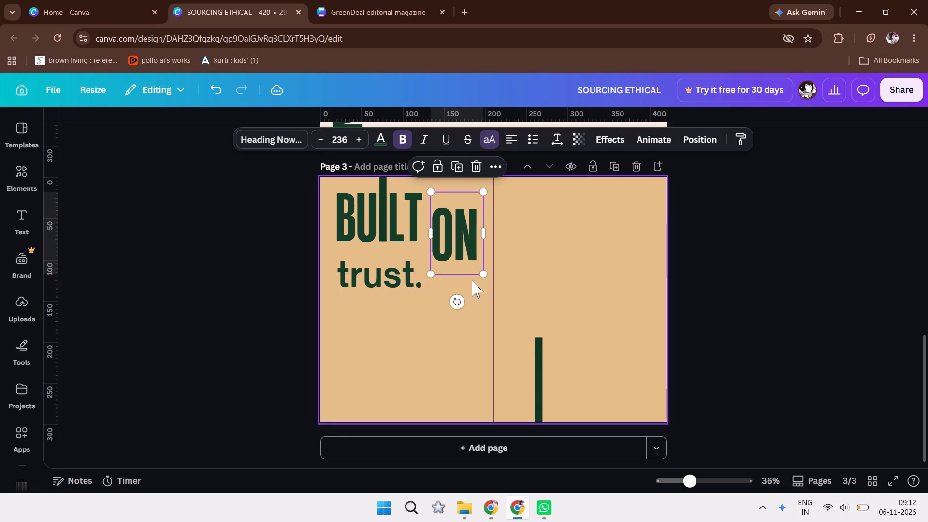
{"action": "left_click_drag", "start_coordinate": [482, 275], "coordinate": [473, 257]}
{"action": "left_click", "coordinate": [446, 215]}
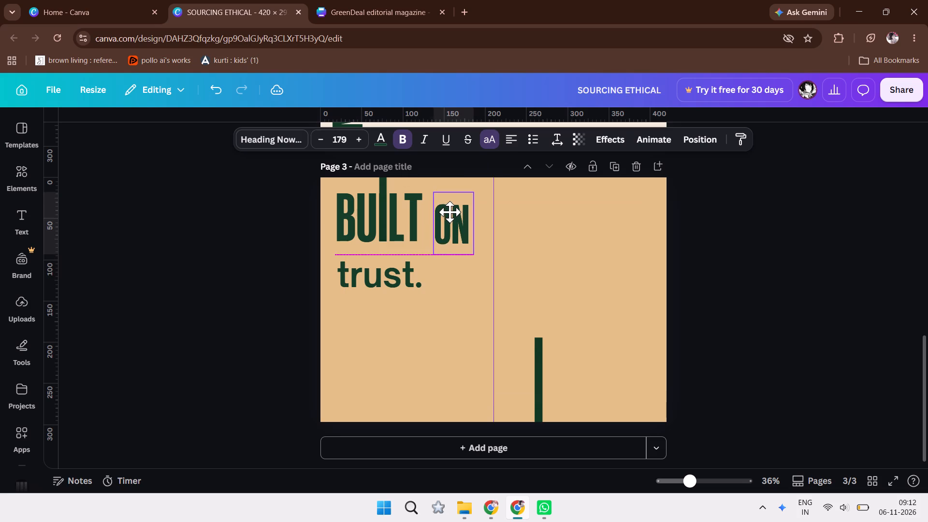
Enlarge trust. to font size 188 and move it down, leaving a gap beneath BUILT ON.
{"action": "left_click", "coordinate": [378, 266]}
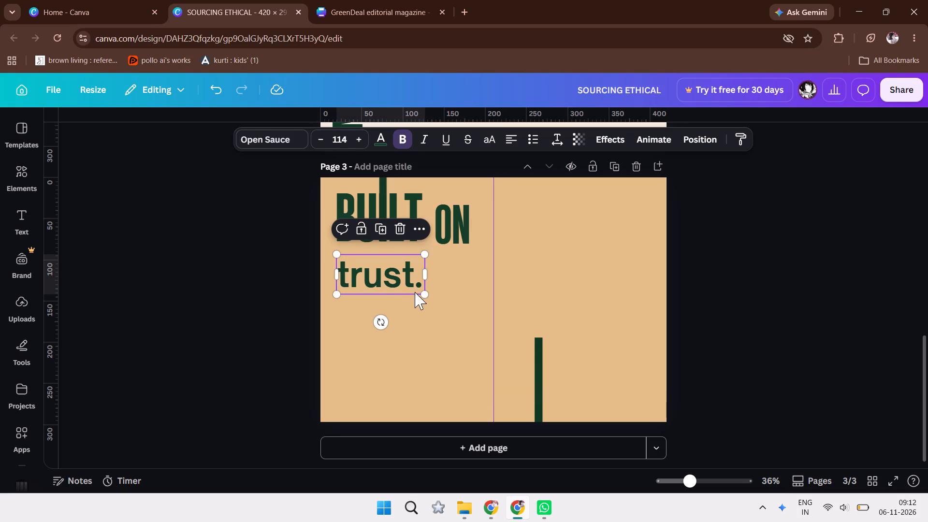
{"action": "left_click_drag", "start_coordinate": [423, 295], "coordinate": [465, 354]}
{"action": "left_click_drag", "start_coordinate": [402, 259], "coordinate": [402, 263]}
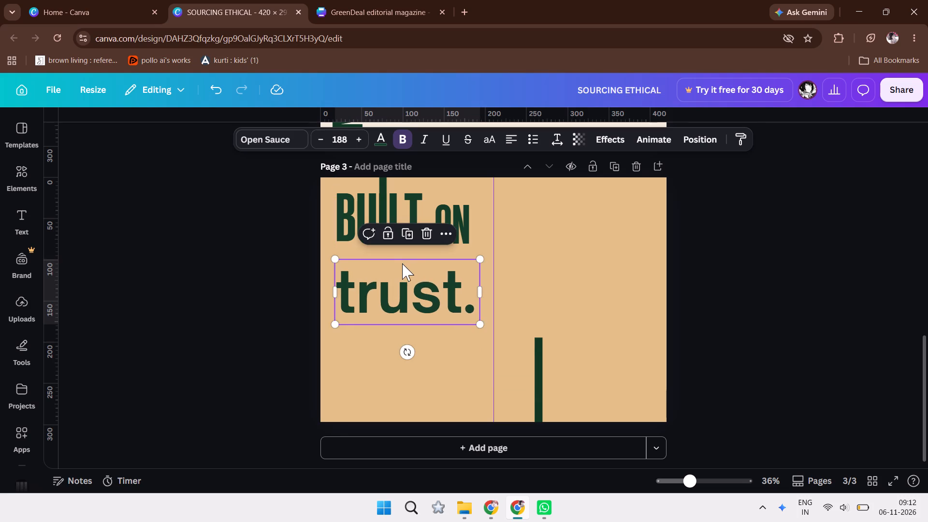
{"action": "left_click_drag", "start_coordinate": [402, 263], "coordinate": [405, 284]}
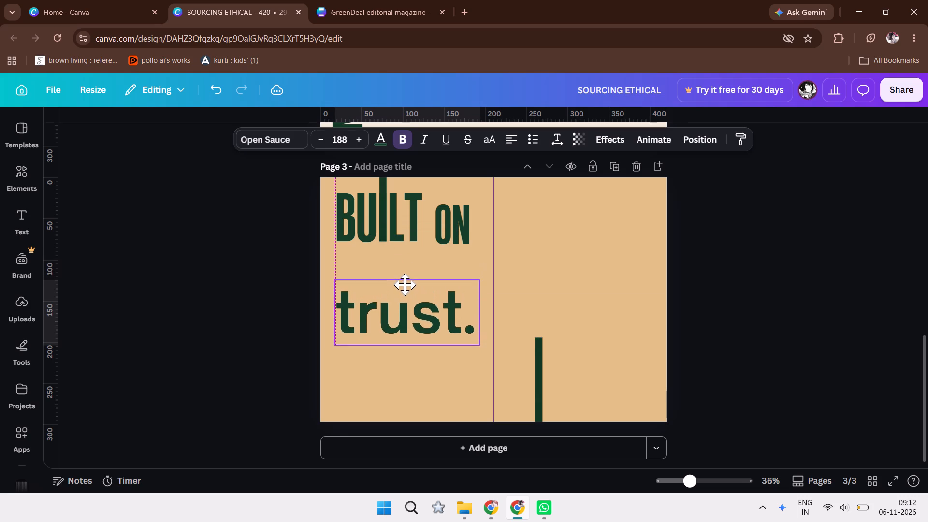
{"action": "left_click_drag", "start_coordinate": [405, 284], "coordinate": [406, 284]}
{"action": "left_click", "coordinate": [403, 284]}
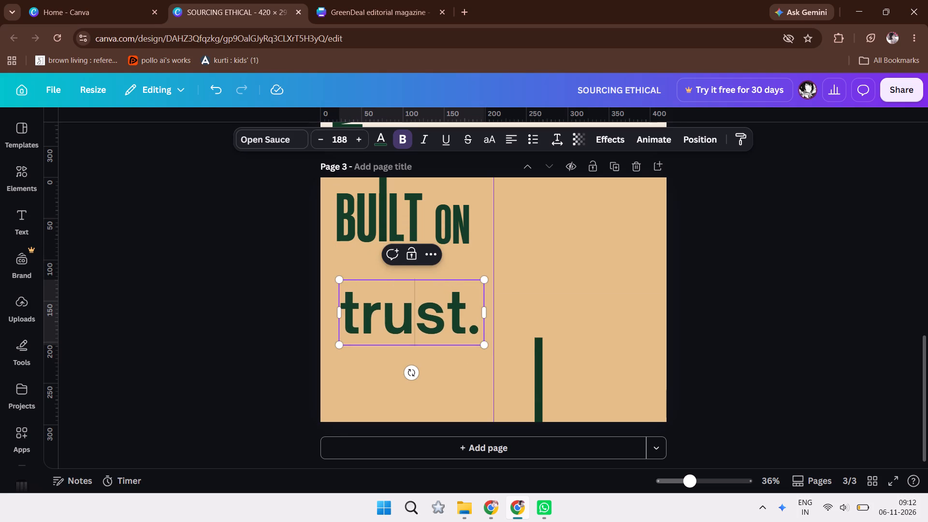
Move ON aside into the right half of page 3, above the lower green bar.
{"action": "left_click_drag", "start_coordinate": [454, 220], "coordinate": [552, 261]}
Enlarge BUILT to font size 365 so it spans about the same width as trust. directly below it.
{"action": "left_click", "coordinate": [368, 196]}
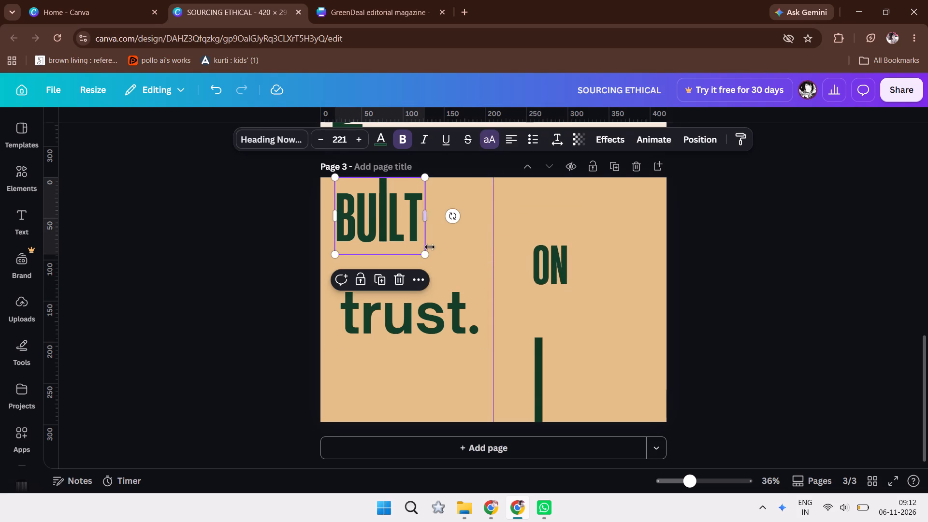
{"action": "left_click_drag", "start_coordinate": [427, 255], "coordinate": [493, 290]}
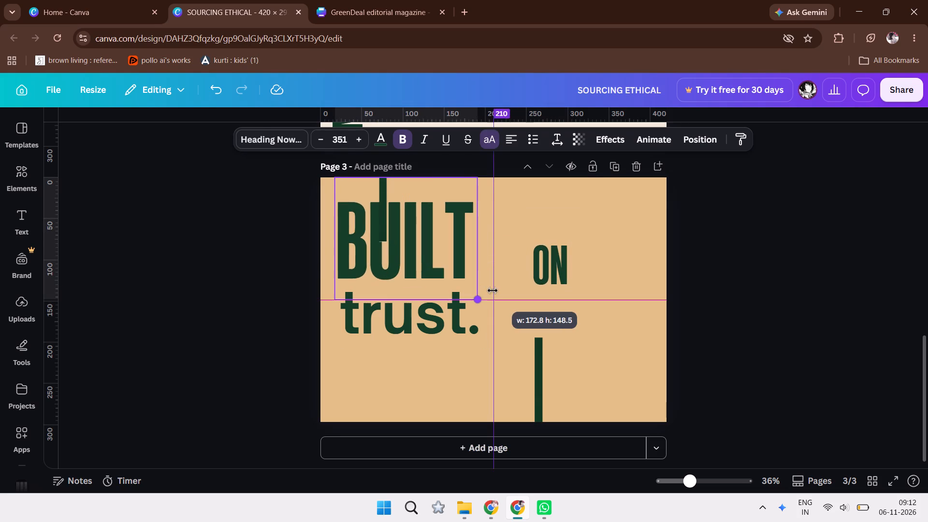
{"action": "left_click_drag", "start_coordinate": [493, 290], "coordinate": [502, 280]}
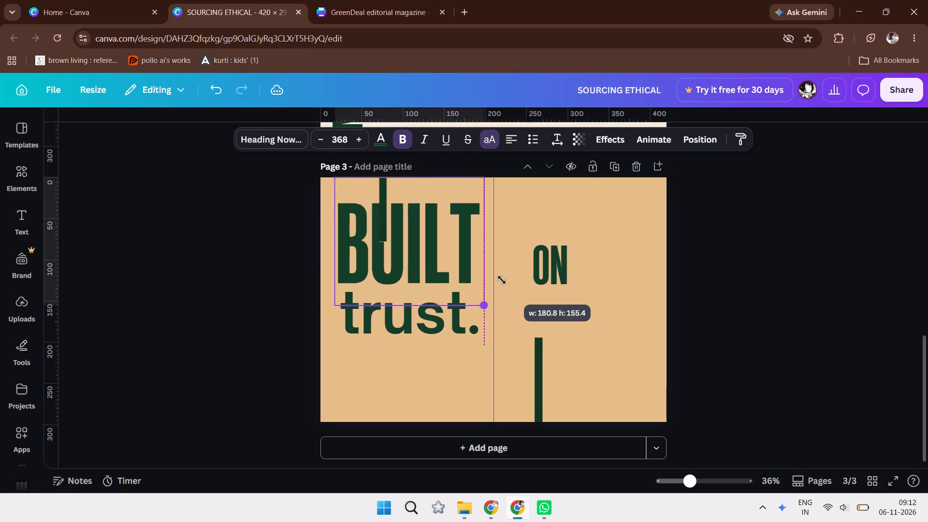
{"action": "left_click_drag", "start_coordinate": [502, 280], "coordinate": [499, 276]}
{"action": "left_click_drag", "start_coordinate": [467, 263], "coordinate": [472, 260]}
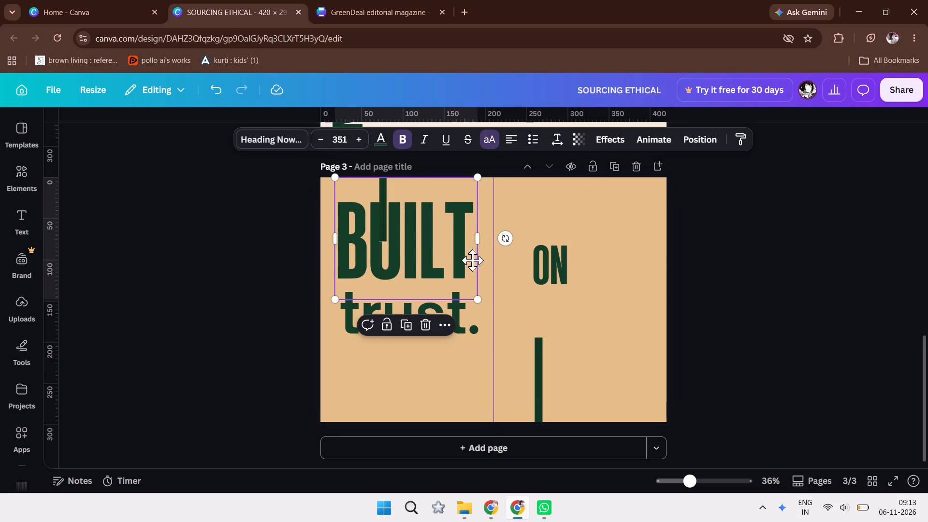
{"action": "left_click_drag", "start_coordinate": [472, 260], "coordinate": [467, 259]}
{"action": "left_click", "coordinate": [478, 293]}
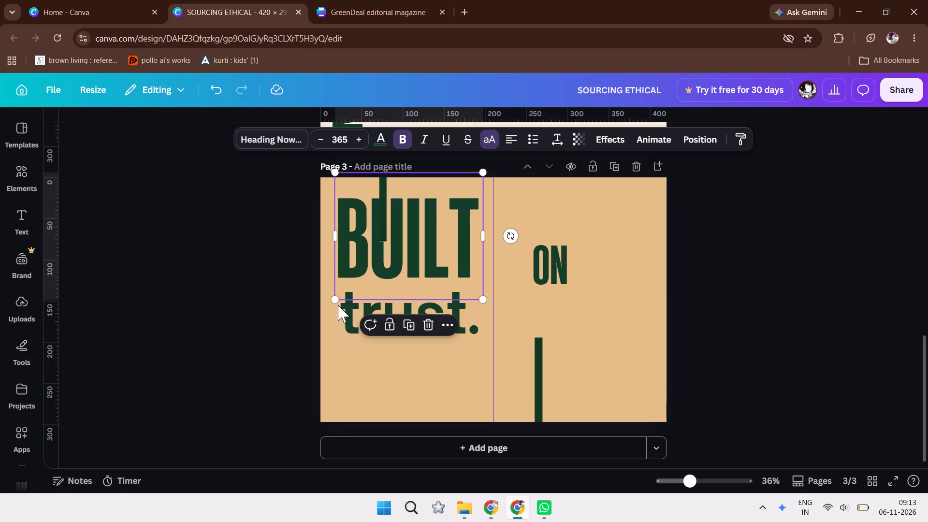
{"action": "left_click", "coordinate": [336, 303]}
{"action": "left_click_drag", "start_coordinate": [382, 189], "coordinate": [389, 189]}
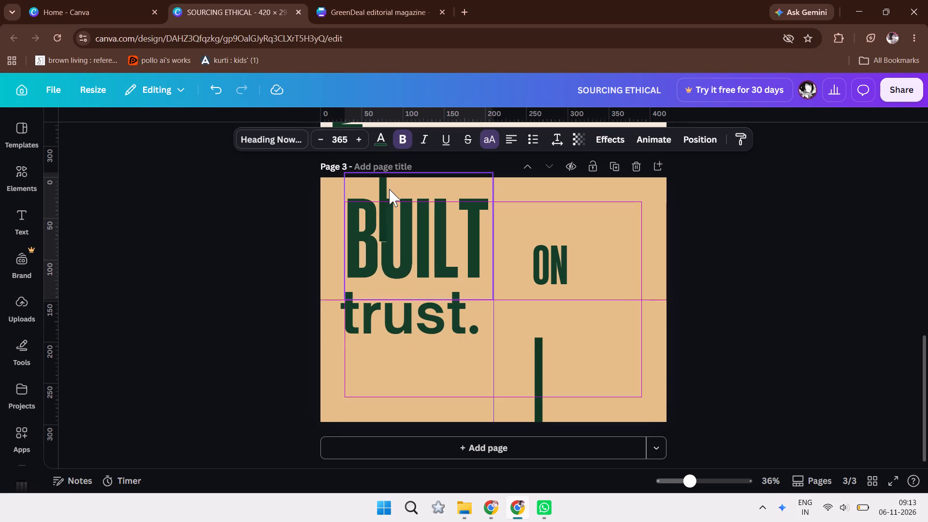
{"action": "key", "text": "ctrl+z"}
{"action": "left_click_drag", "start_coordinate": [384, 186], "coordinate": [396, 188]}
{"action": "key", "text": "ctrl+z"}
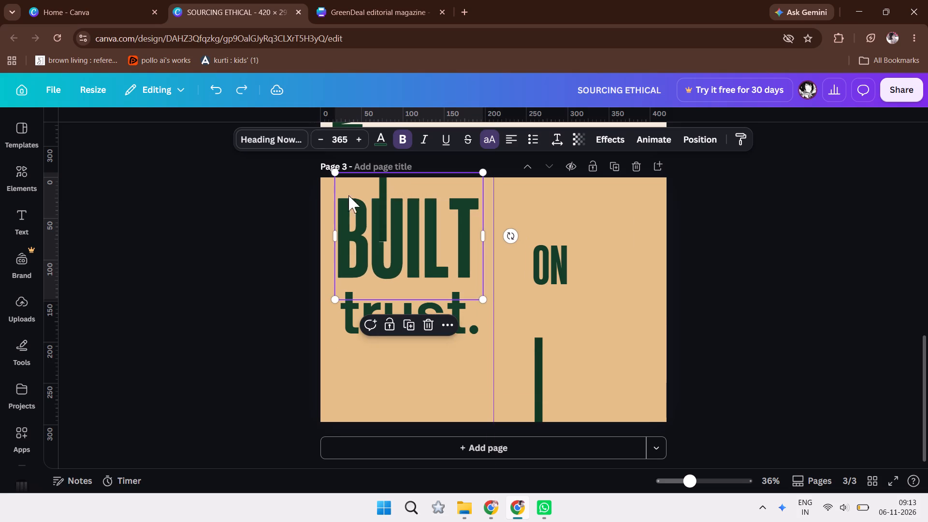
Move the upper green bar right onto the I of the enlarged BUILT and make it about 11 mm wide.
{"action": "left_click", "coordinate": [291, 216]}
{"action": "left_click", "coordinate": [384, 182]}
{"action": "left_click_drag", "start_coordinate": [384, 182], "coordinate": [391, 183]}
{"action": "left_click_drag", "start_coordinate": [384, 184], "coordinate": [413, 188]}
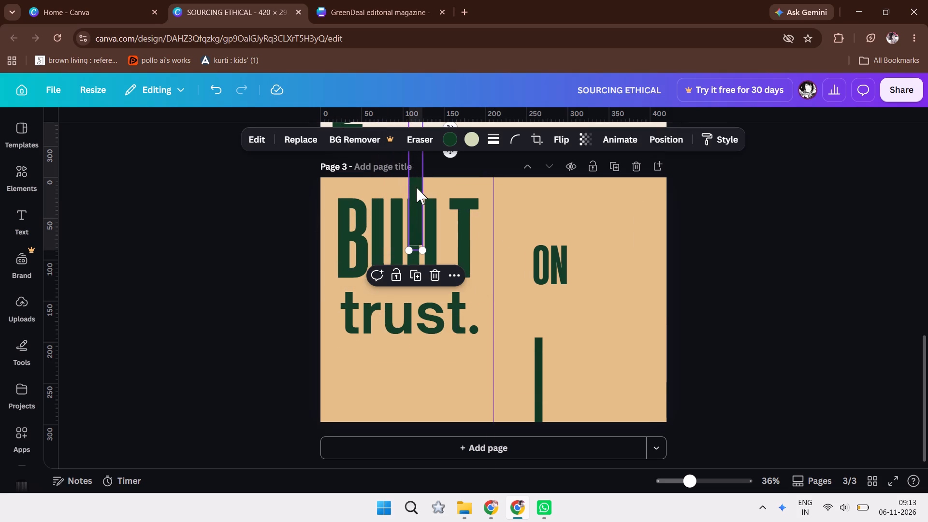
{"action": "left_click", "coordinate": [425, 191]}
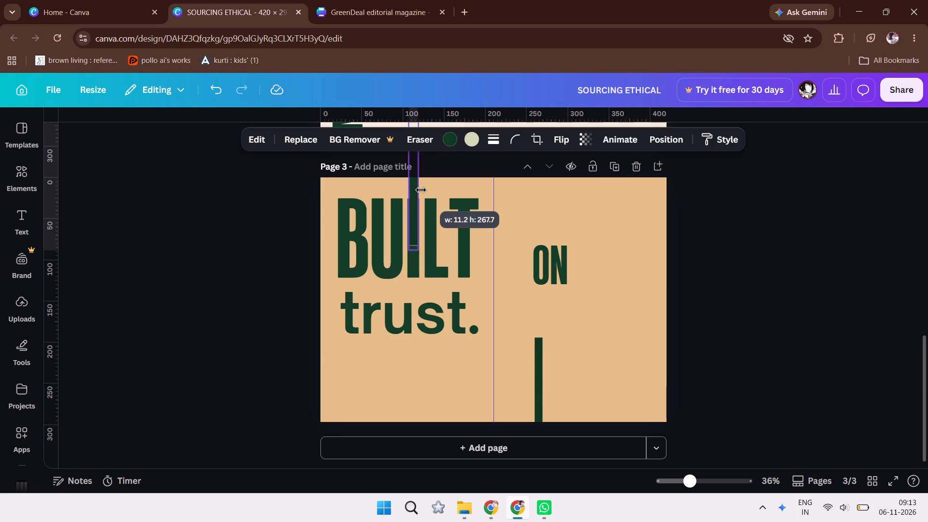
{"action": "left_click", "coordinate": [411, 186]}
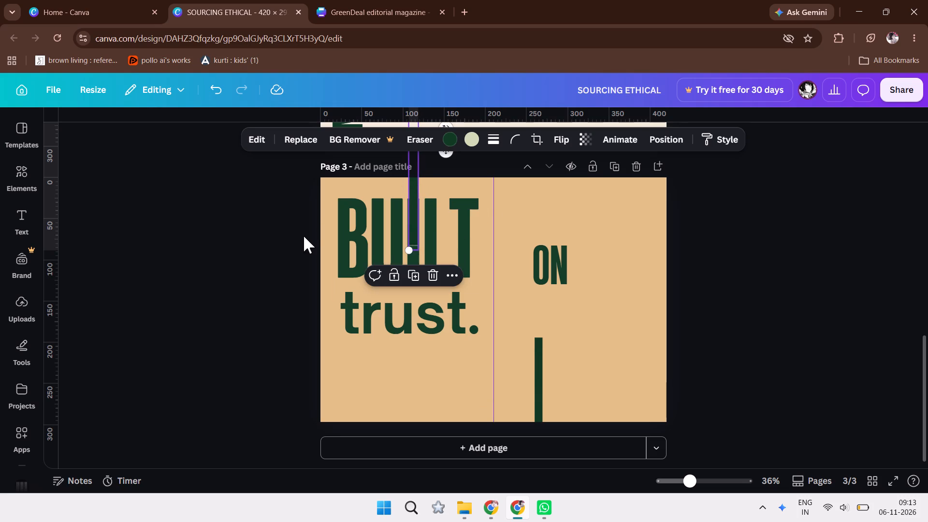
Widen the upper green bar slightly so it better matches the stroke of the I in BUILT.
{"action": "key", "text": "Left"}
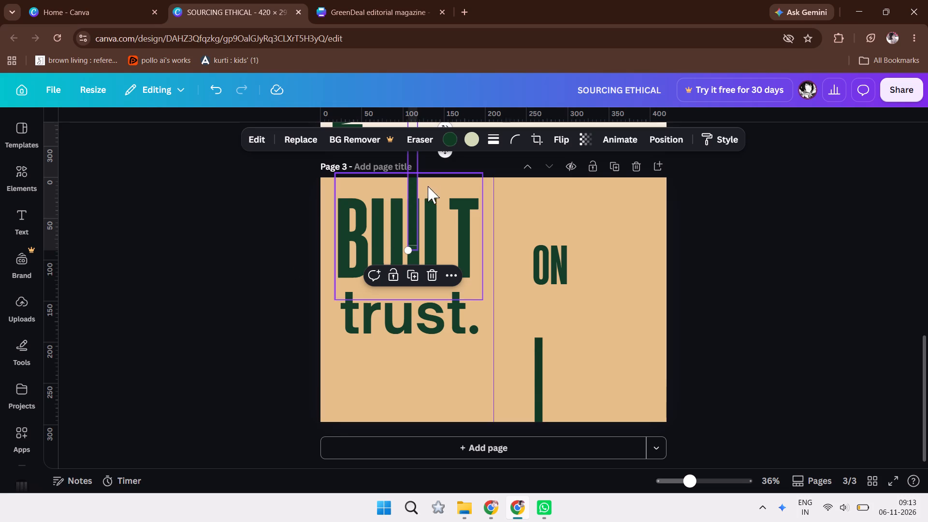
{"action": "left_click_drag", "start_coordinate": [414, 193], "coordinate": [416, 200]}
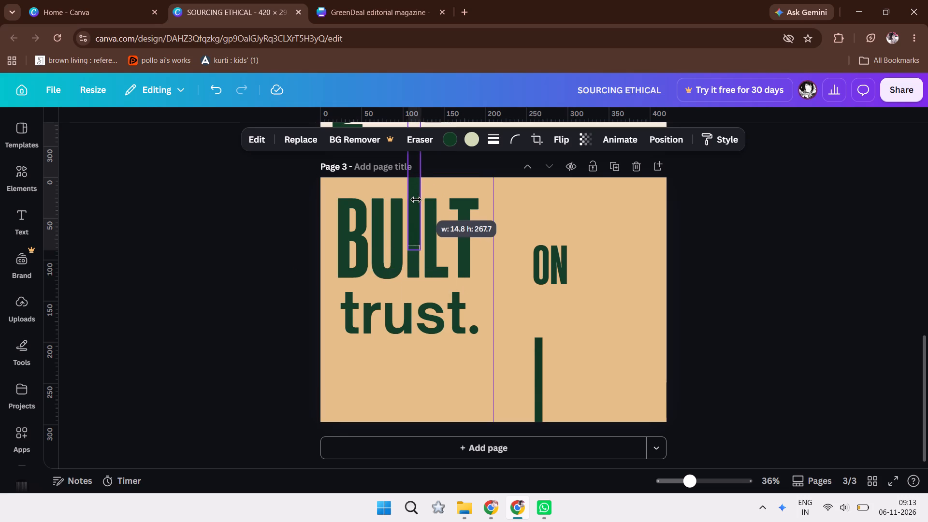
{"action": "left_click_drag", "start_coordinate": [416, 200], "coordinate": [416, 200]}
{"action": "left_click", "coordinate": [265, 296]}
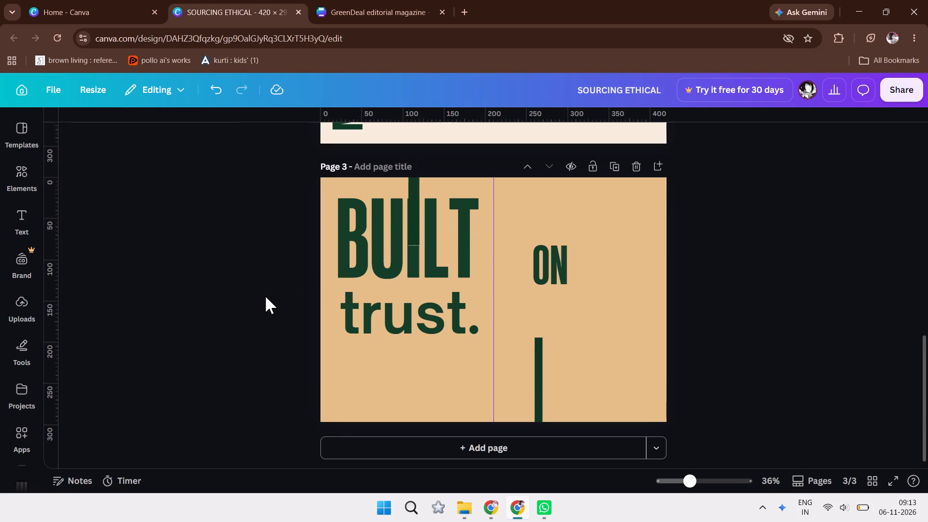
{"action": "left_click", "coordinate": [414, 233]}
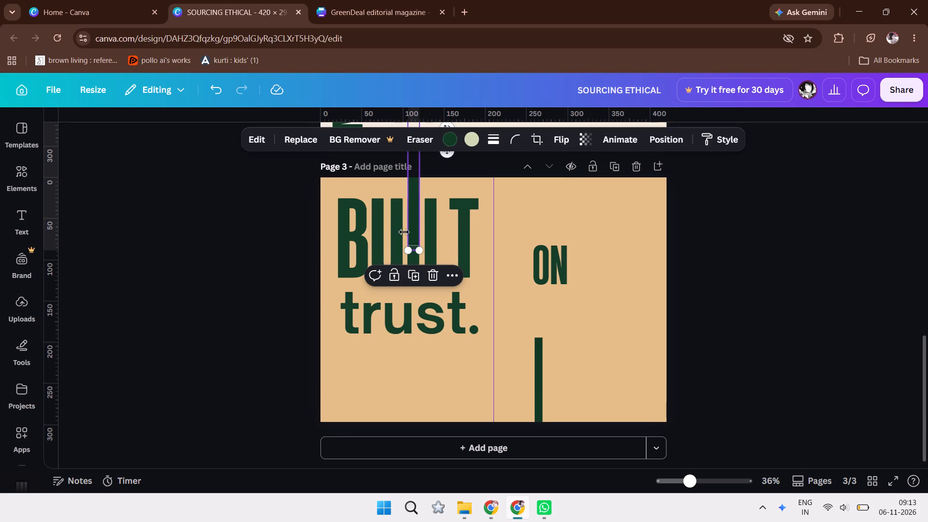
{"action": "left_click", "coordinate": [408, 233]}
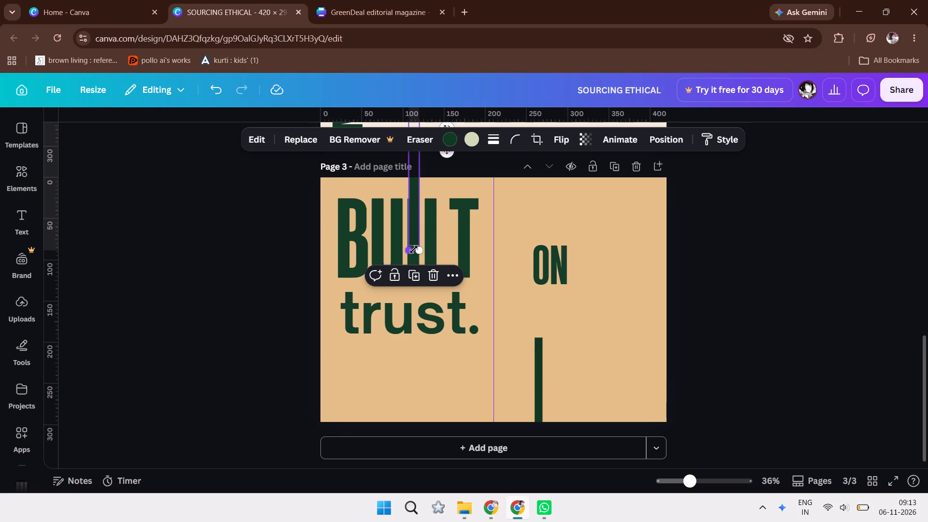
Enlarge the upper green bar to about 14 mm wide, reaching near the base of BUILT, and align it horizontally with the I.
{"action": "left_click_drag", "start_coordinate": [414, 250], "coordinate": [416, 261]}
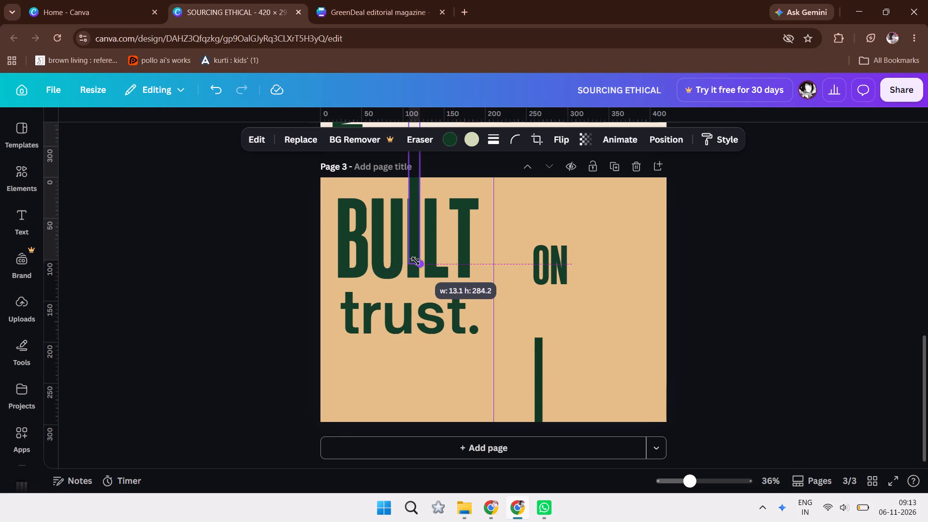
{"action": "left_click_drag", "start_coordinate": [416, 261], "coordinate": [415, 278]}
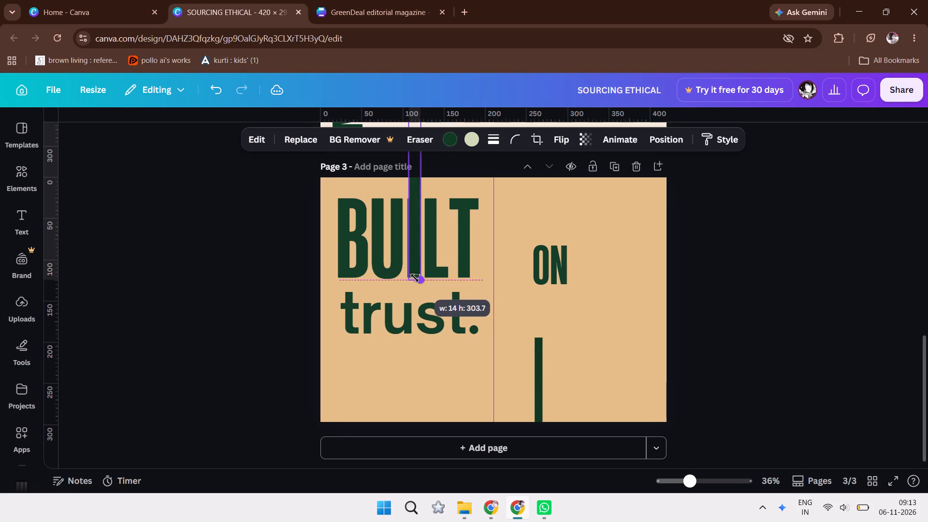
{"action": "left_click_drag", "start_coordinate": [415, 278], "coordinate": [413, 273]}
{"action": "left_click", "coordinate": [317, 260]}
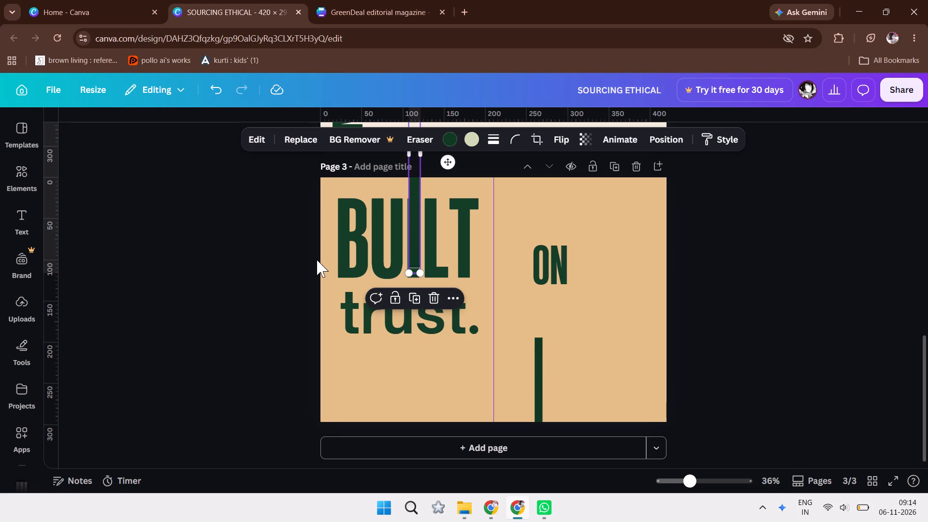
{"action": "left_click", "coordinate": [416, 249]}
{"action": "key", "text": "Left"}
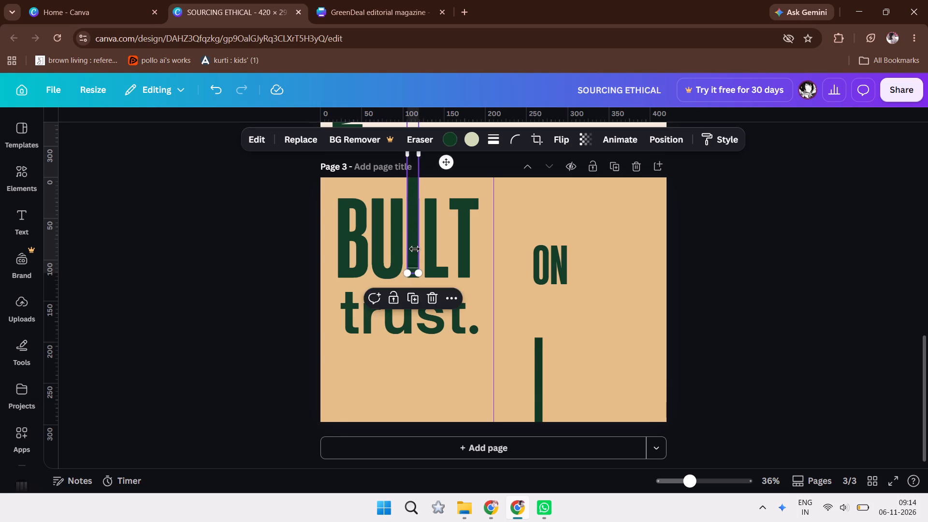
{"action": "key", "text": "Left"}
{"action": "key", "text": "Right"}
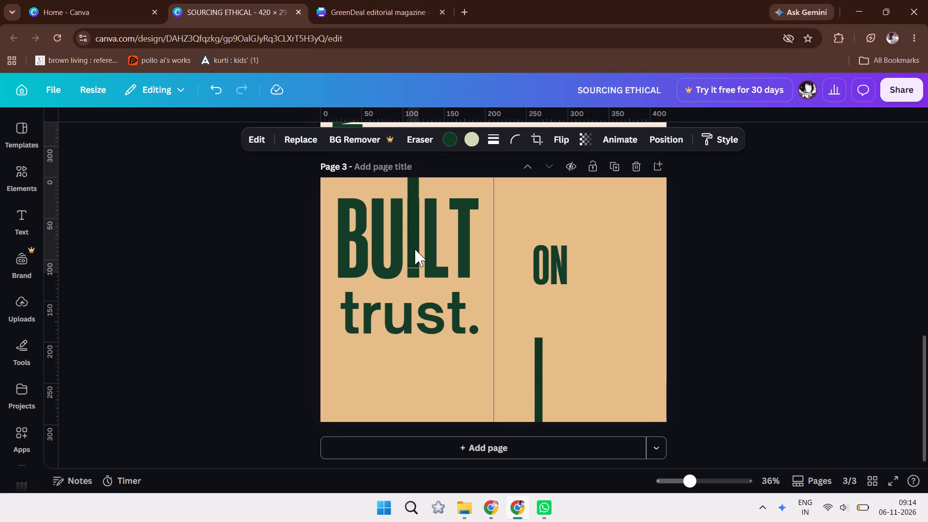
{"action": "left_click", "coordinate": [279, 299]}
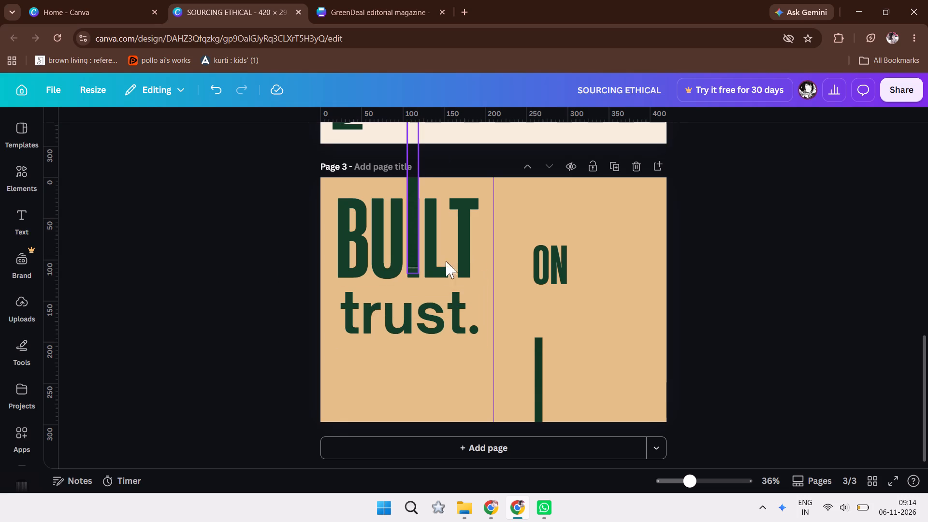
Move the upper green bar straight down until its end extends slightly below the base of BUILT.
{"action": "left_click", "coordinate": [414, 266]}
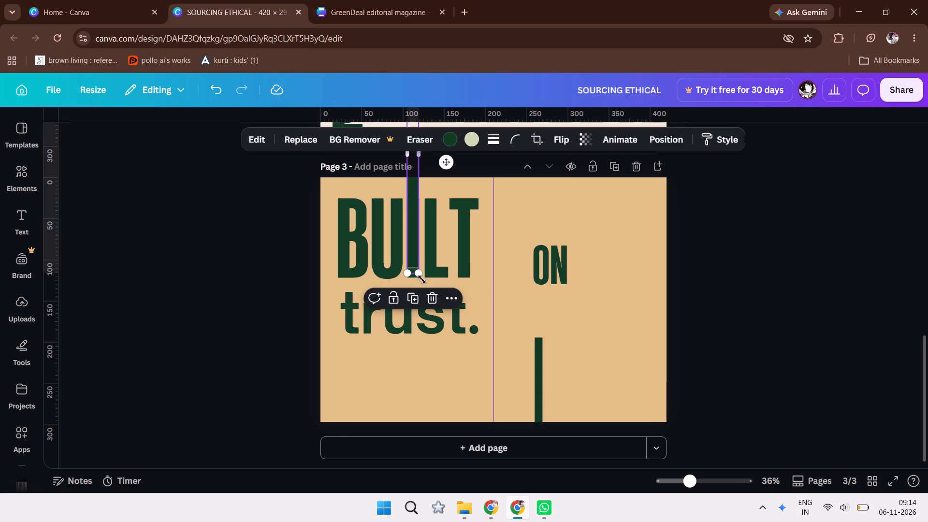
{"action": "key", "text": "Down"}
{"action": "key", "text": "Down"}
{"action": "key", "text": "Down"}
{"action": "key", "text": "Down"}
{"action": "key", "text": "Down"}
{"action": "key", "text": "Down"}
{"action": "key", "text": "Down"}
{"action": "key", "text": "Down"}
{"action": "key", "text": "Down"}
{"action": "key", "text": "Down"}
{"action": "key", "text": "Down"}
{"action": "key", "text": "Down"}
{"action": "key", "text": "Down"}
{"action": "key", "text": "Down"}
{"action": "key", "text": "Down"}
{"action": "key", "text": "Down"}
{"action": "key", "text": "Down"}
{"action": "key", "text": "Down"}
{"action": "key", "text": "Down"}
{"action": "key", "text": "Down"}
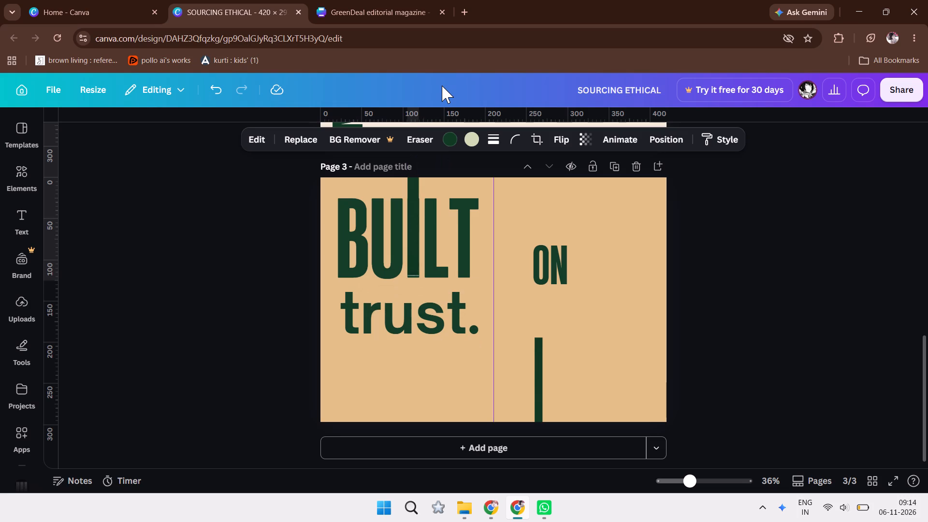
{"action": "key", "text": "Up"}
{"action": "key", "text": "Up"}
{"action": "key", "text": "Down"}
{"action": "key", "text": "Down"}
{"action": "key", "text": "Down"}
{"action": "key", "text": "Down"}
{"action": "key", "text": "Down"}
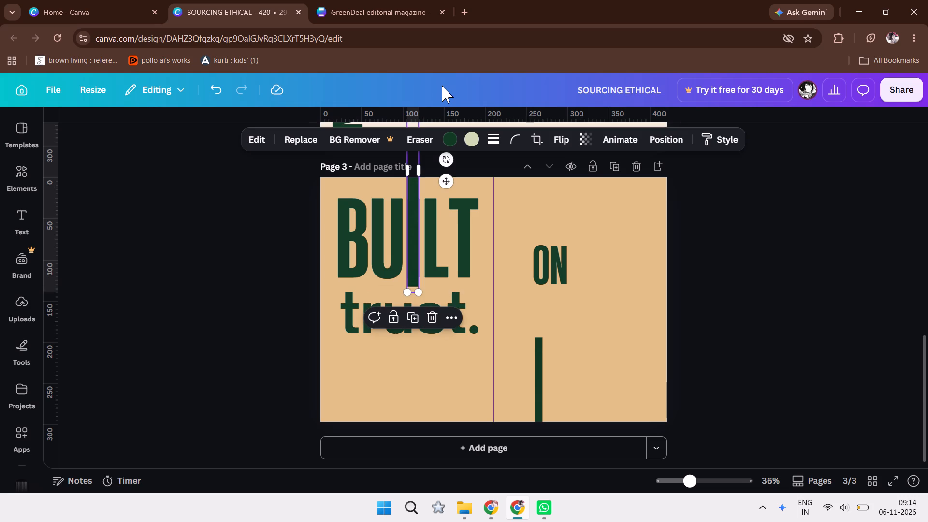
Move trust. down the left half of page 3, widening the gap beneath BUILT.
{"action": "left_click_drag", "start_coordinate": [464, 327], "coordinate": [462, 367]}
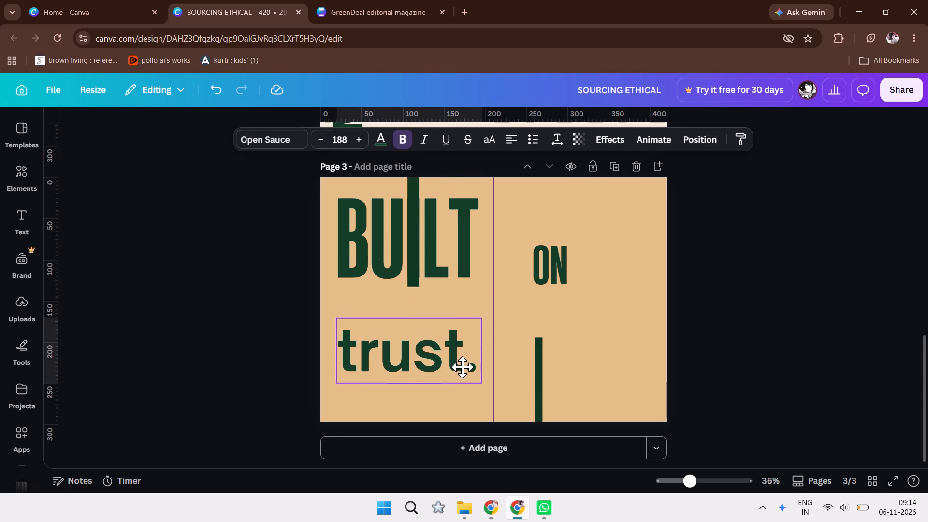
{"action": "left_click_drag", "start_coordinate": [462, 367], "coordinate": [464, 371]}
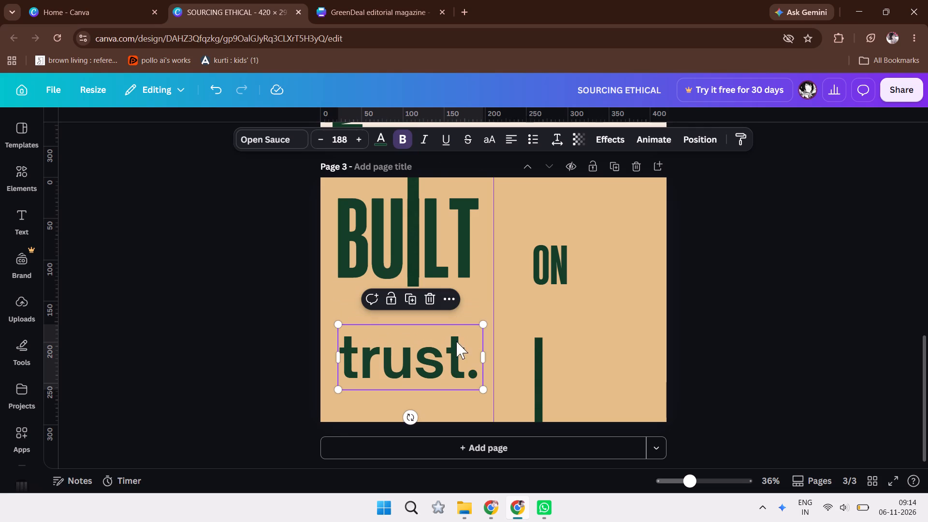
Nudge the upper green bar back up until its end sits flush with the base of BUILT, aligned over the I.
{"action": "left_click", "coordinate": [416, 272]}
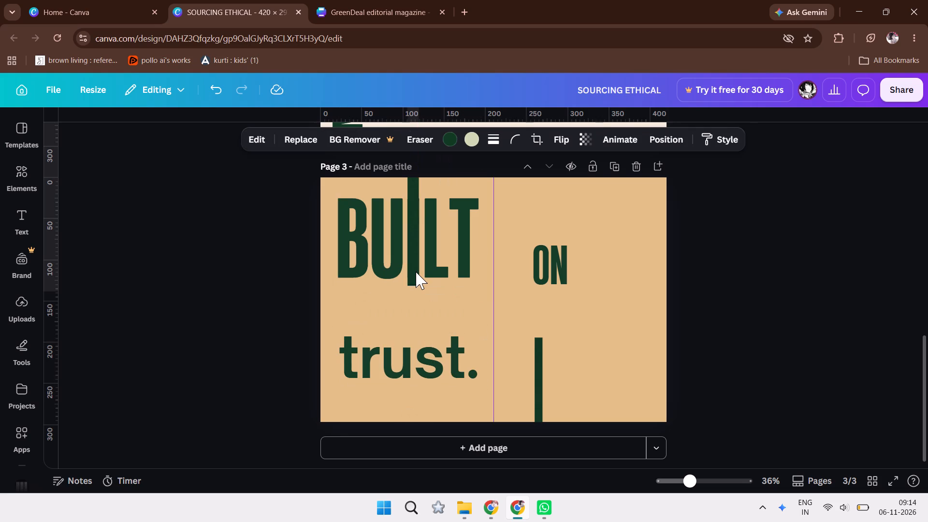
{"action": "key", "text": "Up"}
{"action": "key", "text": "Up"}
{"action": "key", "text": "Up"}
{"action": "key", "text": "Up"}
{"action": "key", "text": "Up"}
{"action": "key", "text": "Left"}
{"action": "key", "text": "Up"}
{"action": "key", "text": "Up"}
{"action": "key", "text": "Up"}
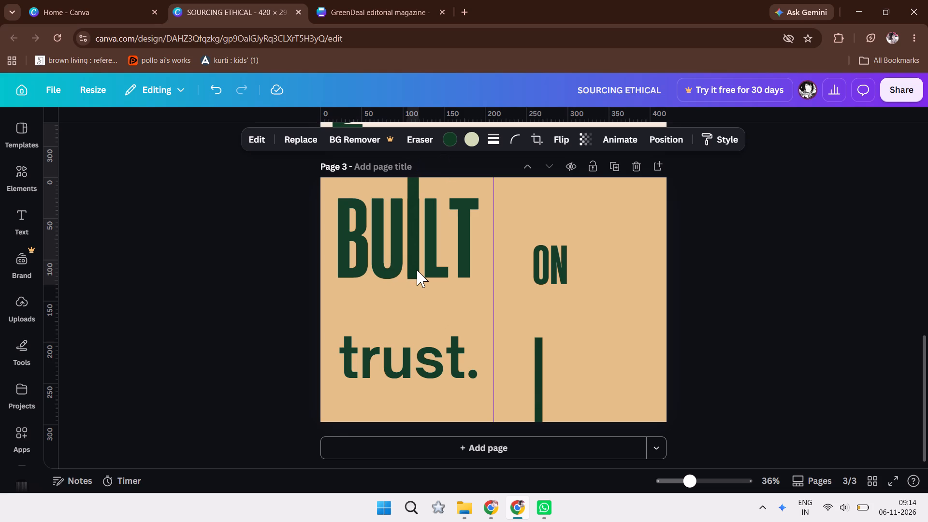
{"action": "key", "text": "Right"}
{"action": "key", "text": "Left"}
{"action": "key", "text": "Up"}
{"action": "key", "text": "Up"}
{"action": "left_click", "coordinate": [243, 341]}
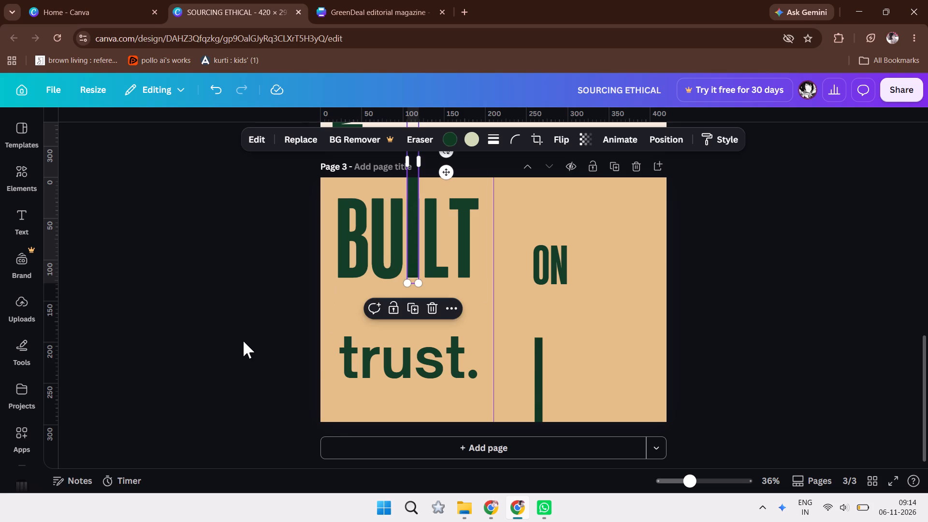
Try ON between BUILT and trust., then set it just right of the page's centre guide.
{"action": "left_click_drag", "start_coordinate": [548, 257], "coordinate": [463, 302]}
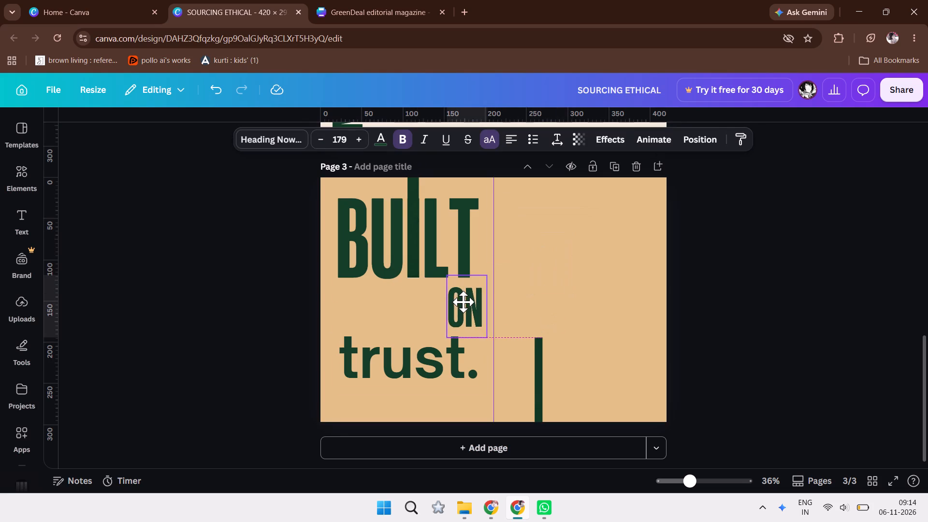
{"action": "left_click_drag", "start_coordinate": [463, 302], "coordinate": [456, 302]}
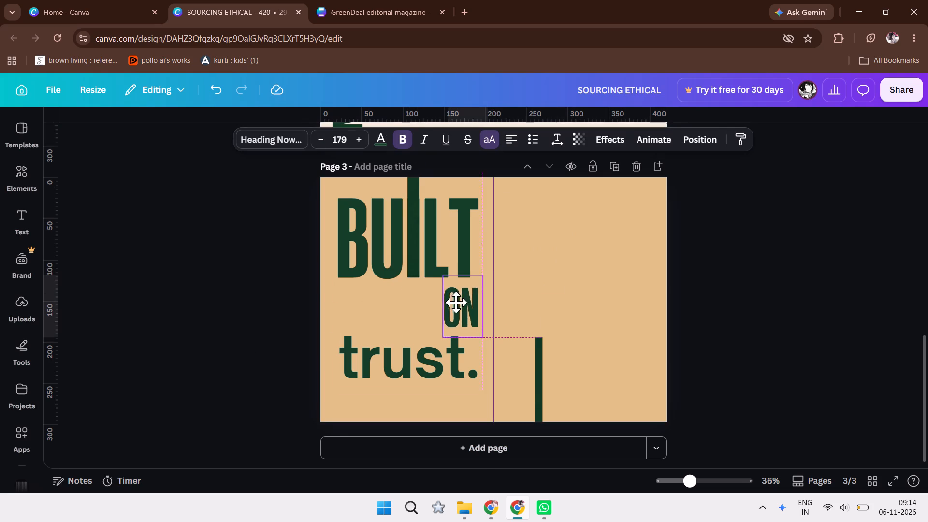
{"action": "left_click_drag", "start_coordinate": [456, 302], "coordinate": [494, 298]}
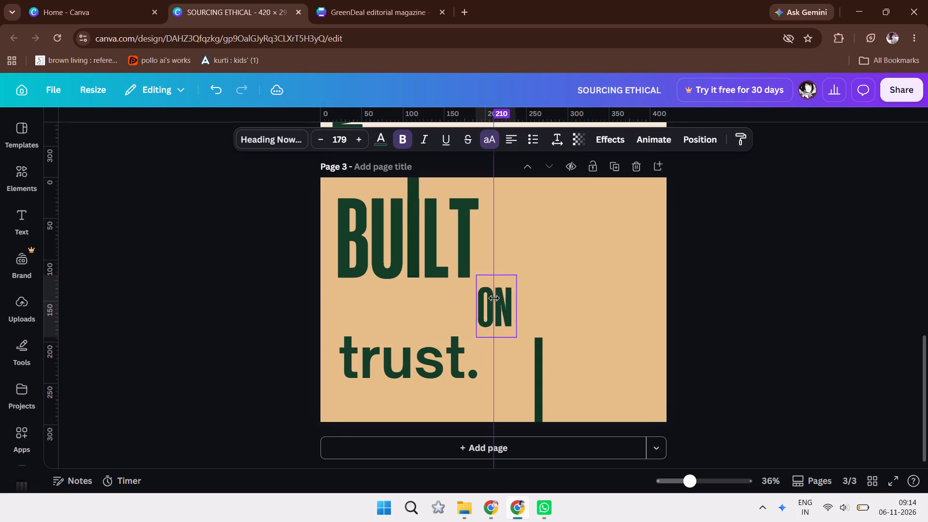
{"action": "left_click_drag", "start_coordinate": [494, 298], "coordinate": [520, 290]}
Move trust. up, narrowing the gap between it and BUILT.
{"action": "left_click_drag", "start_coordinate": [435, 349], "coordinate": [438, 341]}
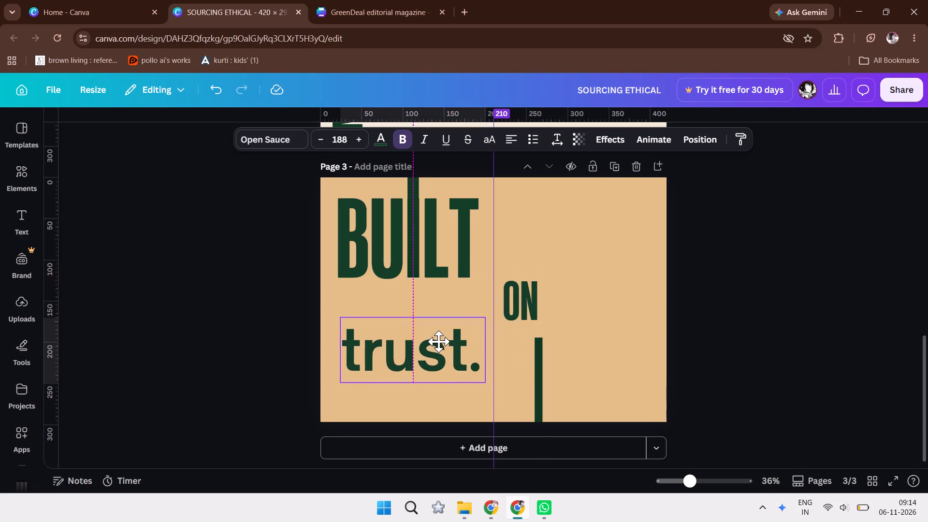
{"action": "left_click_drag", "start_coordinate": [438, 341], "coordinate": [437, 332]}
Place ON beneath the T of BUILT, above trust., and reduce it to font size 107.
{"action": "left_click_drag", "start_coordinate": [512, 285], "coordinate": [474, 285]}
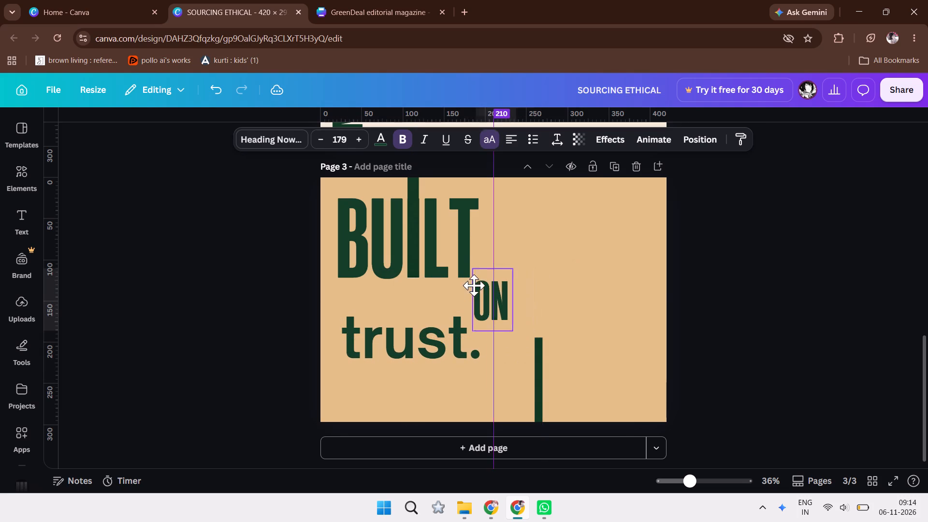
{"action": "left_click_drag", "start_coordinate": [474, 285], "coordinate": [460, 284]}
{"action": "left_click_drag", "start_coordinate": [490, 333], "coordinate": [477, 317]}
{"action": "left_click_drag", "start_coordinate": [472, 297], "coordinate": [455, 301]}
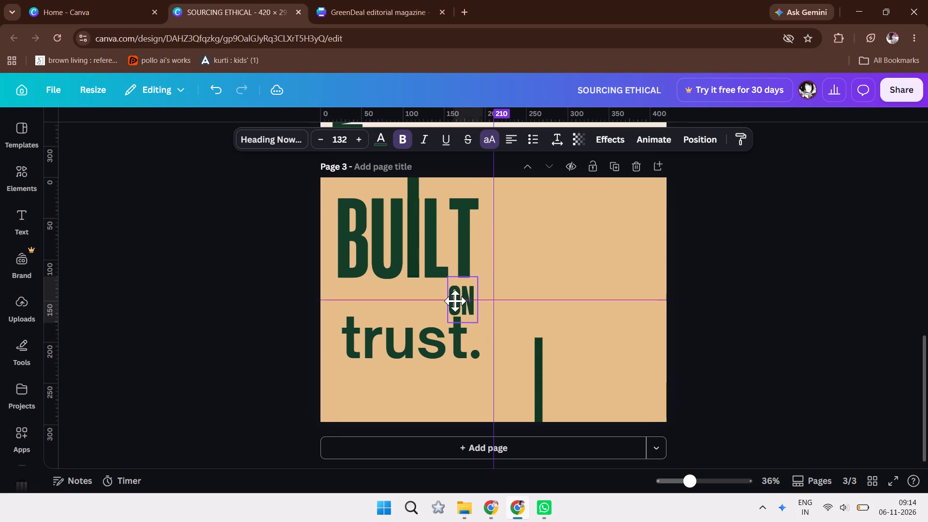
{"action": "left_click_drag", "start_coordinate": [455, 301], "coordinate": [469, 303]}
{"action": "left_click_drag", "start_coordinate": [484, 321], "coordinate": [482, 319]}
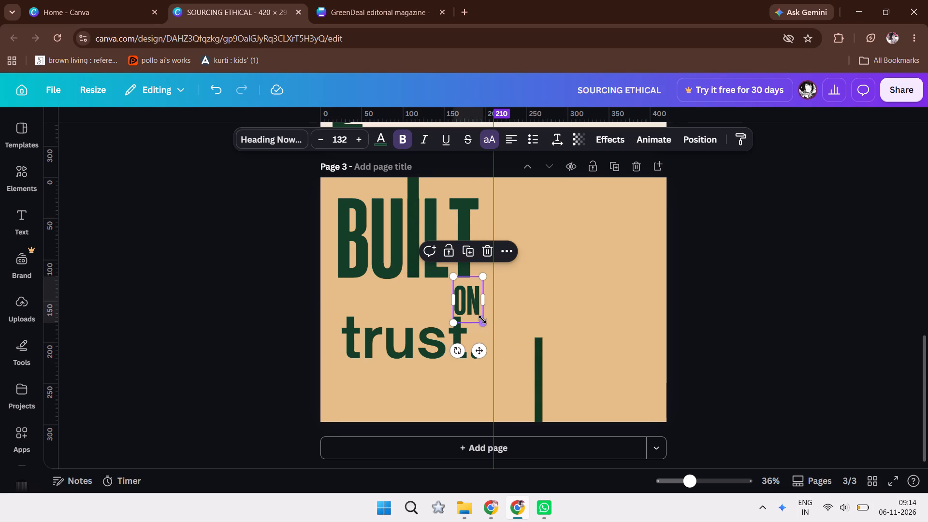
{"action": "left_click_drag", "start_coordinate": [482, 319], "coordinate": [477, 314]}
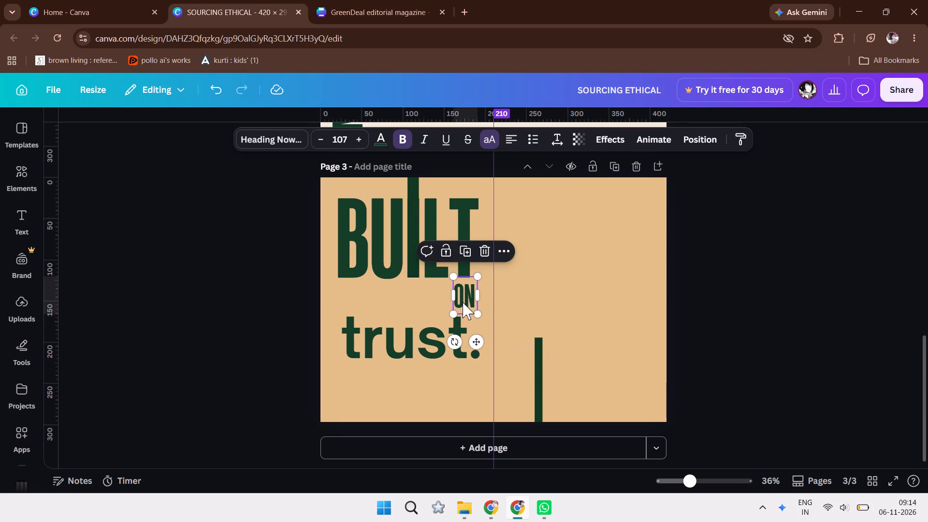
Change ON's font to Decalotype and widen its text box leftward to about 86 mm so the word fits on one line.
{"action": "double_click", "coordinate": [463, 302]}
{"action": "left_click", "coordinate": [270, 141]}
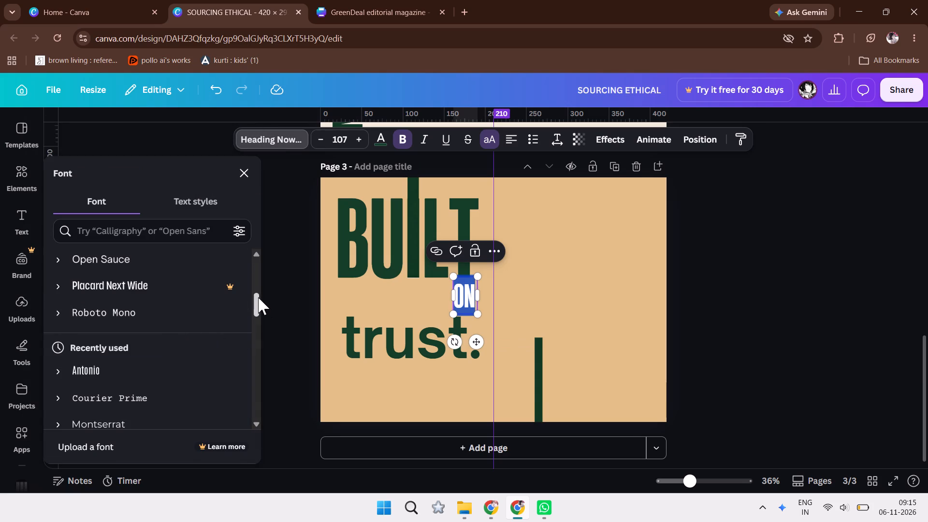
{"action": "left_click_drag", "start_coordinate": [255, 297], "coordinate": [255, 322]}
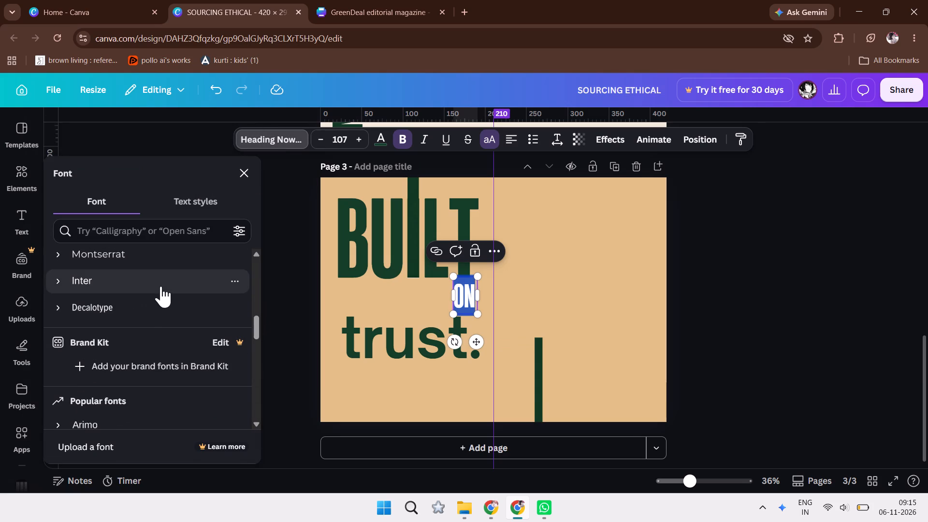
{"action": "left_click", "coordinate": [143, 309]}
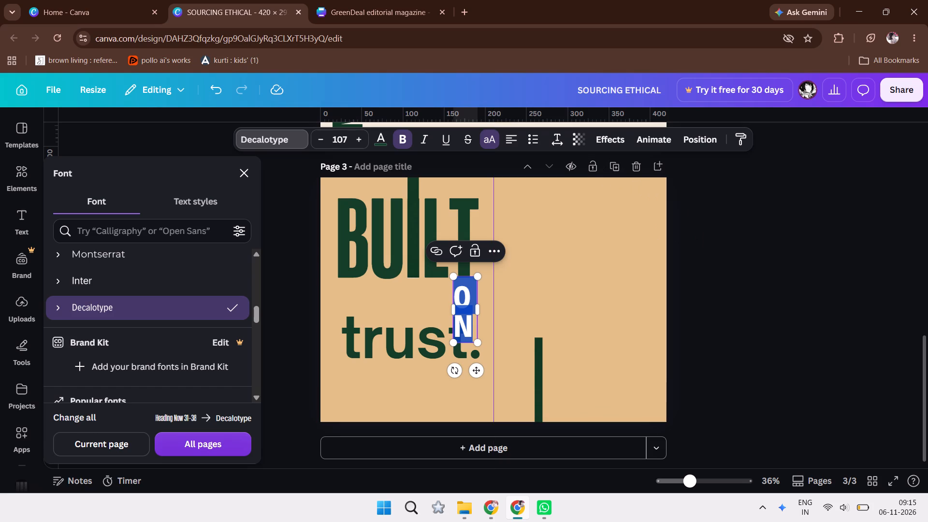
{"action": "left_click_drag", "start_coordinate": [453, 306], "coordinate": [401, 304]}
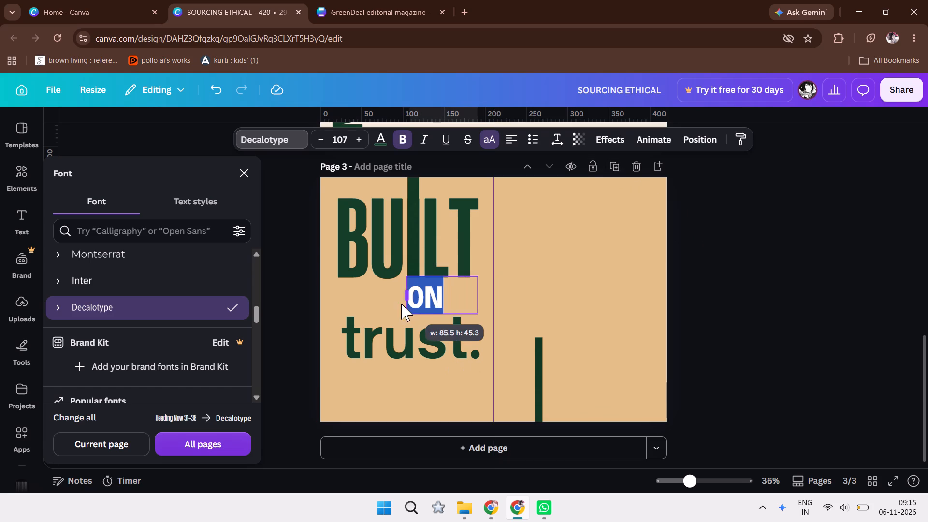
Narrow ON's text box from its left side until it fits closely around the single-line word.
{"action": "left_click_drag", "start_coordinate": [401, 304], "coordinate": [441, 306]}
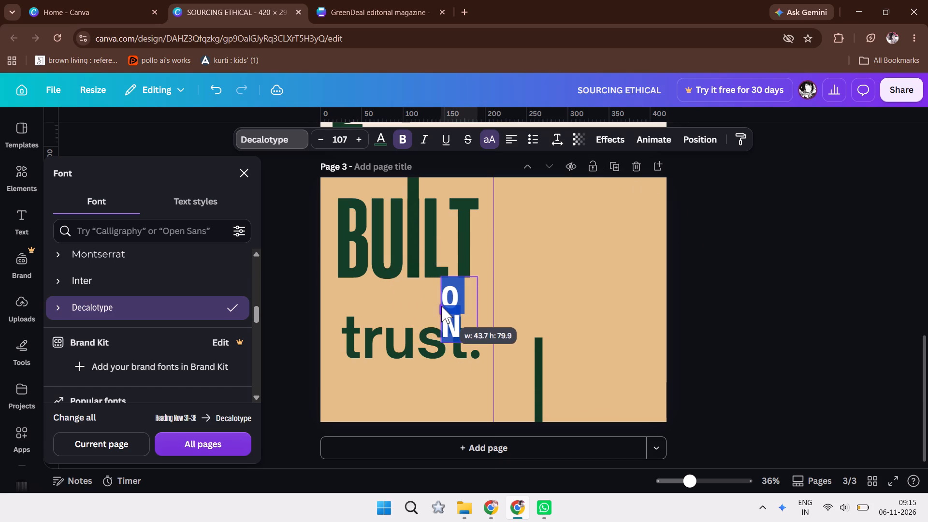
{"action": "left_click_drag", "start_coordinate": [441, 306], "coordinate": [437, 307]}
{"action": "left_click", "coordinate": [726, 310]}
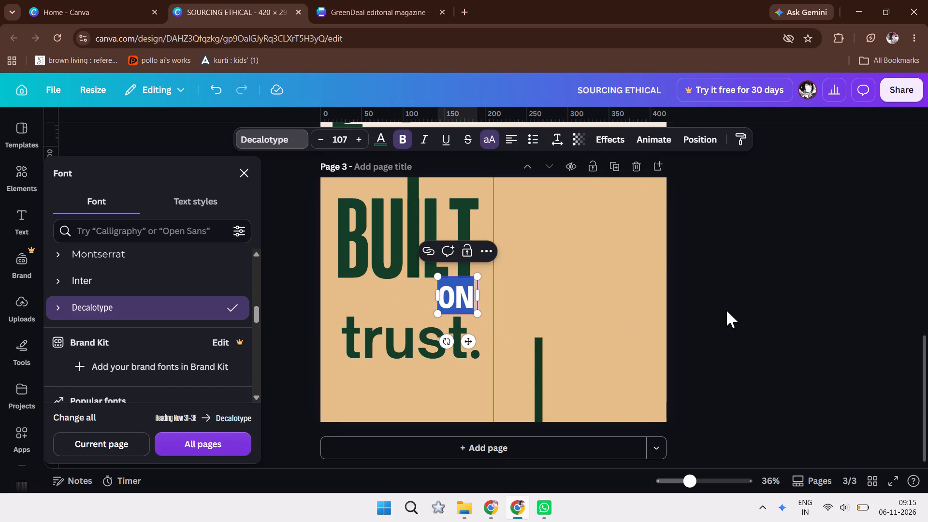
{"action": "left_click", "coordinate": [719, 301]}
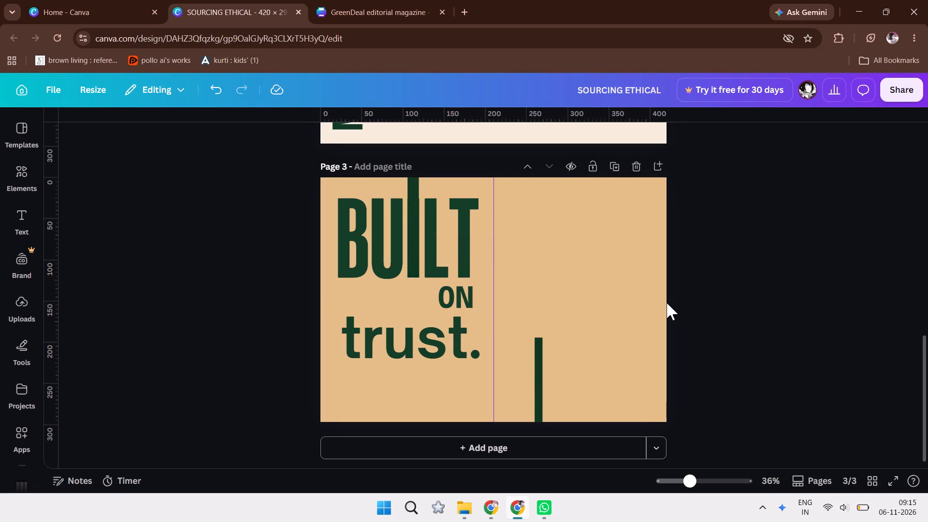
Delete the ON text between BUILT and trust.
{"action": "left_click", "coordinate": [466, 294]}
{"action": "key", "text": "Delete"}
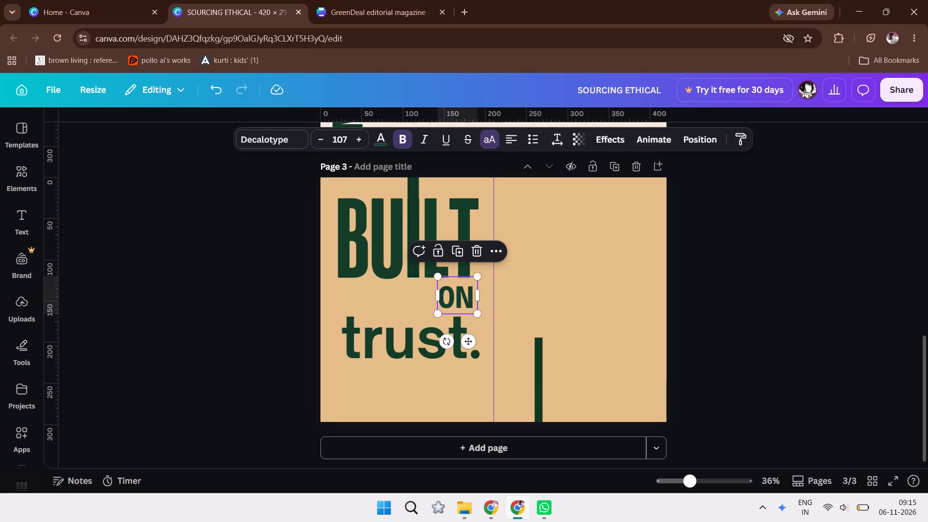
Duplicate trust., place the copy beneath BUILT, replace its text with "on", and narrow its box to about 161 mm.
{"action": "left_click", "coordinate": [451, 334]}
{"action": "key", "text": "ctrl+c"}
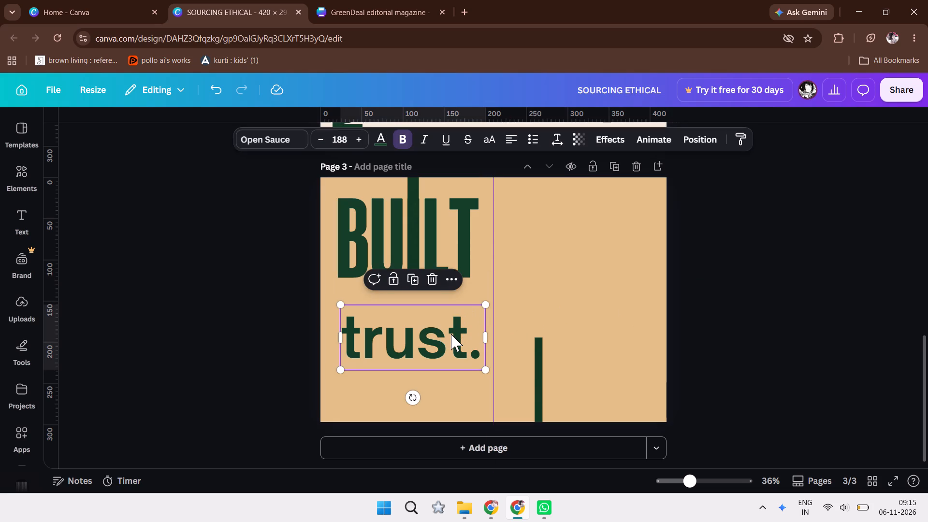
{"action": "key", "text": "ctrl+v"}
{"action": "left_click_drag", "start_coordinate": [451, 334], "coordinate": [438, 298]}
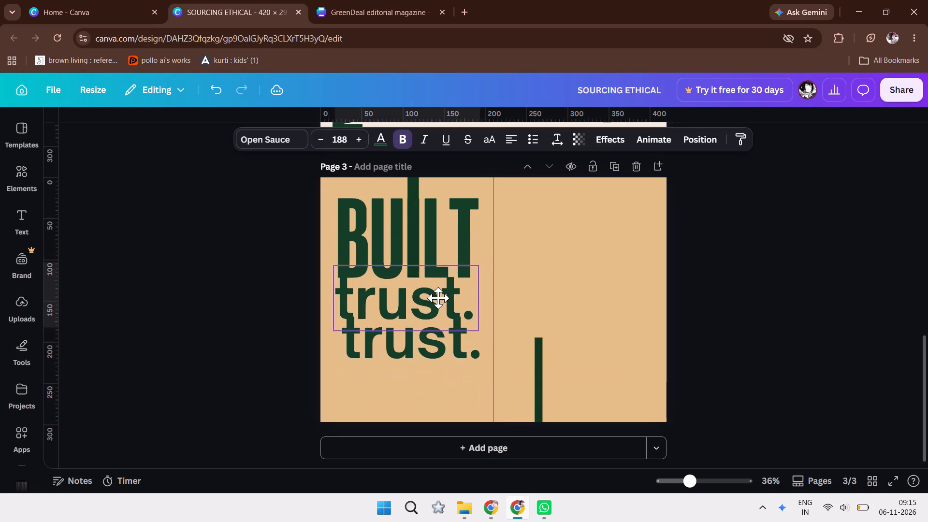
{"action": "left_click_drag", "start_coordinate": [438, 298], "coordinate": [446, 319]}
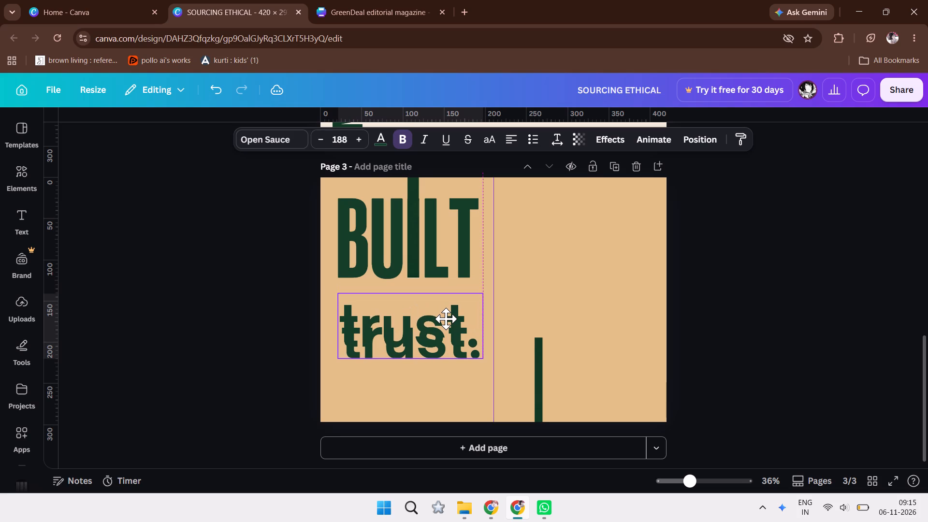
{"action": "left_click_drag", "start_coordinate": [446, 319], "coordinate": [446, 314]}
{"action": "double_click", "coordinate": [463, 321]}
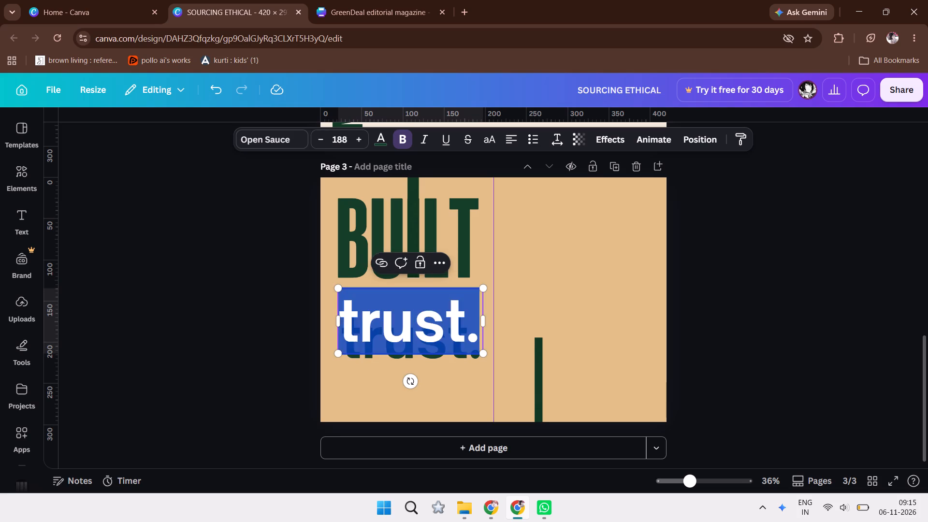
{"action": "key", "text": "BackSpace"}
{"action": "type", "text": "on"}
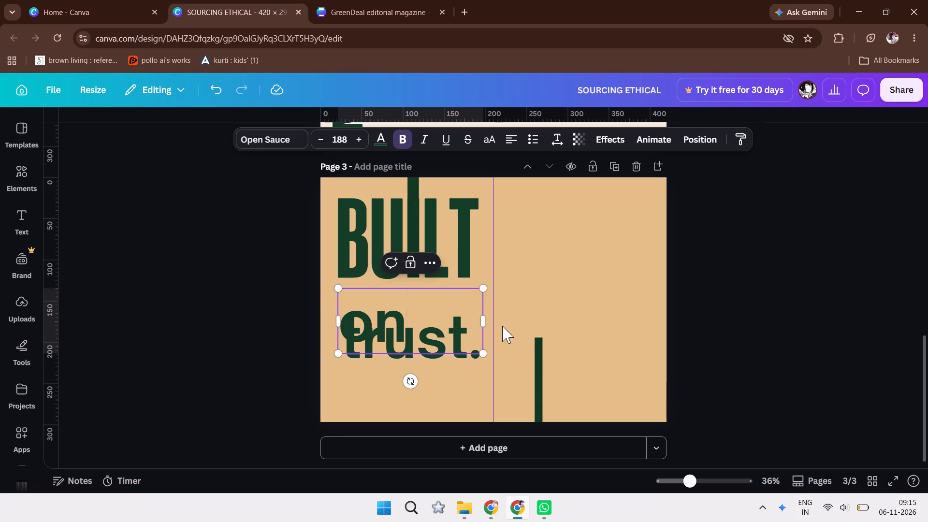
{"action": "left_click_drag", "start_coordinate": [484, 322], "coordinate": [470, 321]}
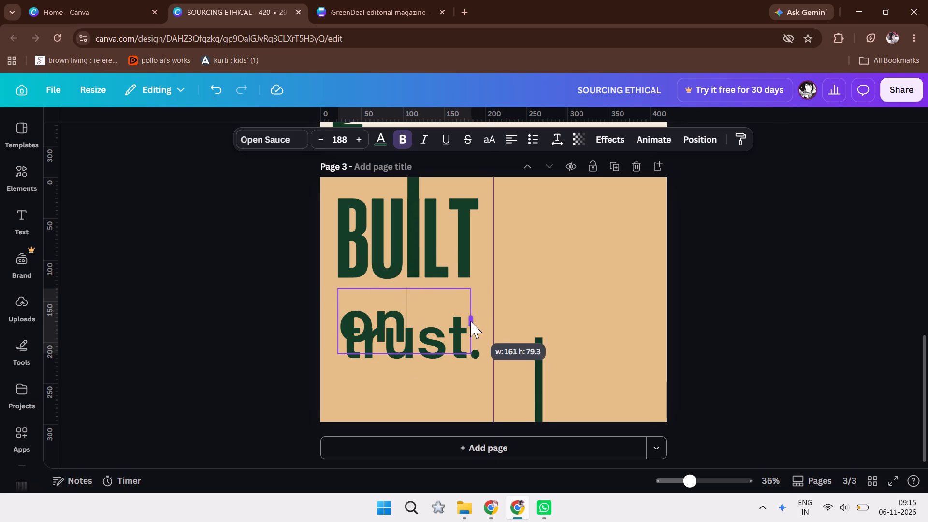
{"action": "left_click_drag", "start_coordinate": [470, 321], "coordinate": [472, 319]}
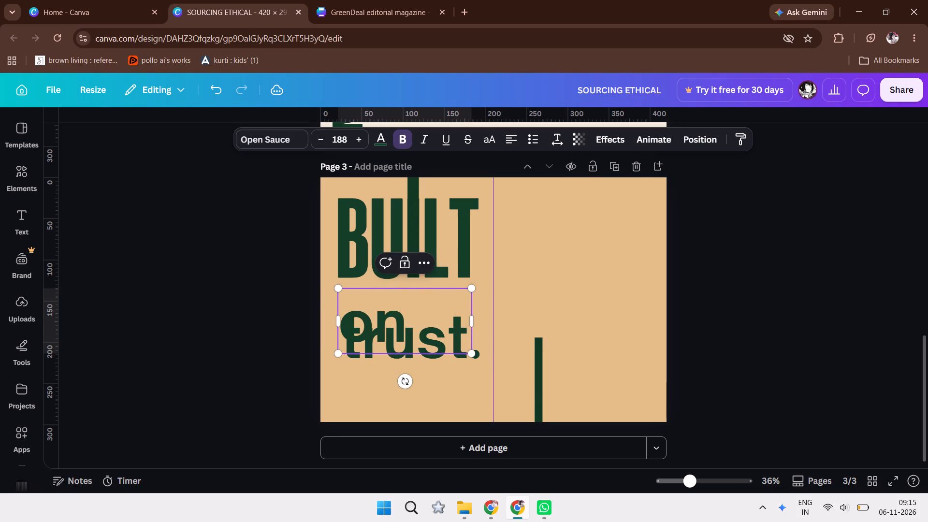
Move trust. down toward the page's bottom edge and set on directly beneath BUILT, near its left edge.
{"action": "left_click_drag", "start_coordinate": [469, 362], "coordinate": [468, 406]}
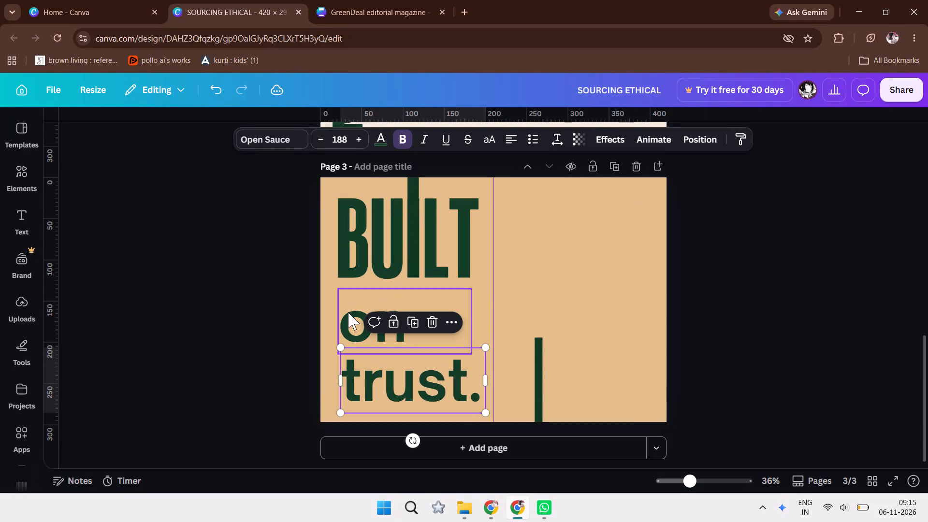
{"action": "left_click_drag", "start_coordinate": [361, 323], "coordinate": [360, 304]}
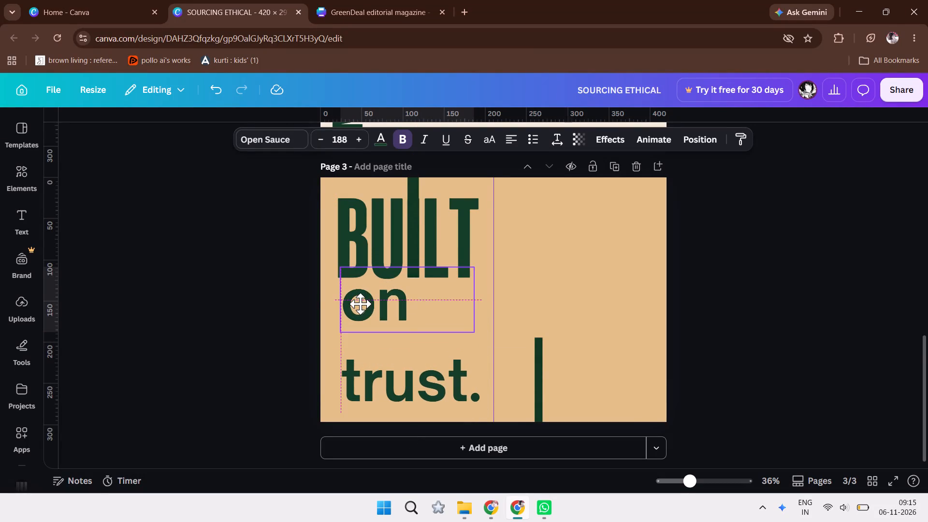
{"action": "left_click_drag", "start_coordinate": [360, 304], "coordinate": [357, 299]}
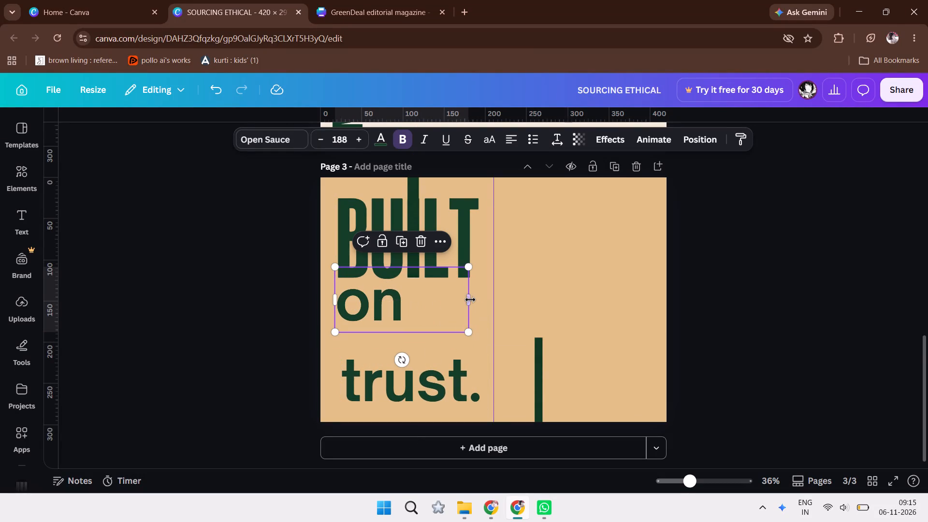
{"action": "left_click", "coordinate": [470, 298]}
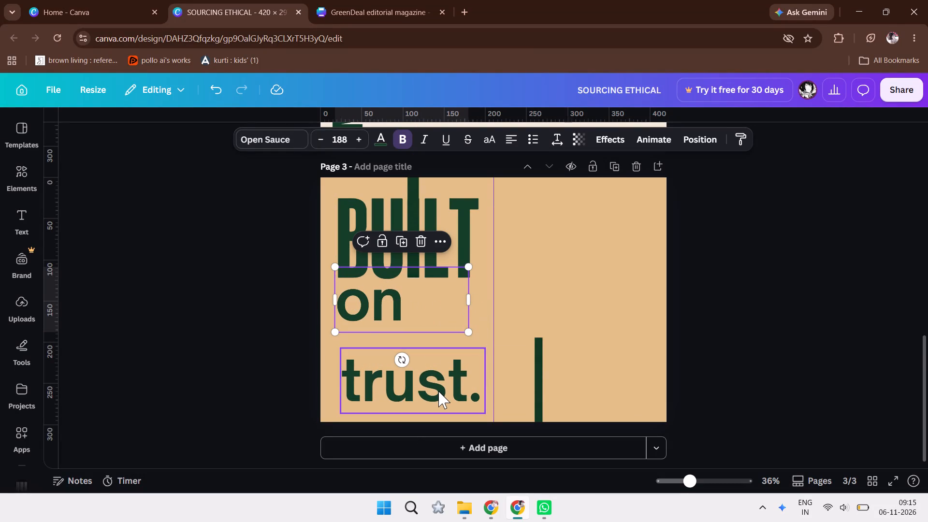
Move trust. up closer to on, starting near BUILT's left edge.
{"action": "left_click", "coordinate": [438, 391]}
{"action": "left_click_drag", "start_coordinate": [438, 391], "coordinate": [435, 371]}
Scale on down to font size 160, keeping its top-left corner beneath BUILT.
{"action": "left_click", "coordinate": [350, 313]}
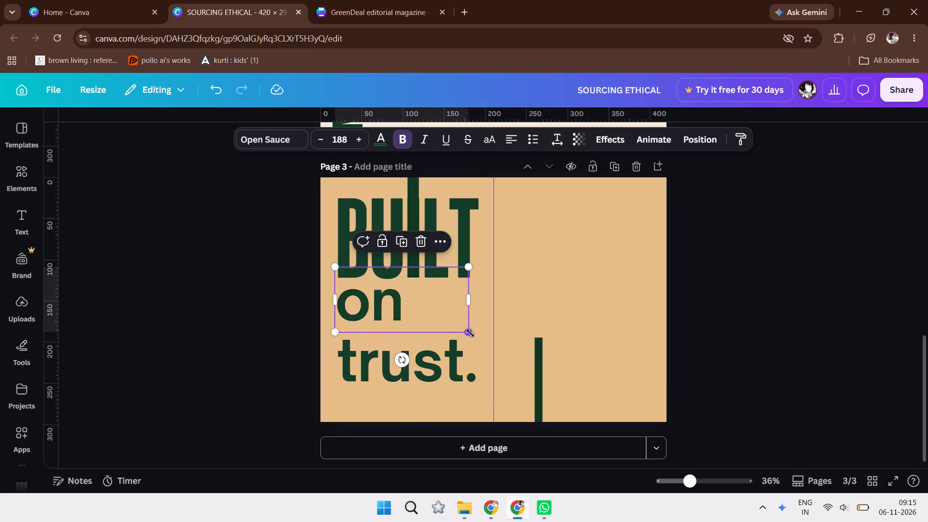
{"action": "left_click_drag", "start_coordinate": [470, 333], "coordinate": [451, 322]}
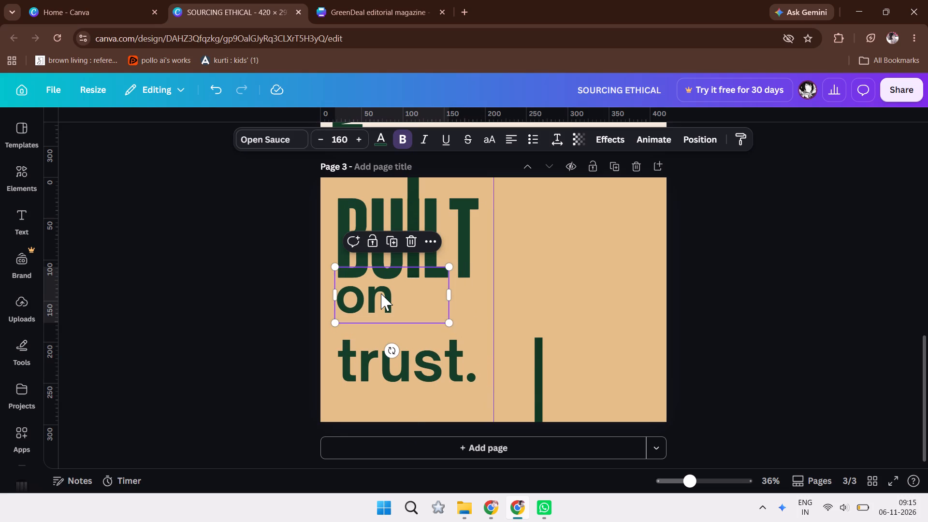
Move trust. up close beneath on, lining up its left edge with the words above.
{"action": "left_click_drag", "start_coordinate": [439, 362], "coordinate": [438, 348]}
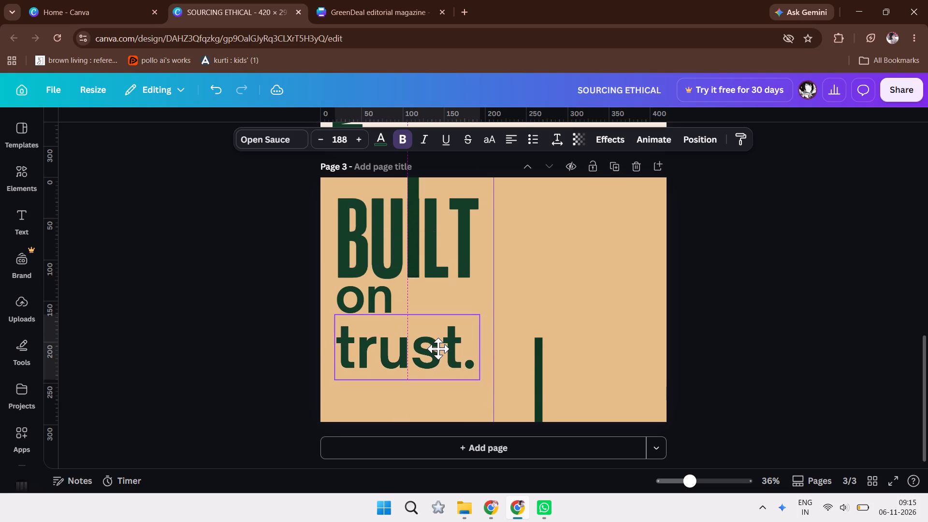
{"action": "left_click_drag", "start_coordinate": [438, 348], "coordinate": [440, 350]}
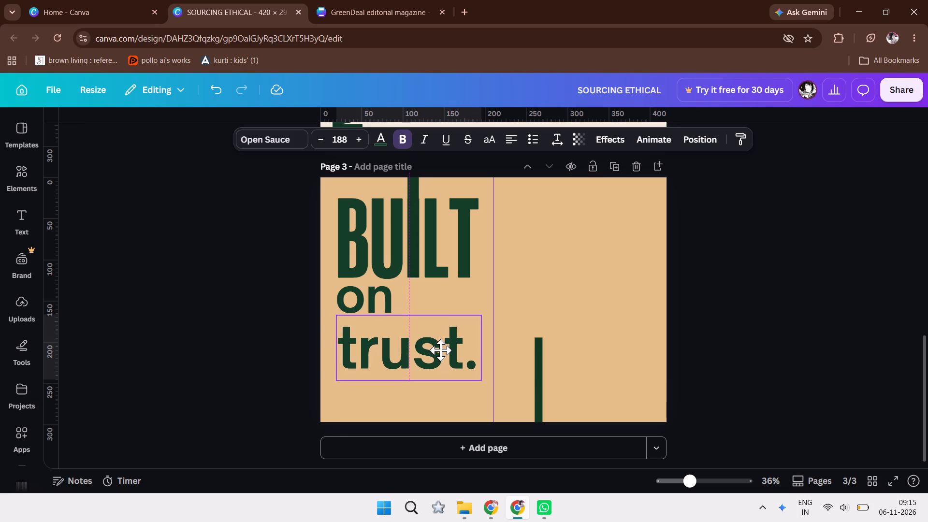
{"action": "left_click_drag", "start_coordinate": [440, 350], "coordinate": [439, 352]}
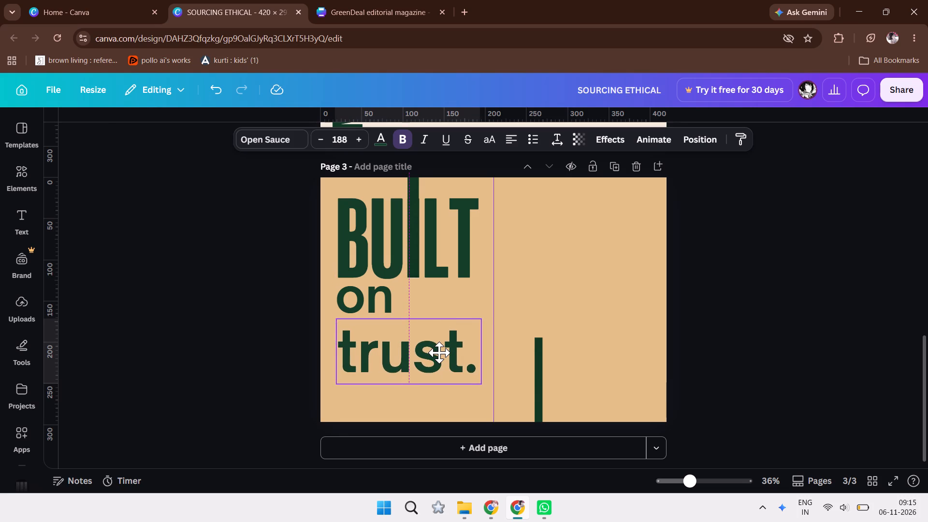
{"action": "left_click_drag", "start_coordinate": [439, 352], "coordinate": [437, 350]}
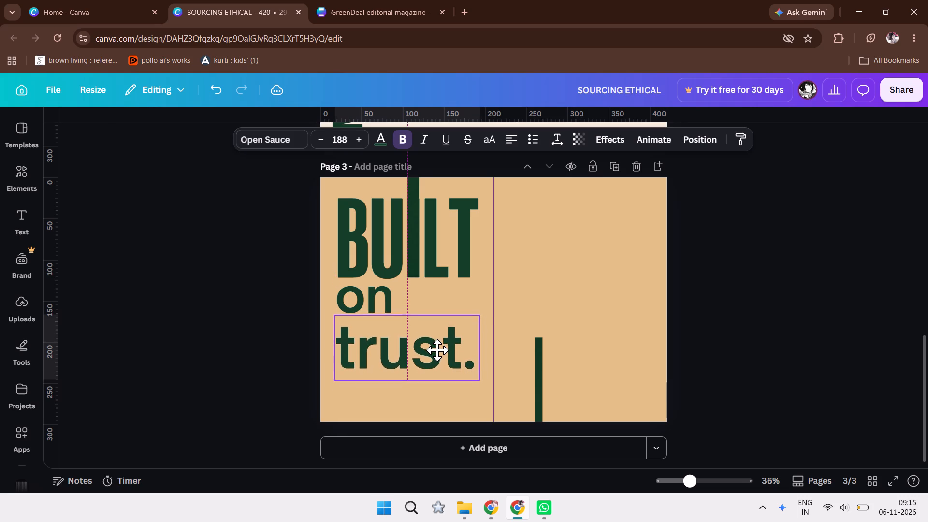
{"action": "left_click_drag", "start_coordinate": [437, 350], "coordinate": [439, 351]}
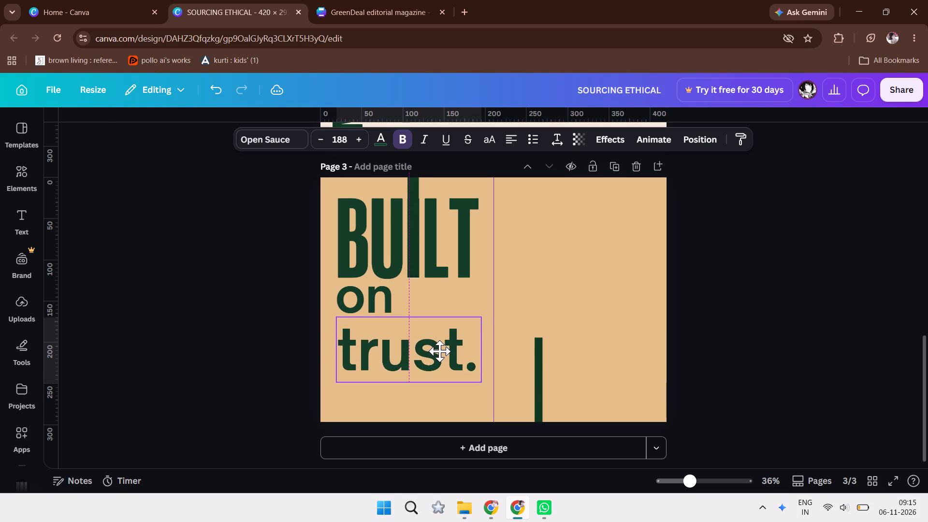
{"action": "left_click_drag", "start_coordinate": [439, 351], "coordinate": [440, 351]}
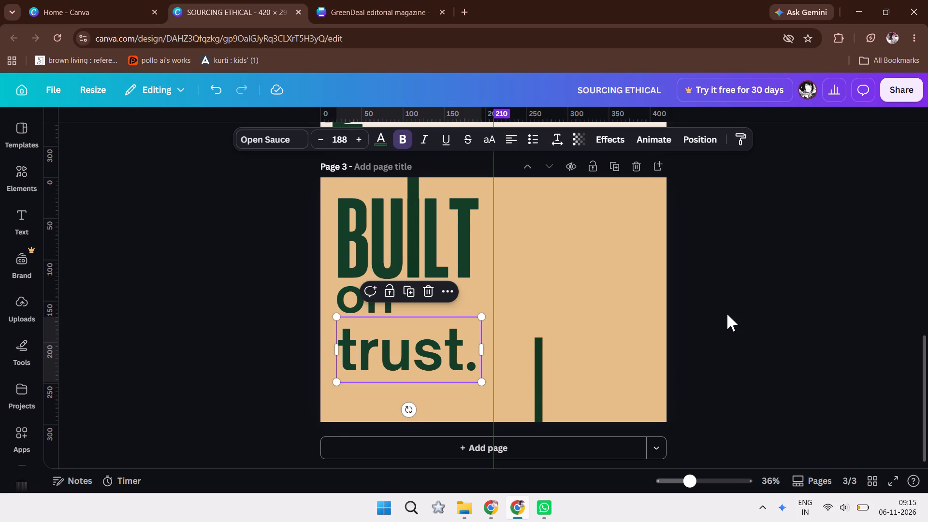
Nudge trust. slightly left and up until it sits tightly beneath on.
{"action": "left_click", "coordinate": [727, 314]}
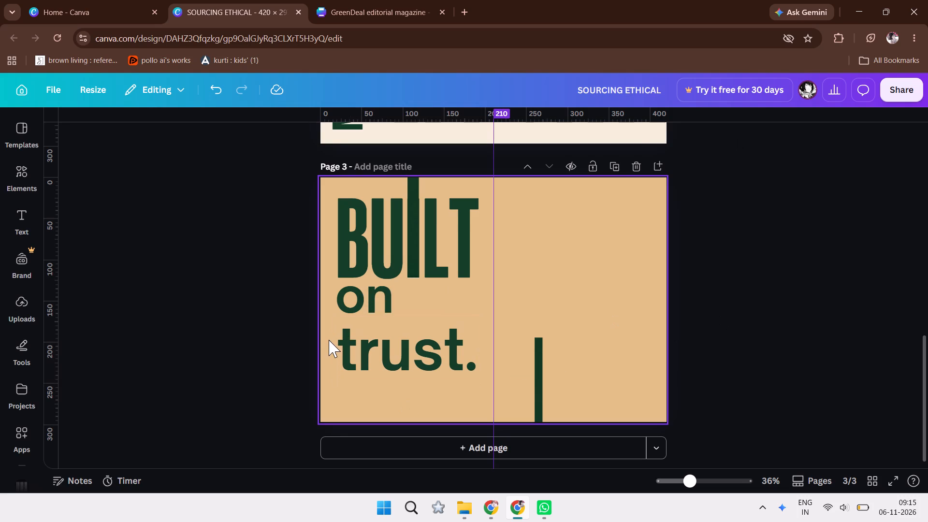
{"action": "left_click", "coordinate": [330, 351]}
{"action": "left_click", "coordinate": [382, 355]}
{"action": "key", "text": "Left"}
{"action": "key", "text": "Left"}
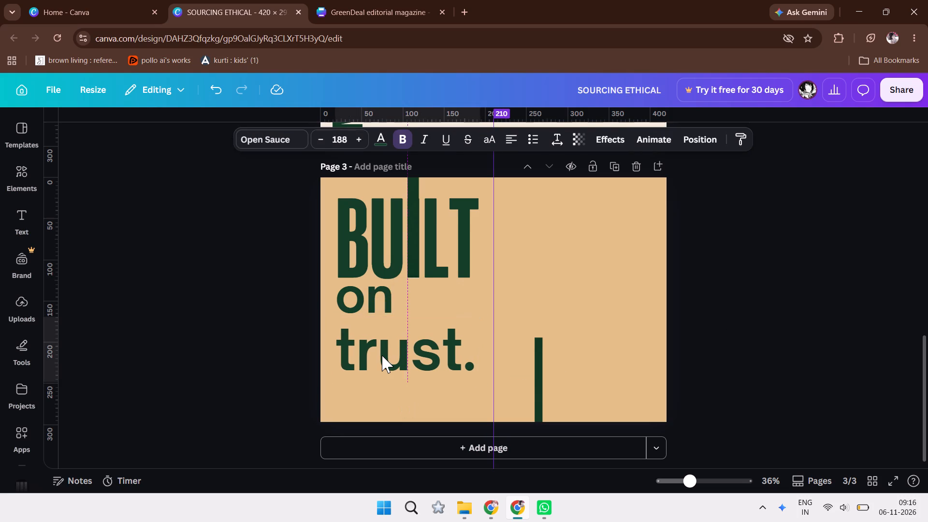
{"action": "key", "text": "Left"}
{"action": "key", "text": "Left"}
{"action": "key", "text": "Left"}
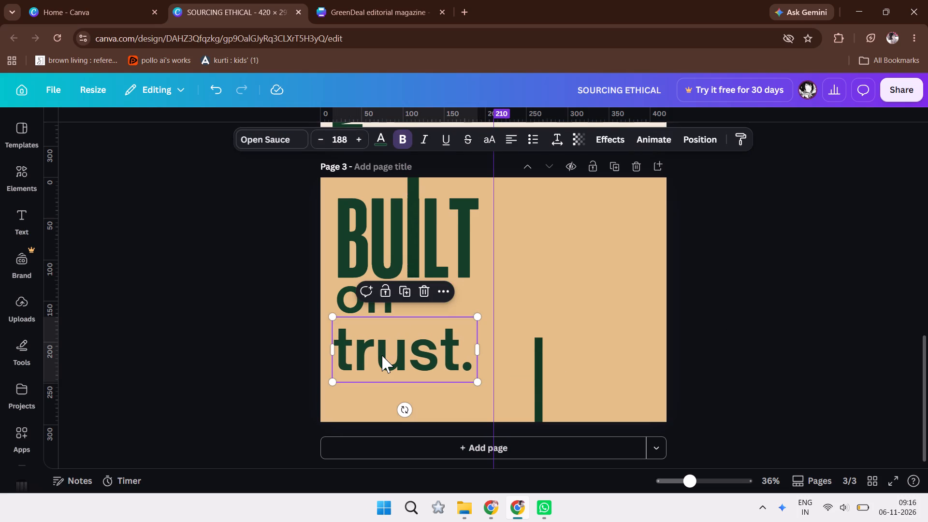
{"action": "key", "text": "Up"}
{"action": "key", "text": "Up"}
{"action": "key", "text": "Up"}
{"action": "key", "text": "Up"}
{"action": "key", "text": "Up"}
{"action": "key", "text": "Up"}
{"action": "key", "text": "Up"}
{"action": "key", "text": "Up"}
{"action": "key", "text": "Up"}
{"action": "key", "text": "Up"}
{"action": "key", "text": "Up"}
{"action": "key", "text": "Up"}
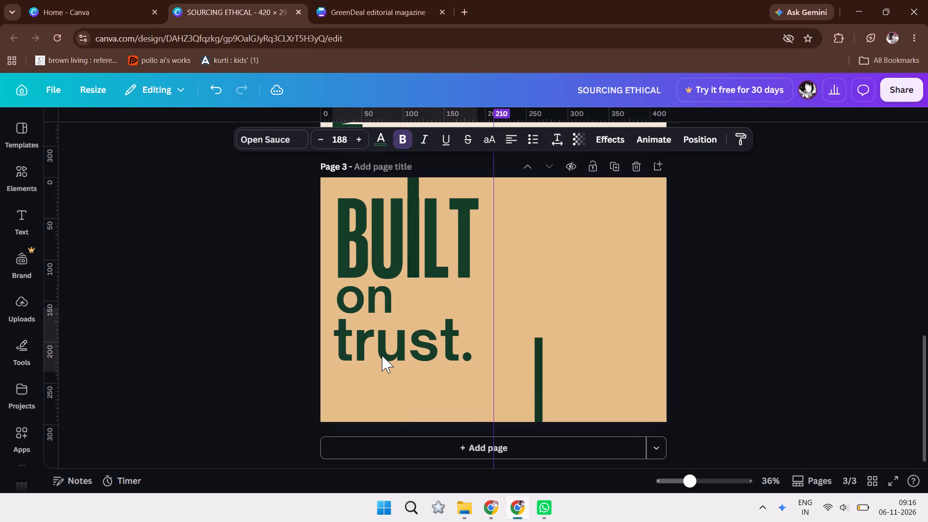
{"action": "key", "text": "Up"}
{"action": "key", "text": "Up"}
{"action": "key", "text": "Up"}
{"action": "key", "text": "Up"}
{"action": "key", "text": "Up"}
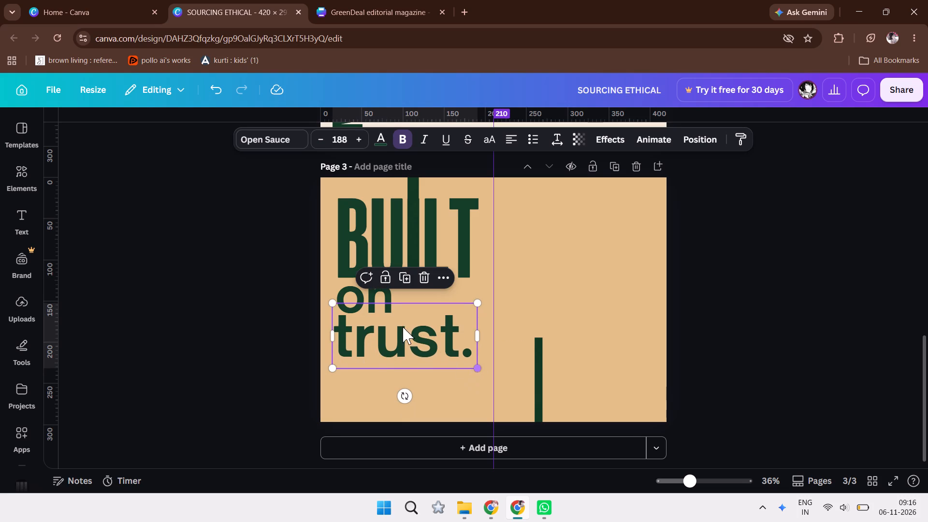
Move trust. down near the page's bottom edge, leaving a wide gap beneath on.
{"action": "left_click_drag", "start_coordinate": [394, 350], "coordinate": [395, 395]}
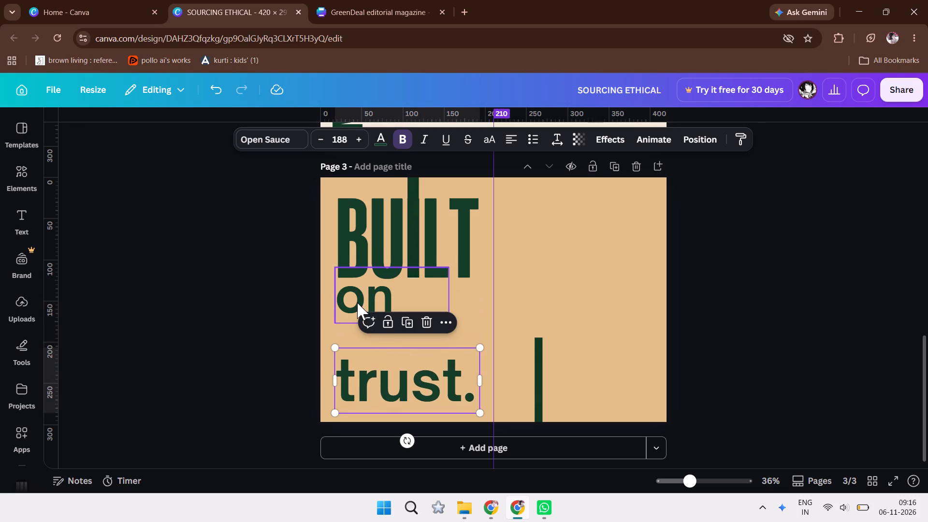
Scale on down to font size about 118 and nudge it slightly lower beneath BUILT.
{"action": "left_click", "coordinate": [357, 303]}
{"action": "left_click_drag", "start_coordinate": [450, 323], "coordinate": [449, 321]}
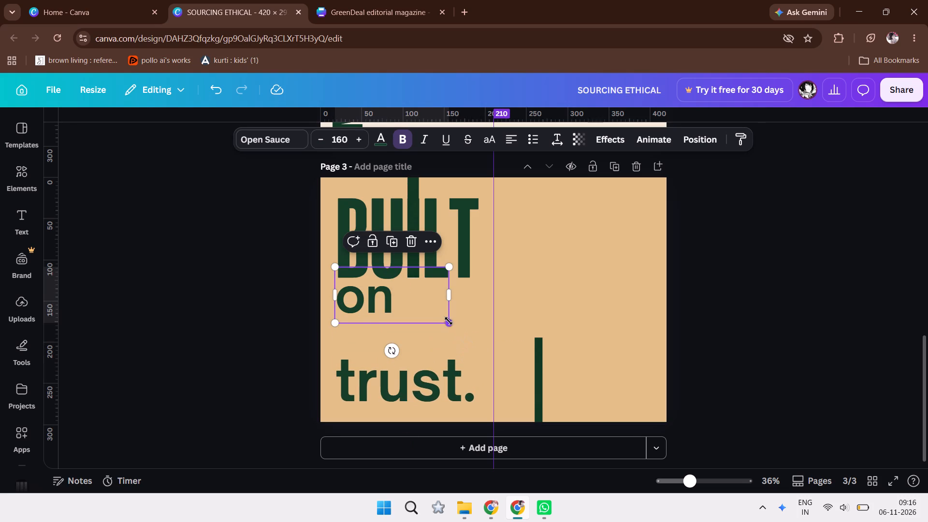
{"action": "left_click_drag", "start_coordinate": [449, 321], "coordinate": [432, 311]}
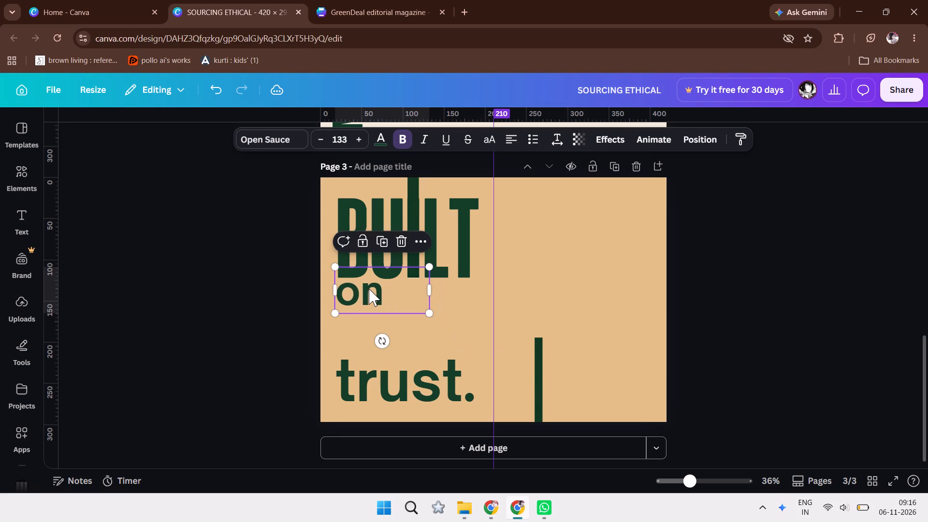
{"action": "key", "text": "Right"}
{"action": "key", "text": "Down"}
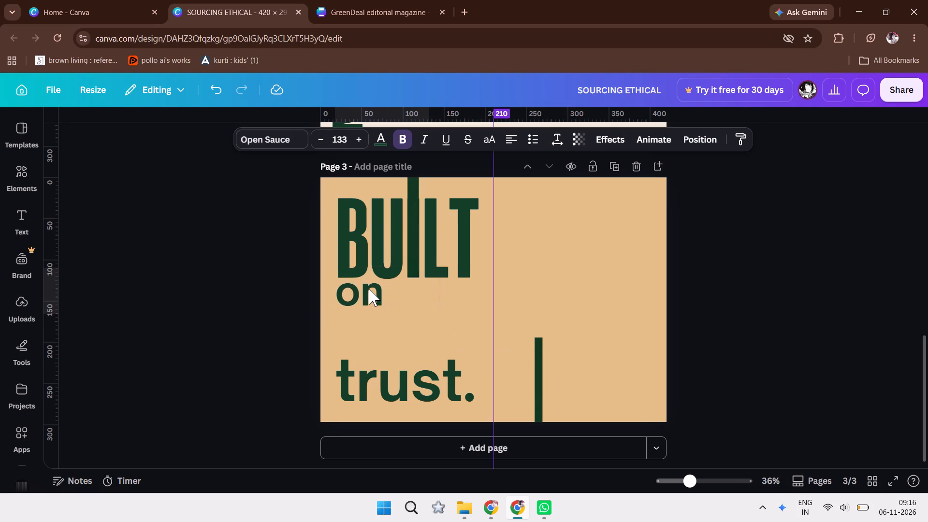
{"action": "key", "text": "Down"}
{"action": "key", "text": "Down"}
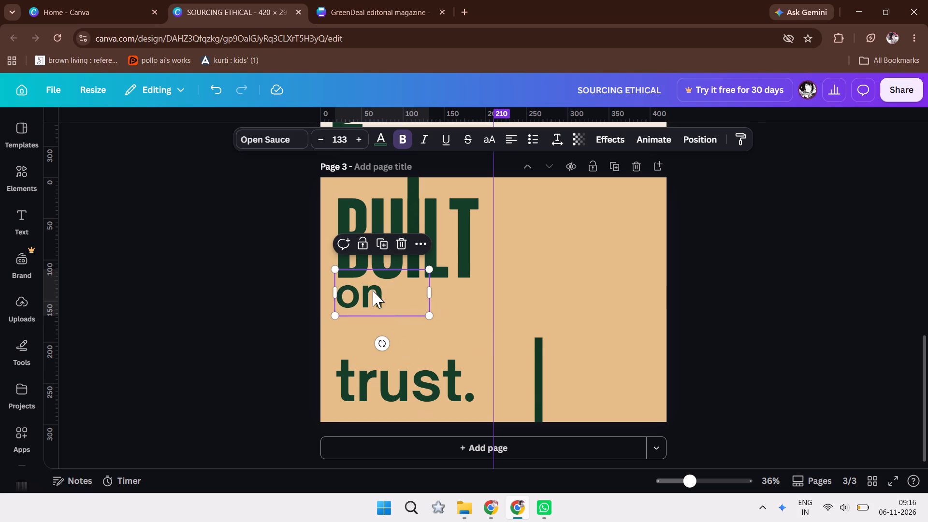
{"action": "left_click_drag", "start_coordinate": [433, 321], "coordinate": [420, 316]}
{"action": "left_click_drag", "start_coordinate": [420, 316], "coordinate": [420, 316]}
{"action": "left_click_drag", "start_coordinate": [432, 319], "coordinate": [423, 316]}
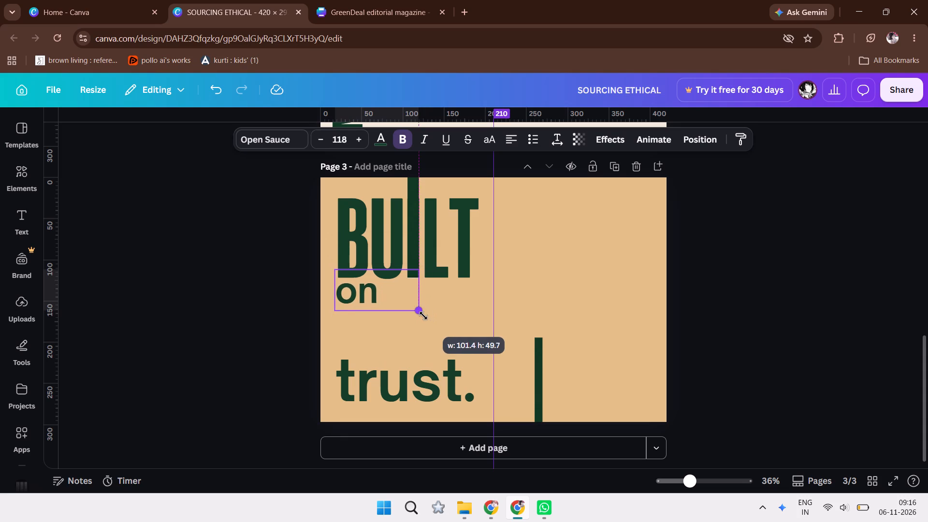
{"action": "left_click_drag", "start_coordinate": [423, 316], "coordinate": [422, 314]}
Move trust. up from the page's bottom edge and nudge it tightly beneath on.
{"action": "left_click", "coordinate": [413, 367]}
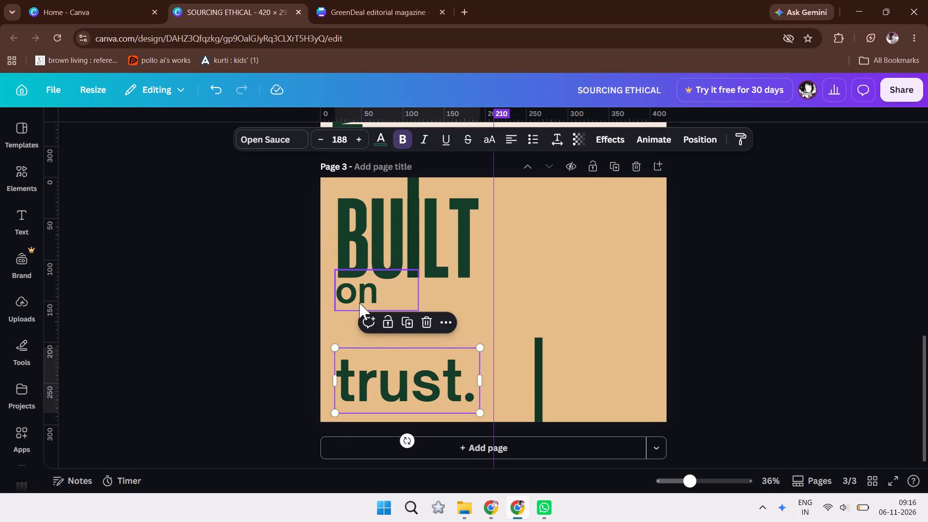
{"action": "left_click", "coordinate": [359, 302]}
{"action": "left_click_drag", "start_coordinate": [377, 369], "coordinate": [379, 337]}
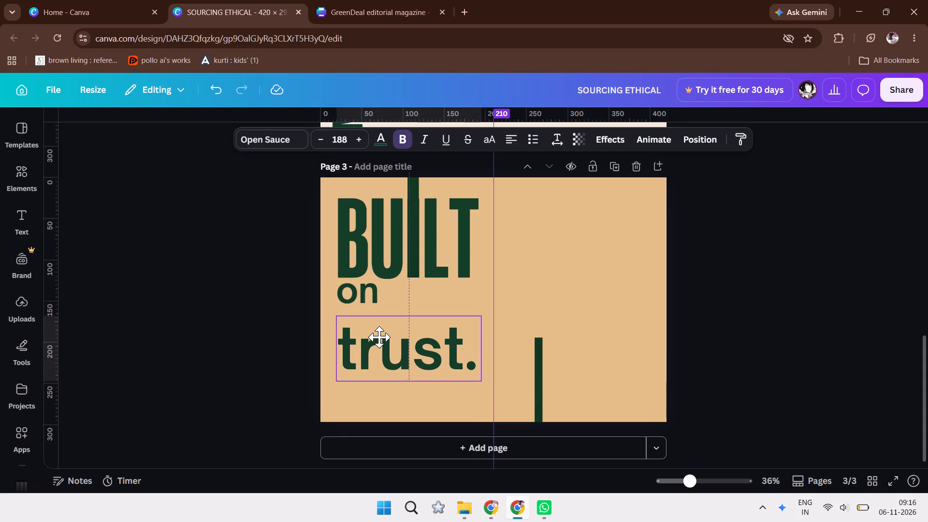
{"action": "left_click_drag", "start_coordinate": [379, 337], "coordinate": [374, 330]}
{"action": "key", "text": "Up"}
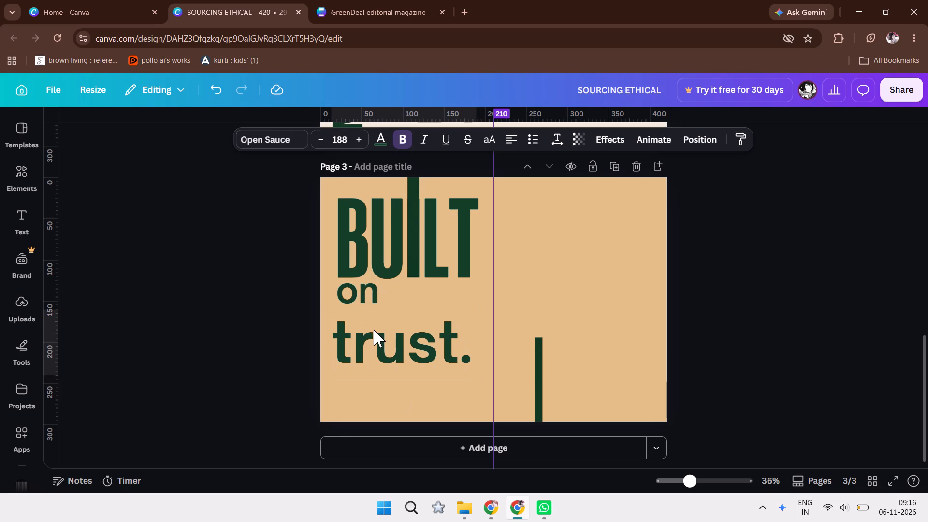
{"action": "key", "text": "Up"}
{"action": "key", "text": "Up"}
{"action": "key", "text": "Up"}
{"action": "key", "text": "Up"}
{"action": "key", "text": "Up"}
{"action": "key", "text": "Up"}
{"action": "key", "text": "Up"}
{"action": "key", "text": "Up"}
{"action": "key", "text": "Up"}
{"action": "key", "text": "Up"}
{"action": "key", "text": "Up"}
{"action": "key", "text": "Up"}
{"action": "key", "text": "Right"}
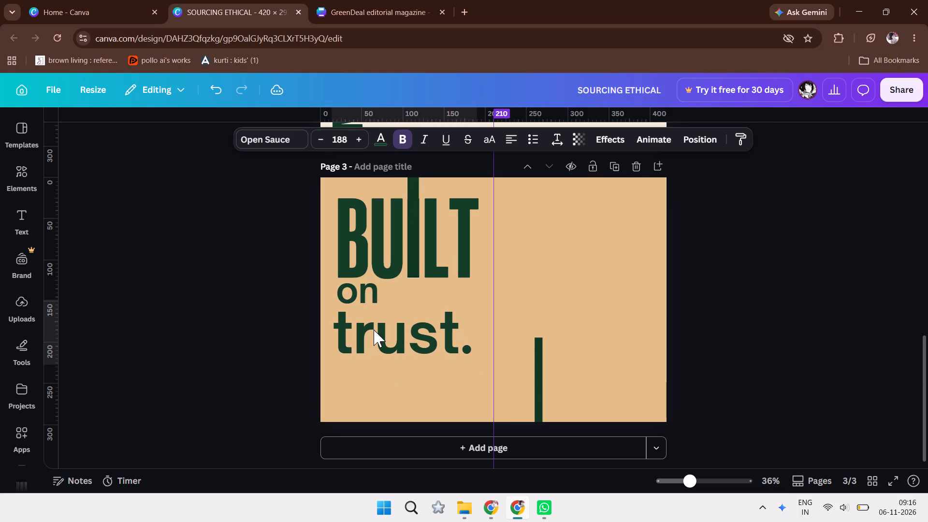
{"action": "key", "text": "Up"}
{"action": "key", "text": "Up"}
{"action": "key", "text": "Up"}
{"action": "key", "text": "Up"}
{"action": "key", "text": "Up"}
{"action": "key", "text": "Up"}
{"action": "key", "text": "Up"}
{"action": "key", "text": "Down"}
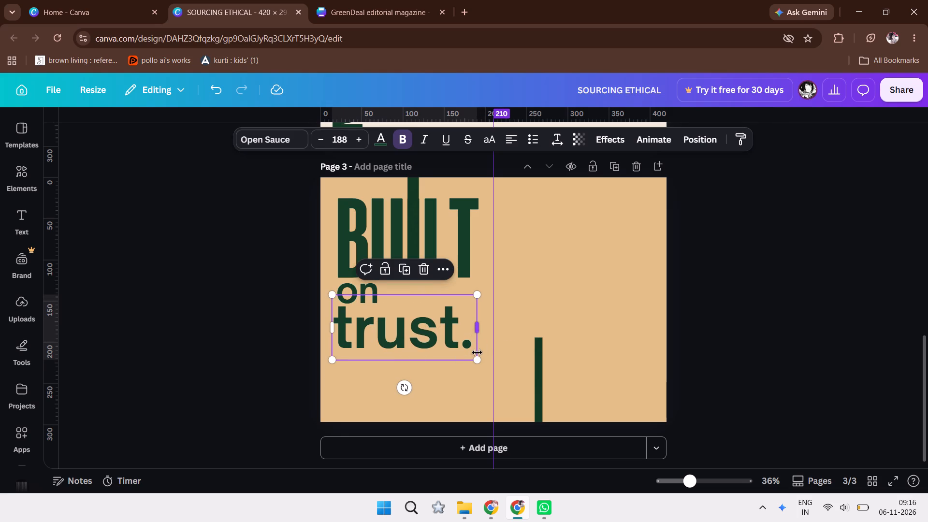
Enlarge trust. slightly to font size 191, keeping its top-left corner in place beneath on.
{"action": "left_click_drag", "start_coordinate": [479, 363], "coordinate": [494, 377]}
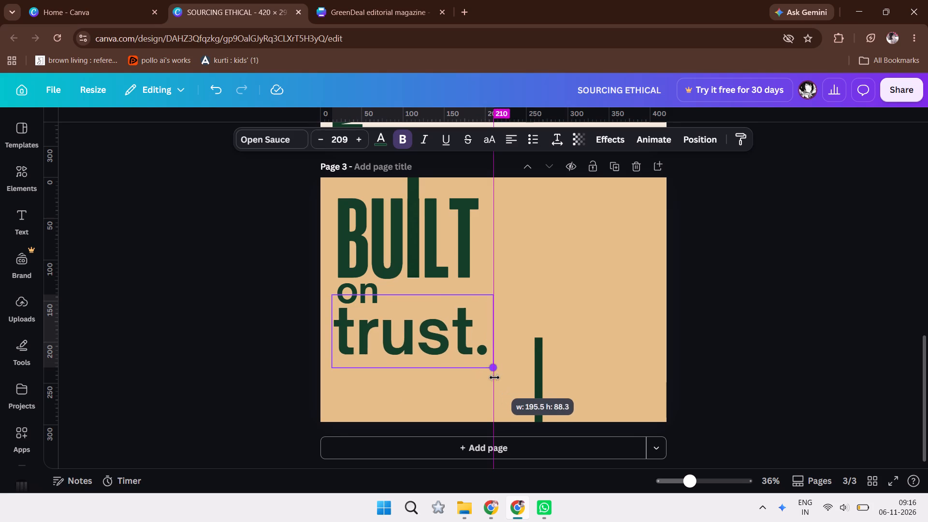
{"action": "left_click_drag", "start_coordinate": [494, 377], "coordinate": [479, 371]}
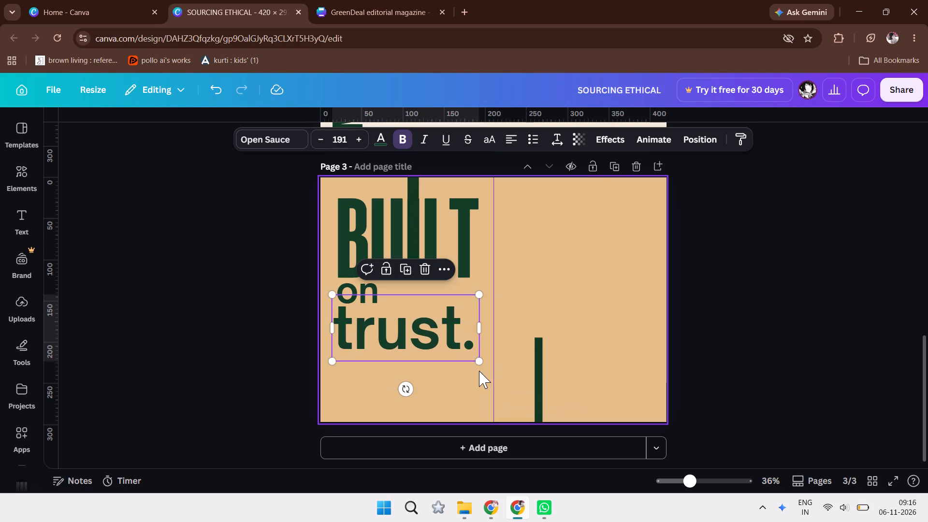
{"action": "left_click", "coordinate": [711, 387]}
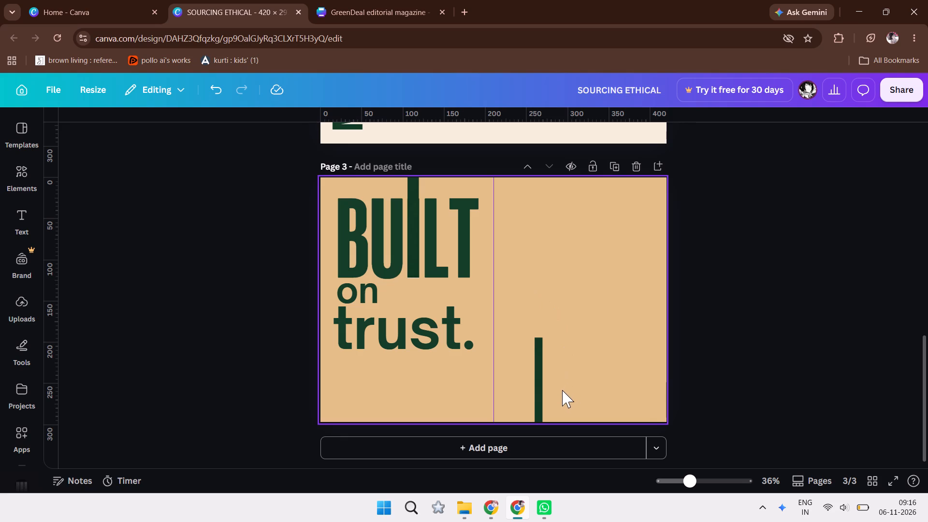
{"action": "left_click", "coordinate": [861, 270]}
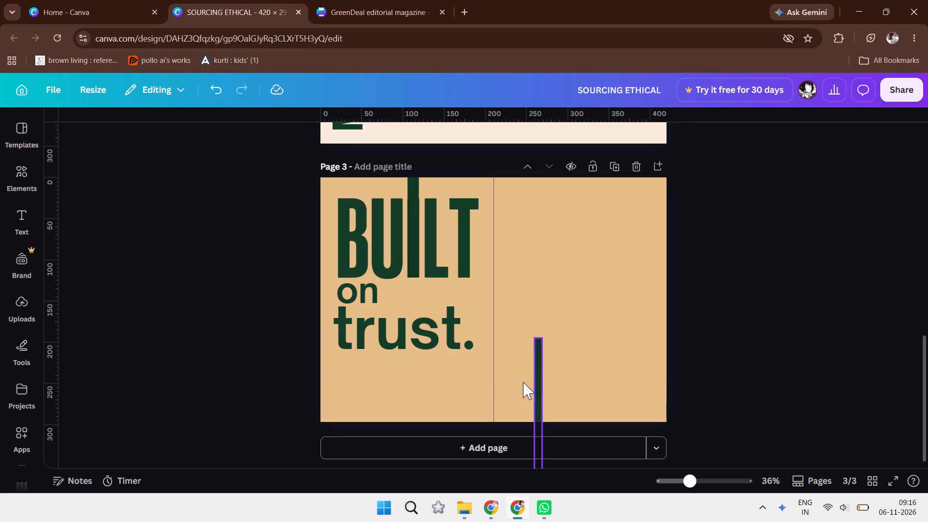
Move the lower green bar over the right stem of the u in trust., extending past the page's bottom edge.
{"action": "left_click_drag", "start_coordinate": [534, 382], "coordinate": [401, 367]}
{"action": "left_click_drag", "start_coordinate": [537, 366], "coordinate": [406, 362]}
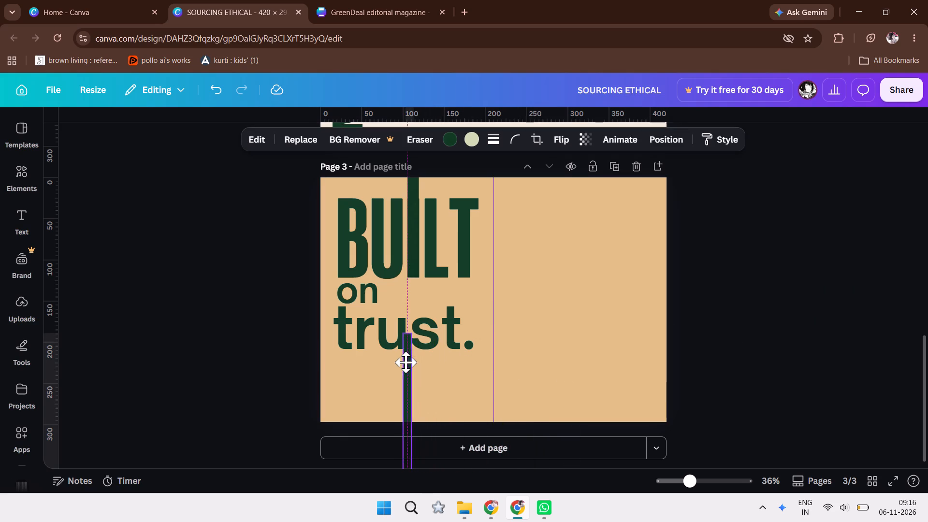
{"action": "left_click_drag", "start_coordinate": [406, 362], "coordinate": [402, 354]}
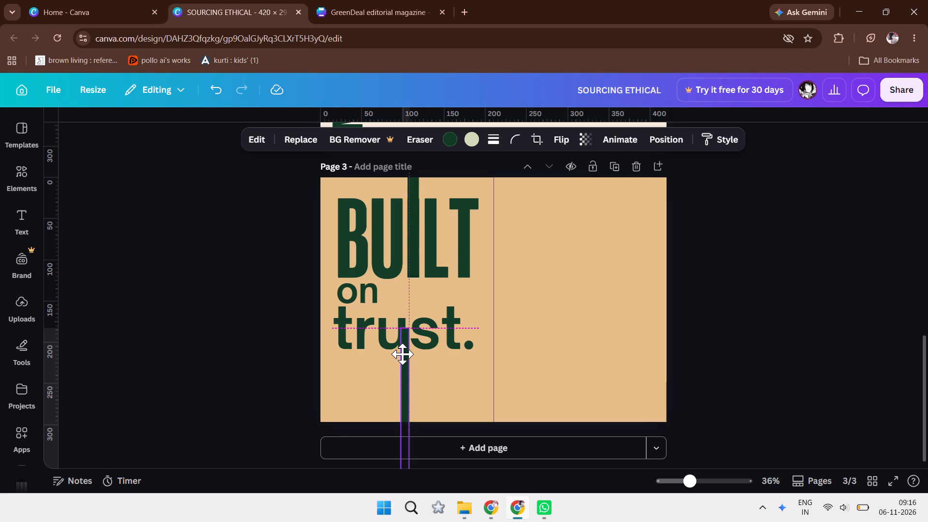
{"action": "left_click_drag", "start_coordinate": [402, 354], "coordinate": [402, 346]}
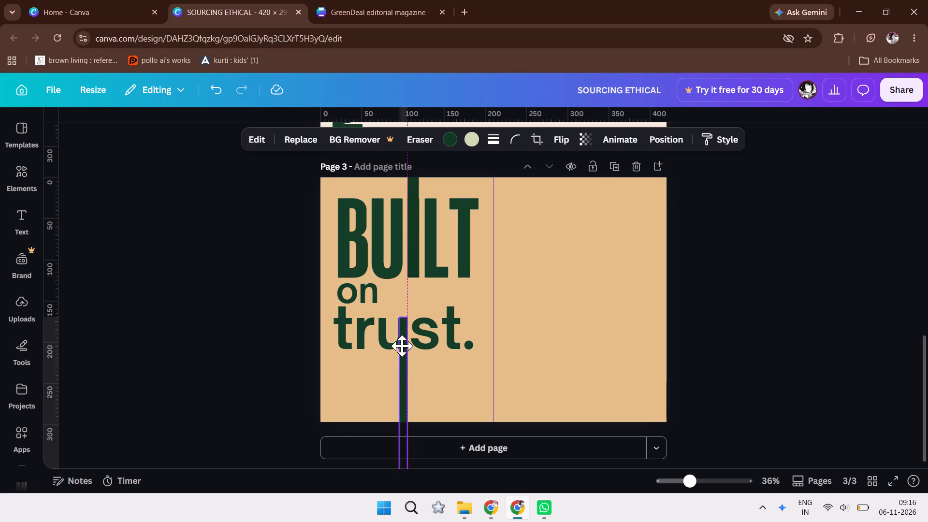
{"action": "left_click_drag", "start_coordinate": [402, 346], "coordinate": [402, 347]}
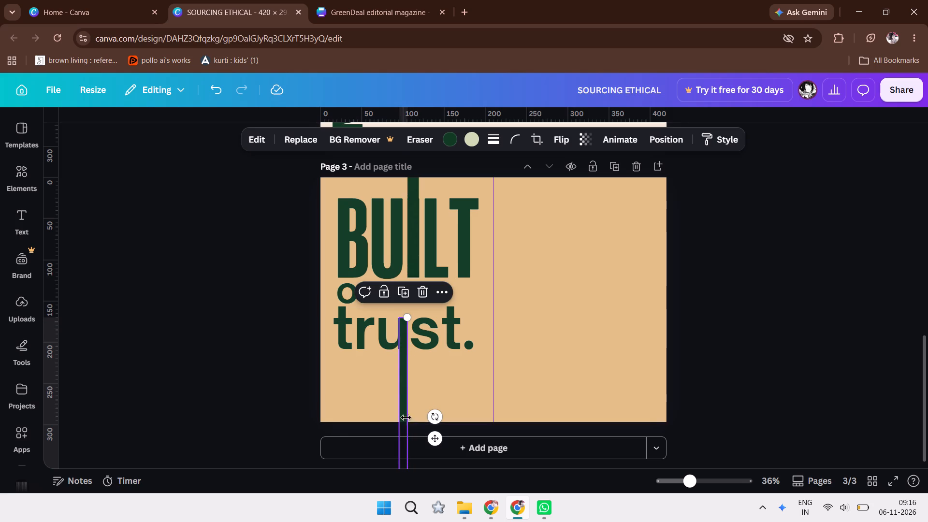
Narrow the lower green bar to a width of about 7.5 so it matches the u's stem.
{"action": "left_click", "coordinate": [406, 400]}
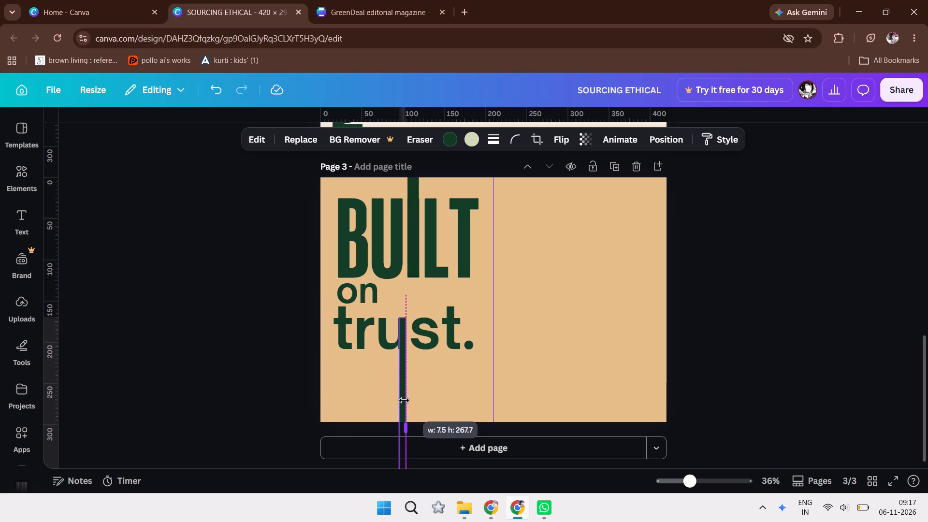
{"action": "left_click", "coordinate": [746, 348]}
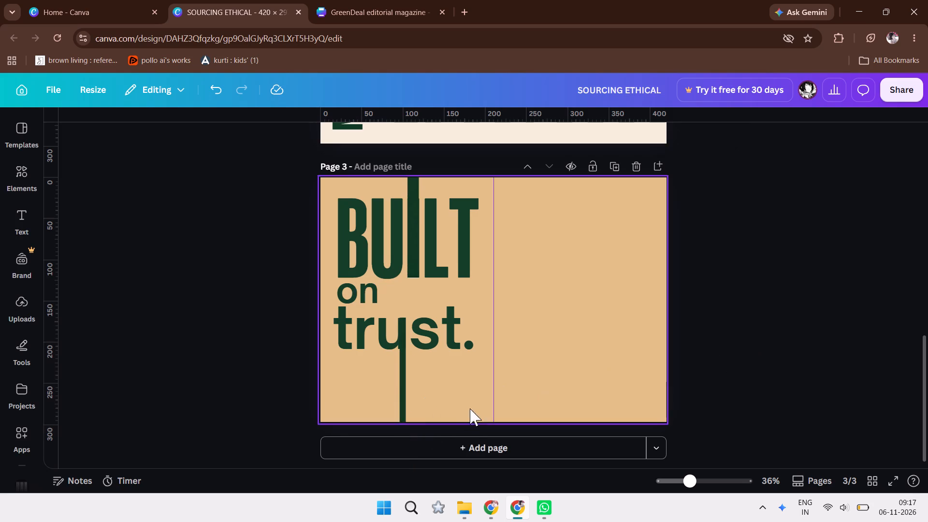
{"action": "left_click", "coordinate": [400, 392]}
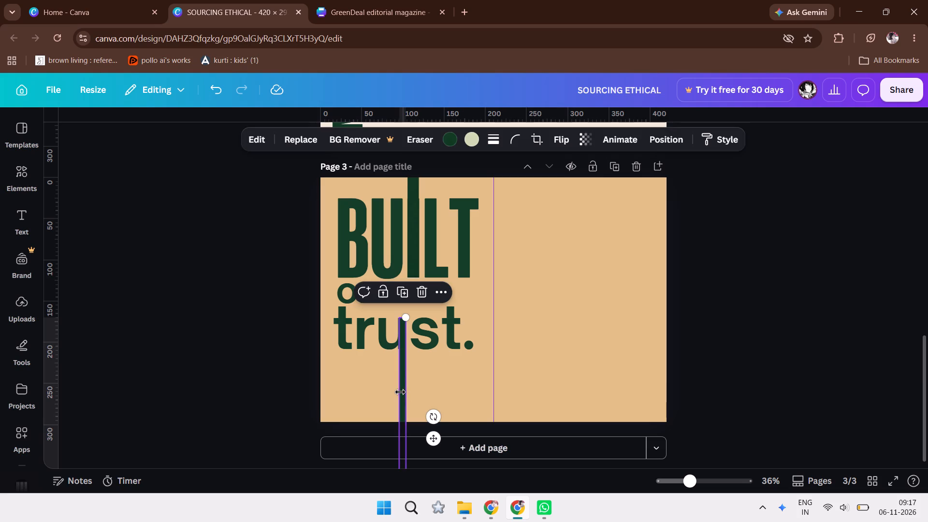
{"action": "left_click", "coordinate": [400, 391]}
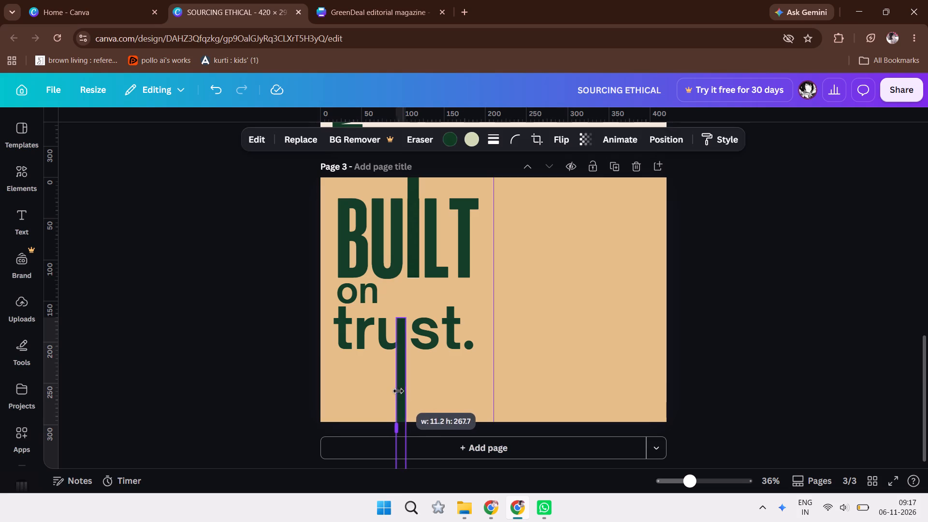
{"action": "left_click", "coordinate": [808, 290]}
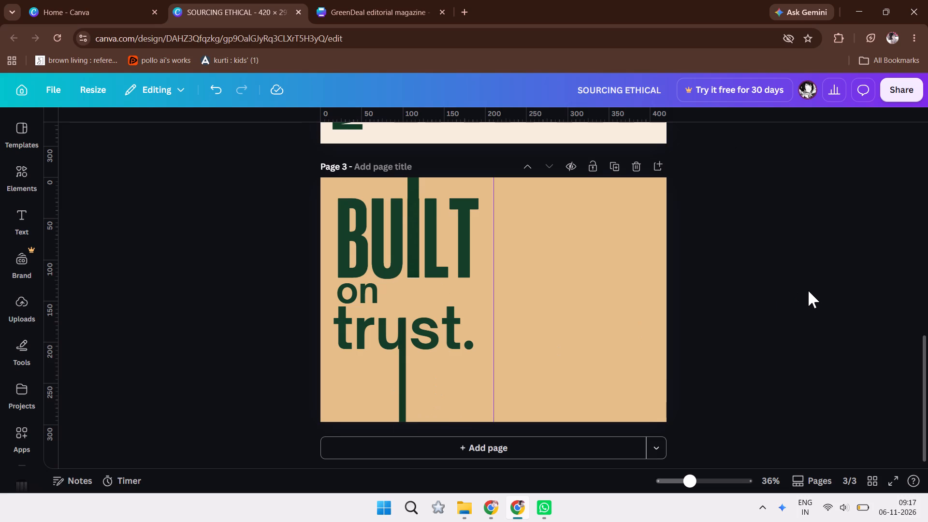
{"action": "left_click", "coordinate": [780, 289]}
Find the rectangle shape in the elements library and add it to page 3.
{"action": "left_click_drag", "start_coordinate": [927, 361], "coordinate": [927, 379]}
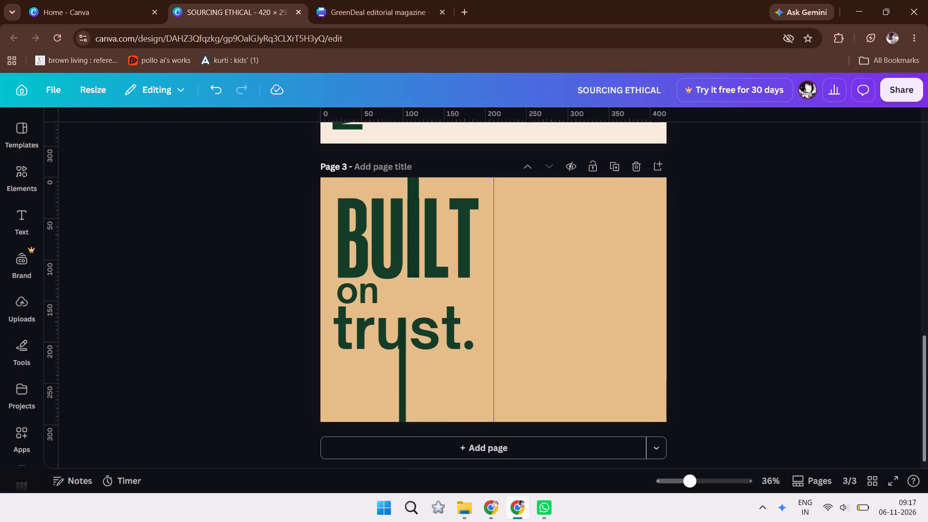
{"action": "left_click", "coordinate": [26, 188]}
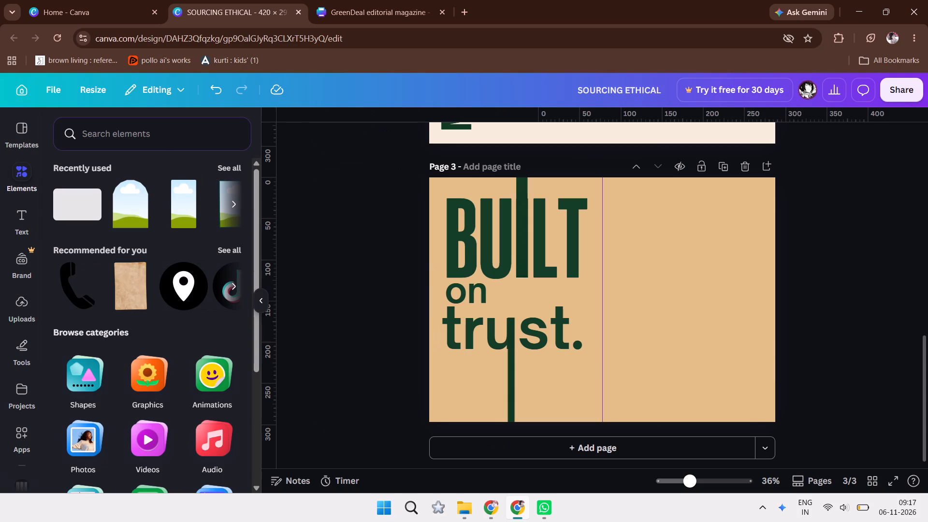
{"action": "left_click", "coordinate": [150, 136]}
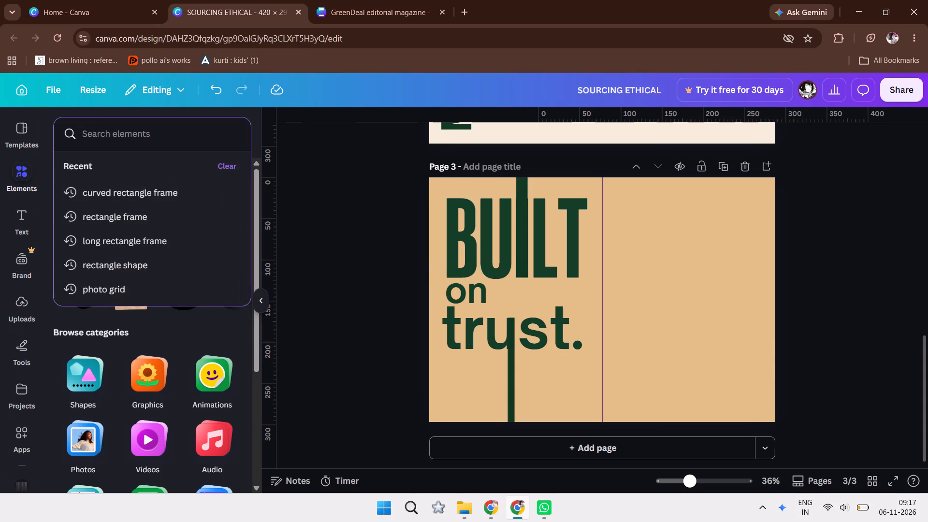
{"action": "key", "text": "n"}
{"action": "key", "text": "BackSpace"}
{"action": "type", "text": "re"}
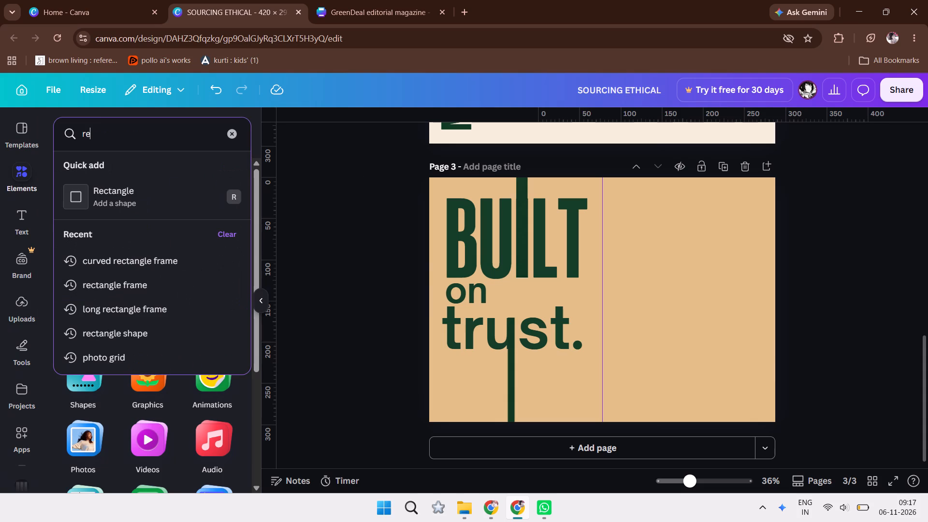
{"action": "left_click", "coordinate": [172, 193]}
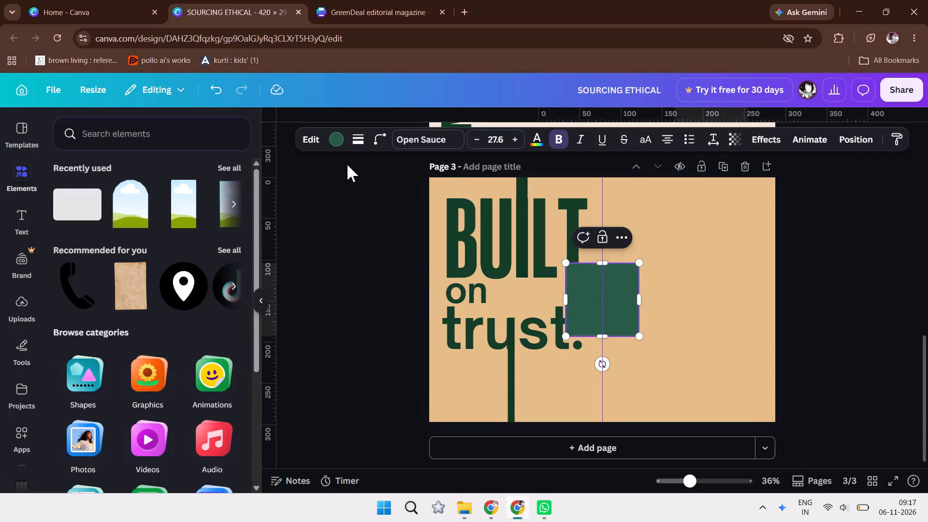
{"action": "left_click", "coordinate": [347, 164]}
Shrink the green rectangle to about 25 wide and place it just beneath trust., aligned with the left edge of BUILT and on.
{"action": "left_click_drag", "start_coordinate": [613, 271], "coordinate": [529, 333]}
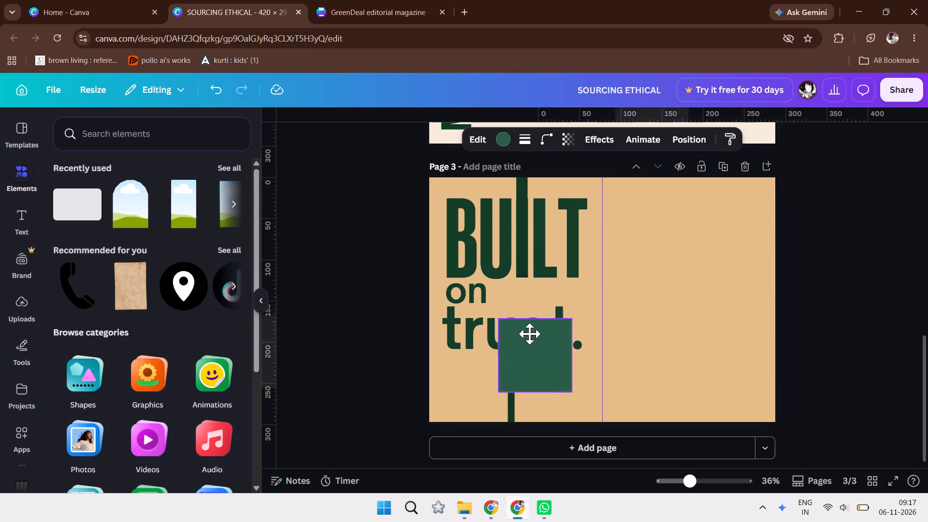
{"action": "left_click_drag", "start_coordinate": [529, 333], "coordinate": [486, 339]}
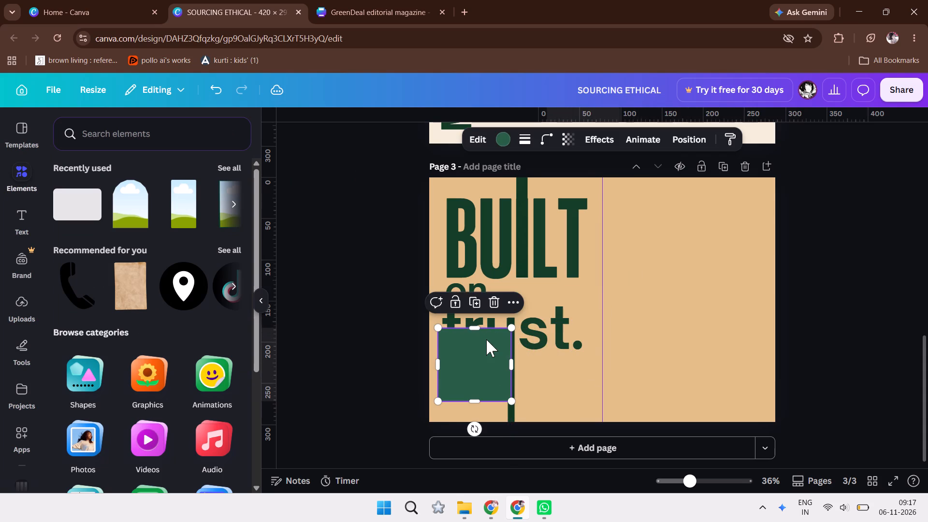
{"action": "left_click_drag", "start_coordinate": [510, 400], "coordinate": [492, 374]}
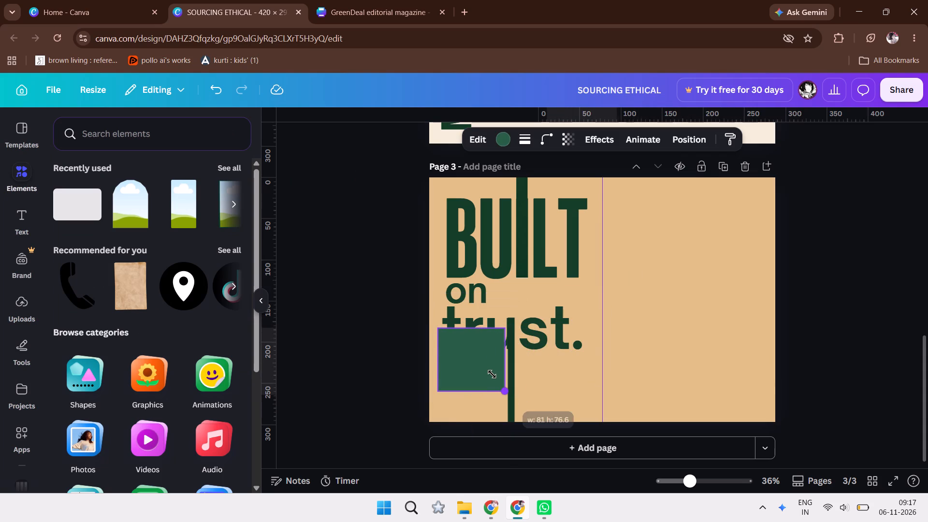
{"action": "left_click_drag", "start_coordinate": [492, 374], "coordinate": [480, 362]}
{"action": "left_click_drag", "start_coordinate": [476, 344], "coordinate": [466, 344]}
{"action": "left_click_drag", "start_coordinate": [456, 344], "coordinate": [471, 374]}
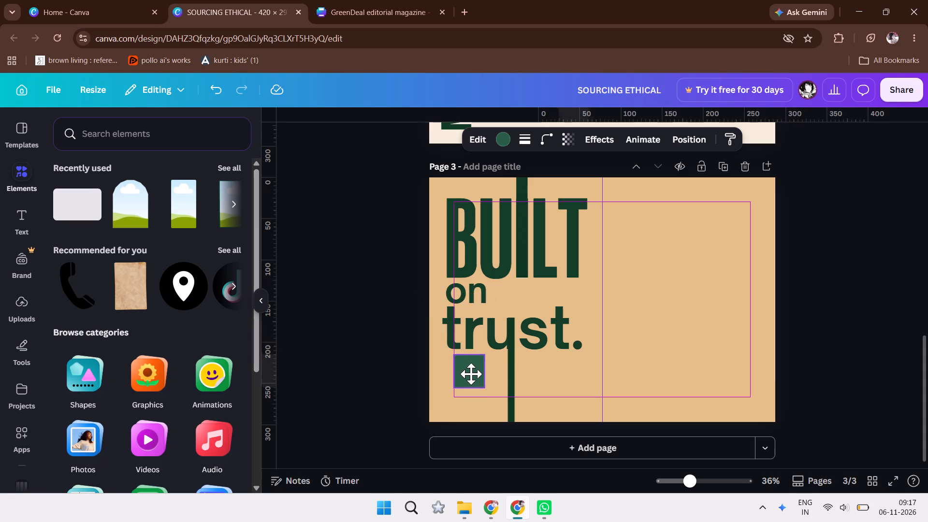
{"action": "left_click_drag", "start_coordinate": [471, 374], "coordinate": [464, 381]}
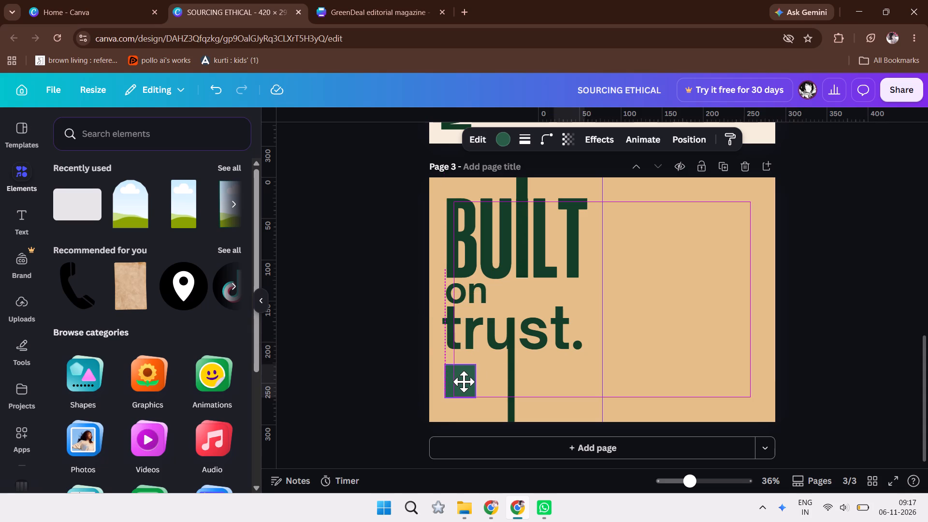
{"action": "left_click_drag", "start_coordinate": [464, 381], "coordinate": [466, 383]}
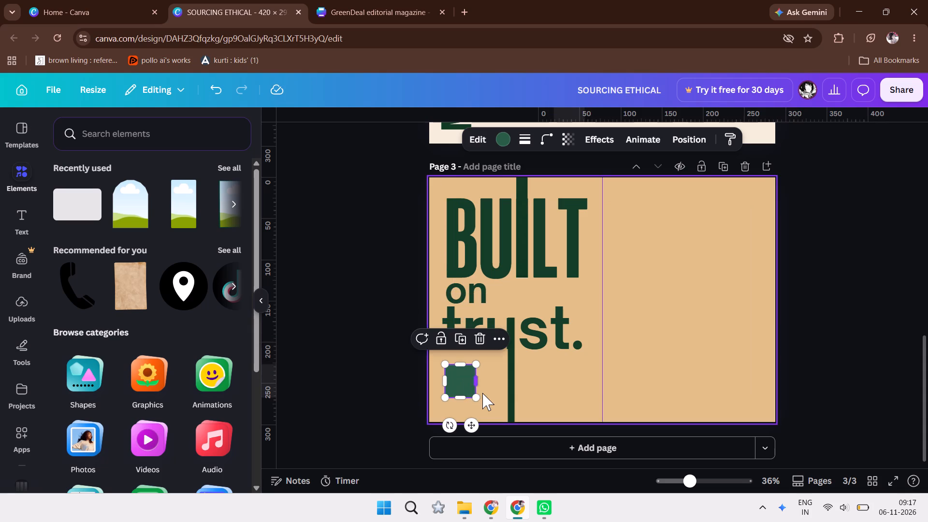
{"action": "left_click_drag", "start_coordinate": [480, 398], "coordinate": [469, 386]}
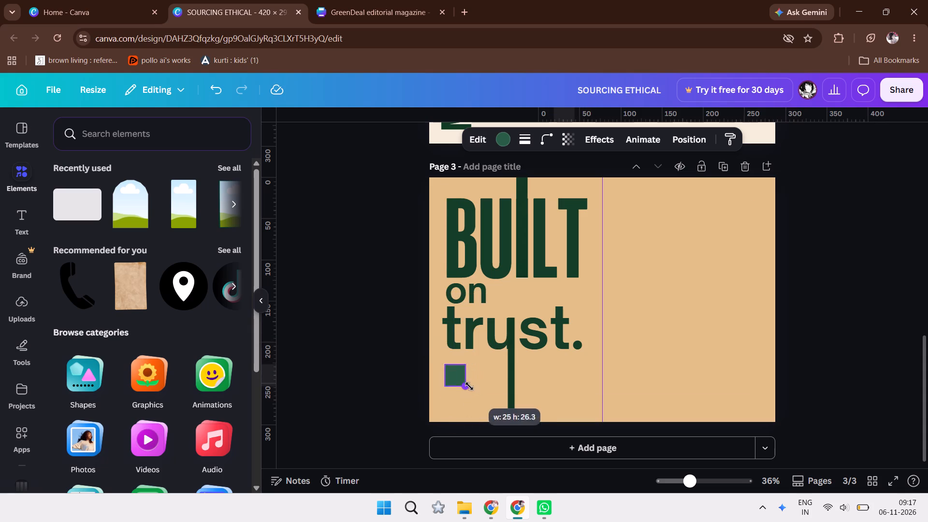
{"action": "left_click_drag", "start_coordinate": [469, 386], "coordinate": [468, 385]}
{"action": "left_click_drag", "start_coordinate": [454, 372], "coordinate": [459, 367]}
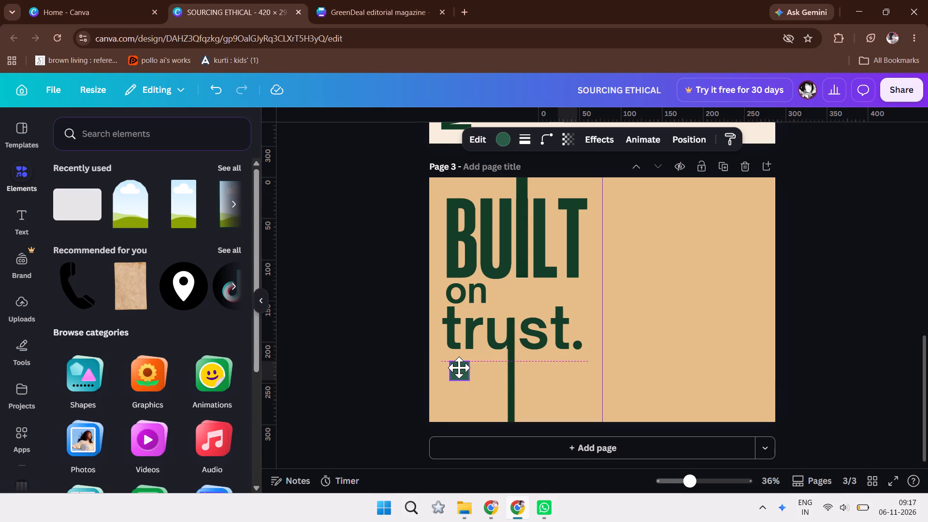
{"action": "left_click_drag", "start_coordinate": [459, 367], "coordinate": [456, 367]}
Duplicate the small green square and set the copy level with it on its right side, leaving a narrow gap.
{"action": "key", "text": "ctrl+c"}
{"action": "key", "text": "ctrl+v"}
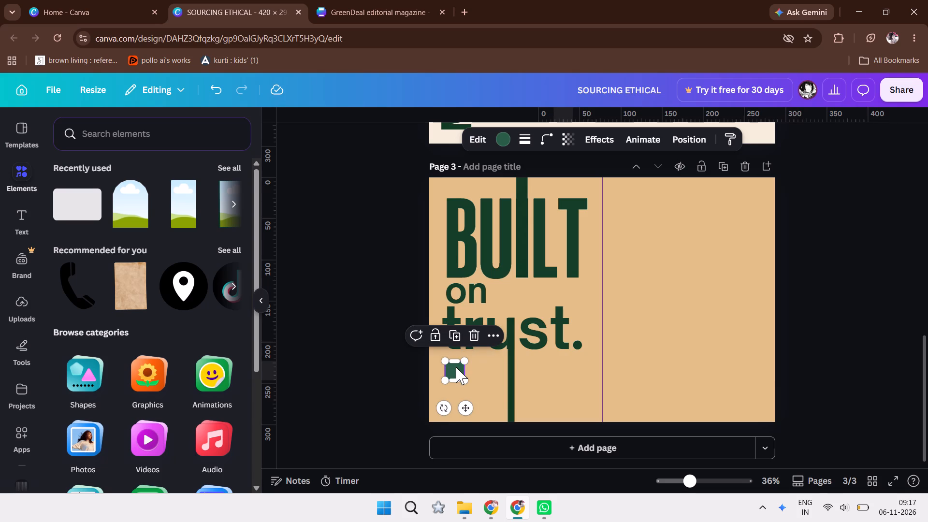
{"action": "left_click", "coordinate": [341, 307]}
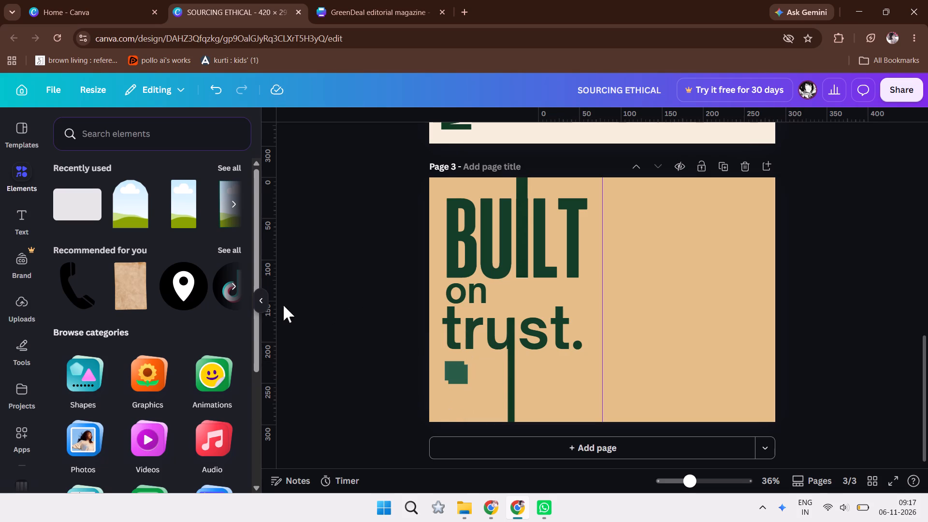
{"action": "left_click", "coordinate": [257, 299]}
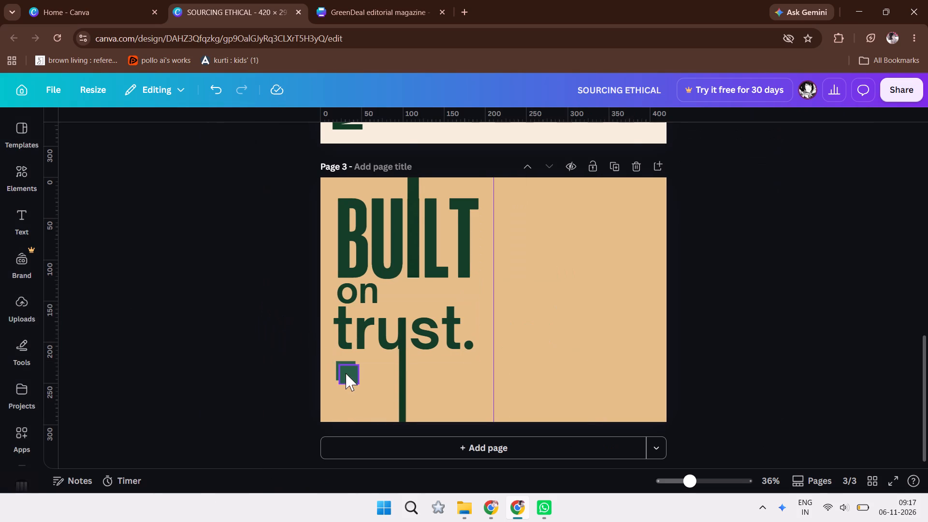
{"action": "left_click_drag", "start_coordinate": [346, 373], "coordinate": [367, 374]}
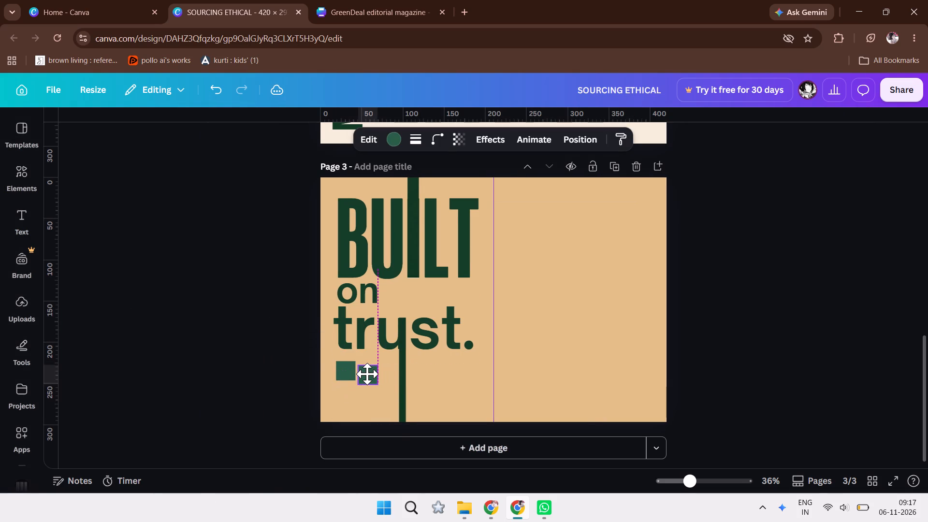
{"action": "left_click_drag", "start_coordinate": [367, 374], "coordinate": [368, 369]}
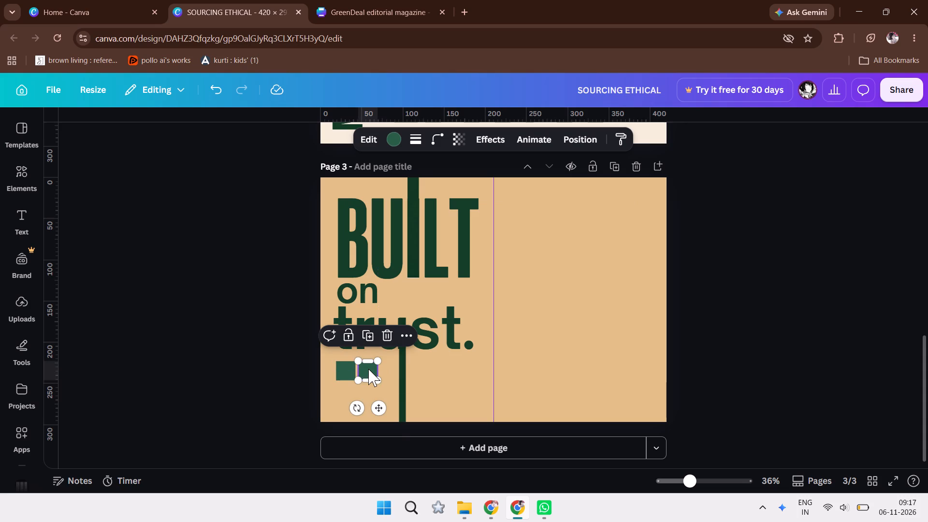
Add a third green square directly below the first, aligned with its left edge and separated by a similarly narrow gap.
{"action": "key", "text": "ctrl+v"}
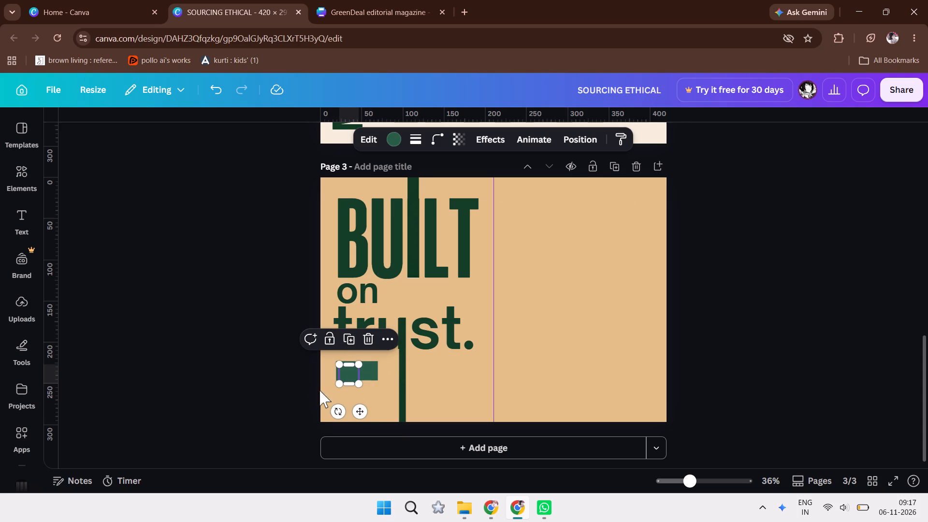
{"action": "left_click_drag", "start_coordinate": [347, 370], "coordinate": [340, 392]}
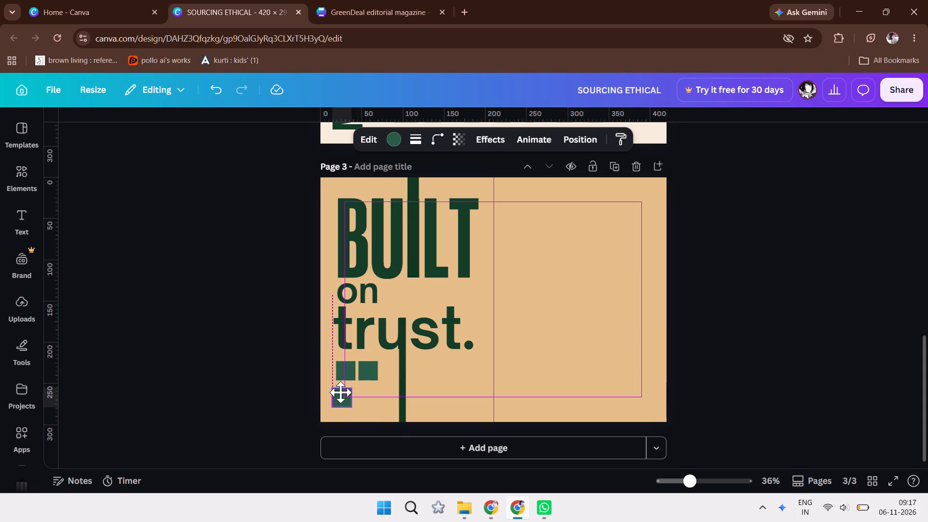
{"action": "left_click_drag", "start_coordinate": [340, 392], "coordinate": [344, 391]}
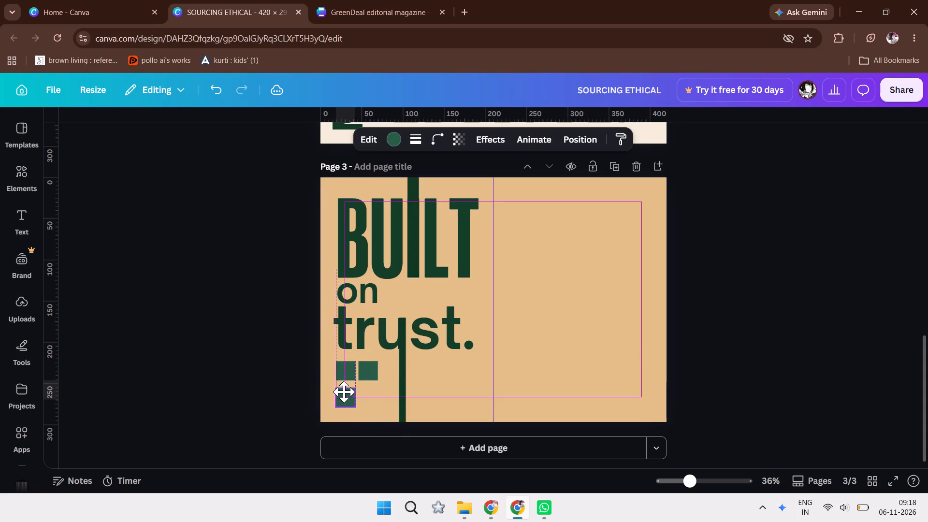
{"action": "left_click_drag", "start_coordinate": [344, 391], "coordinate": [344, 391]}
{"action": "key", "text": "Up"}
{"action": "key", "text": "Up"}
{"action": "key", "text": "Up"}
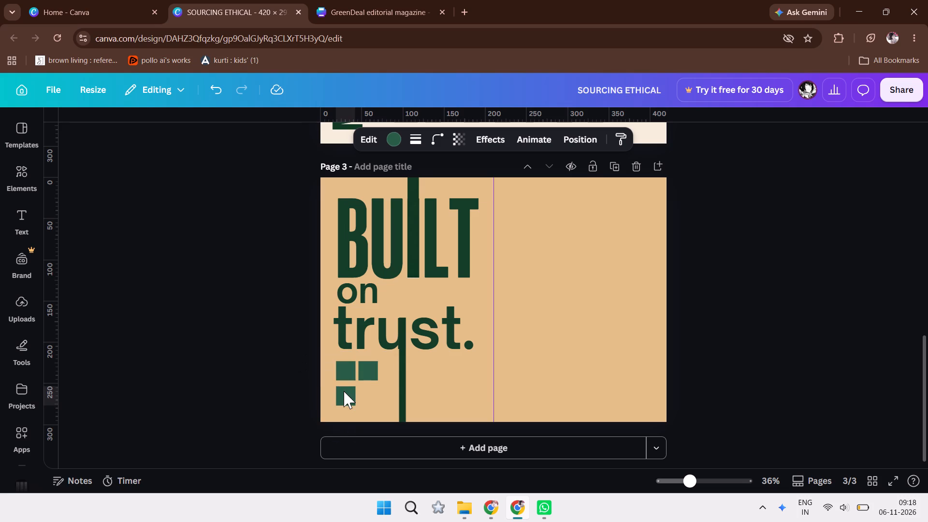
{"action": "key", "text": "Up"}
{"action": "key", "text": "Up"}
{"action": "key", "text": "Down"}
Add a fourth green square below the second and beside the third, completing a two-by-two grid under trust.
{"action": "key", "text": "ctrl+v"}
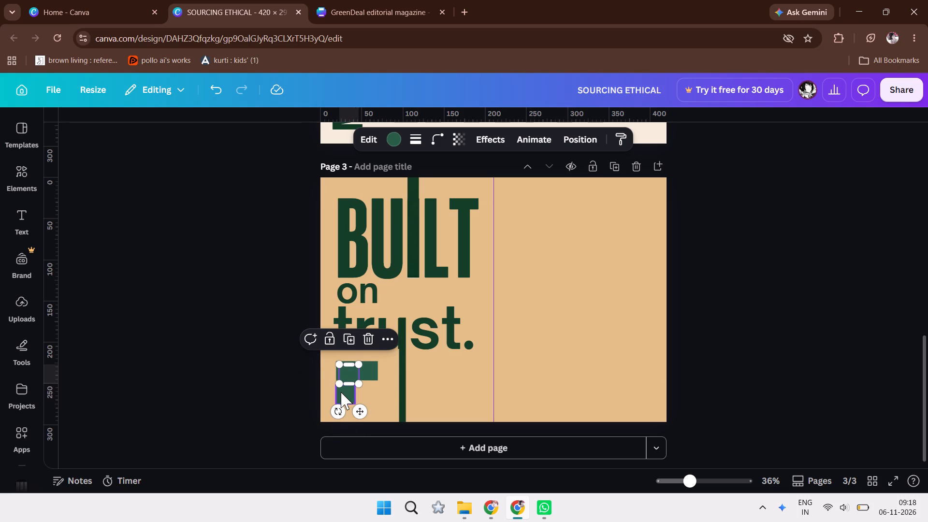
{"action": "left_click_drag", "start_coordinate": [341, 392], "coordinate": [363, 390]}
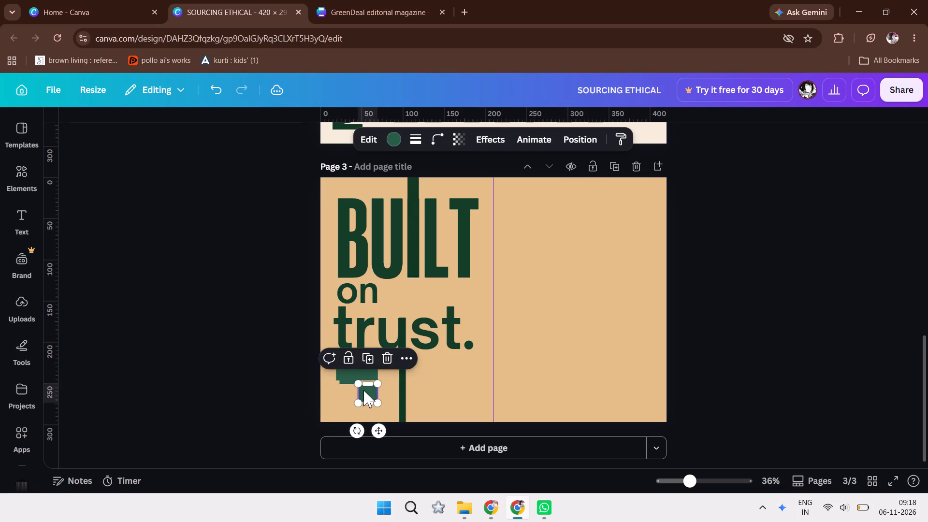
{"action": "key", "text": "ctrl+z"}
{"action": "left_click_drag", "start_coordinate": [349, 372], "coordinate": [369, 394]}
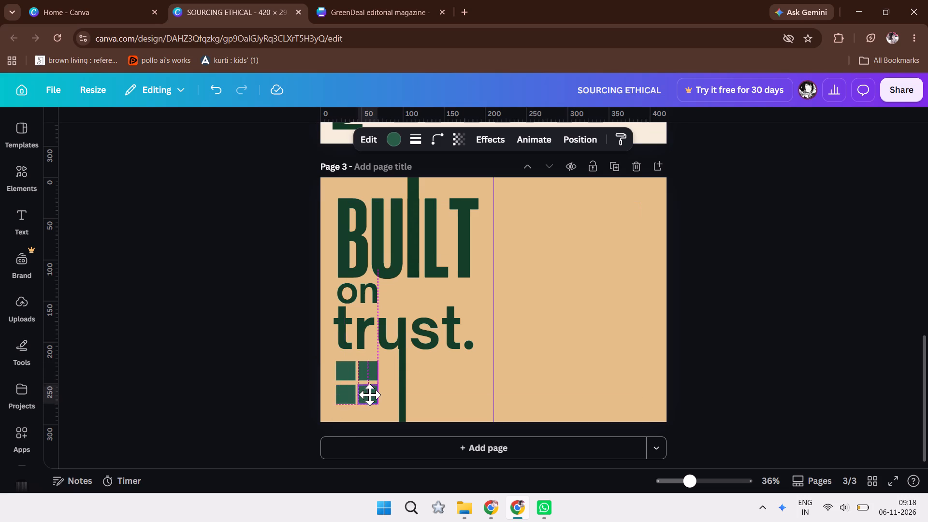
{"action": "left_click_drag", "start_coordinate": [369, 394], "coordinate": [371, 391]}
{"action": "left_click_drag", "start_coordinate": [371, 391], "coordinate": [371, 391]}
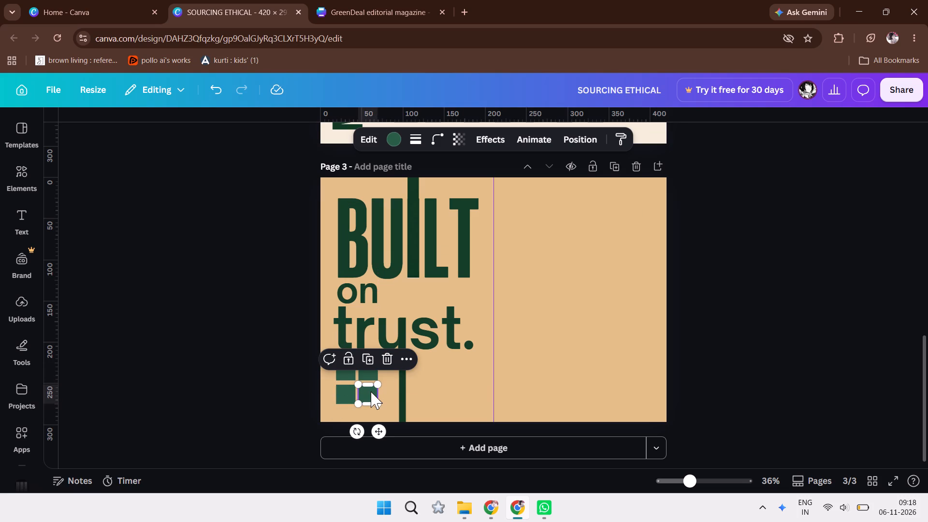
{"action": "key", "text": "Up"}
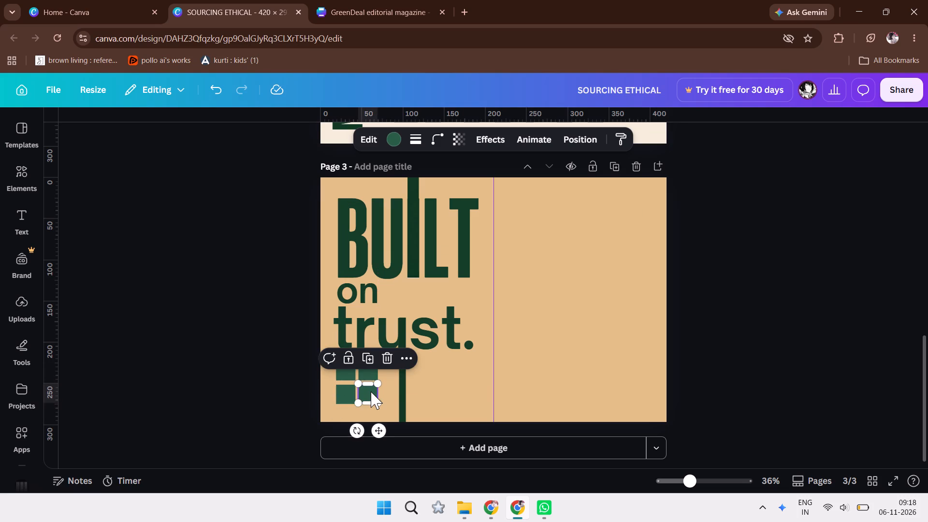
{"action": "left_click", "coordinate": [244, 396]}
{"action": "left_click", "coordinate": [765, 335]}
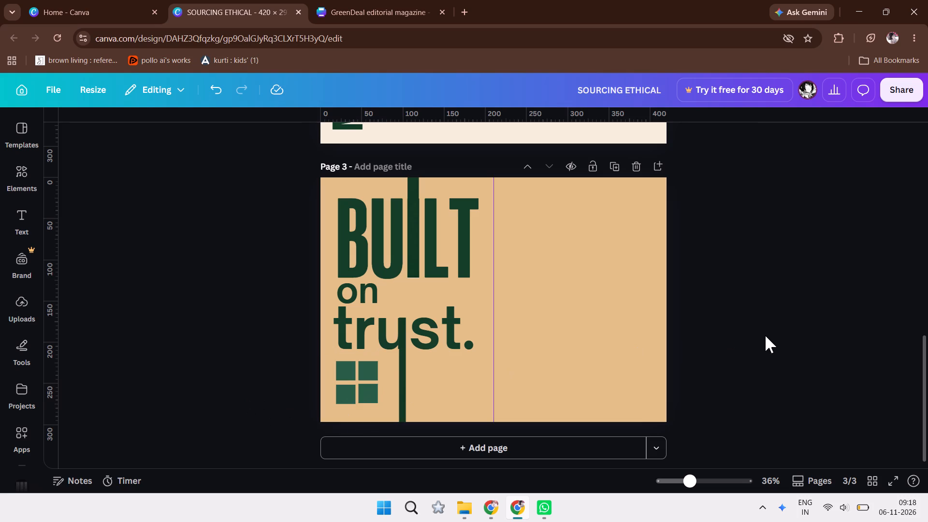